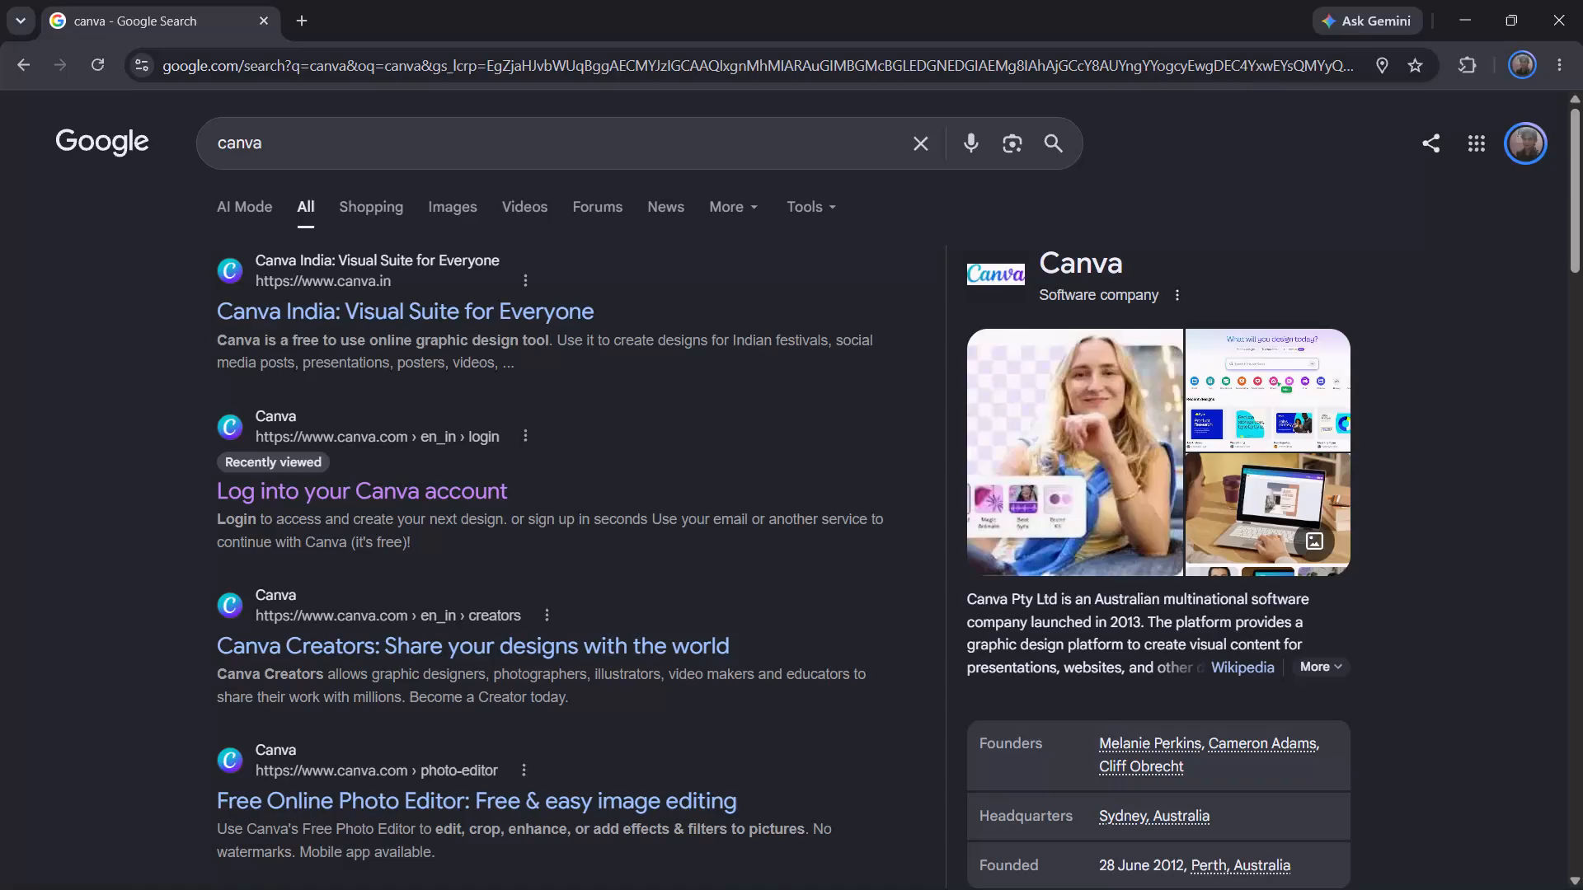
Open the Canva account from the login search result and dismiss the Canva Pro trial offer.
{"action": "left_click", "coordinate": [425, 489]}
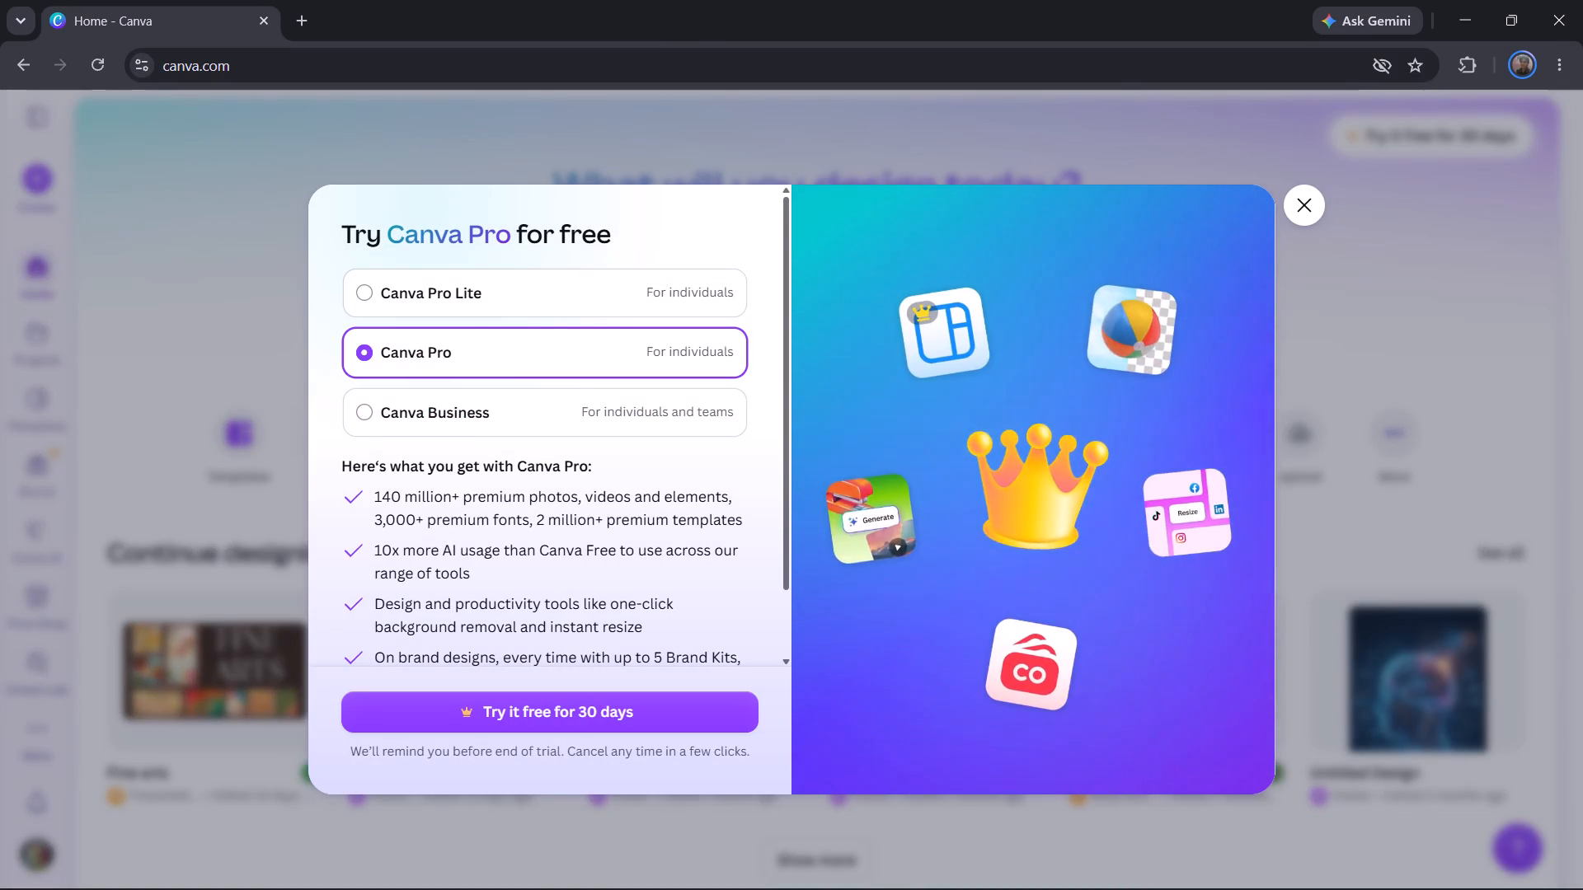
{"action": "left_click", "coordinate": [1306, 193]}
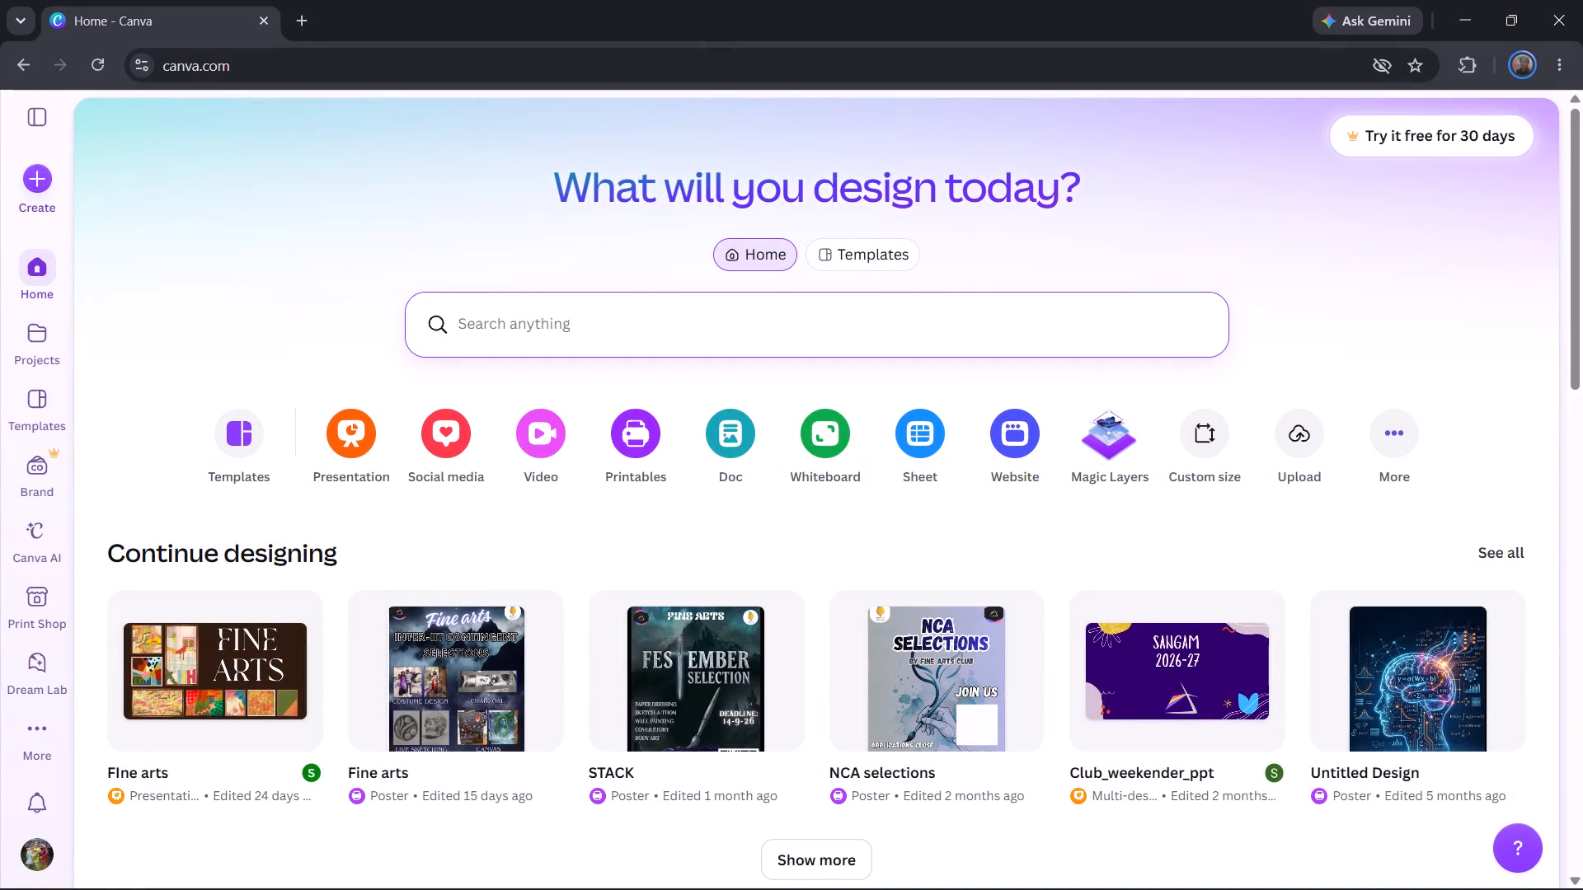
Create a new blank poster design in Canva.
{"action": "left_click", "coordinate": [31, 202]}
{"action": "left_click", "coordinate": [34, 193]}
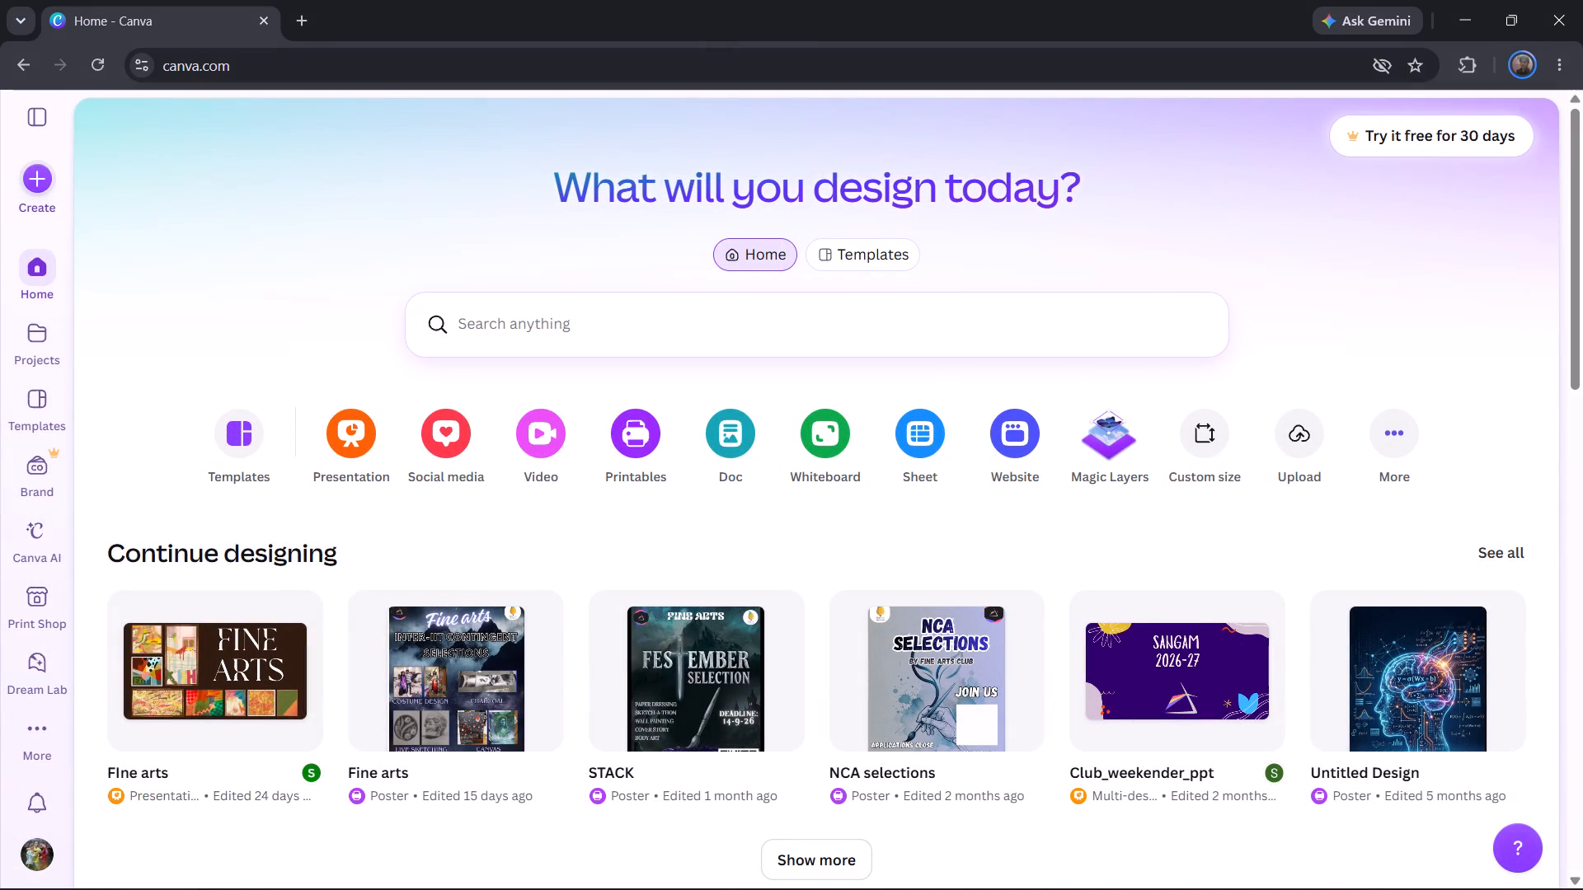
Start creating a new design and look through the popular and suggested design types for a suitable format.
{"action": "left_click", "coordinate": [34, 185]}
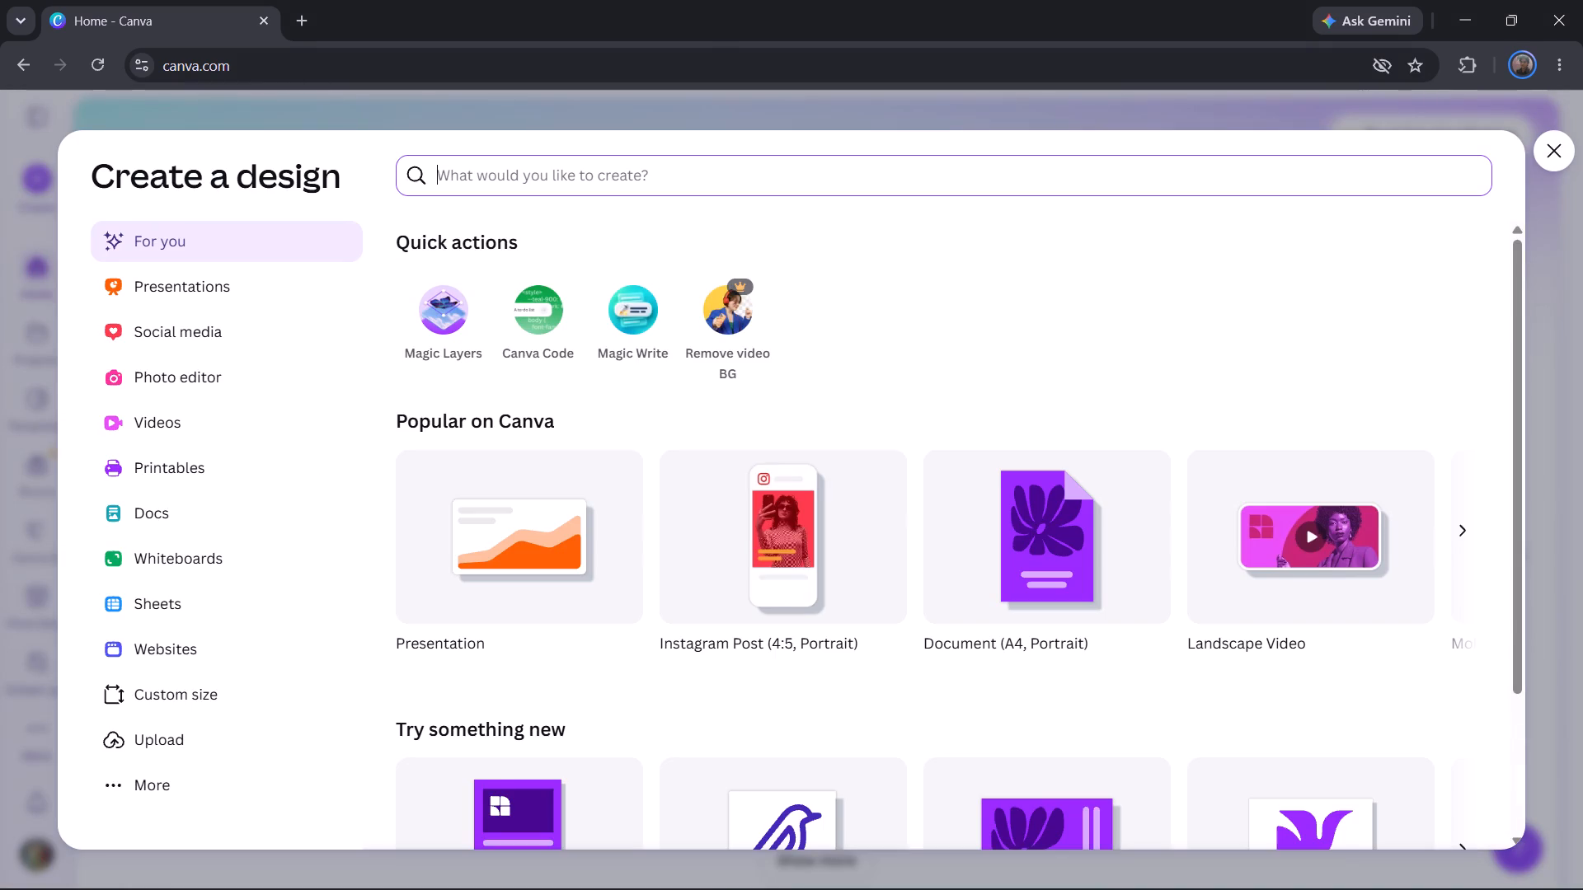
{"action": "scroll", "coordinate": [632, 274], "scroll_direction": "down", "scroll_amount": 1}
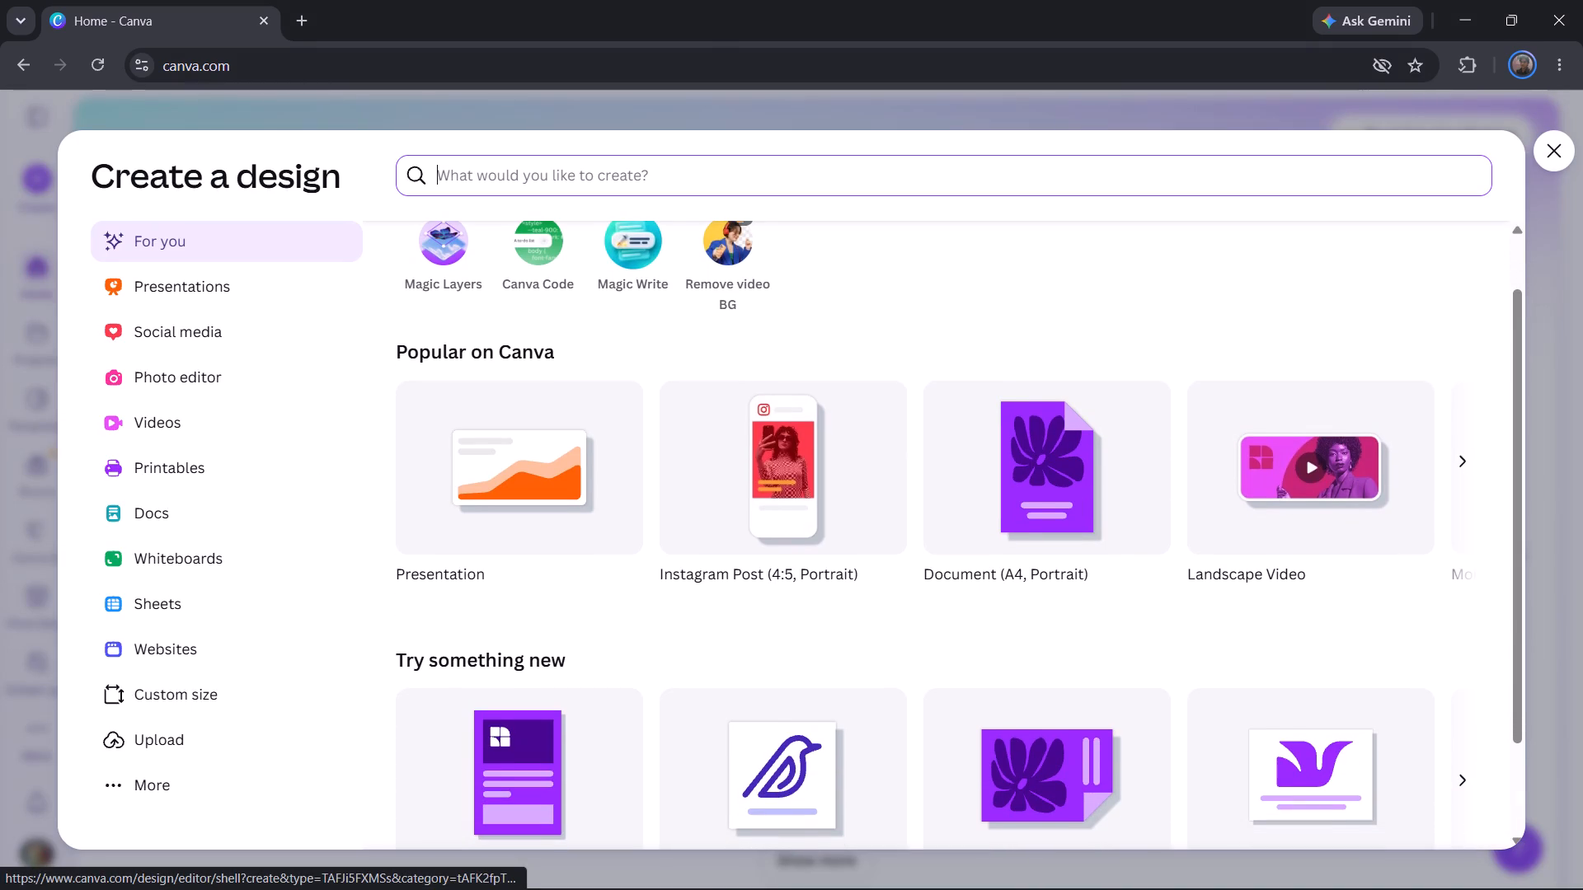
{"action": "scroll", "coordinate": [737, 365], "scroll_direction": "down", "scroll_amount": 2}
{"action": "scroll", "coordinate": [768, 271], "scroll_direction": "down", "scroll_amount": 1}
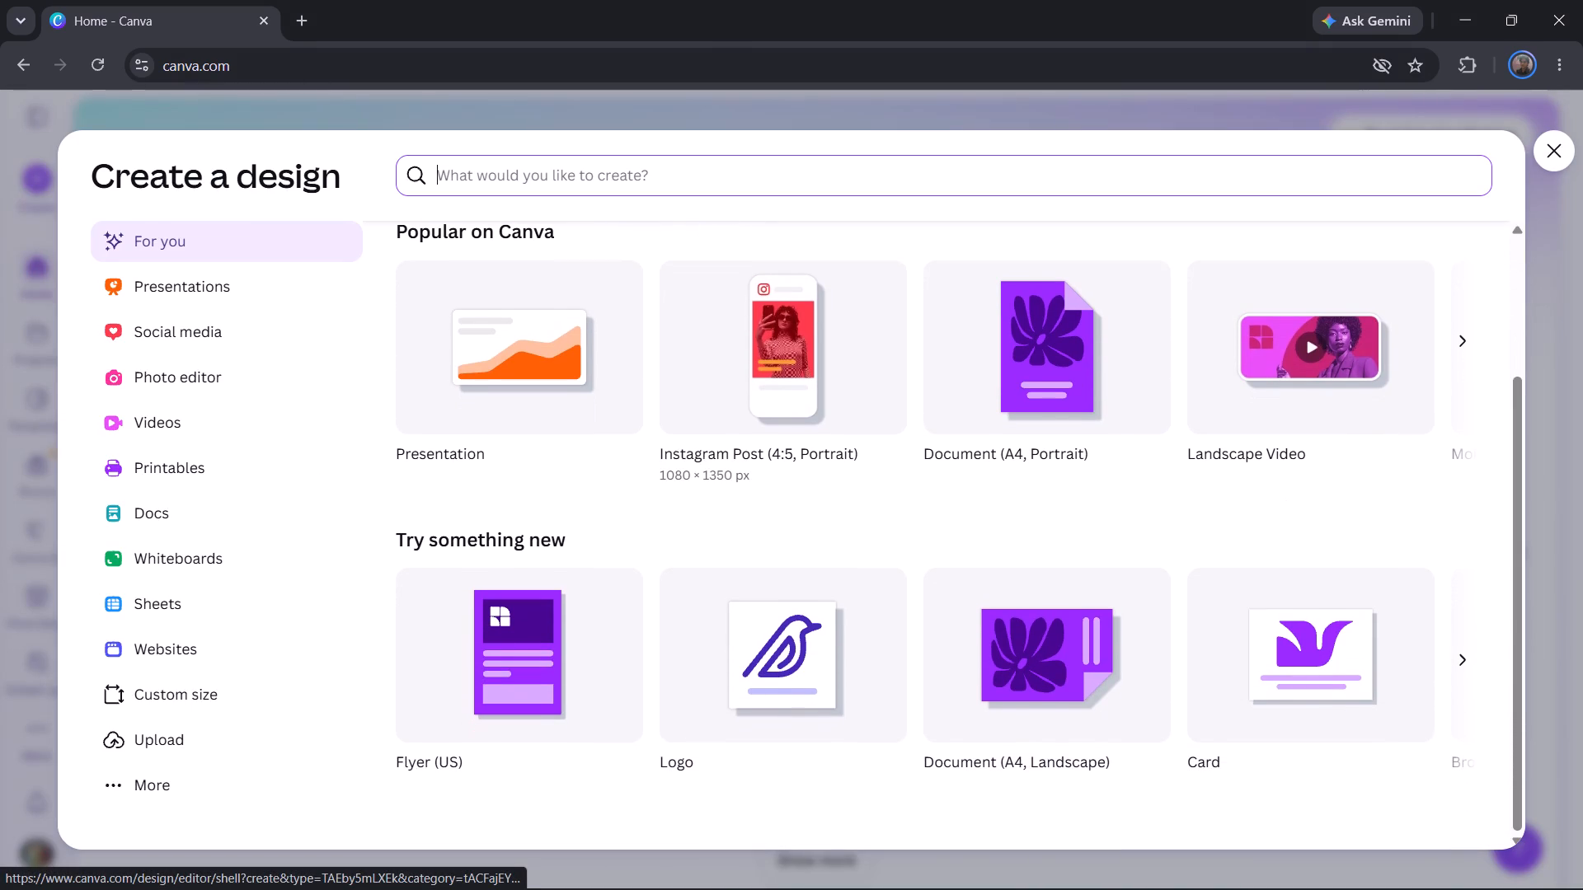
{"action": "scroll", "coordinate": [768, 271], "scroll_direction": "down", "scroll_amount": 1}
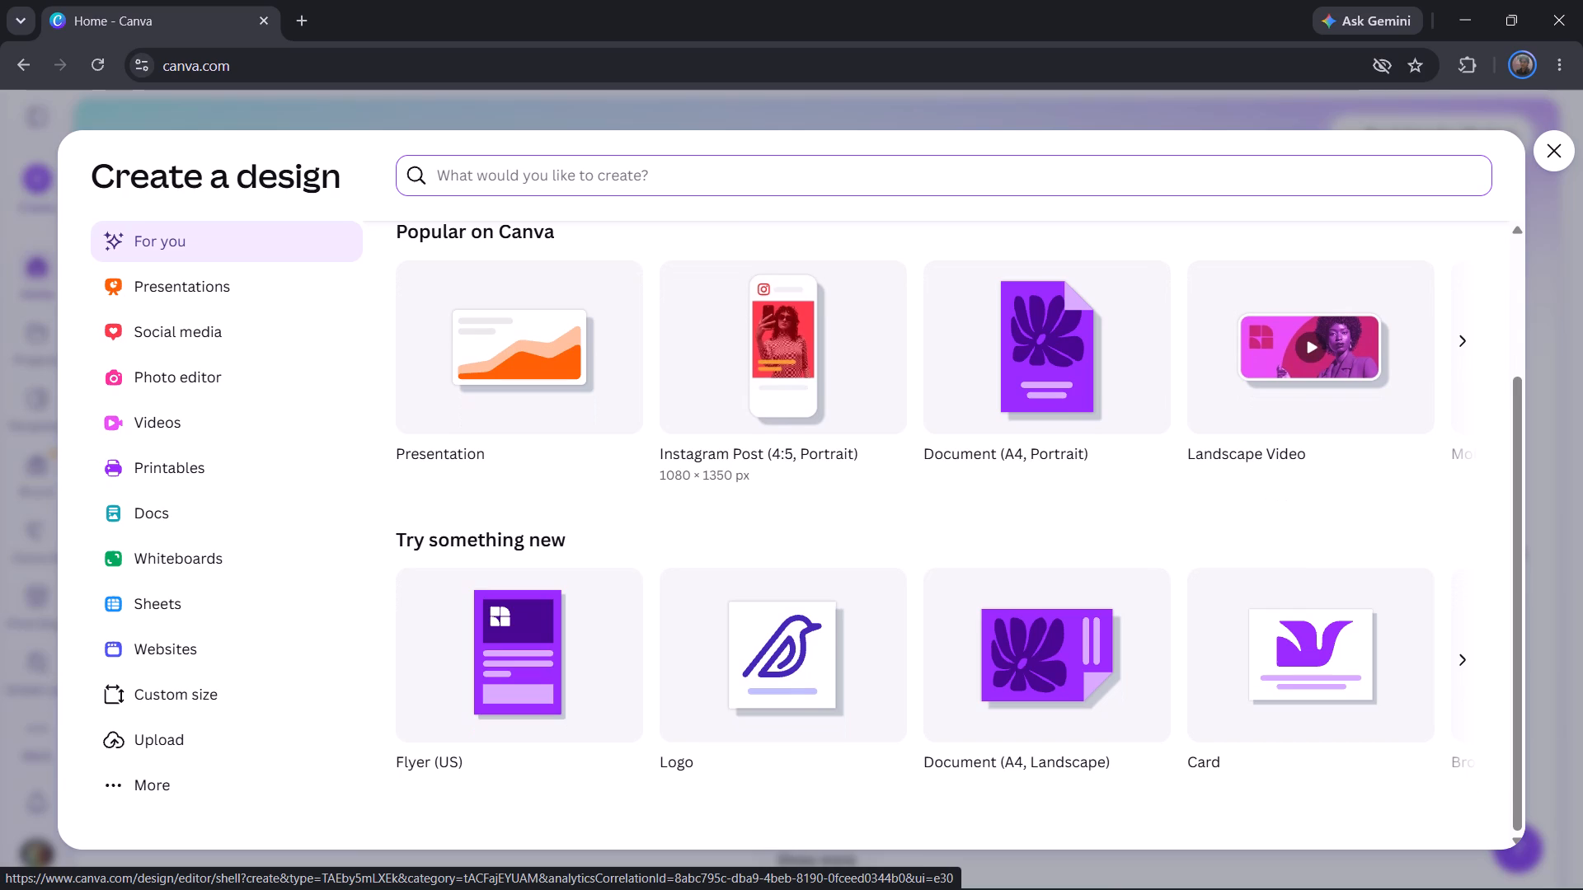
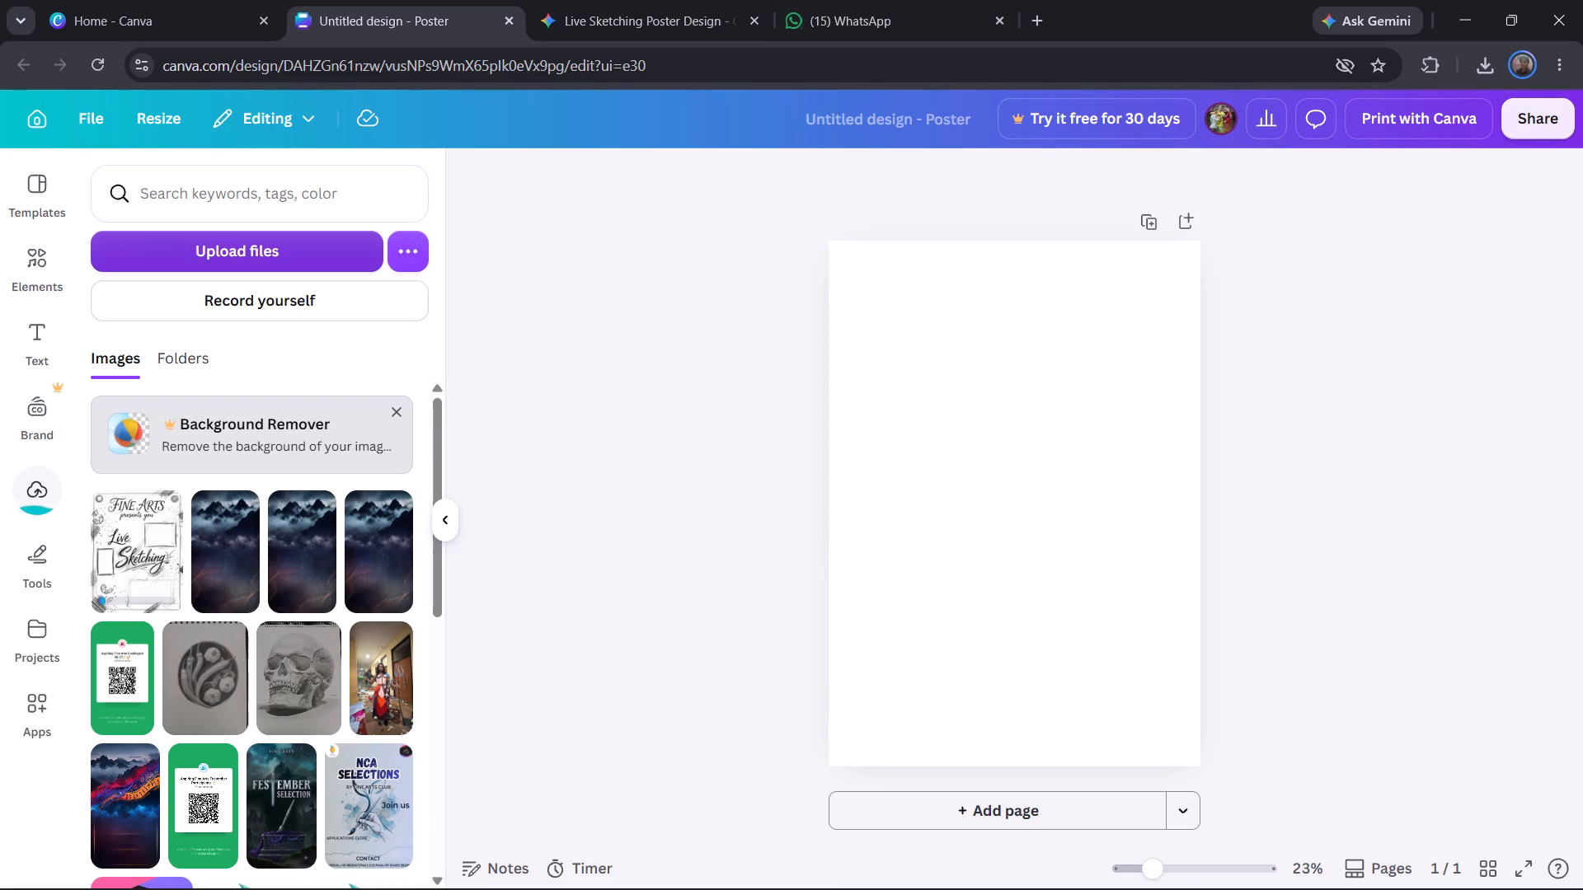
Place the uploaded poster image on the page, align it to the page's top-left corner and enlarge it to about the page's width.
{"action": "left_click", "coordinate": [153, 549]}
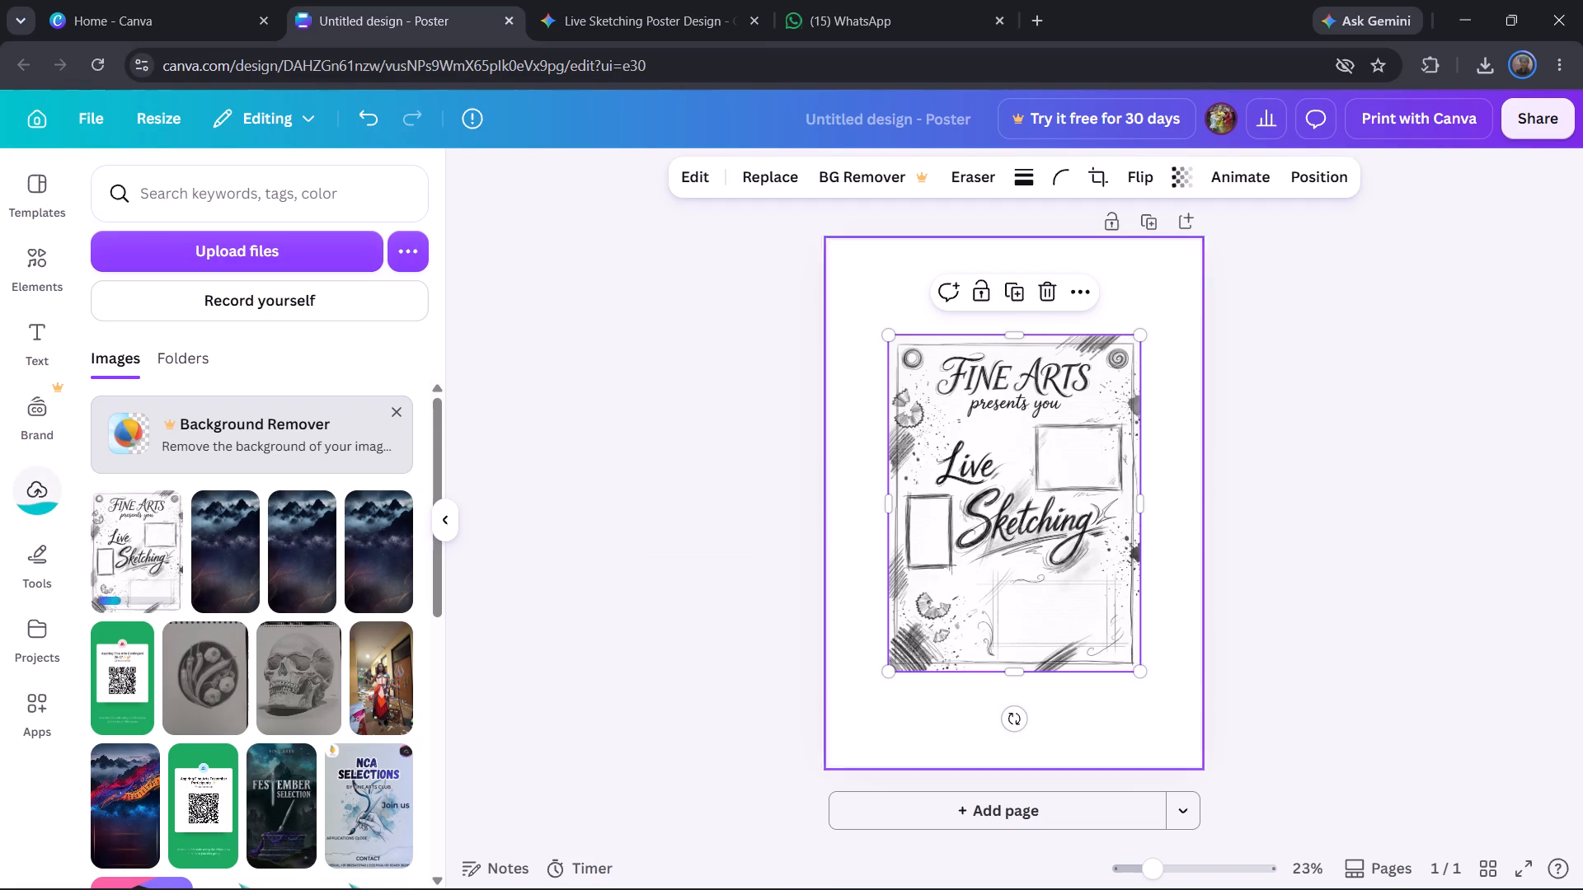
{"action": "left_click_drag", "start_coordinate": [1009, 448], "coordinate": [951, 353]}
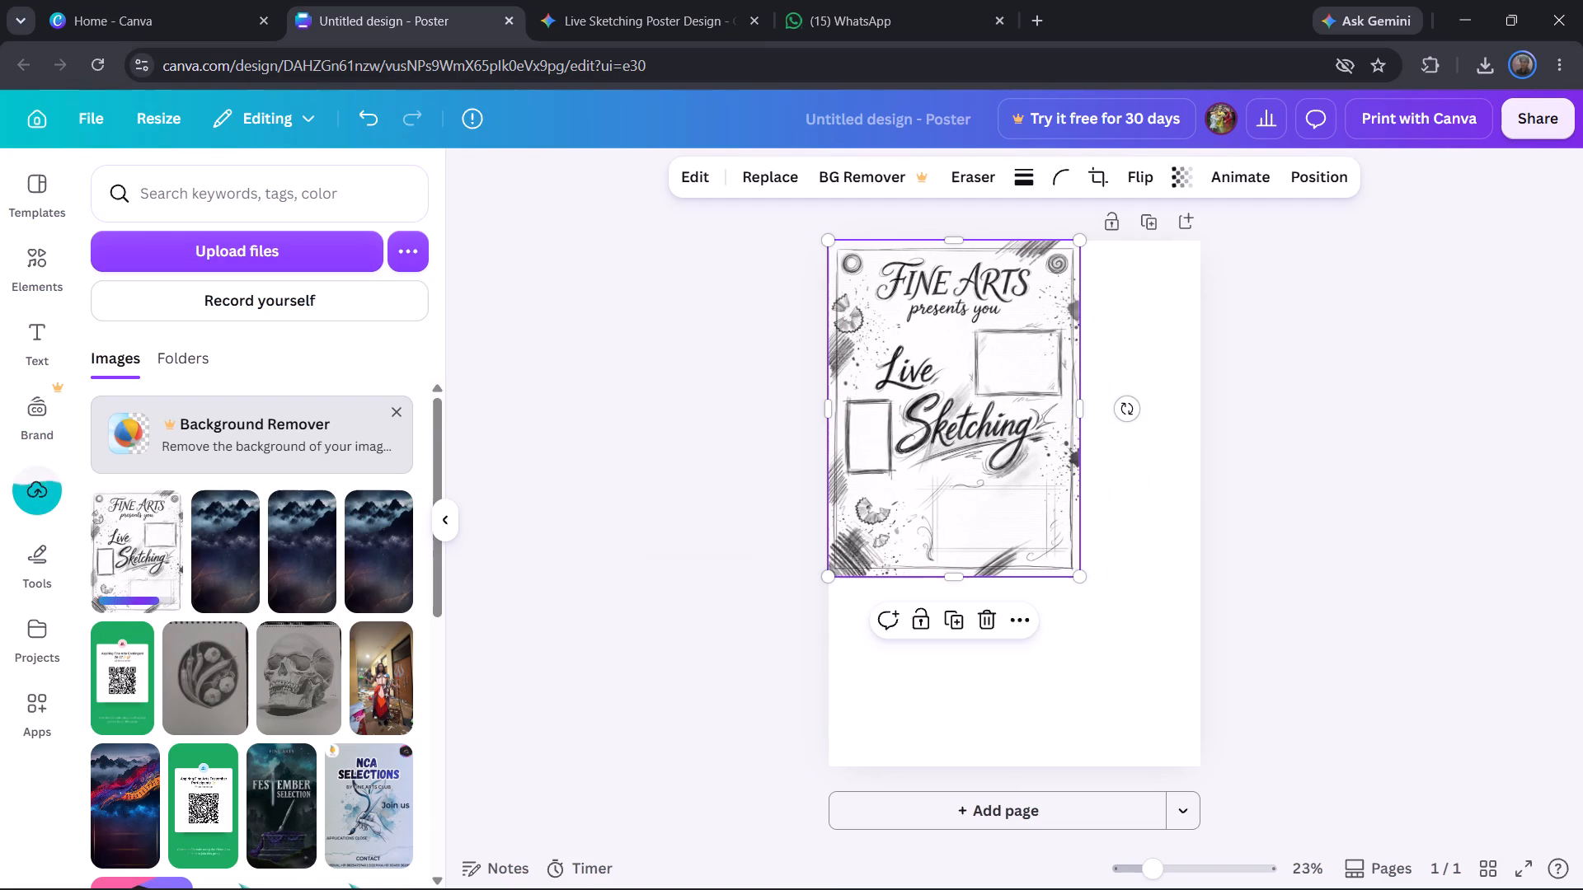
{"action": "left_click_drag", "start_coordinate": [1076, 575], "coordinate": [1192, 768]}
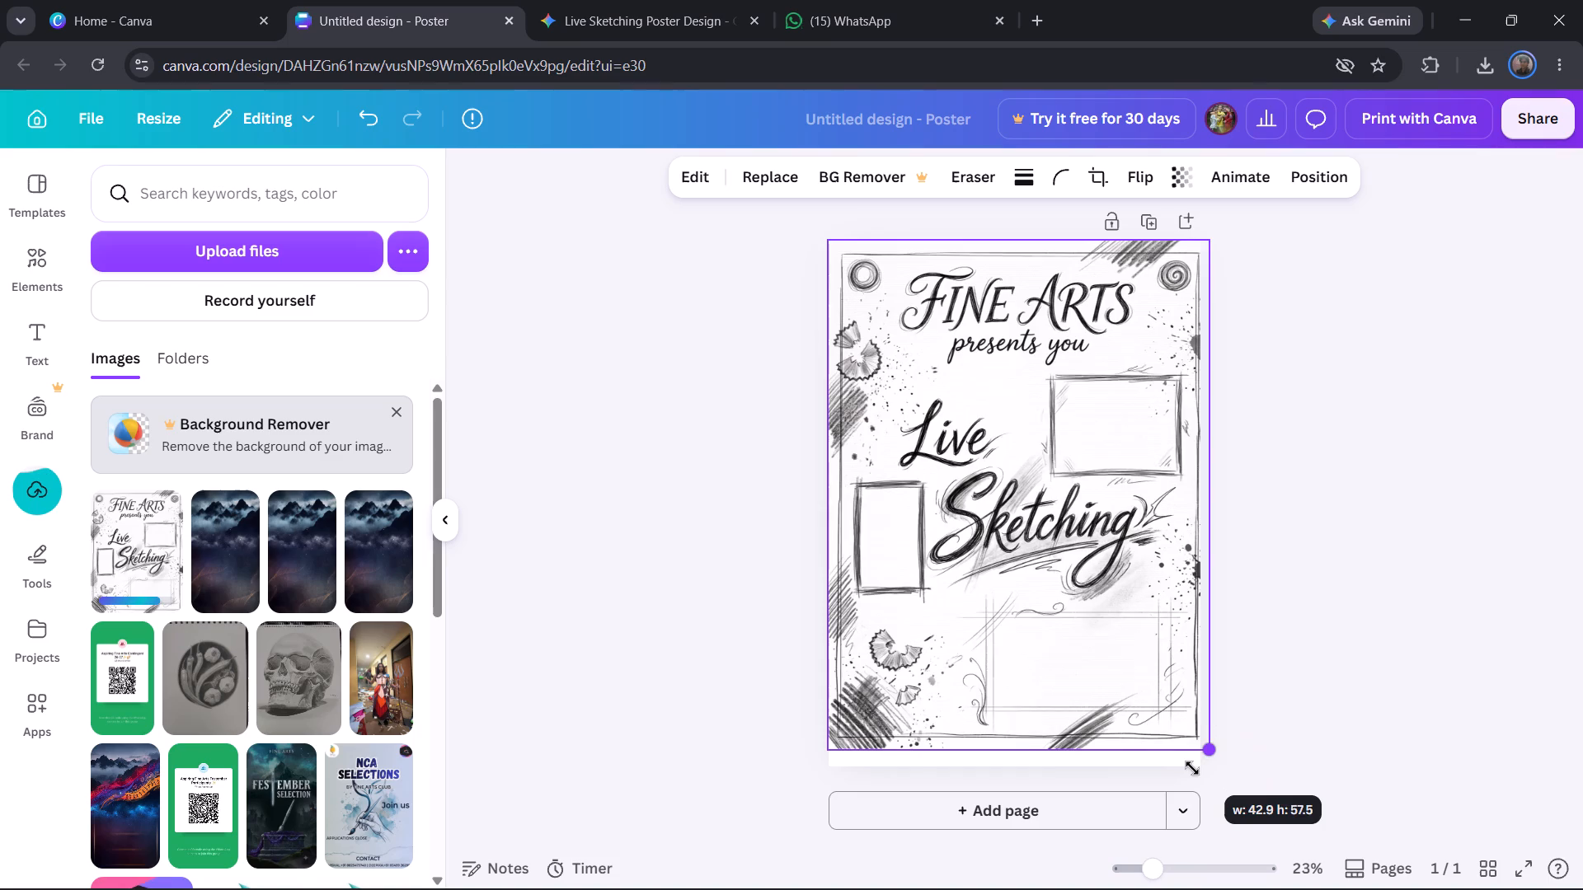
{"action": "left_click_drag", "start_coordinate": [1192, 768], "coordinate": [1157, 756]}
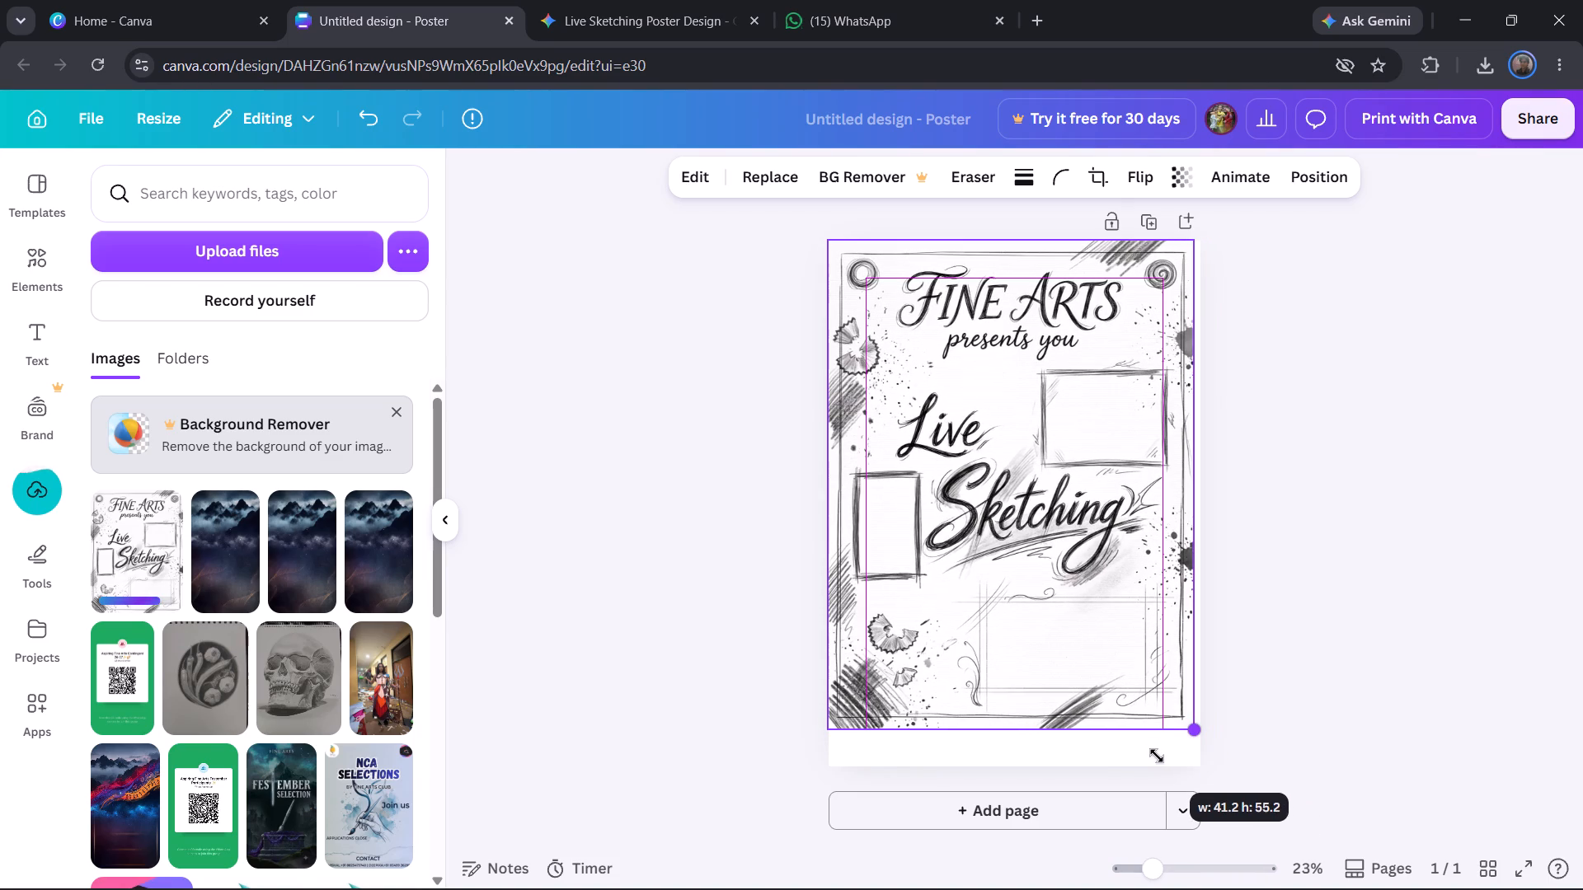
{"action": "left_click_drag", "start_coordinate": [1157, 756], "coordinate": [1167, 756]}
{"action": "left_click", "coordinate": [1404, 649]}
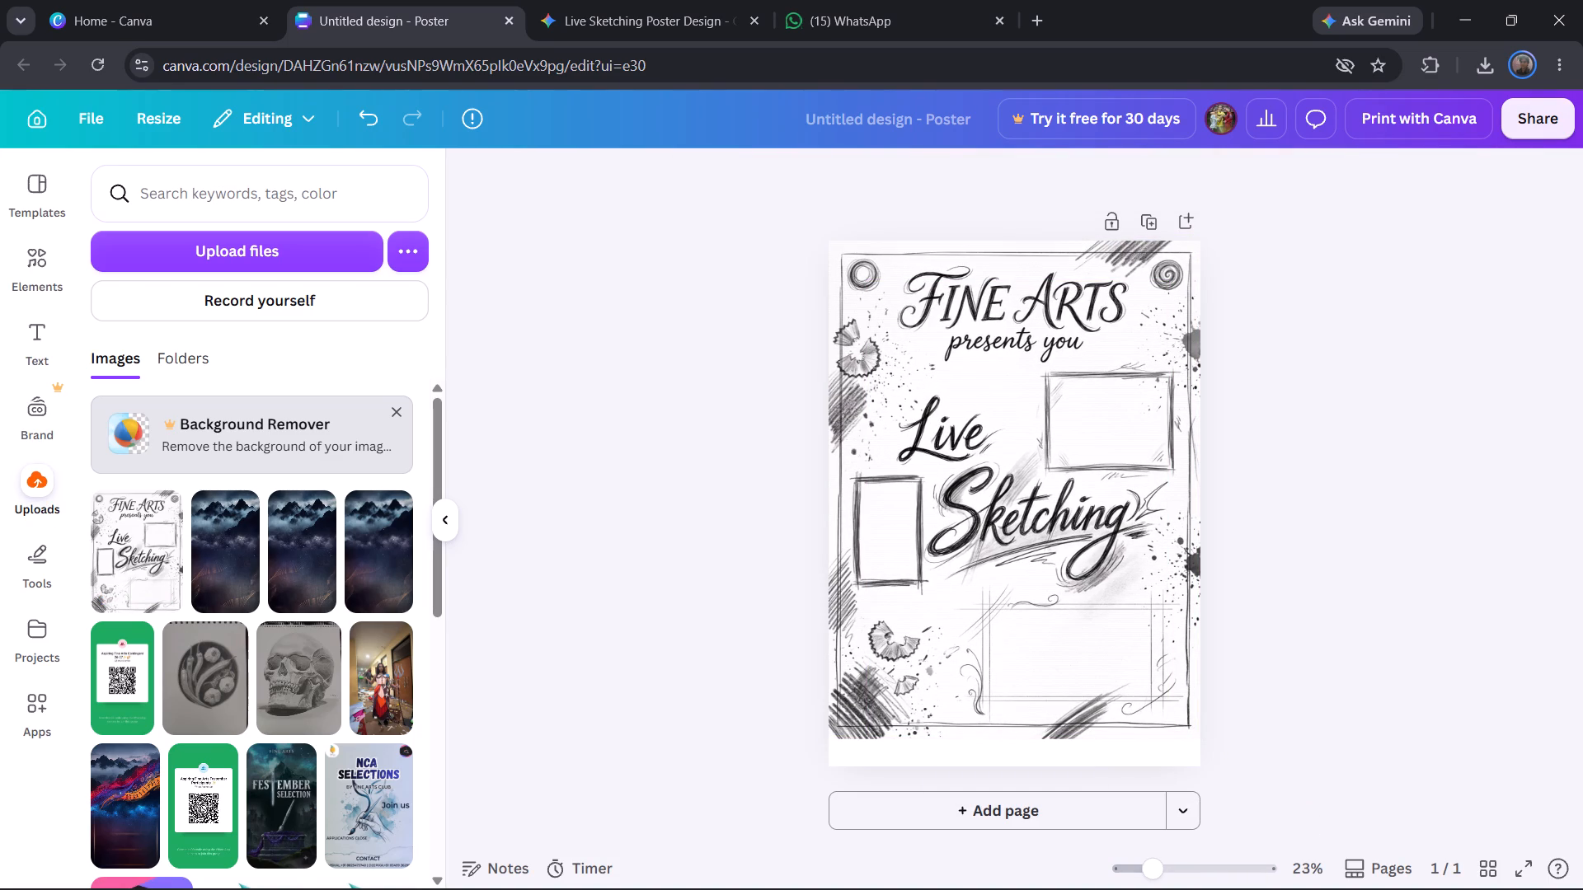
Extend the poster image's bottom edge toward the page's bottom, to a size of about 42 by 57.6.
{"action": "left_click", "coordinate": [963, 680]}
{"action": "left_click_drag", "start_coordinate": [1012, 738], "coordinate": [1012, 751]}
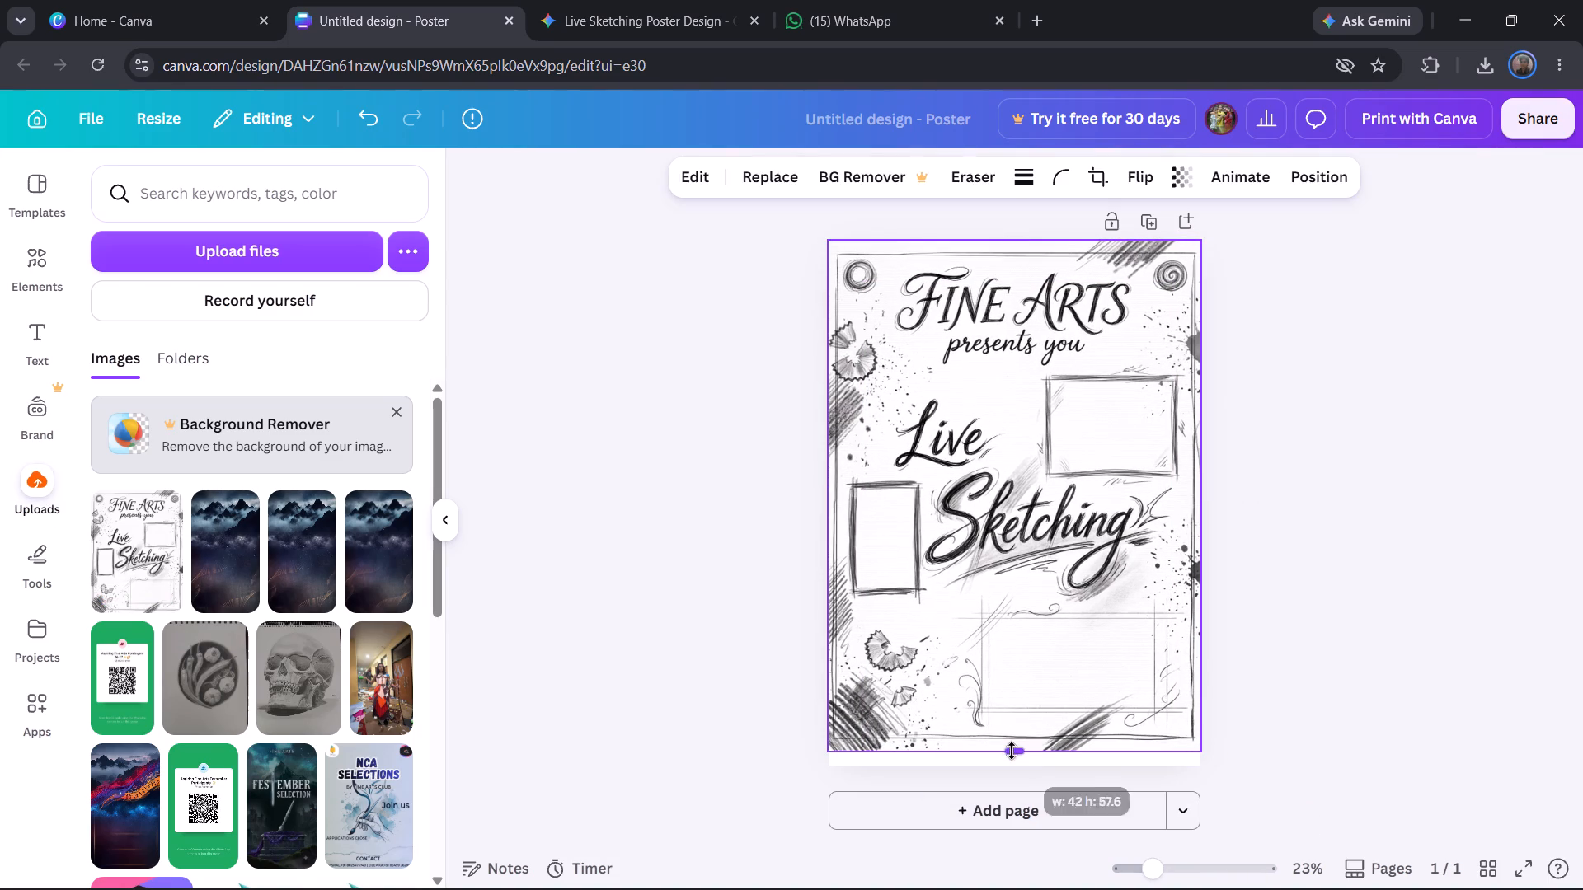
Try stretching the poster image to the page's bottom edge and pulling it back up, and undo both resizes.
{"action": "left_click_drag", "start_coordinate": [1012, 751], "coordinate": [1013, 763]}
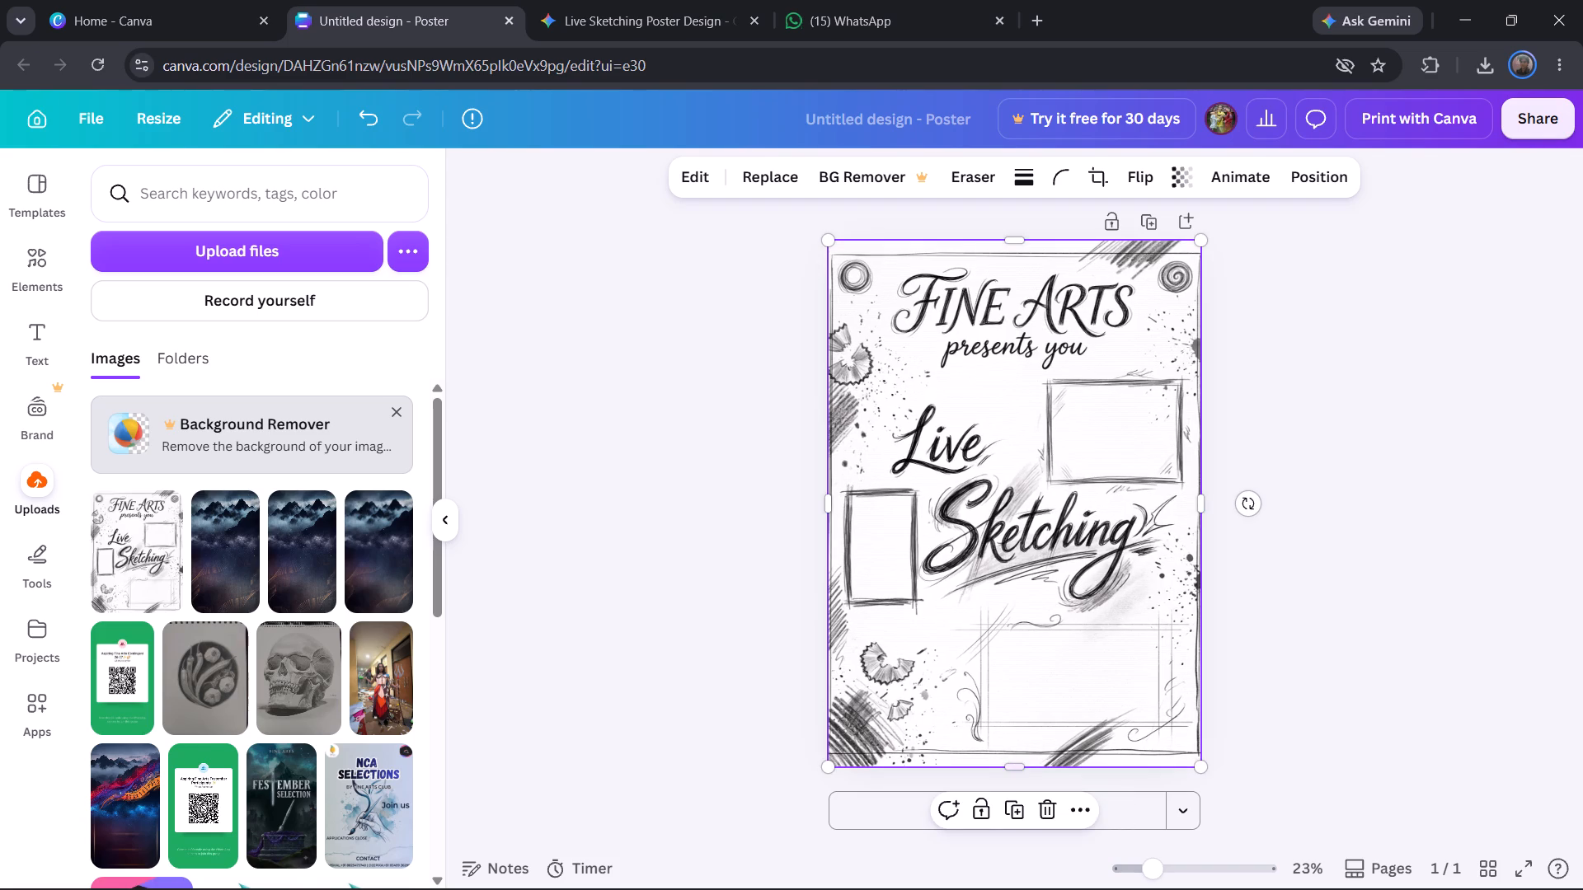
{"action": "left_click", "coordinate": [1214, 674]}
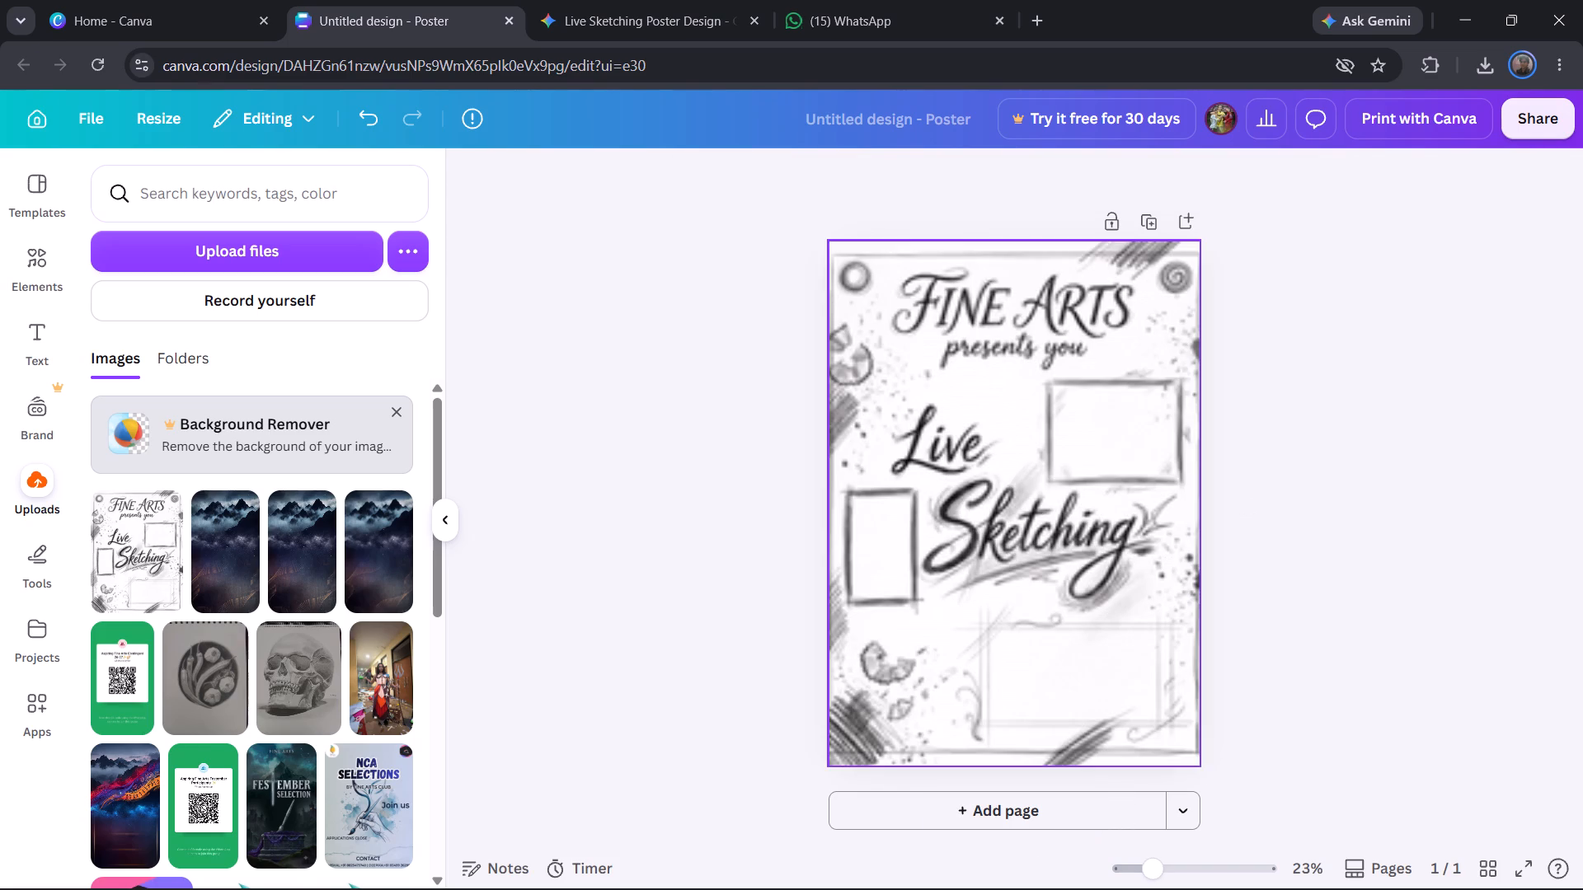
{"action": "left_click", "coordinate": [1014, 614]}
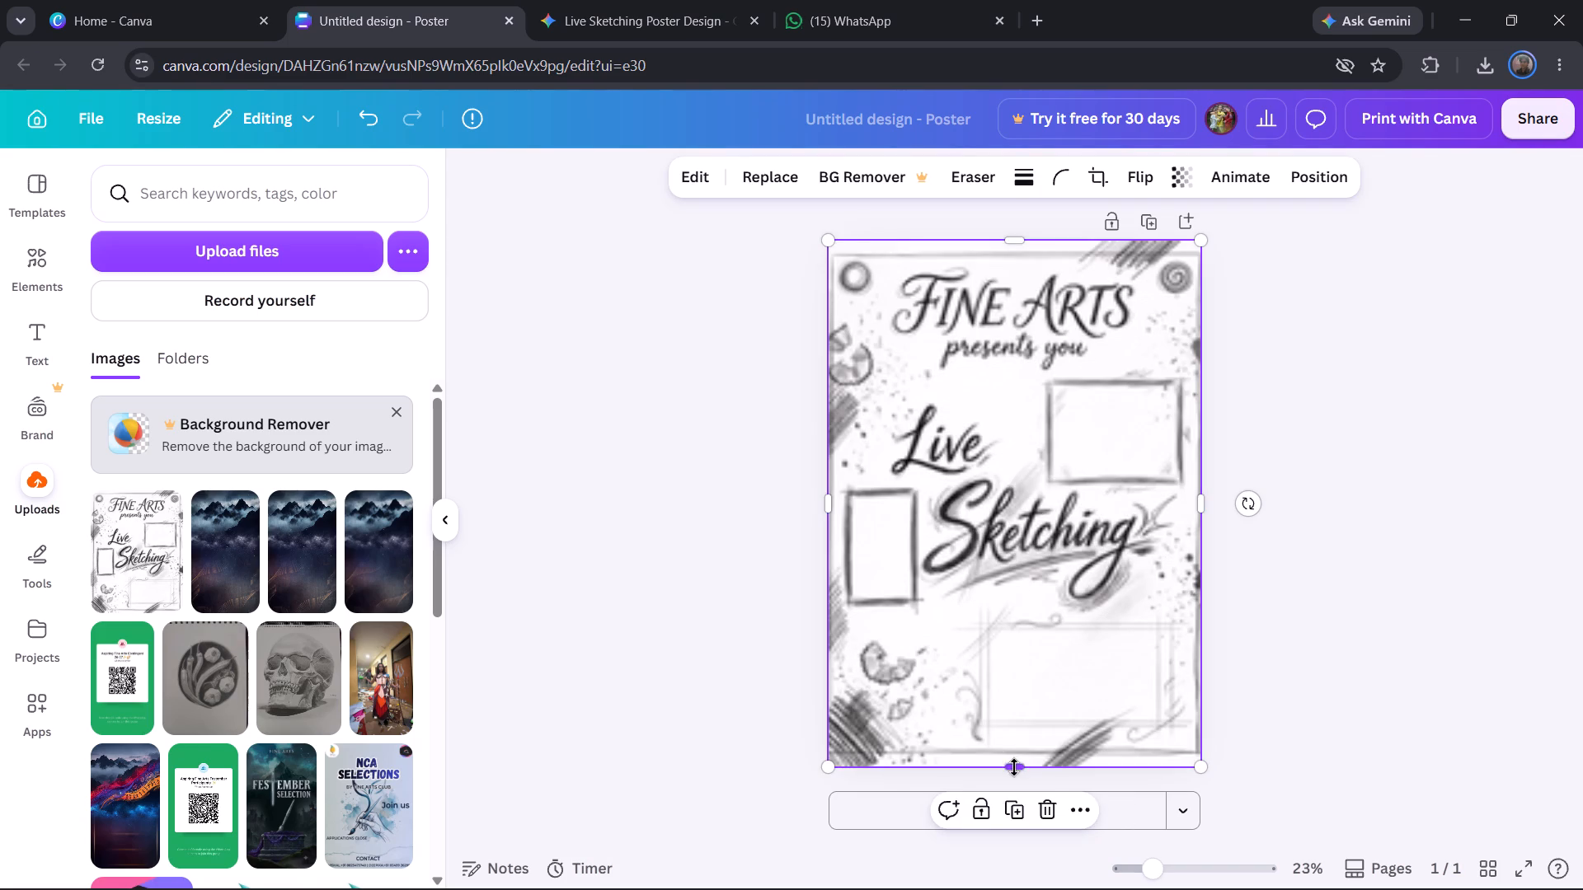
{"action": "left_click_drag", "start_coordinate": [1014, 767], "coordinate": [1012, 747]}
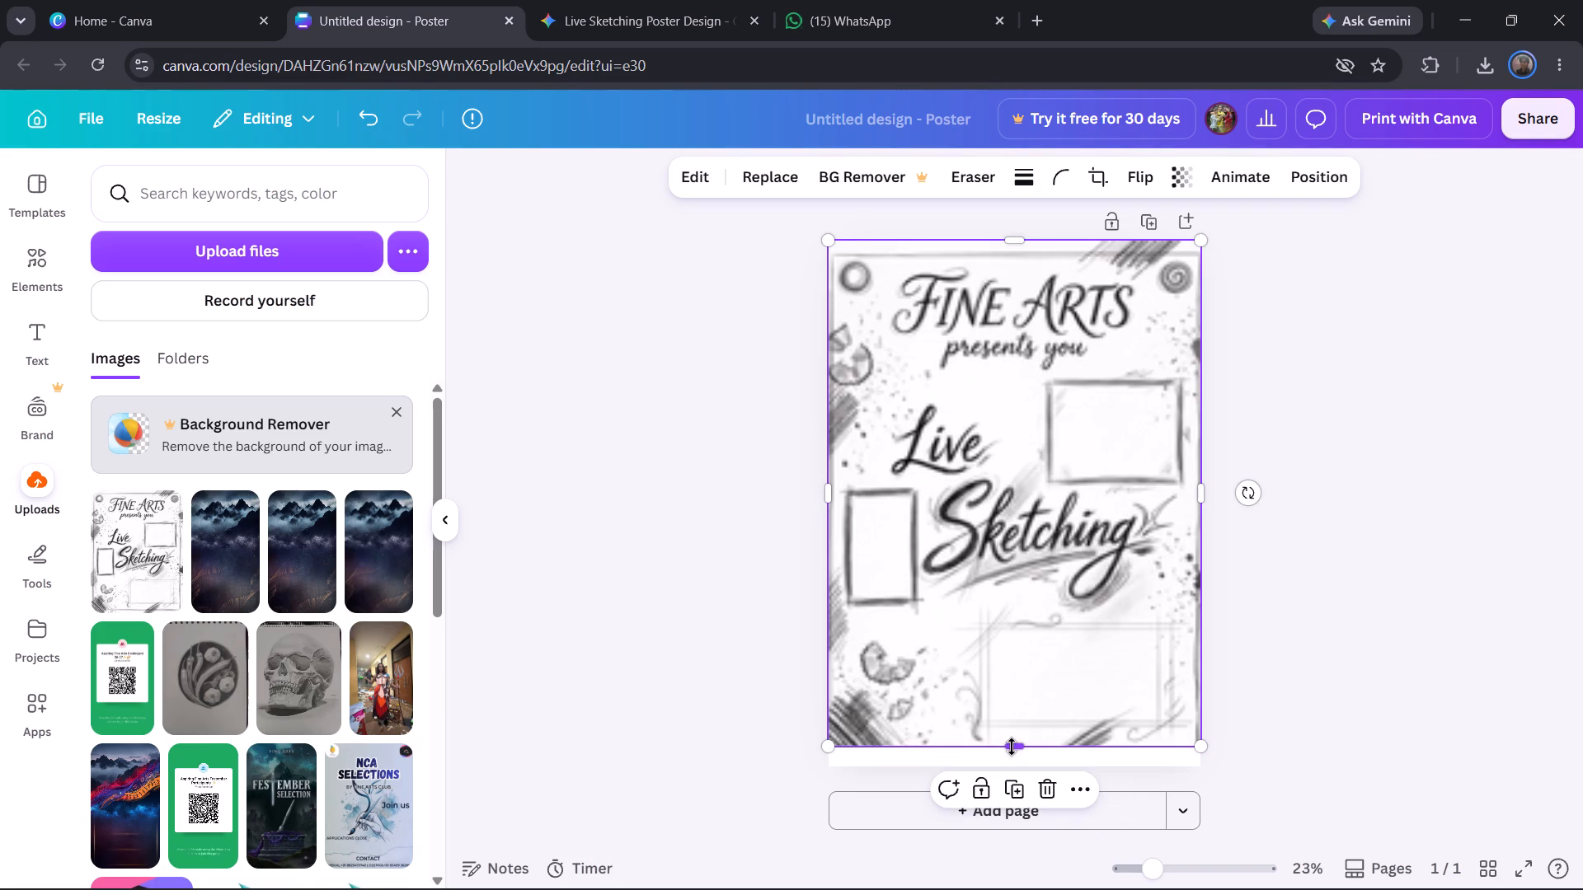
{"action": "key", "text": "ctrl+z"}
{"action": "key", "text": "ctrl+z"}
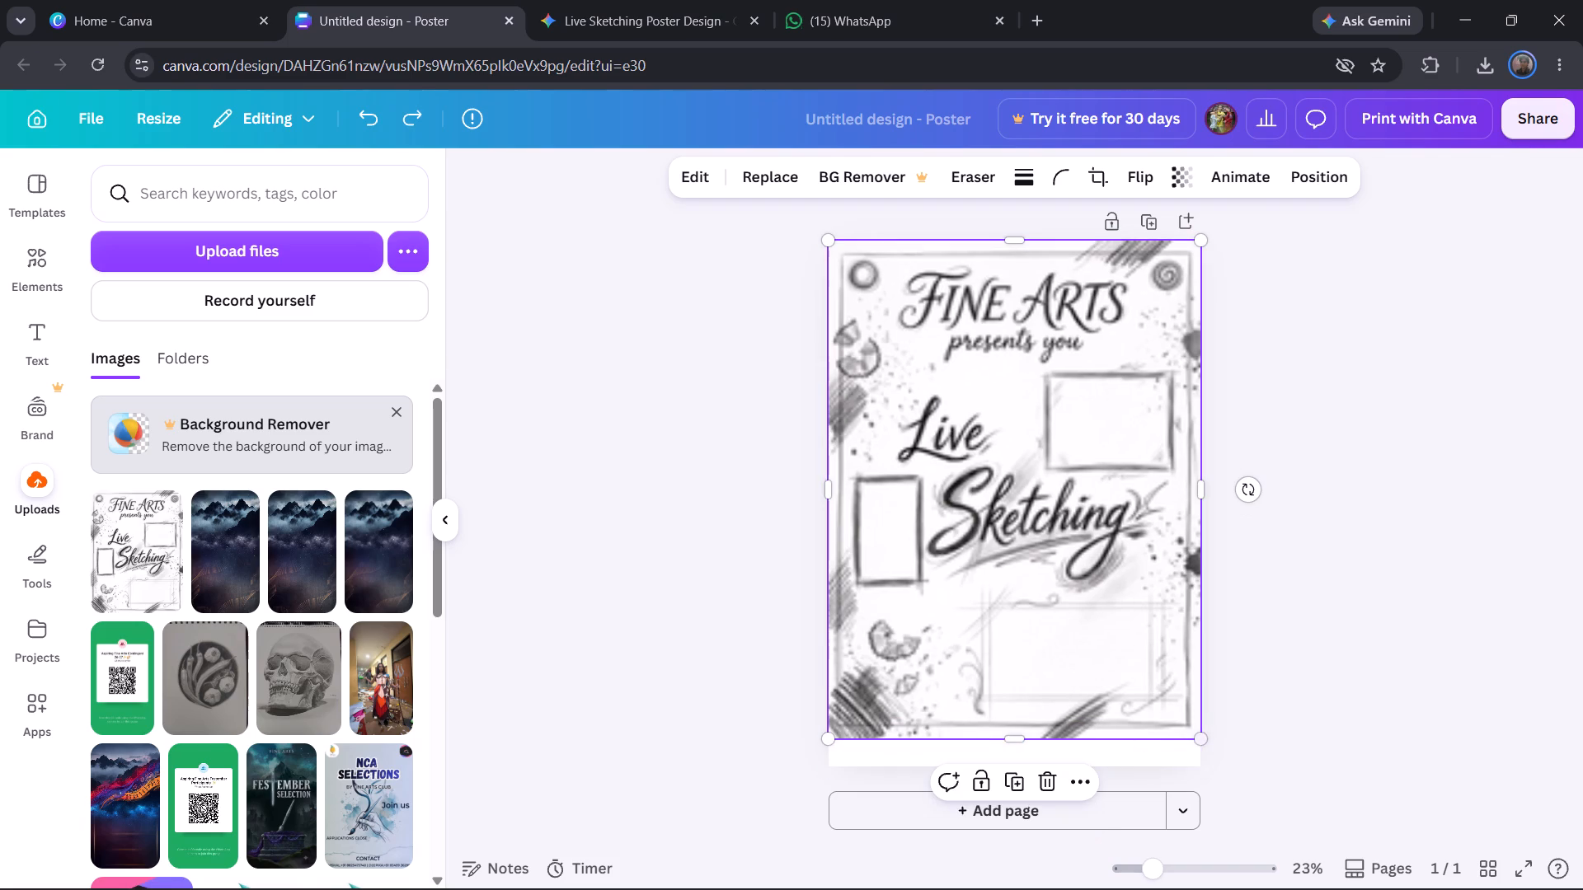
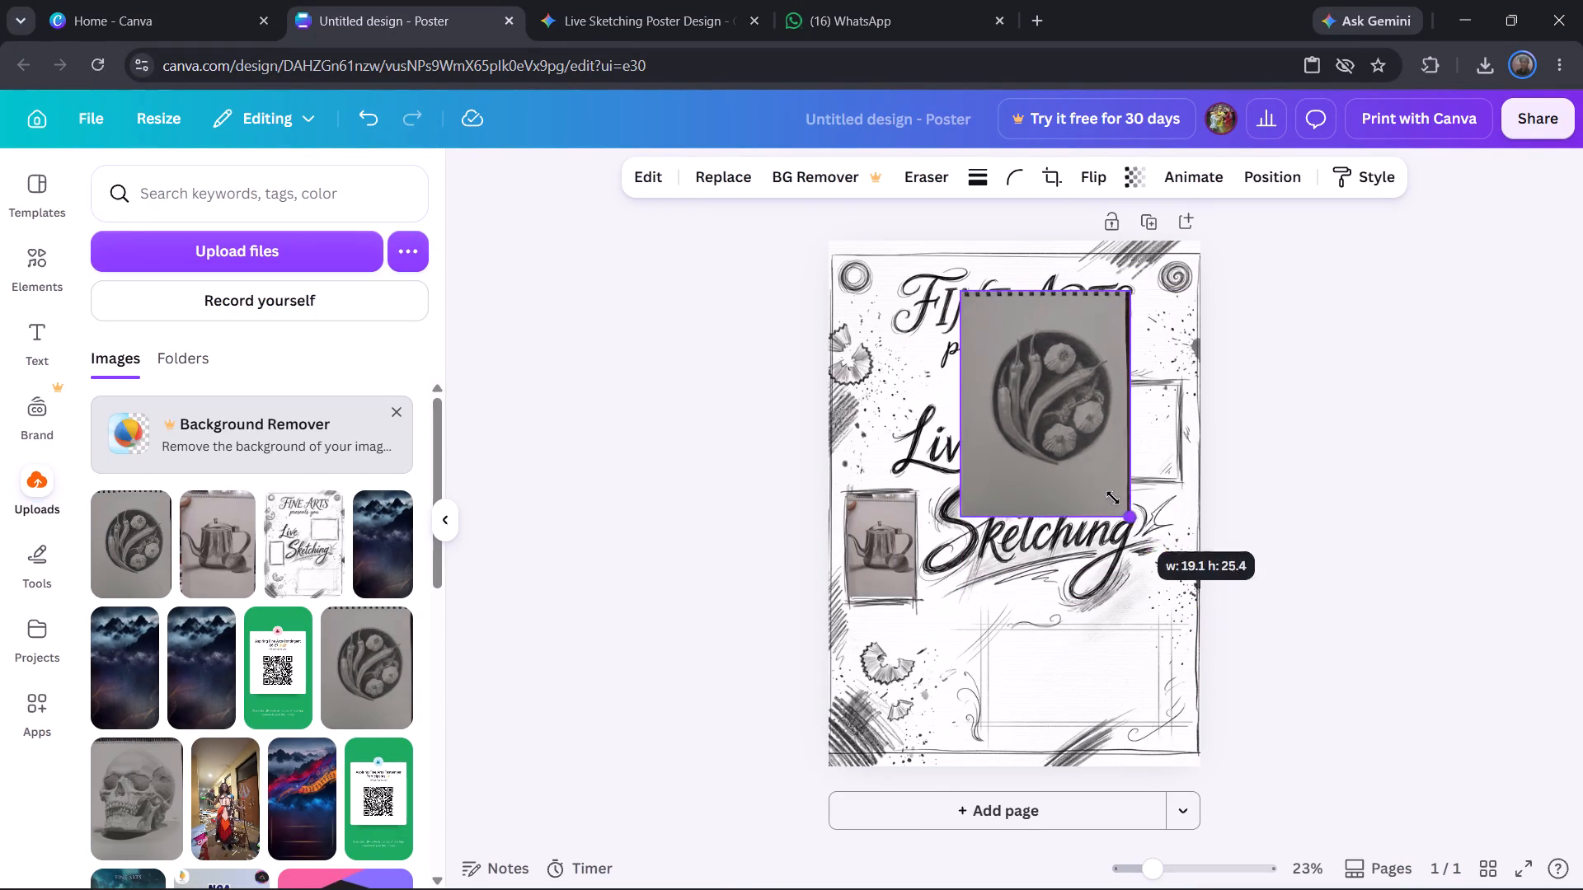
Shrink the chilli-and-garlic bowl sketch photo and place it over the empty frame beside the word Live, adjusting its size to the frame.
{"action": "left_click_drag", "start_coordinate": [1113, 498], "coordinate": [1061, 418]}
{"action": "left_click_drag", "start_coordinate": [1029, 352], "coordinate": [1126, 425]}
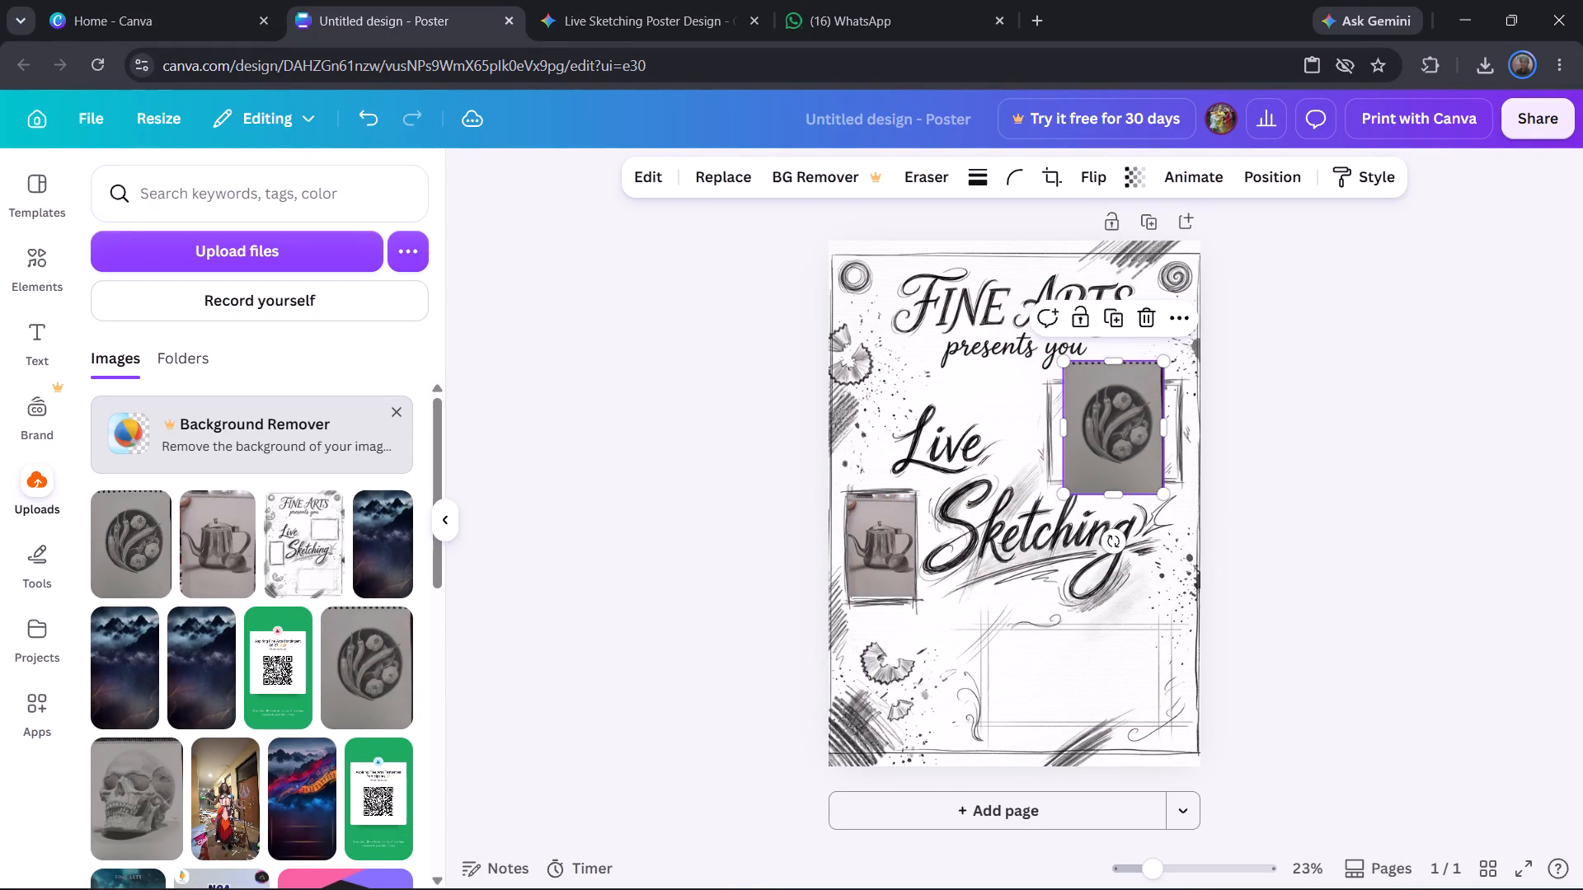
{"action": "left_click", "coordinate": [1160, 494]}
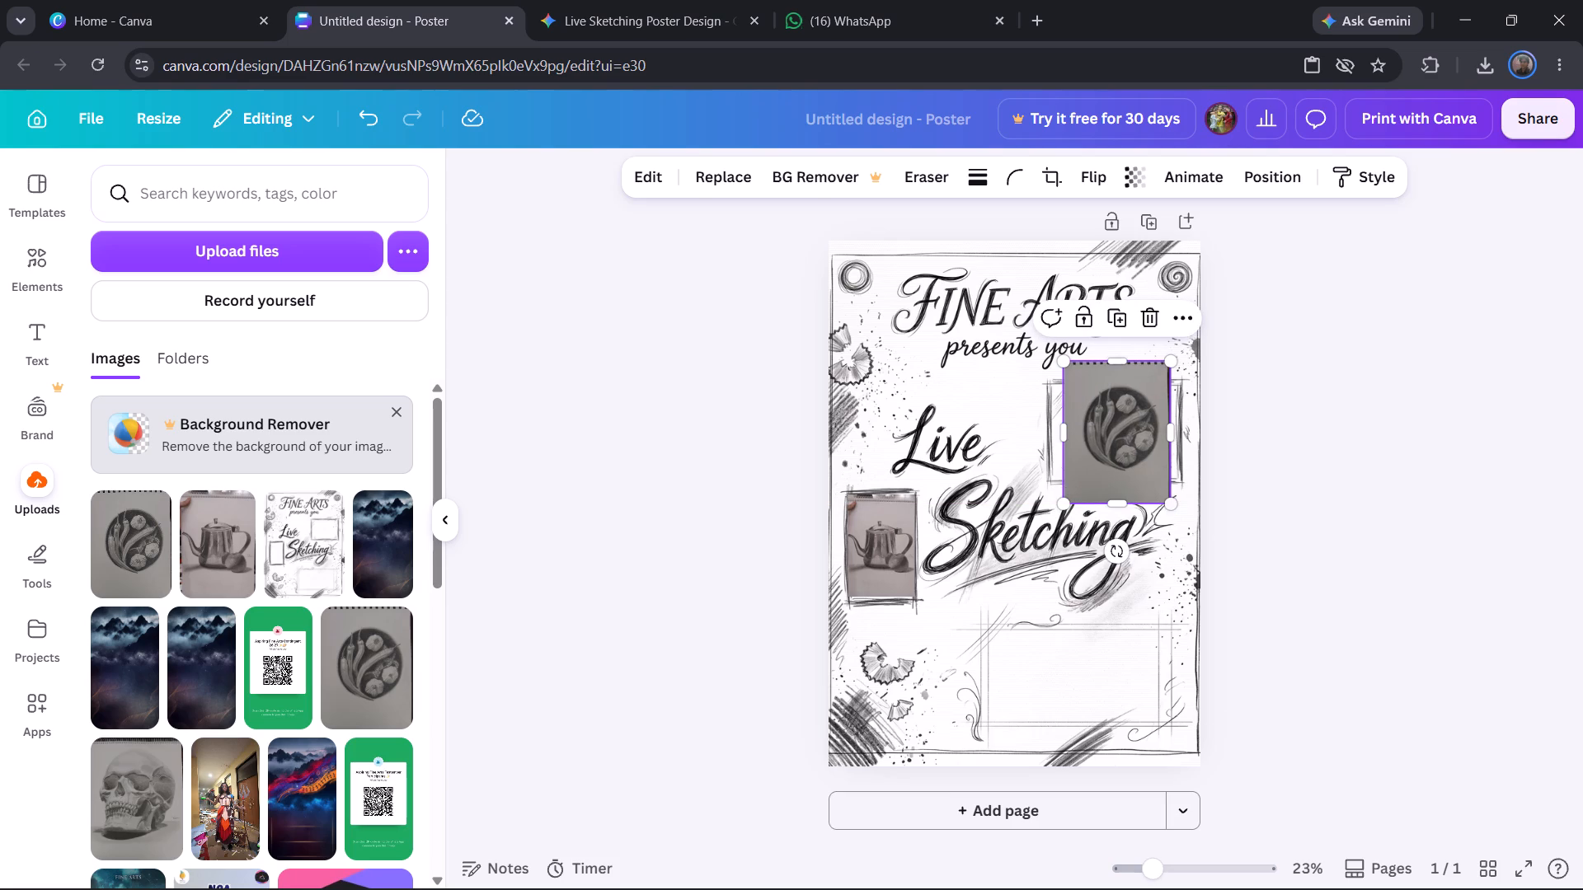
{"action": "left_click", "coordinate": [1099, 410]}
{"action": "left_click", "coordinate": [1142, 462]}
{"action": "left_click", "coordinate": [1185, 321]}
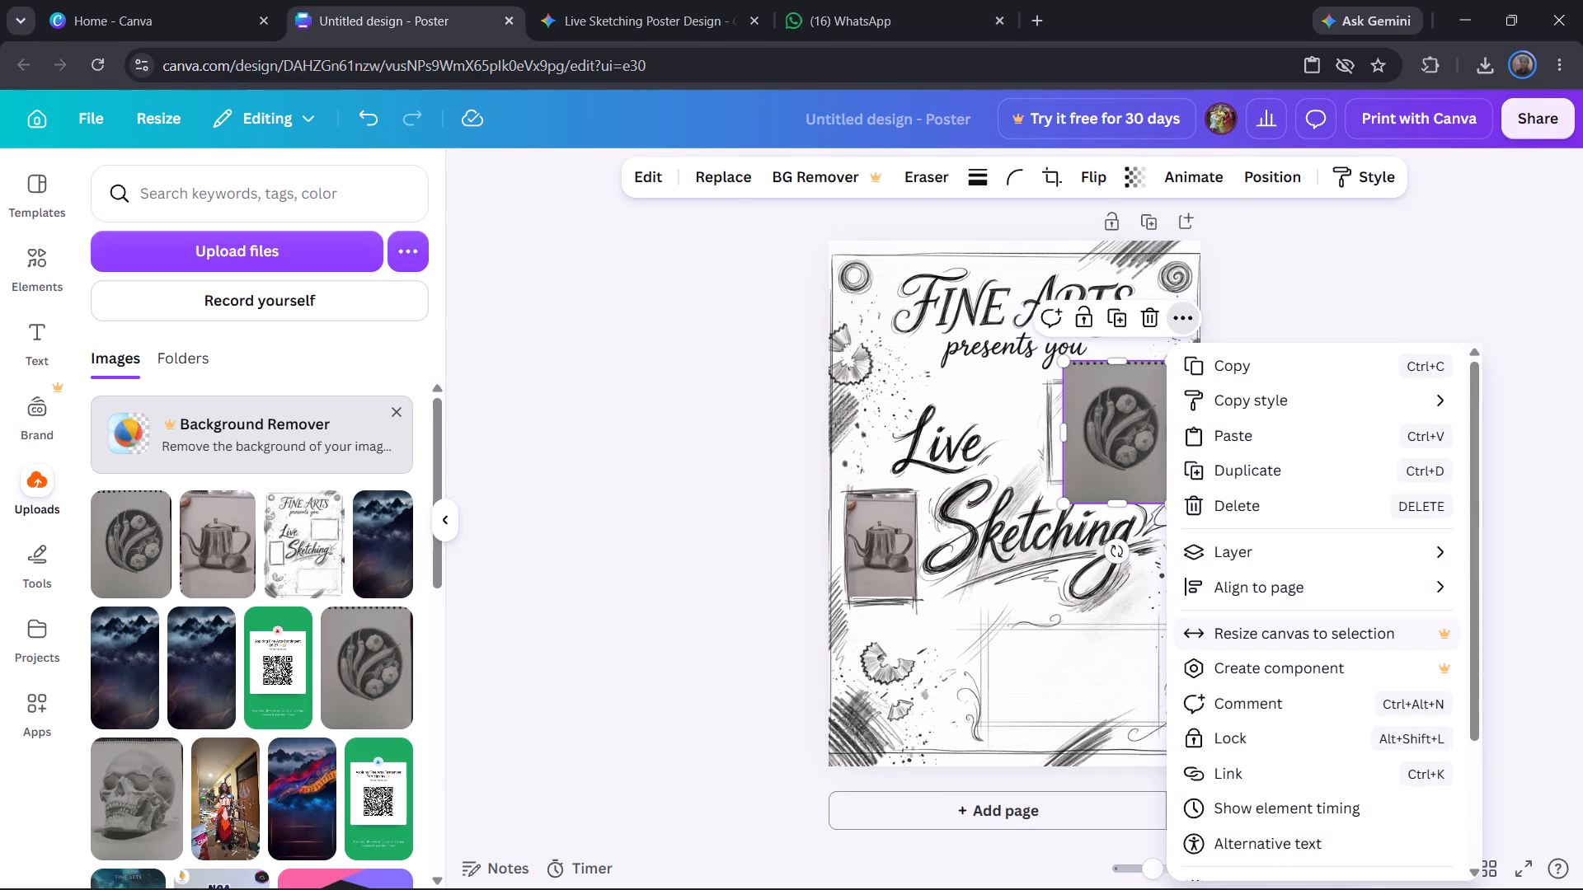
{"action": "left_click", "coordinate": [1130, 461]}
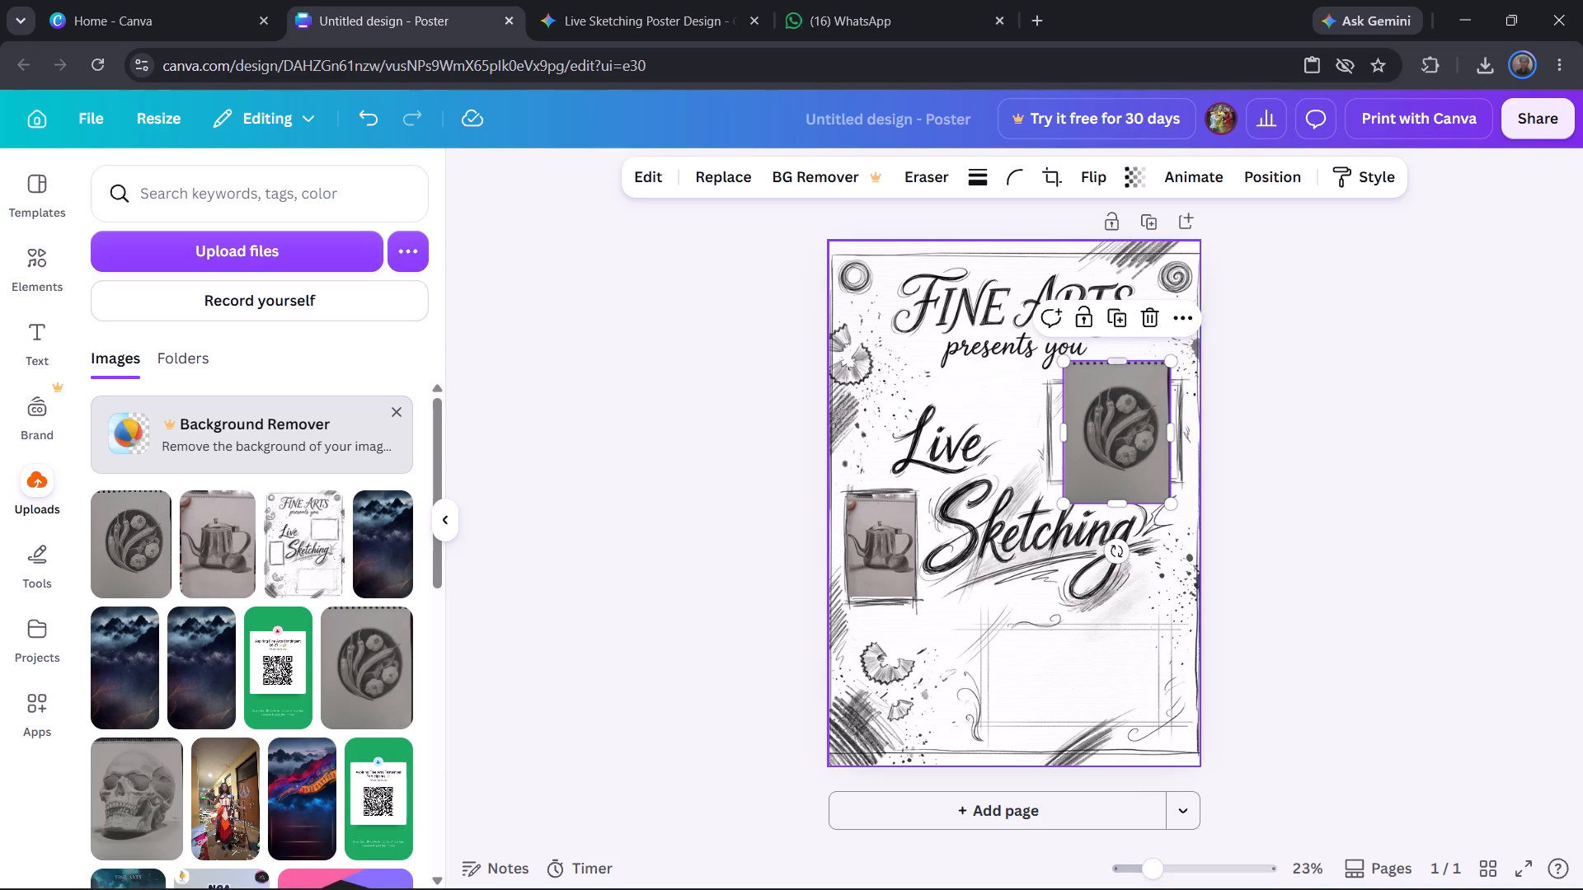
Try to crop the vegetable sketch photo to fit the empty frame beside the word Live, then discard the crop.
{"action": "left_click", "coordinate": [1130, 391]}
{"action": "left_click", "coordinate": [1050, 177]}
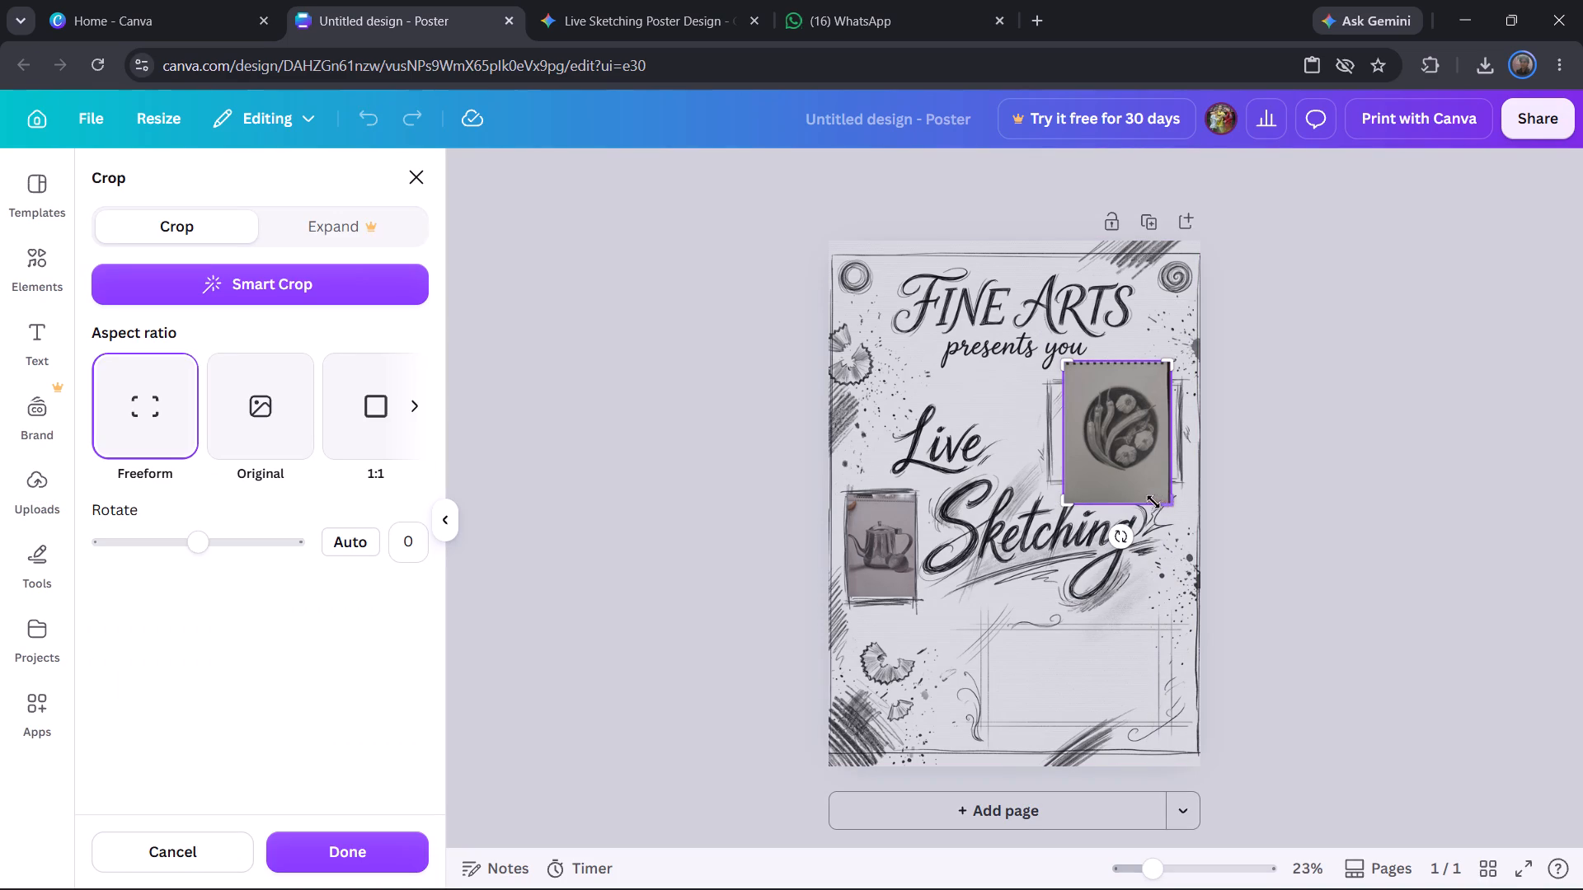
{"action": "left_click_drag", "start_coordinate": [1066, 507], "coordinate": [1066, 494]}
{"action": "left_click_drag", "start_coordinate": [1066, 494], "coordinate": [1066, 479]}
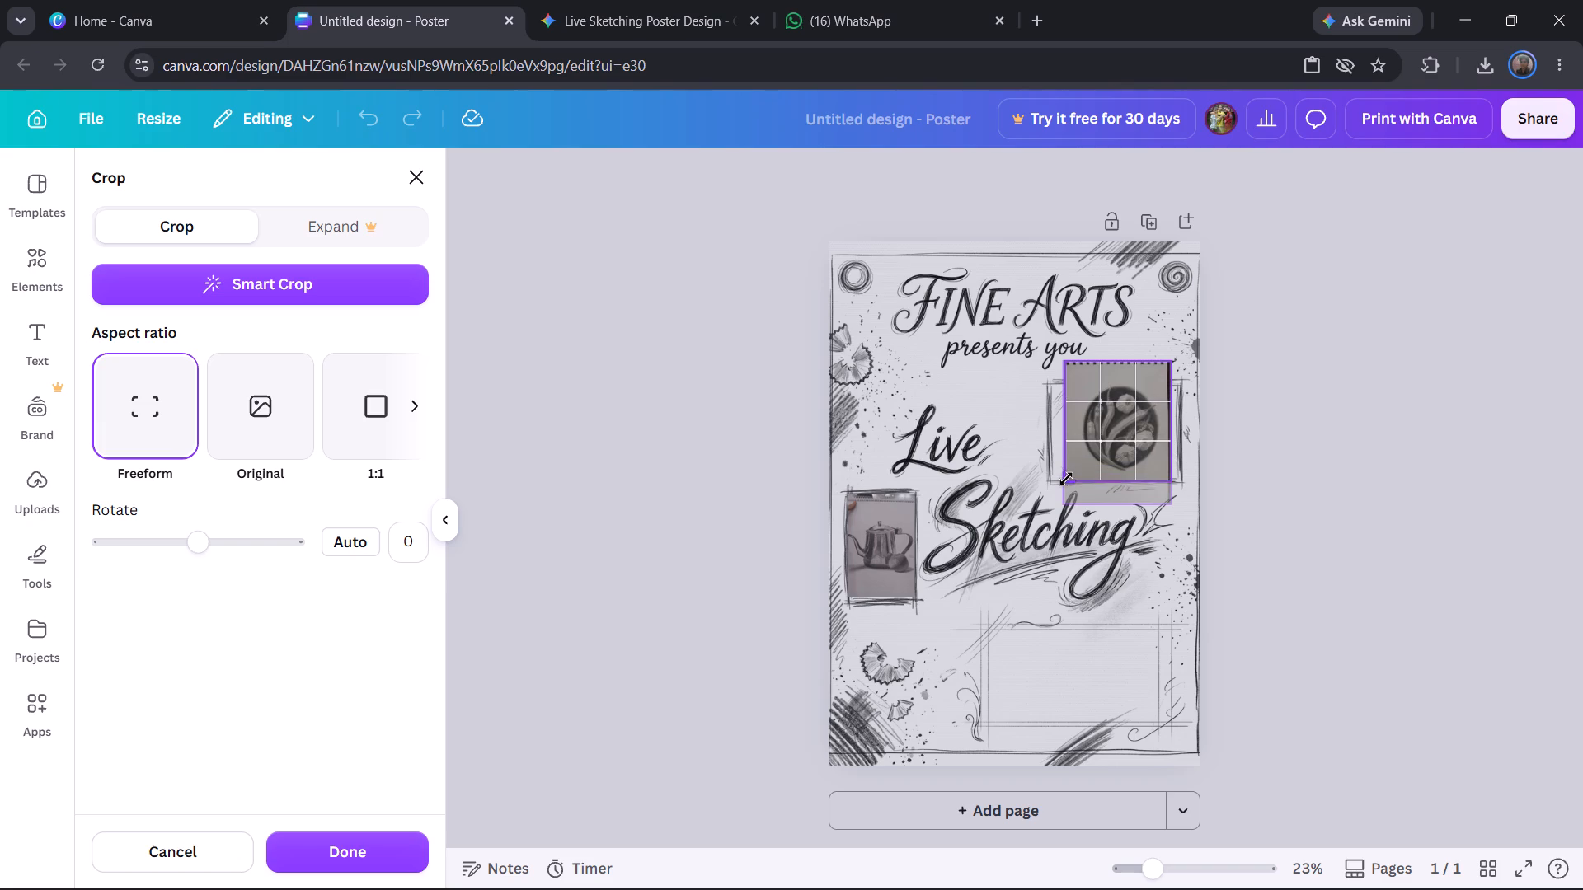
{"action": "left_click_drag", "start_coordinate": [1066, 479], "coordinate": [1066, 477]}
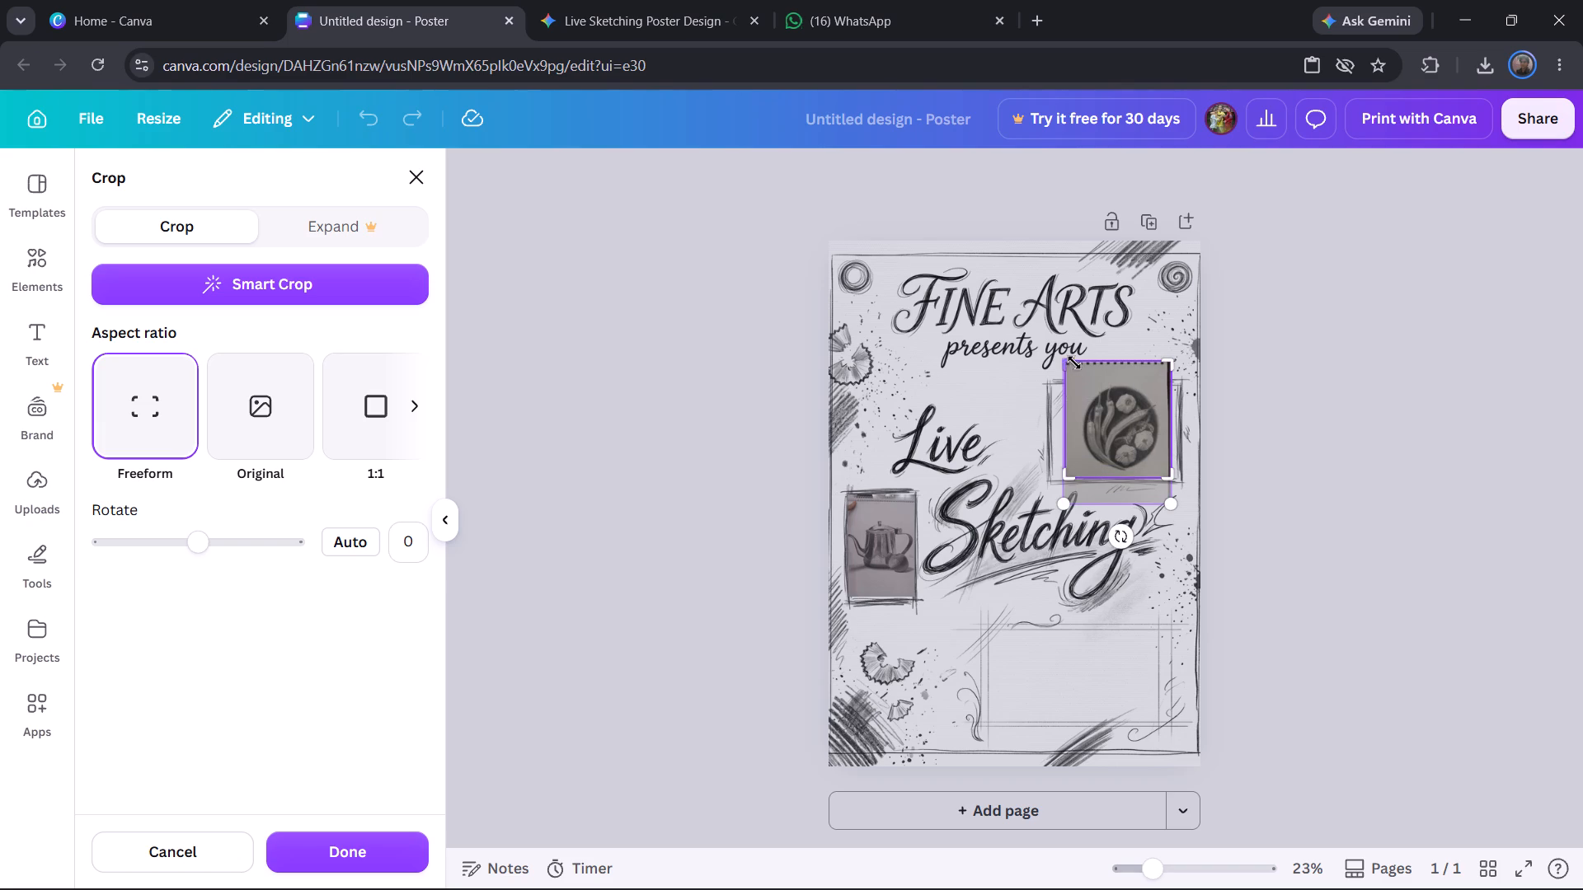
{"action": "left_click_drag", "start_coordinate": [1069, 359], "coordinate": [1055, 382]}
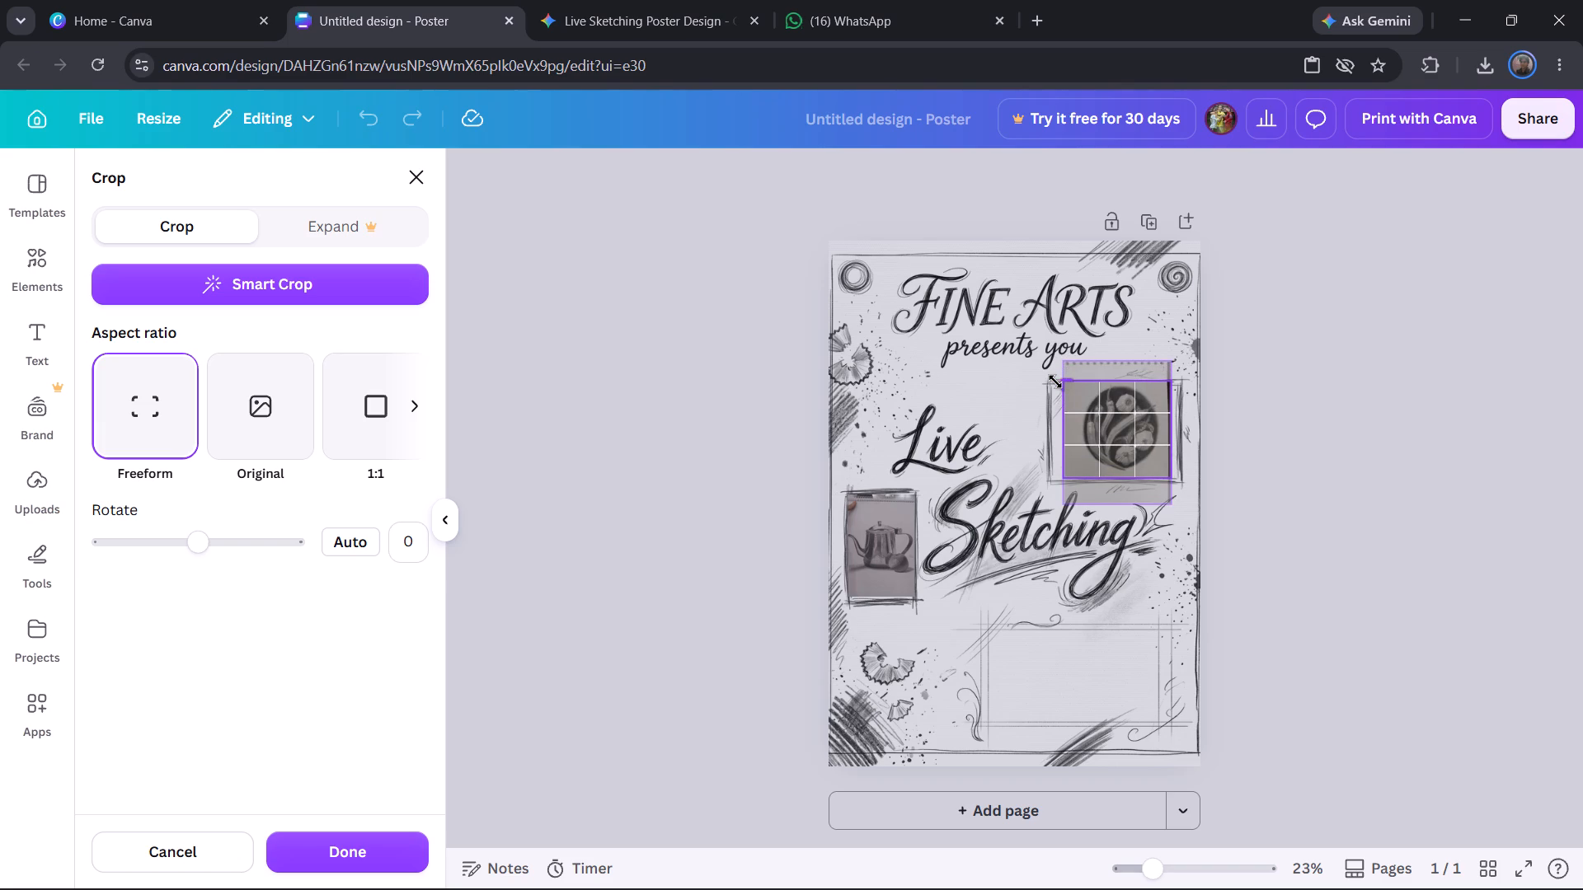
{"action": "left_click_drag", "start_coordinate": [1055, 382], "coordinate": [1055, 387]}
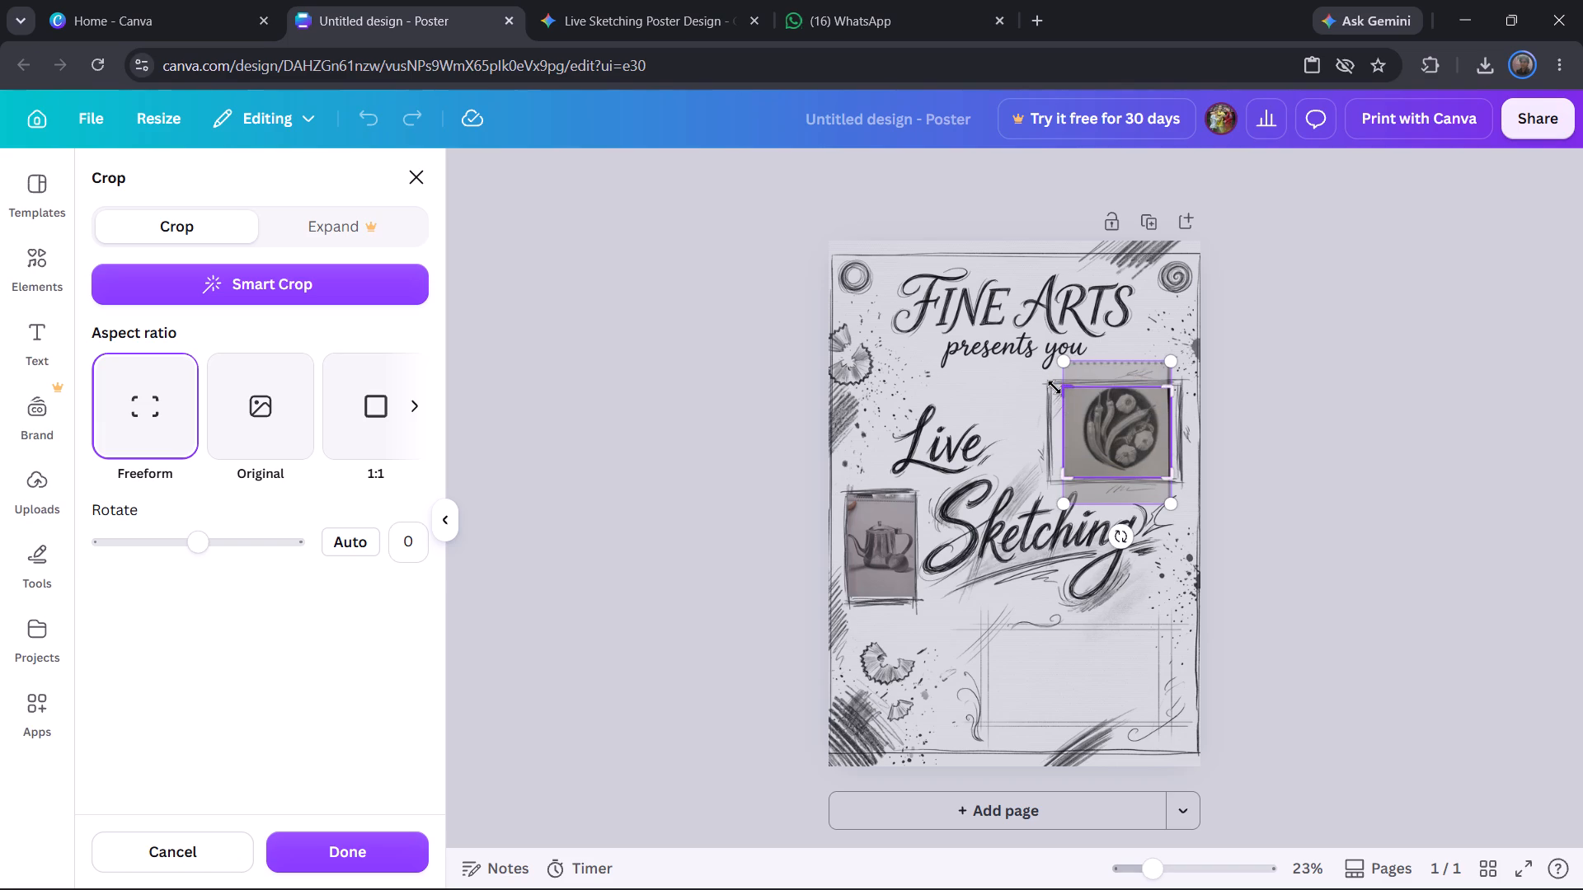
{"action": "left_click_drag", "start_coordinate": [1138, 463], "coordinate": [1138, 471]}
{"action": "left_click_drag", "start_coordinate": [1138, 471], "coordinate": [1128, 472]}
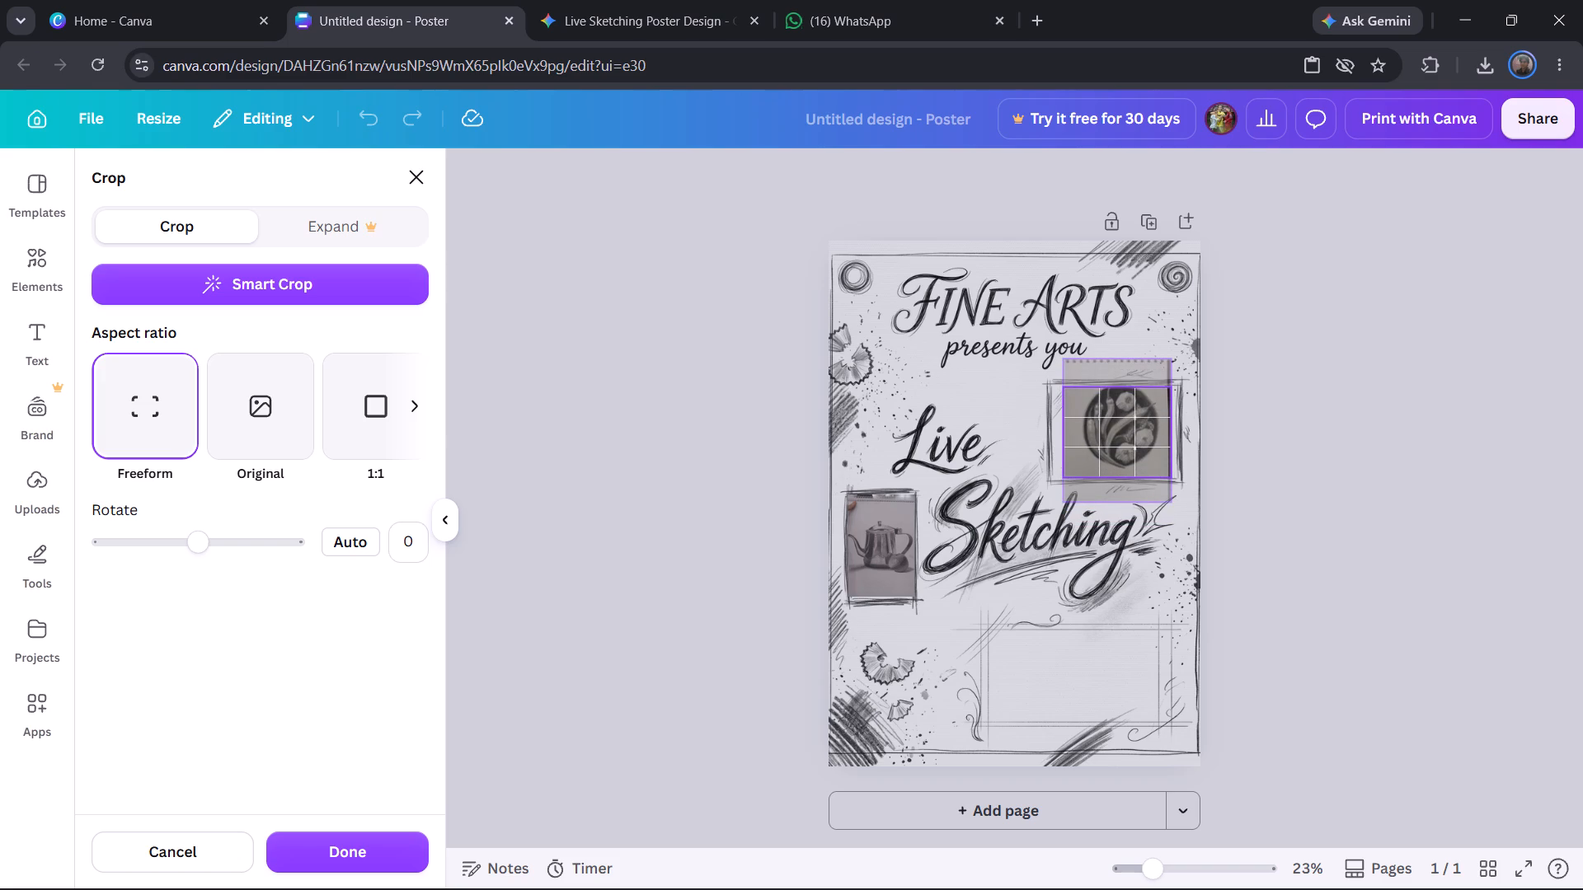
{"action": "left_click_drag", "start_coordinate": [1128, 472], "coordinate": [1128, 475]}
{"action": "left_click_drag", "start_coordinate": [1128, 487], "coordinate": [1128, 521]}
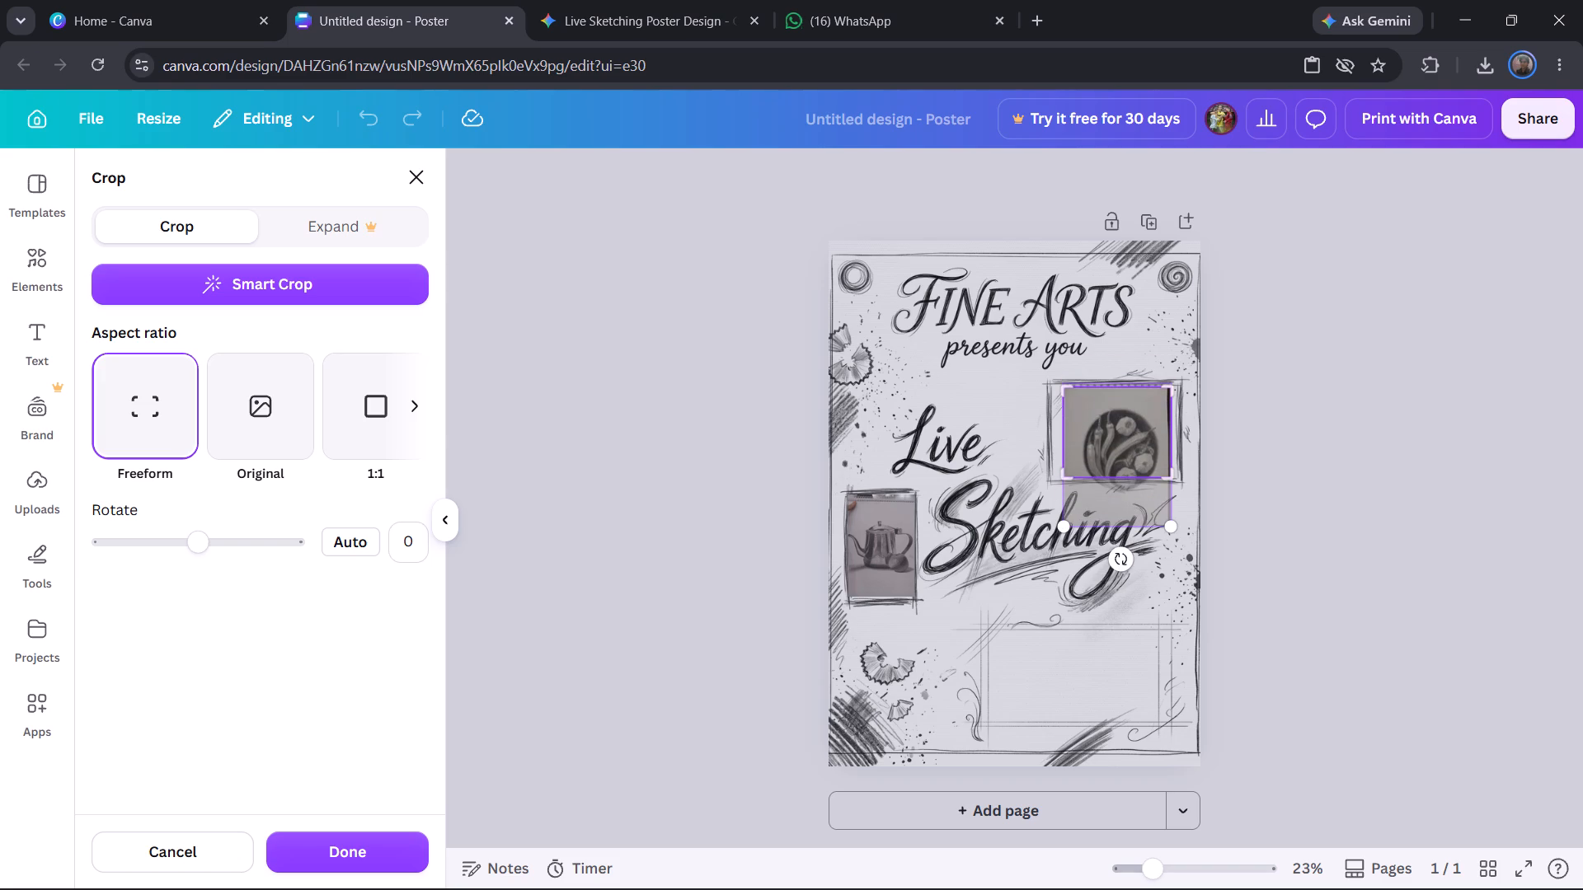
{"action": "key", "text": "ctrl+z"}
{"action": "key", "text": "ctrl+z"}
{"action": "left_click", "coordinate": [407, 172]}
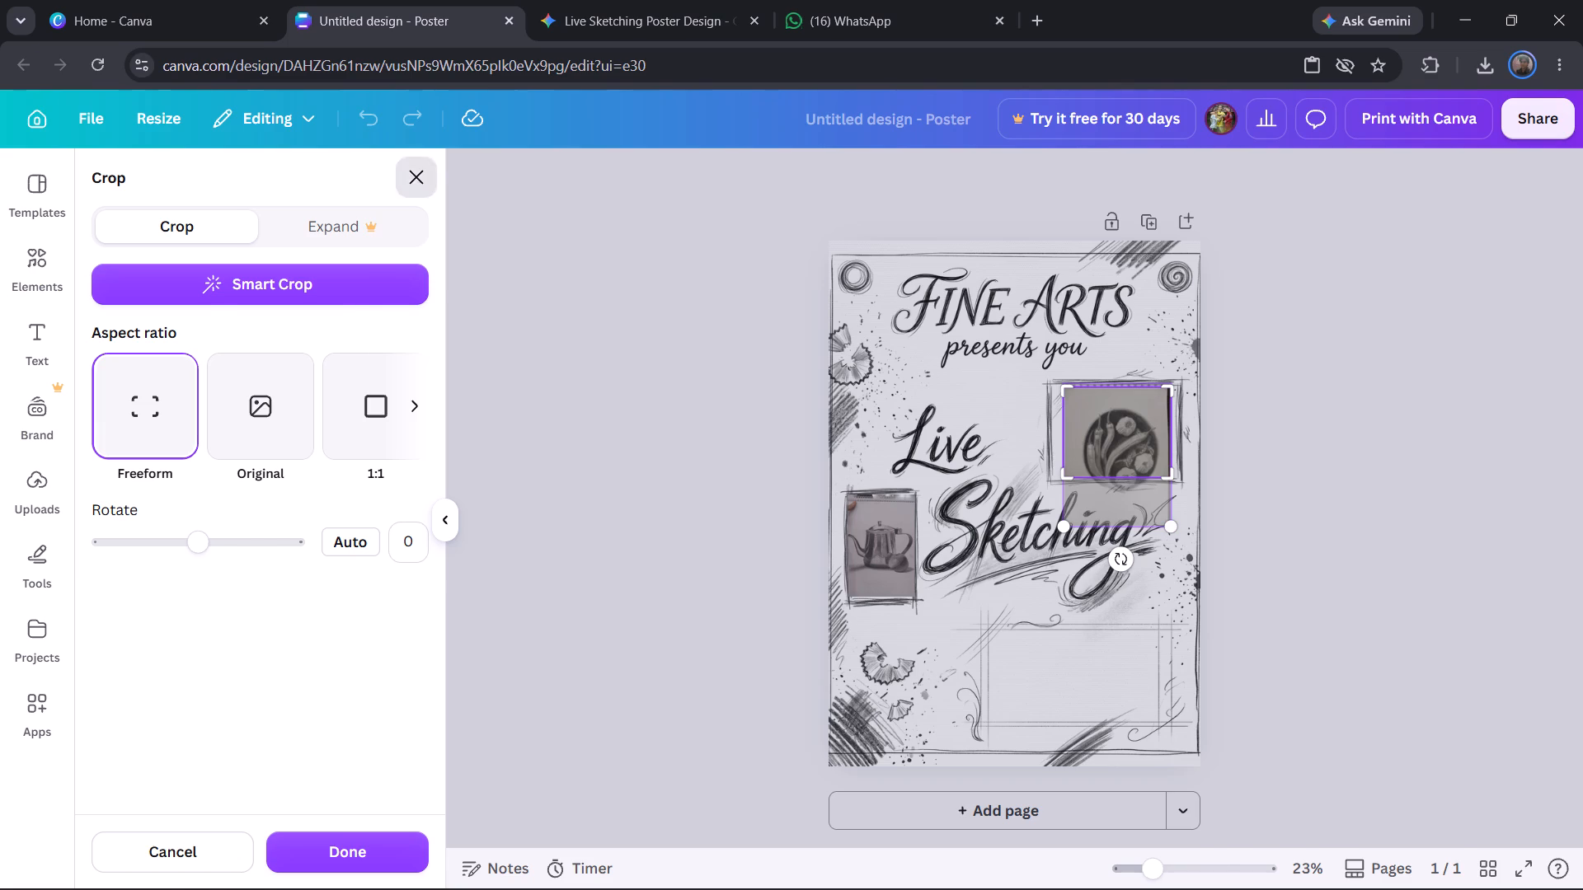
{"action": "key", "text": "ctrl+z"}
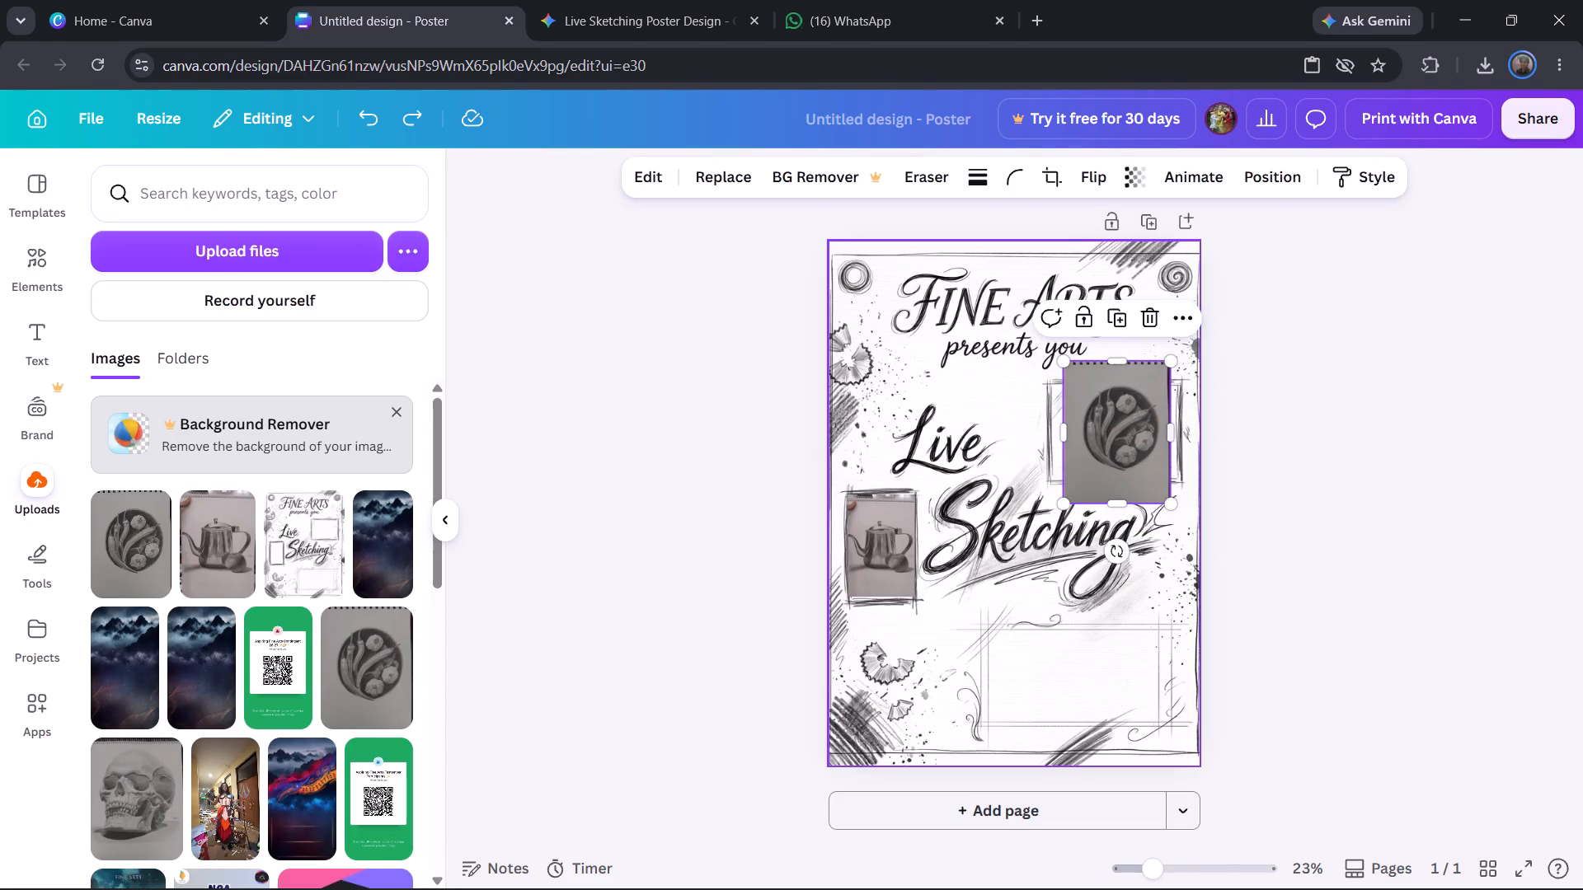
Rotate the vegetable sketch photo a quarter turn counterclockwise so it lies in landscape orientation.
{"action": "left_click_drag", "start_coordinate": [1119, 550], "coordinate": [1074, 551]}
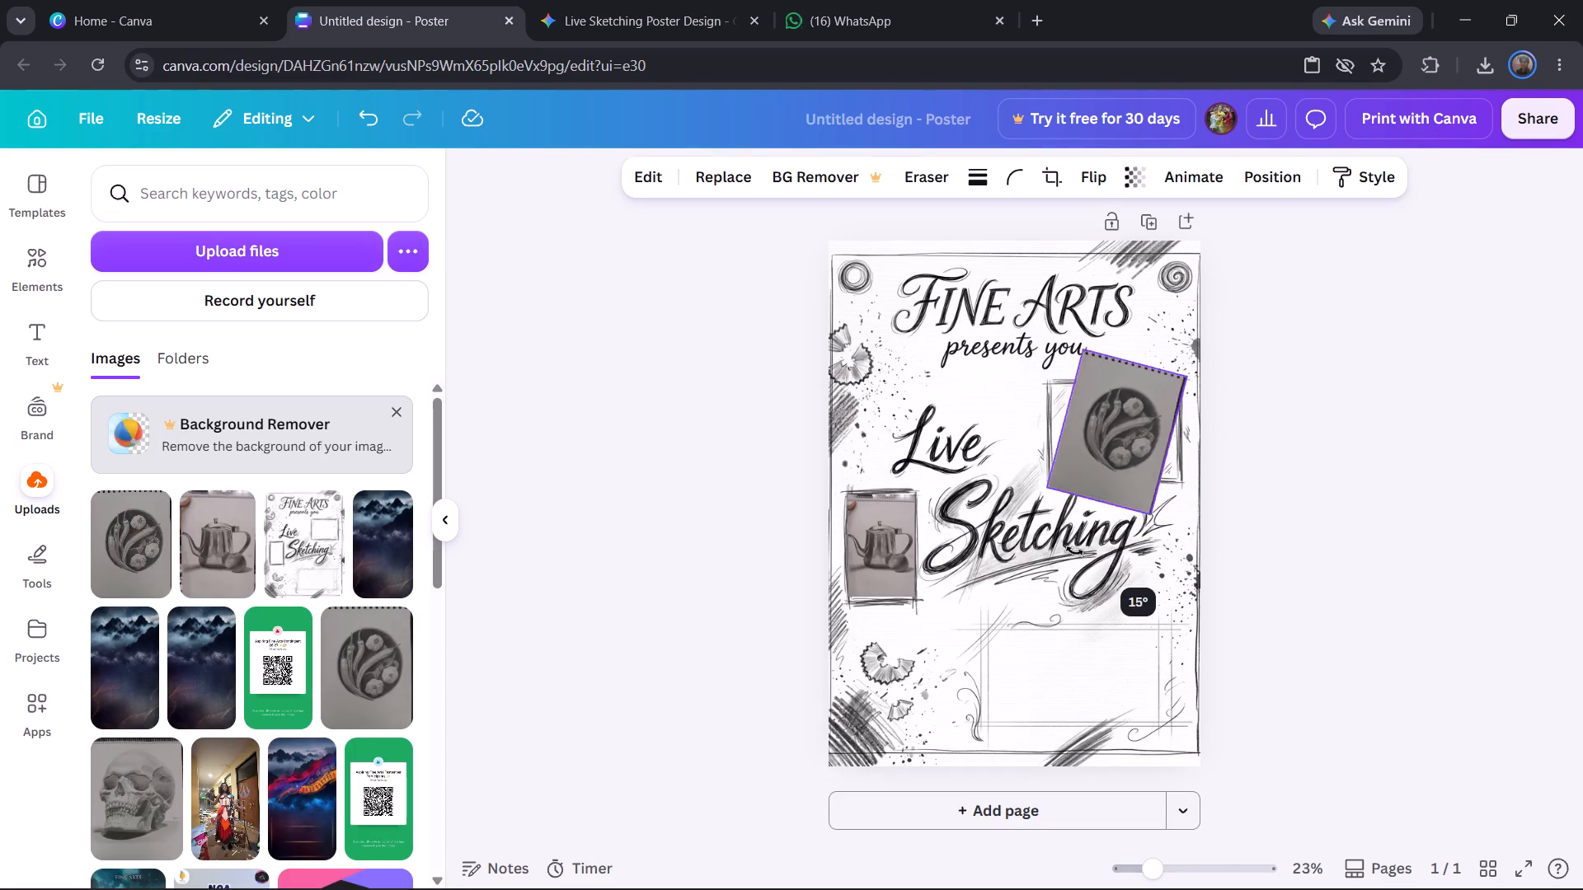
{"action": "left_click_drag", "start_coordinate": [1074, 551], "coordinate": [1210, 491]}
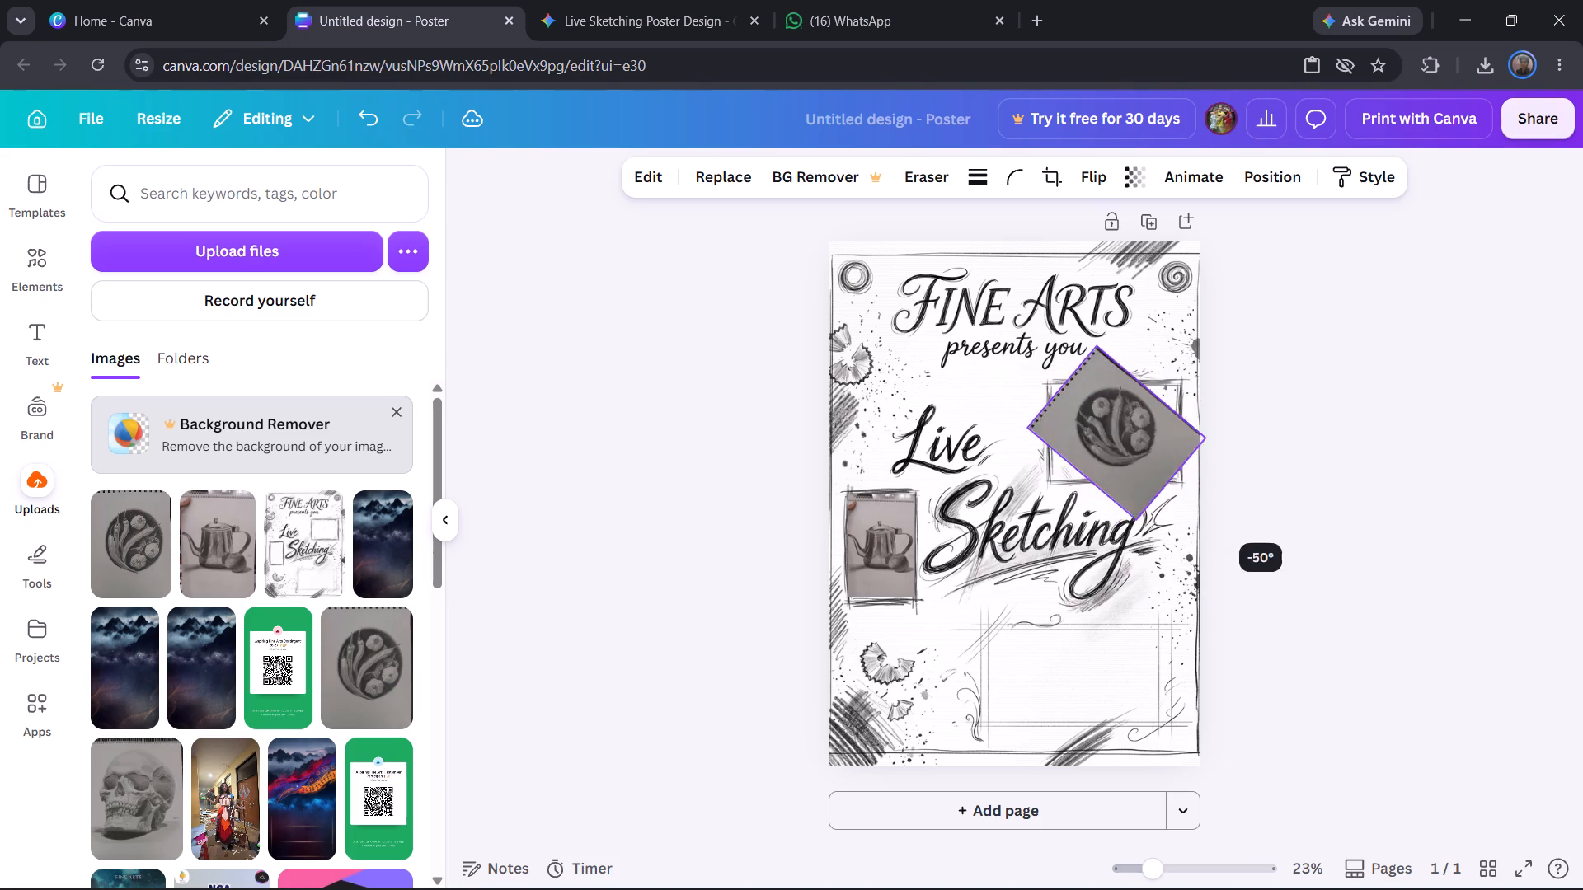
{"action": "left_click_drag", "start_coordinate": [1210, 491], "coordinate": [1213, 430]}
{"action": "left_click", "coordinate": [1106, 444]}
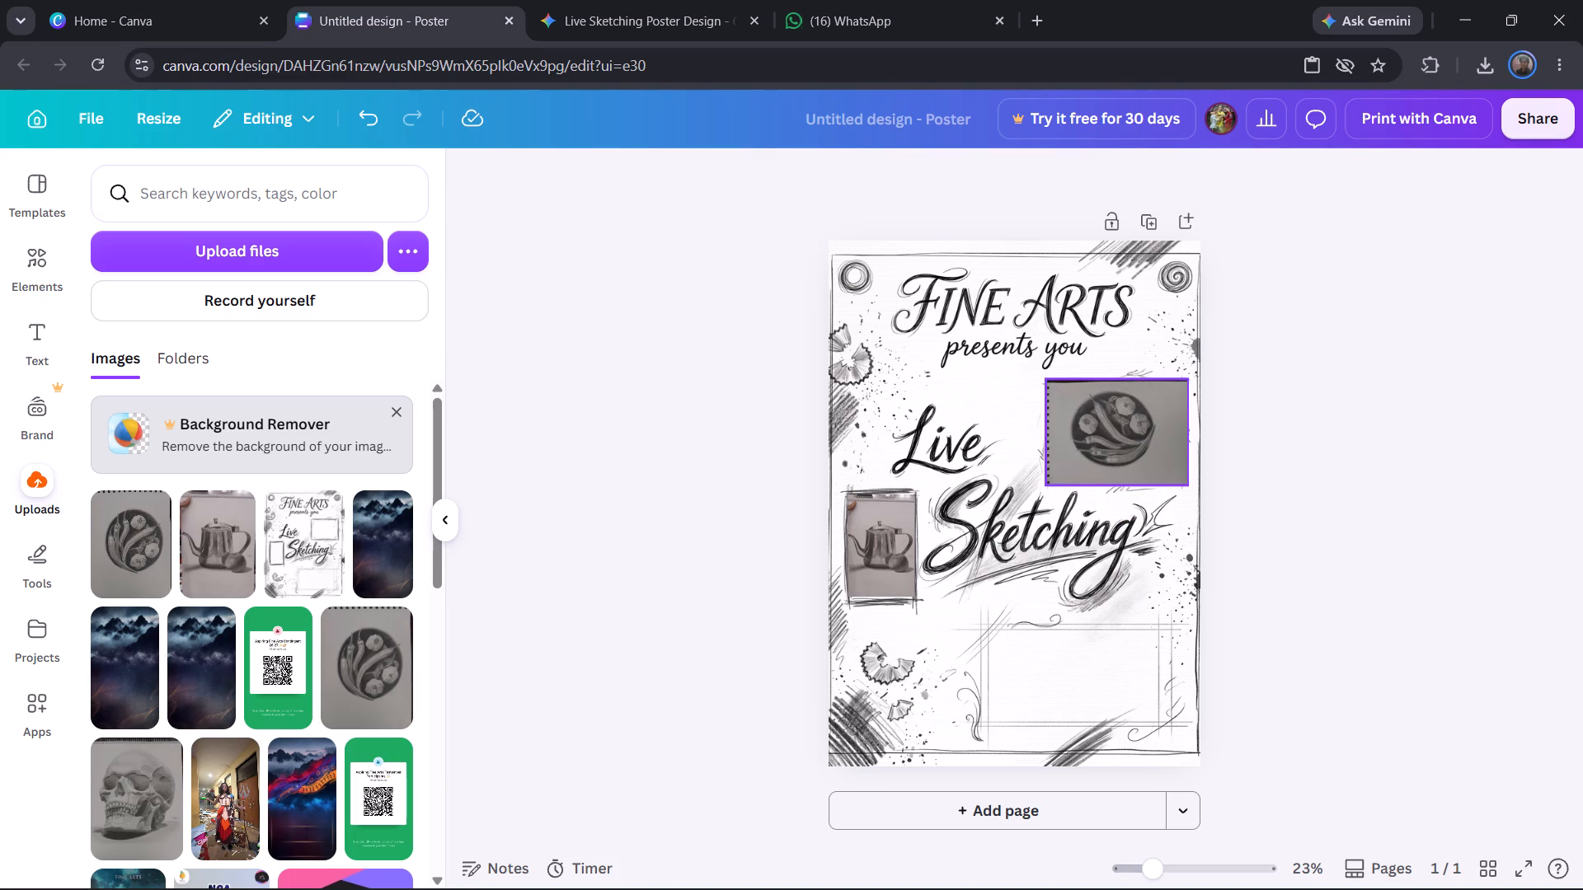
Shrink the rotated vegetable sketch photo slightly and position it to fill the frame beside the word Live.
{"action": "left_click", "coordinate": [1048, 475]}
{"action": "left_click_drag", "start_coordinate": [1047, 483], "coordinate": [1050, 471]}
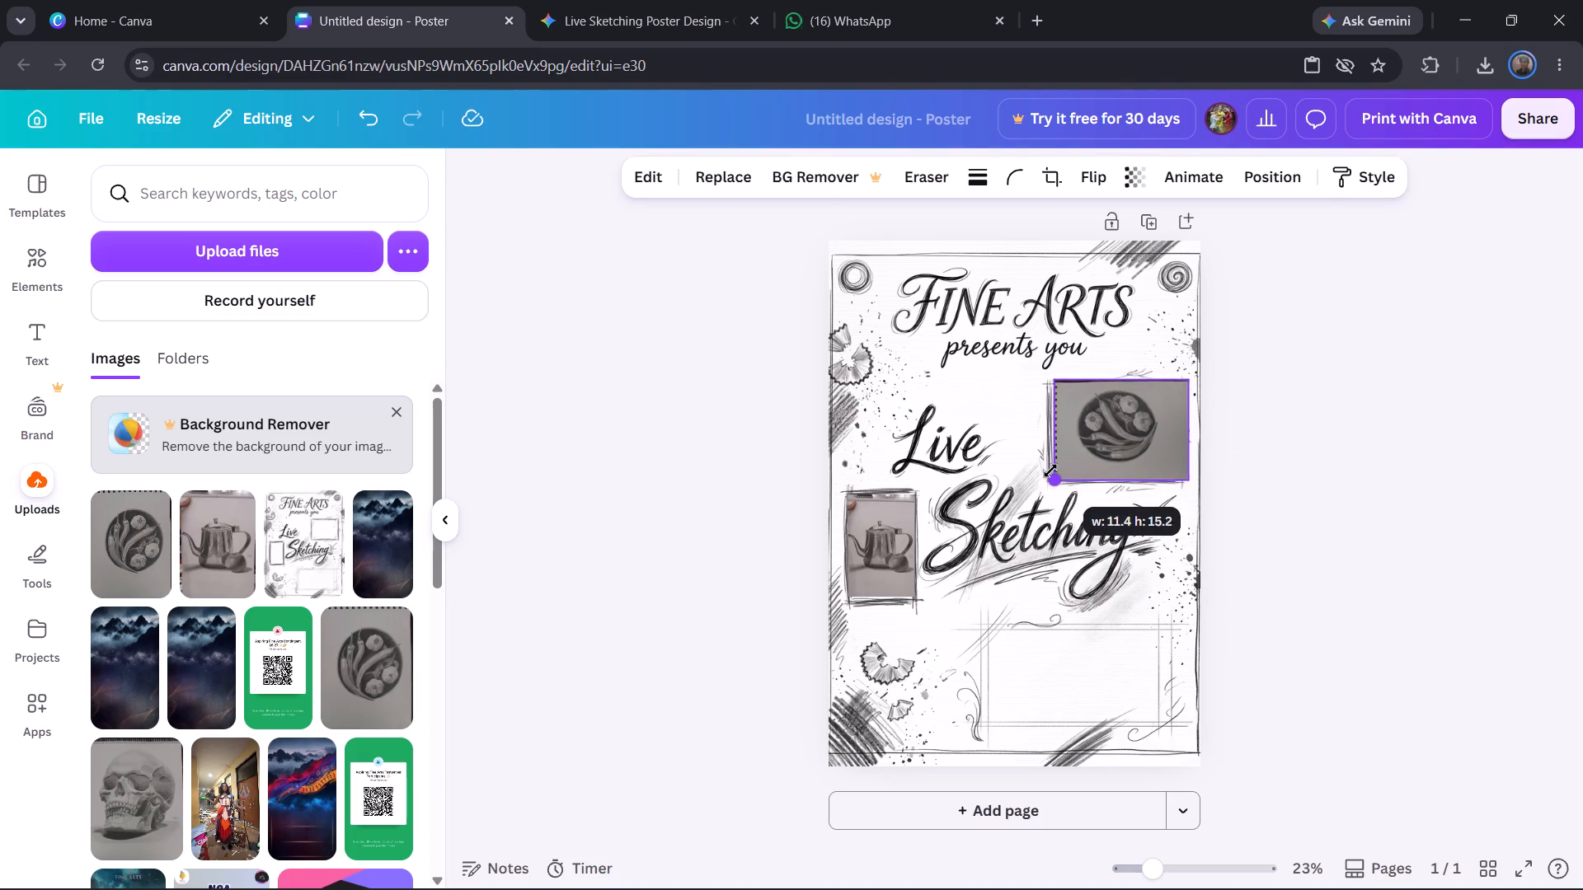
{"action": "left_click_drag", "start_coordinate": [1050, 471], "coordinate": [1053, 460]}
{"action": "left_click_drag", "start_coordinate": [1118, 426], "coordinate": [1108, 434]}
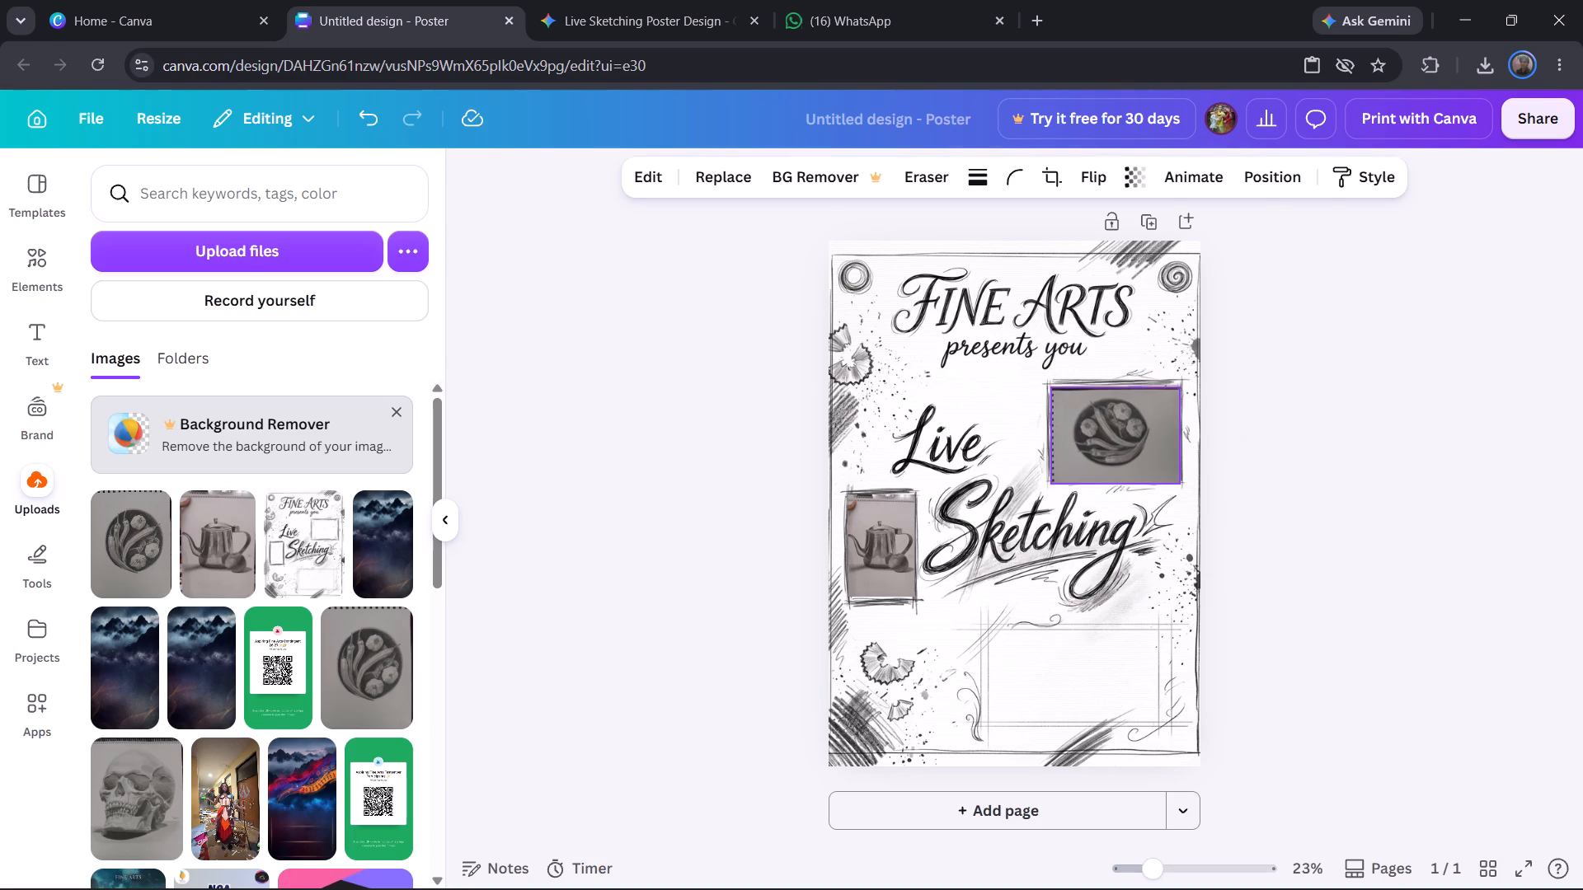
{"action": "left_click_drag", "start_coordinate": [1108, 434], "coordinate": [1108, 429]}
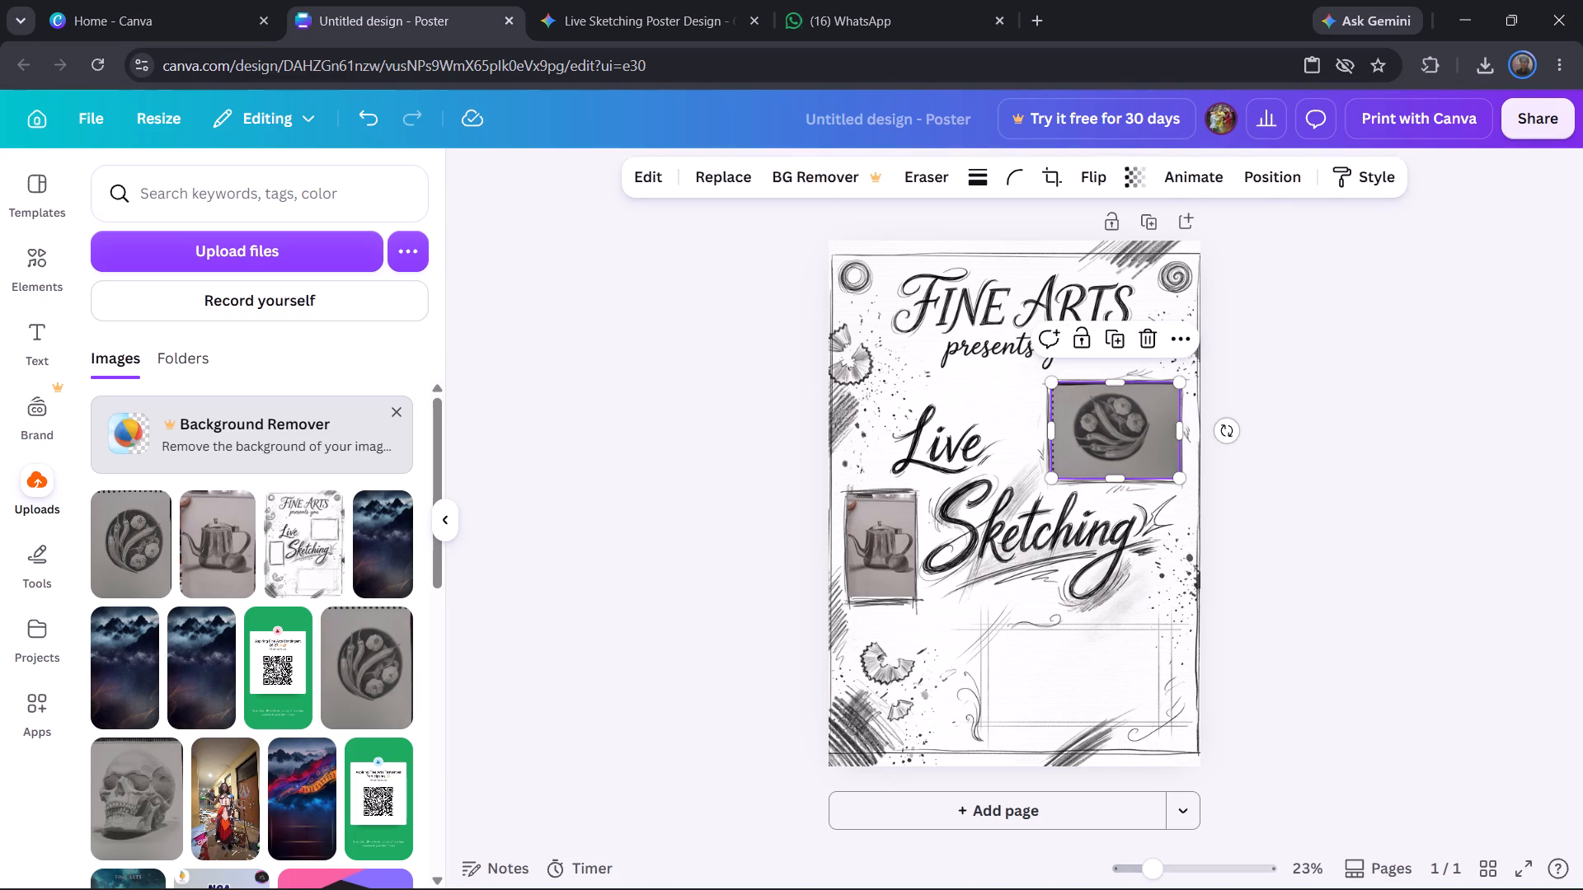
{"action": "left_click", "coordinate": [1363, 464]}
Add the Fine Arts Club logo from the uploaded images, move it to the poster's heading and shrink it to about half size.
{"action": "scroll", "coordinate": [1060, 651], "scroll_direction": "down", "scroll_amount": 2}
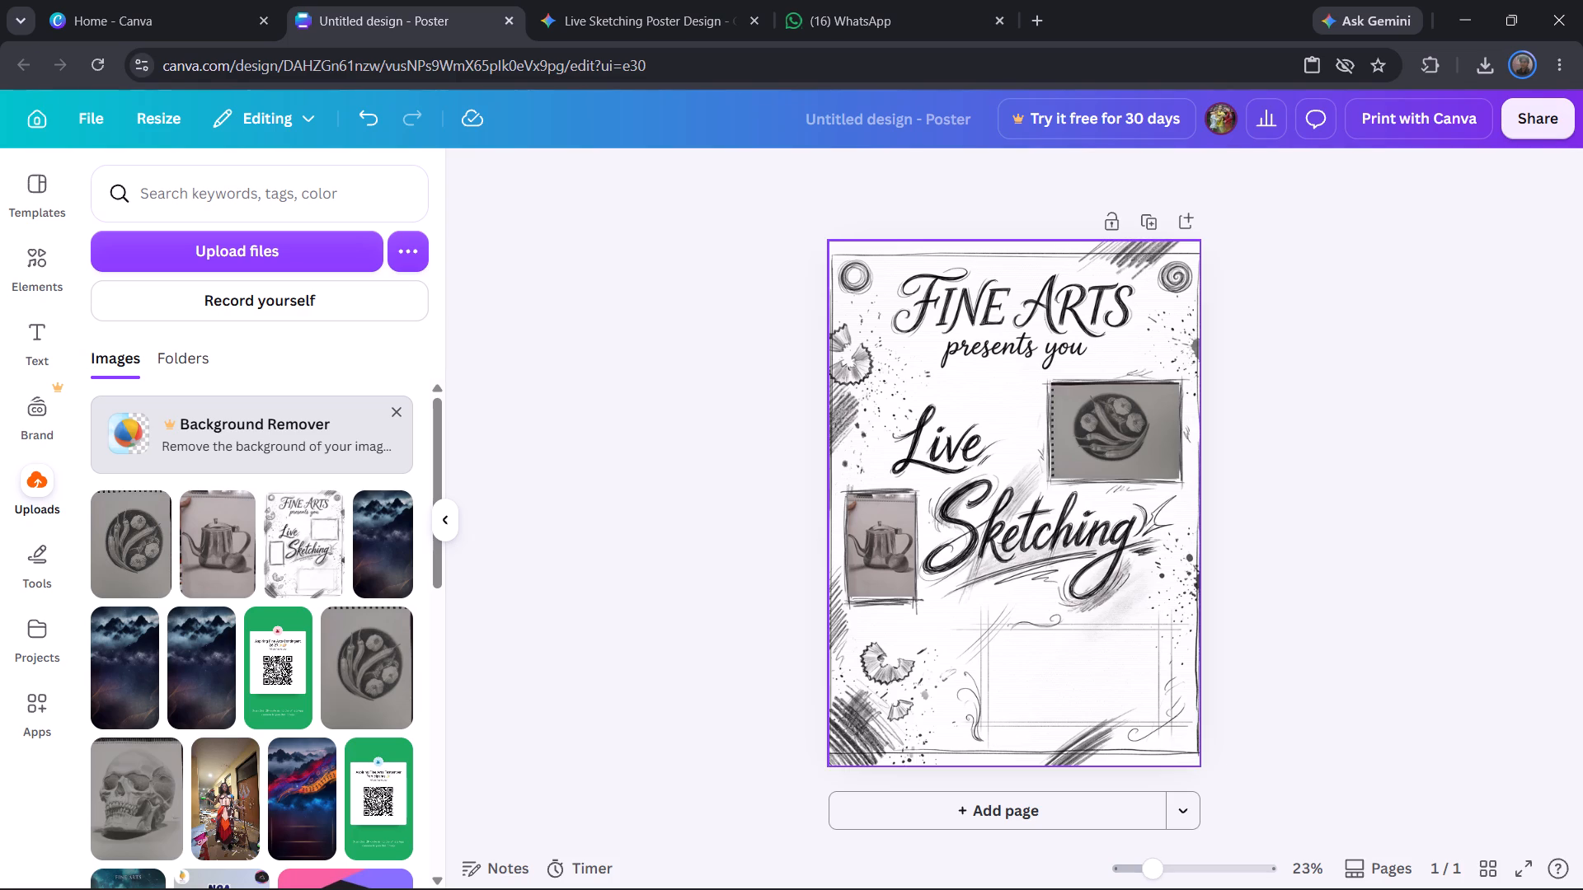
{"action": "scroll", "coordinate": [267, 710], "scroll_direction": "down", "scroll_amount": 6}
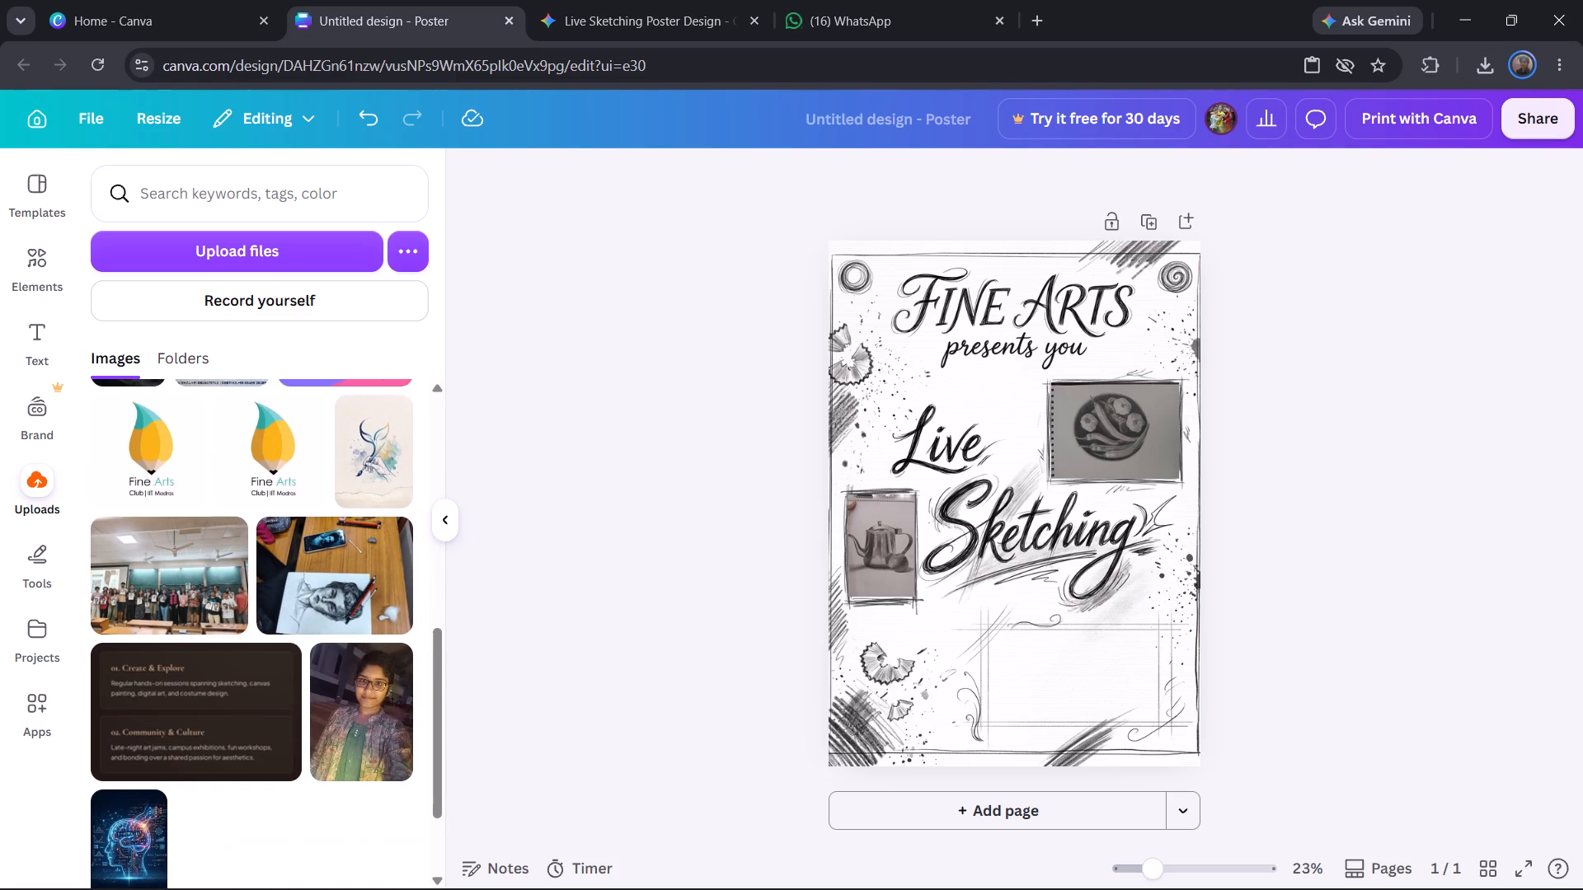
{"action": "left_click", "coordinate": [265, 456]}
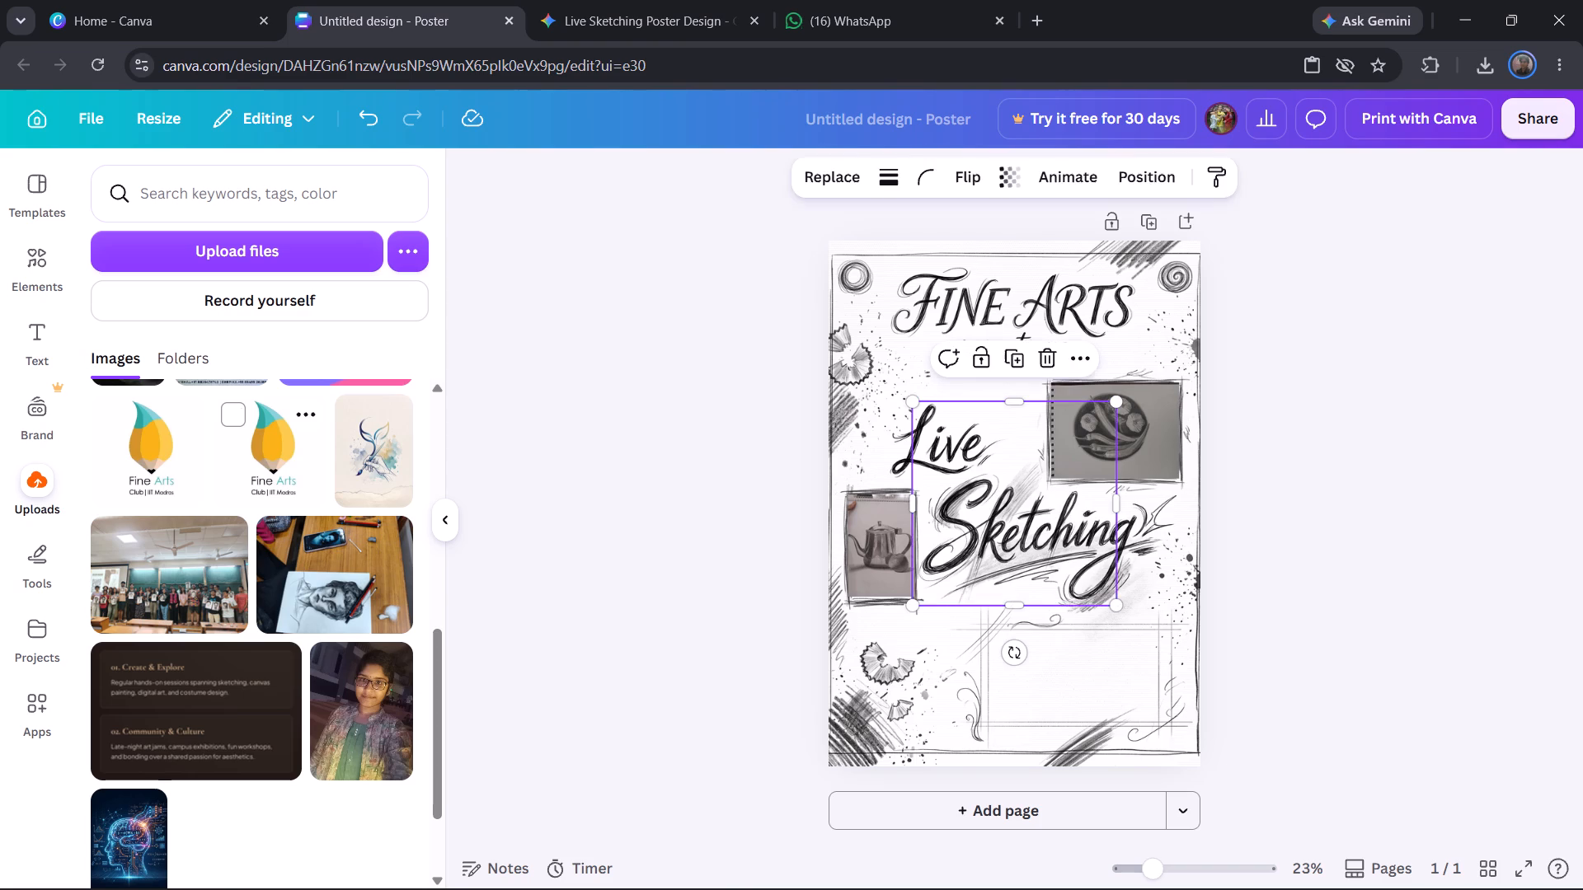
{"action": "left_click_drag", "start_coordinate": [1040, 474], "coordinate": [1147, 301]}
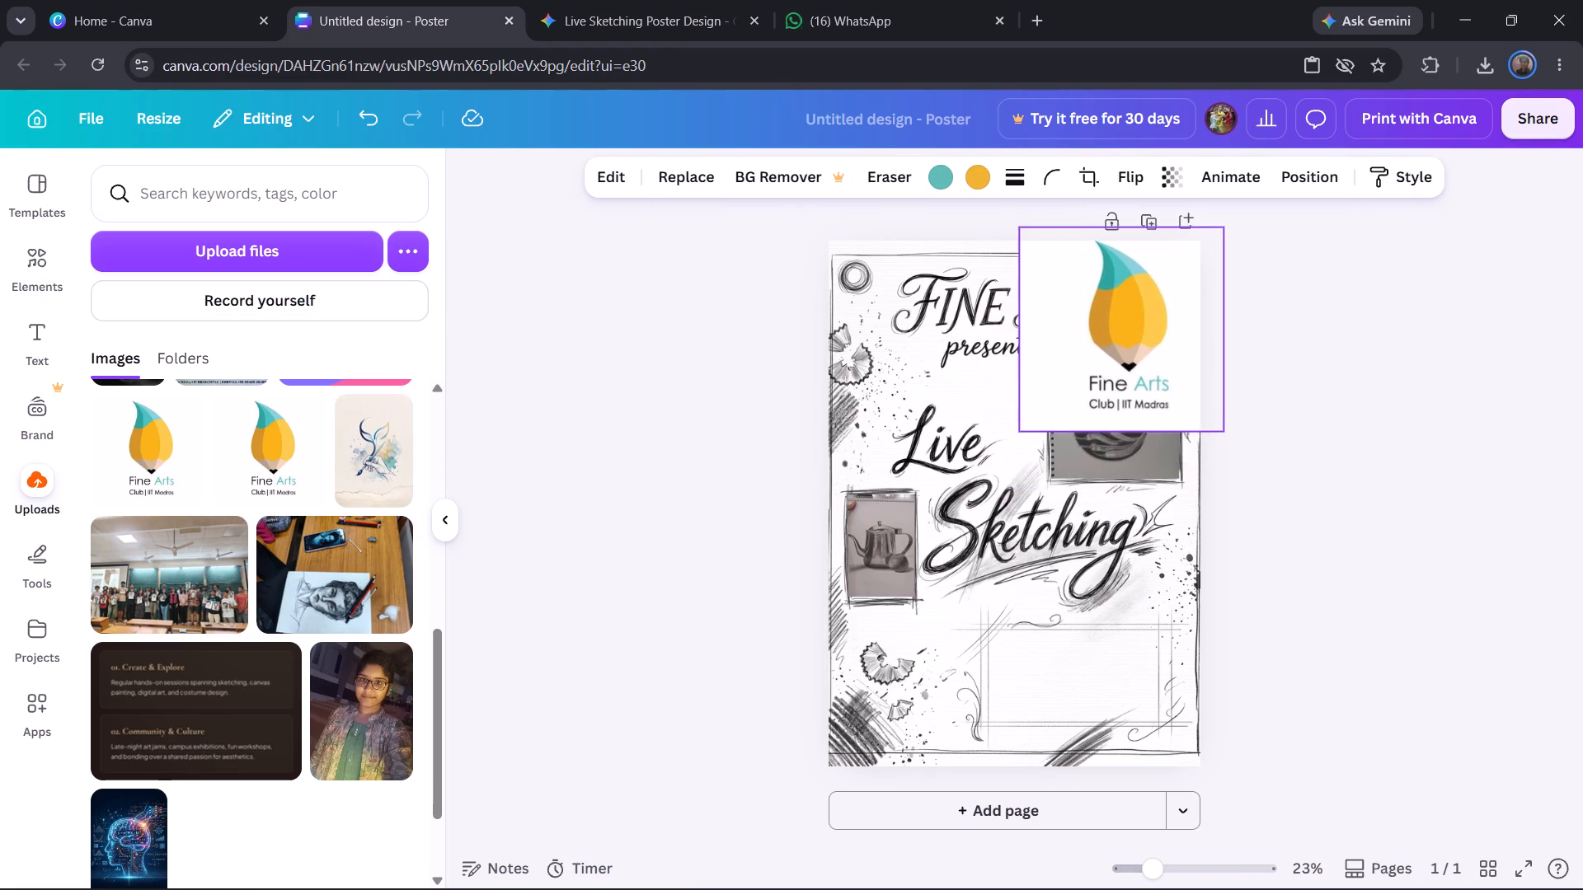
{"action": "left_click_drag", "start_coordinate": [1147, 301], "coordinate": [1147, 302]}
{"action": "left_click_drag", "start_coordinate": [1228, 433], "coordinate": [1124, 320]}
{"action": "left_click", "coordinate": [1043, 277]}
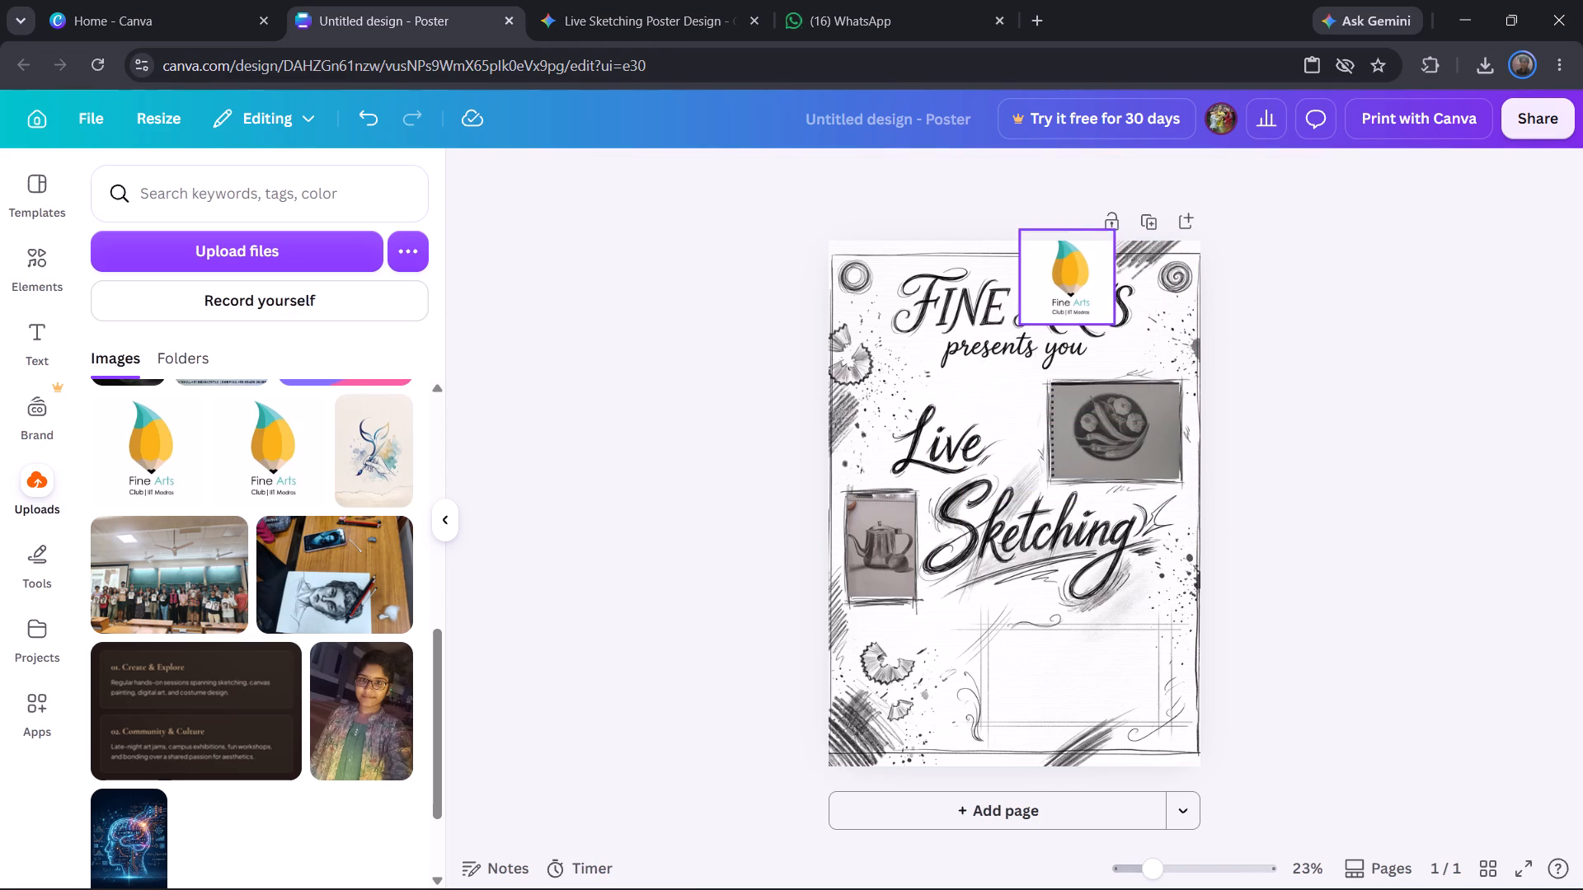
Round the Fine Arts Club logo's corners to the maximum amount.
{"action": "left_click", "coordinate": [1063, 304]}
{"action": "left_click", "coordinate": [1047, 186]}
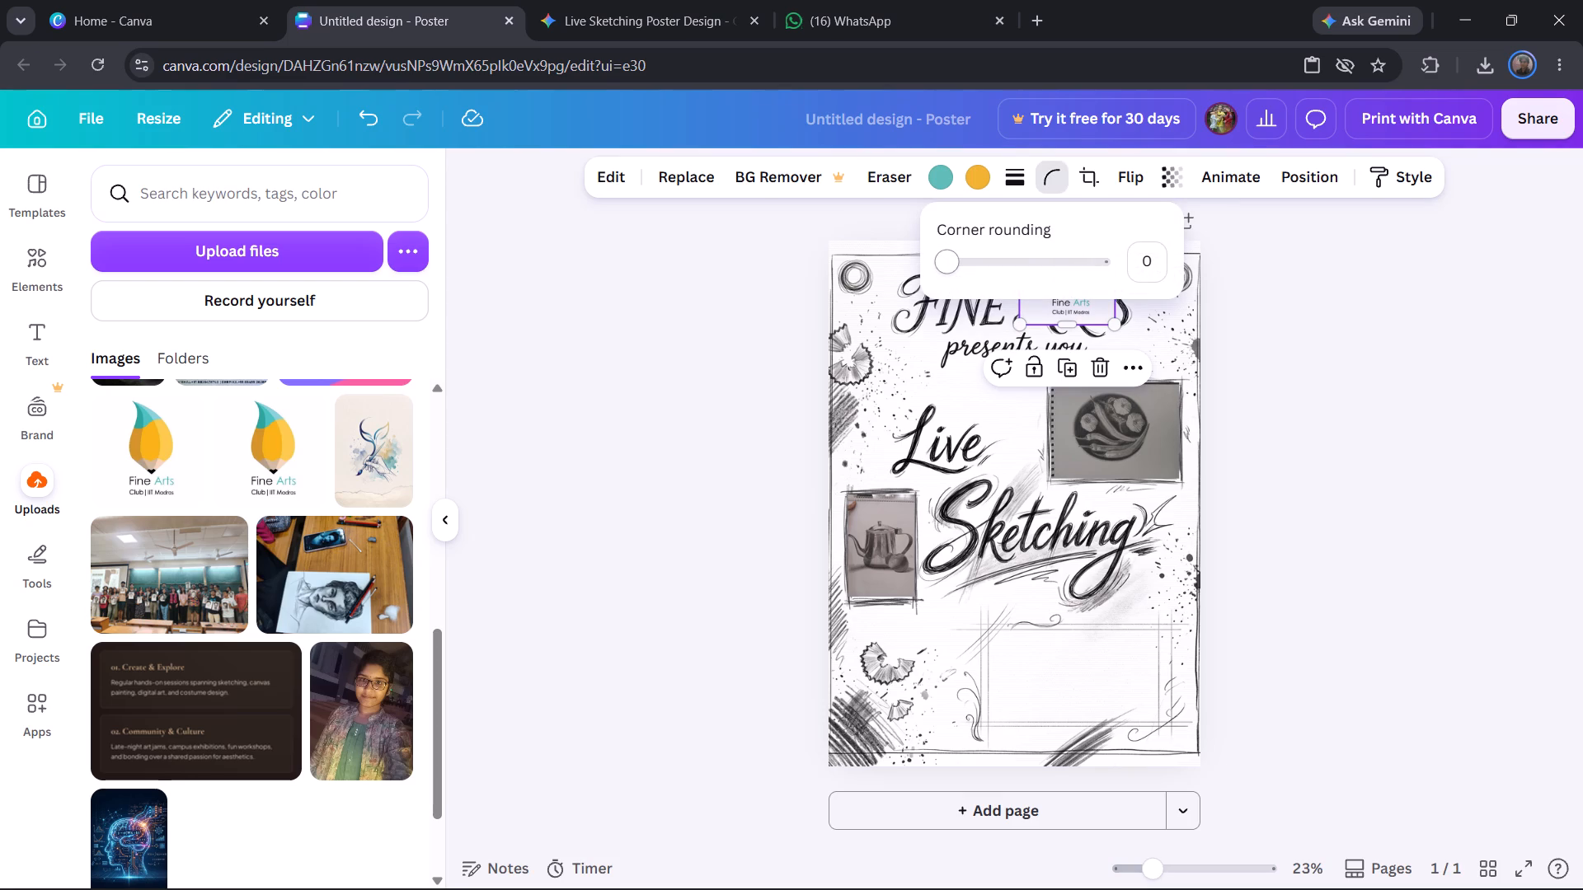
{"action": "left_click_drag", "start_coordinate": [946, 260], "coordinate": [1133, 259]}
{"action": "left_click", "coordinate": [1090, 304]}
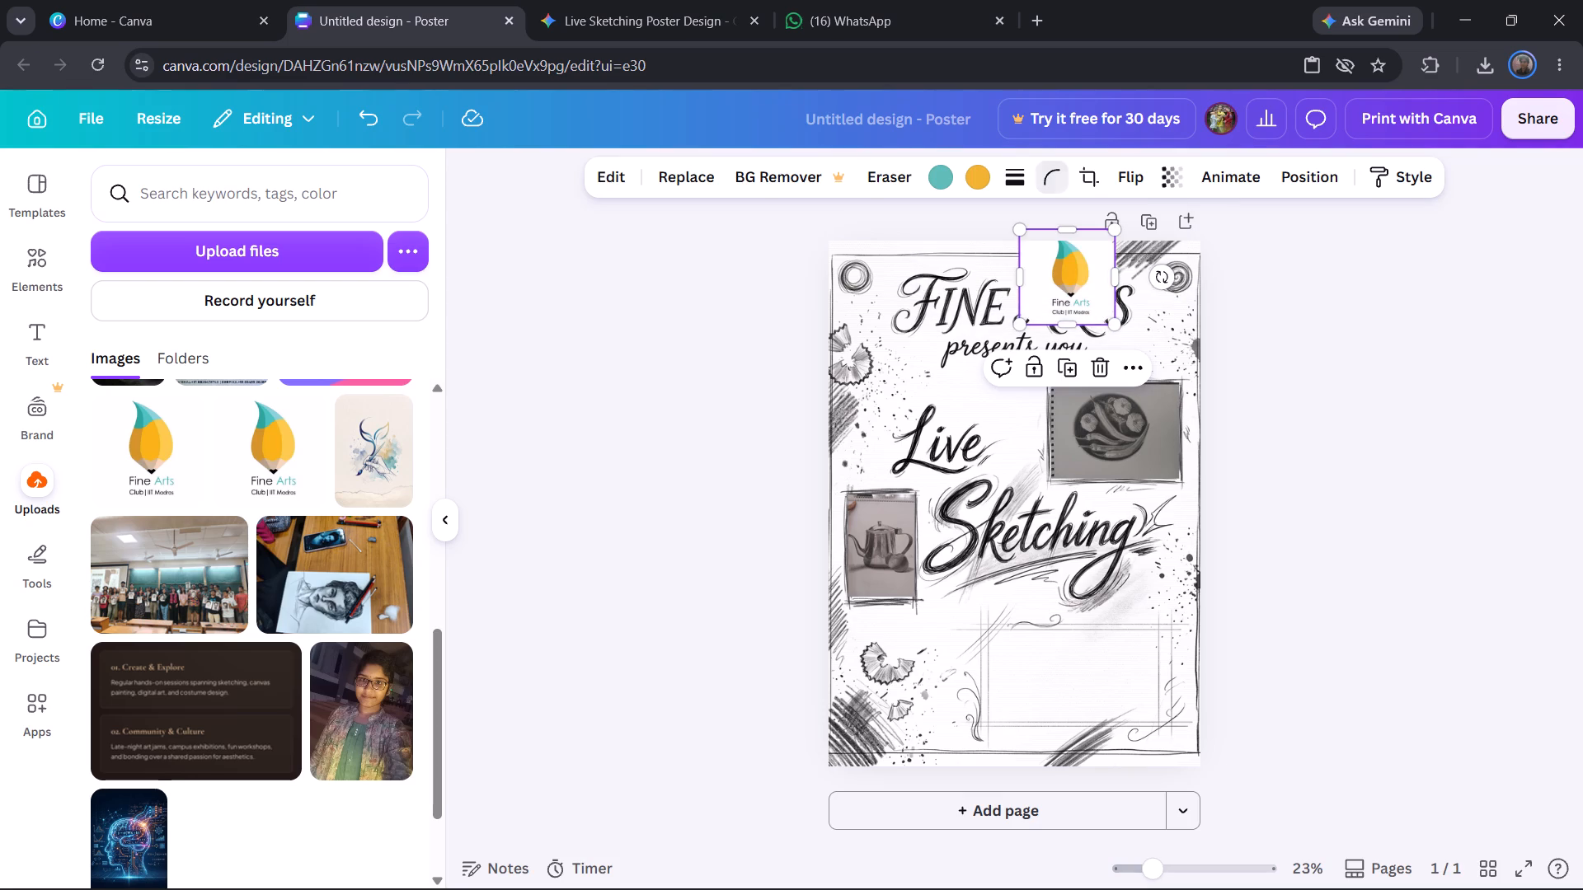
{"action": "left_click", "coordinate": [1092, 299]}
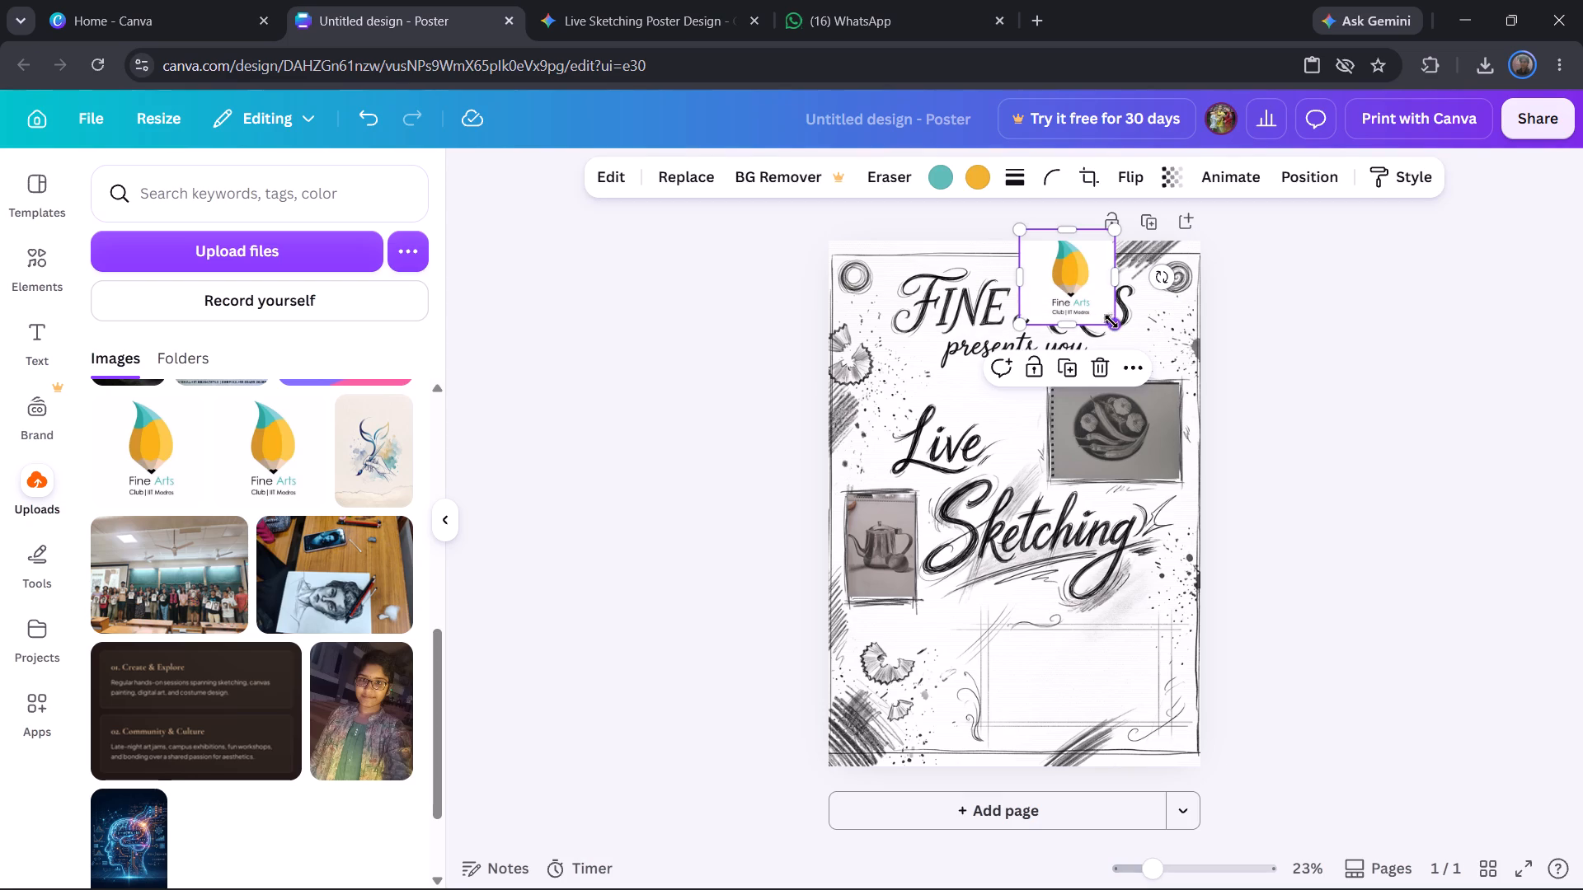
Shrink the Fine Arts Club logo to about 5.5 by 5.5 and place it over the spiral ornament in the poster's top-right corner.
{"action": "left_click_drag", "start_coordinate": [1113, 324], "coordinate": [1080, 295]}
{"action": "left_click_drag", "start_coordinate": [1063, 273], "coordinate": [1143, 306]}
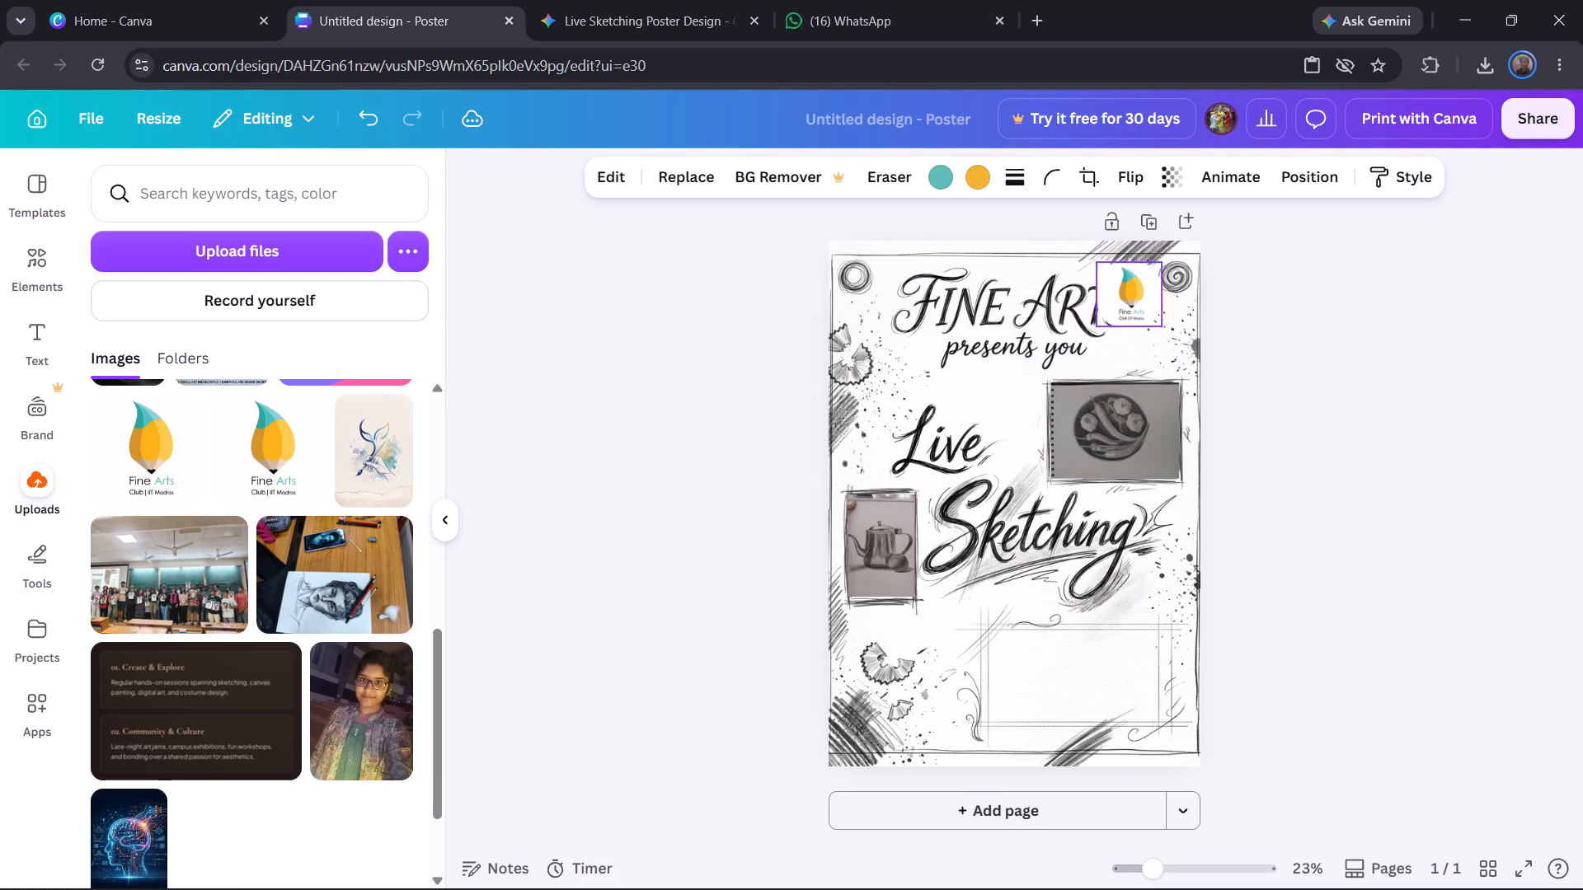
{"action": "left_click_drag", "start_coordinate": [1143, 306], "coordinate": [1177, 305]}
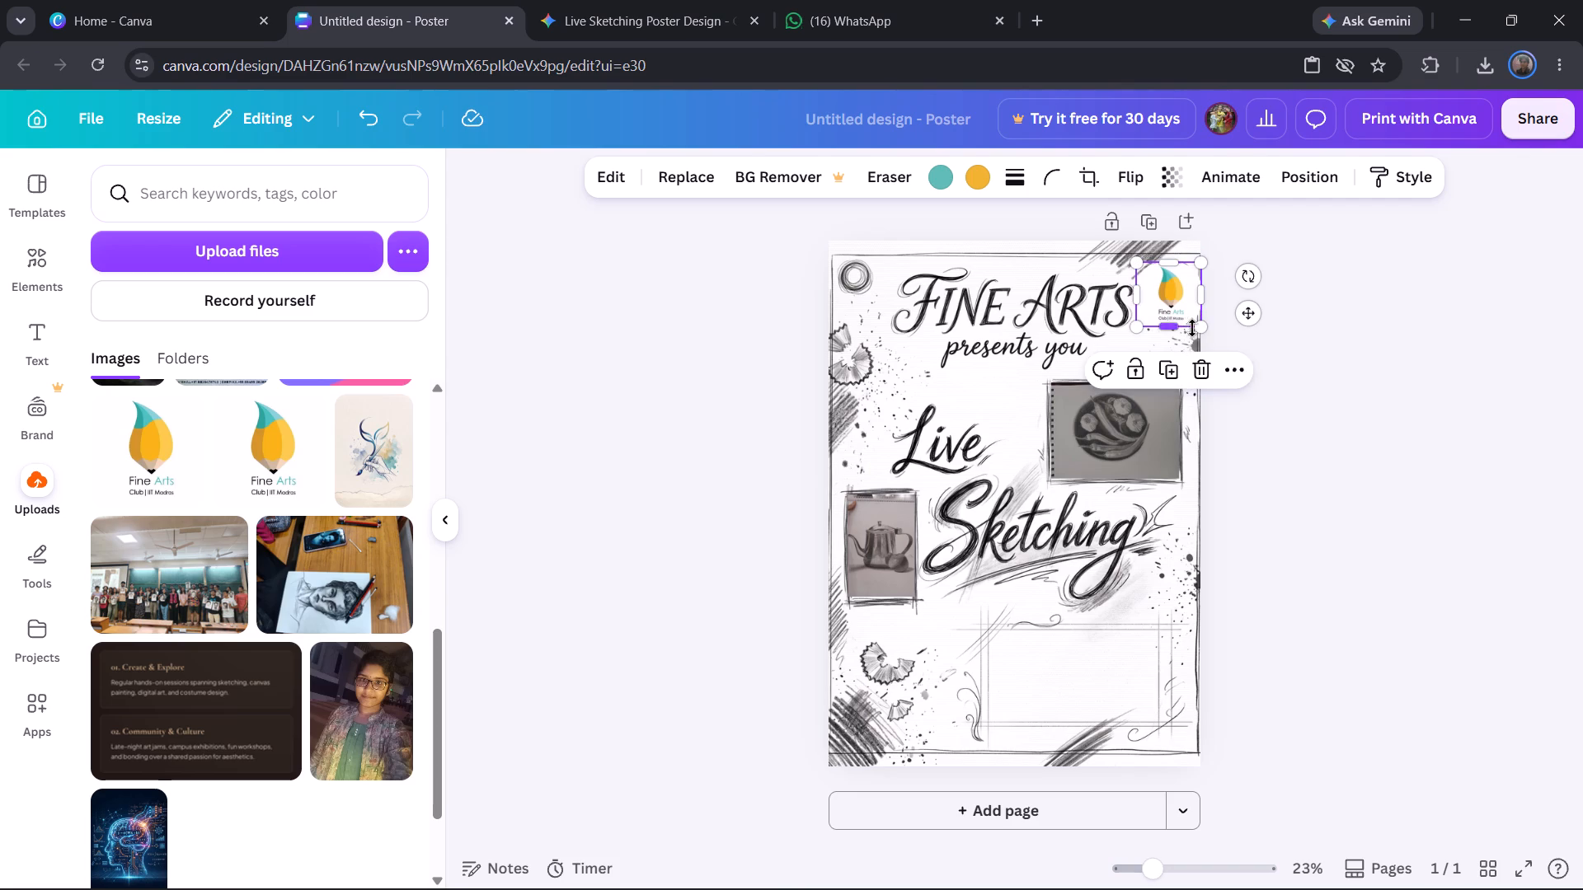
{"action": "left_click_drag", "start_coordinate": [1198, 327], "coordinate": [1177, 307]}
{"action": "left_click_drag", "start_coordinate": [1179, 300], "coordinate": [1185, 308]}
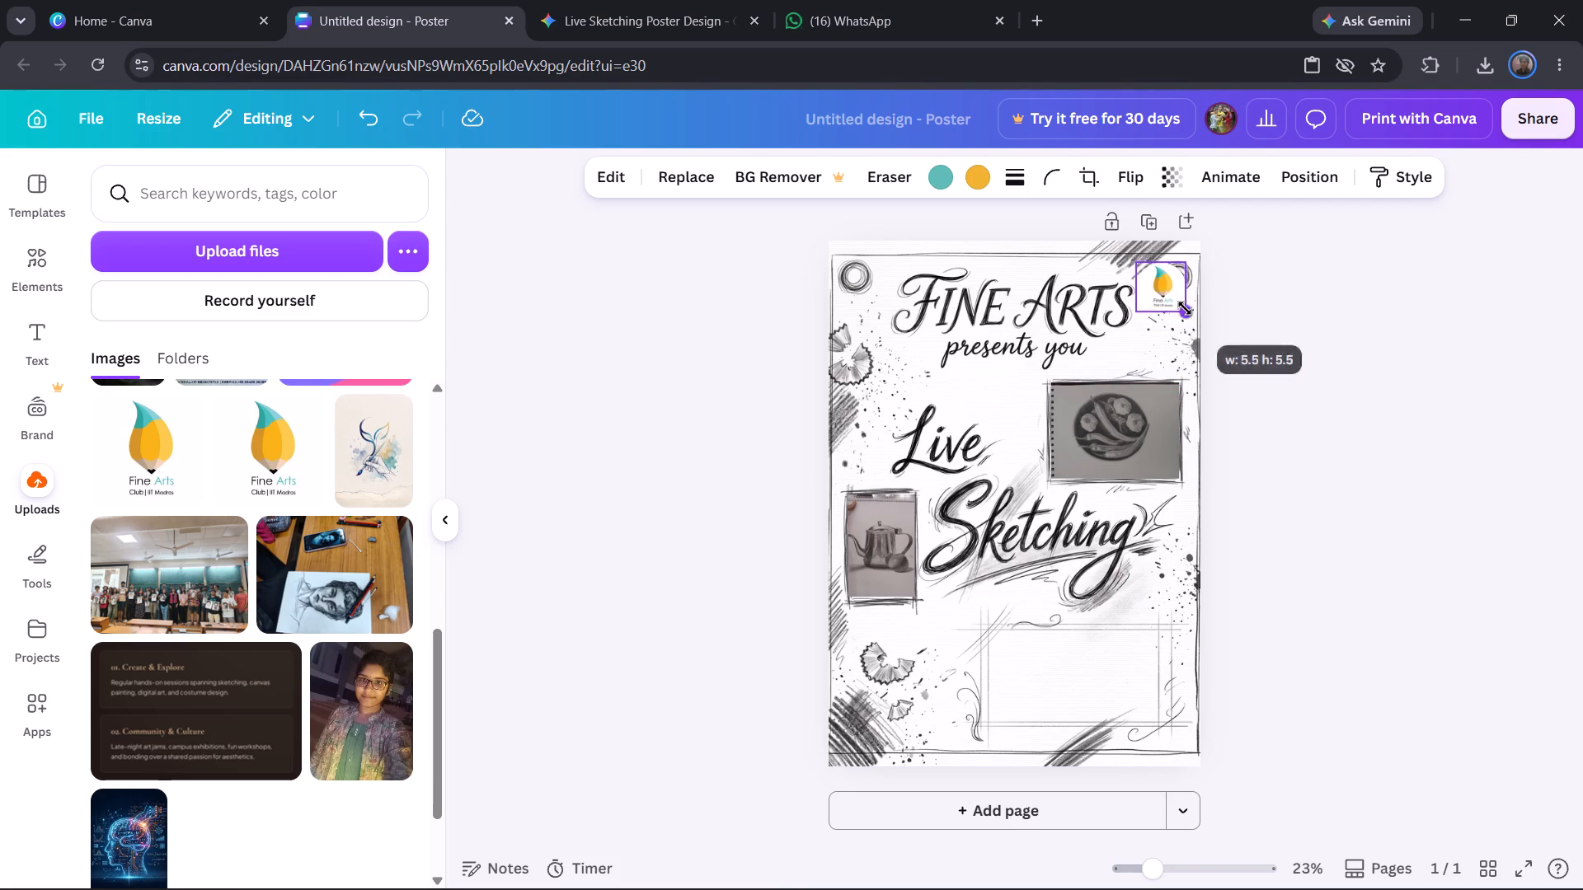
{"action": "left_click_drag", "start_coordinate": [1185, 308], "coordinate": [1186, 308]}
{"action": "left_click_drag", "start_coordinate": [1159, 288], "coordinate": [1170, 284]}
{"action": "left_click", "coordinate": [1309, 358]}
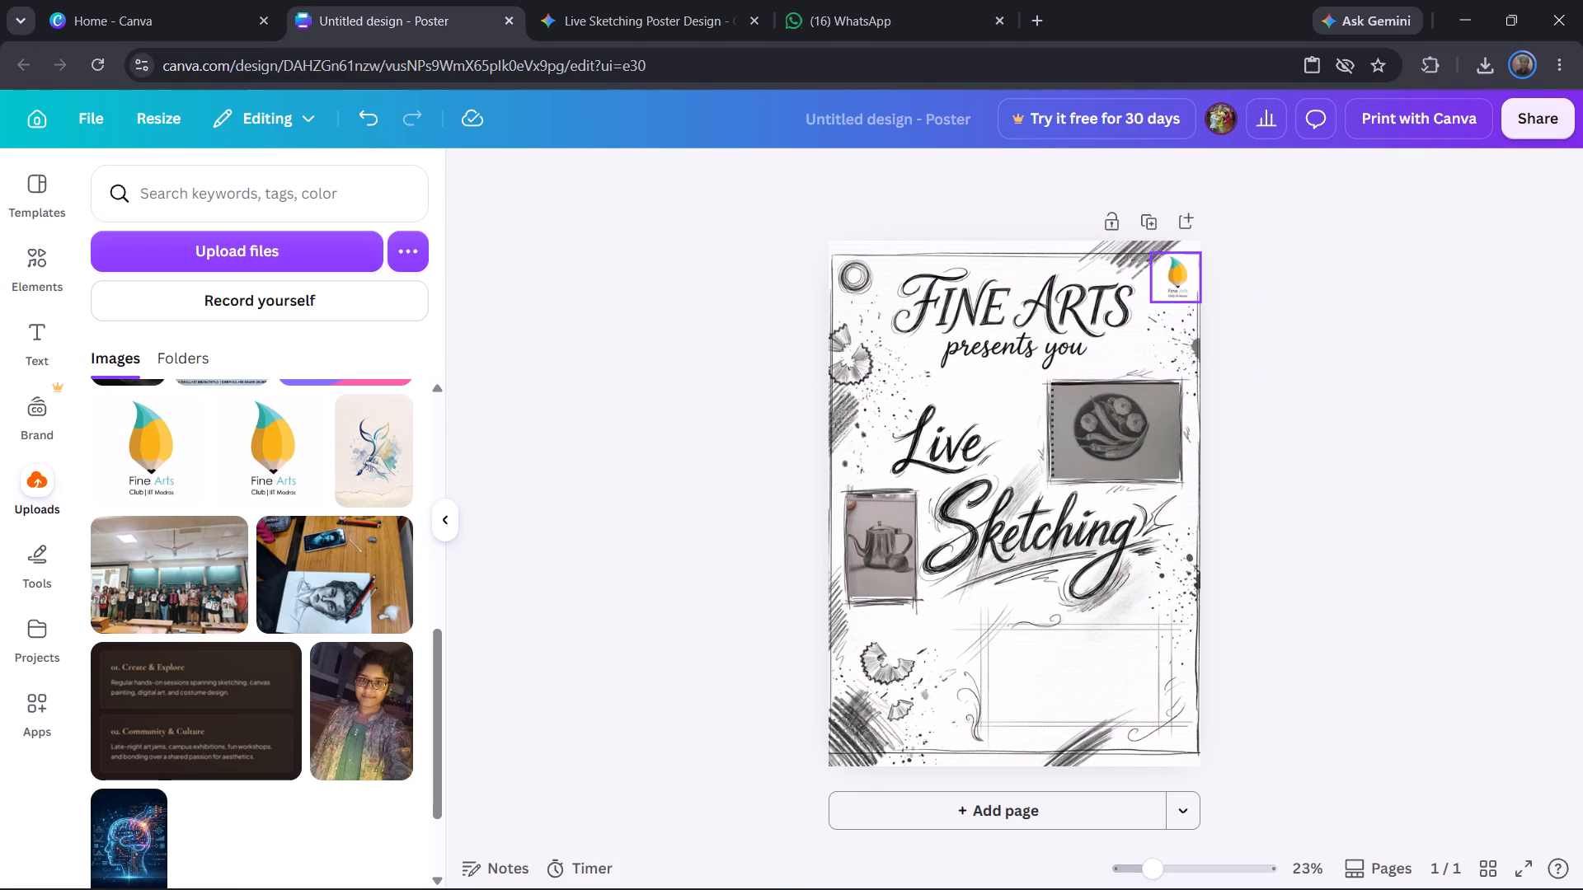
{"action": "left_click", "coordinate": [1175, 277]}
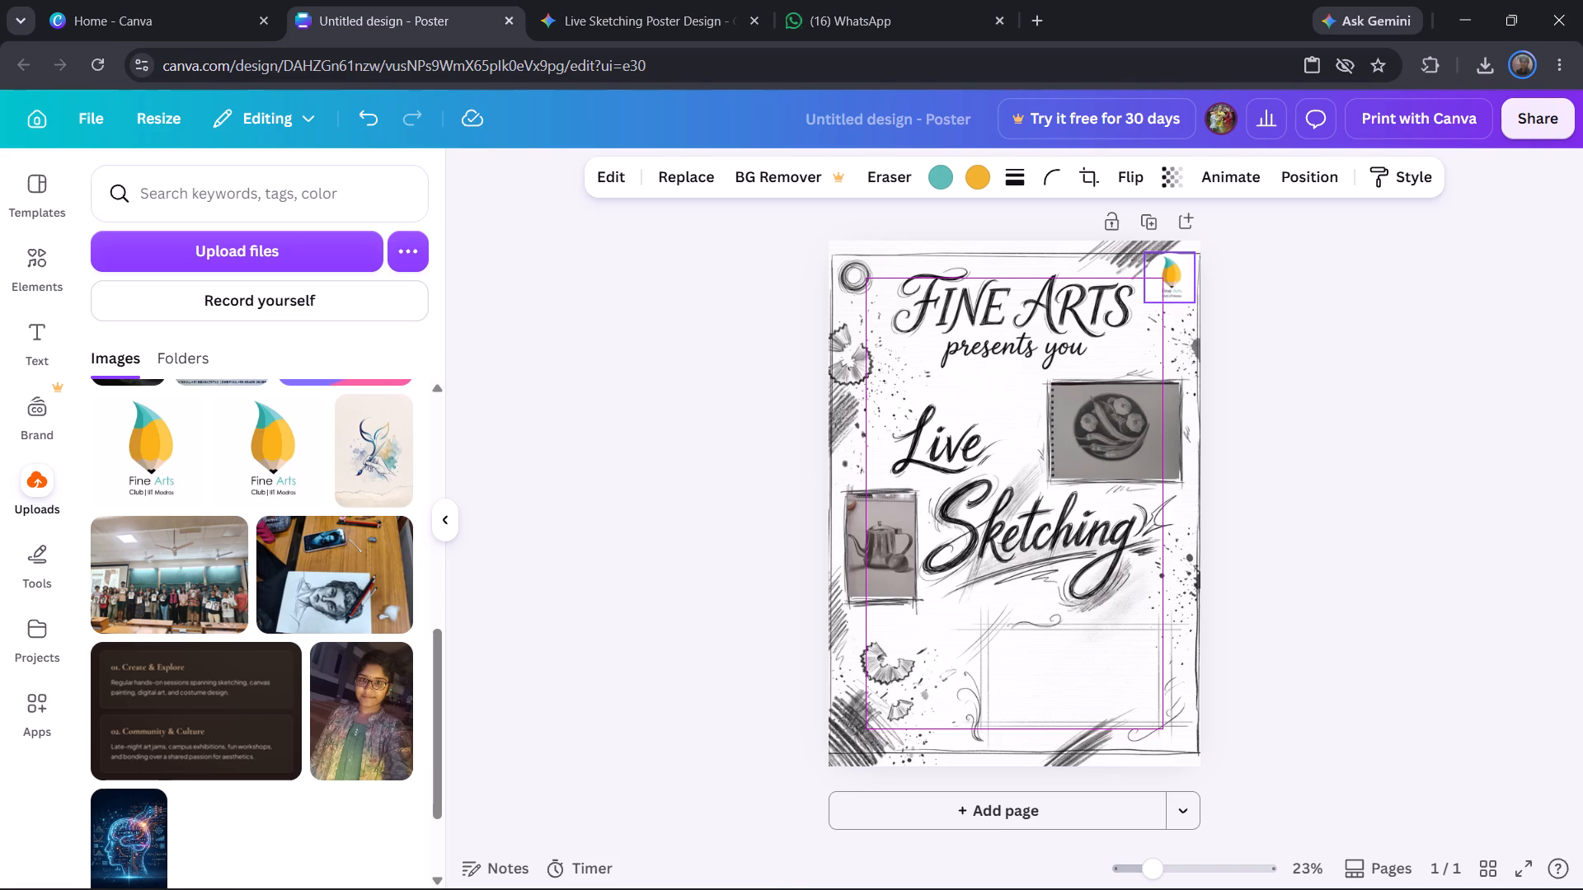
{"action": "left_click", "coordinate": [1335, 350]}
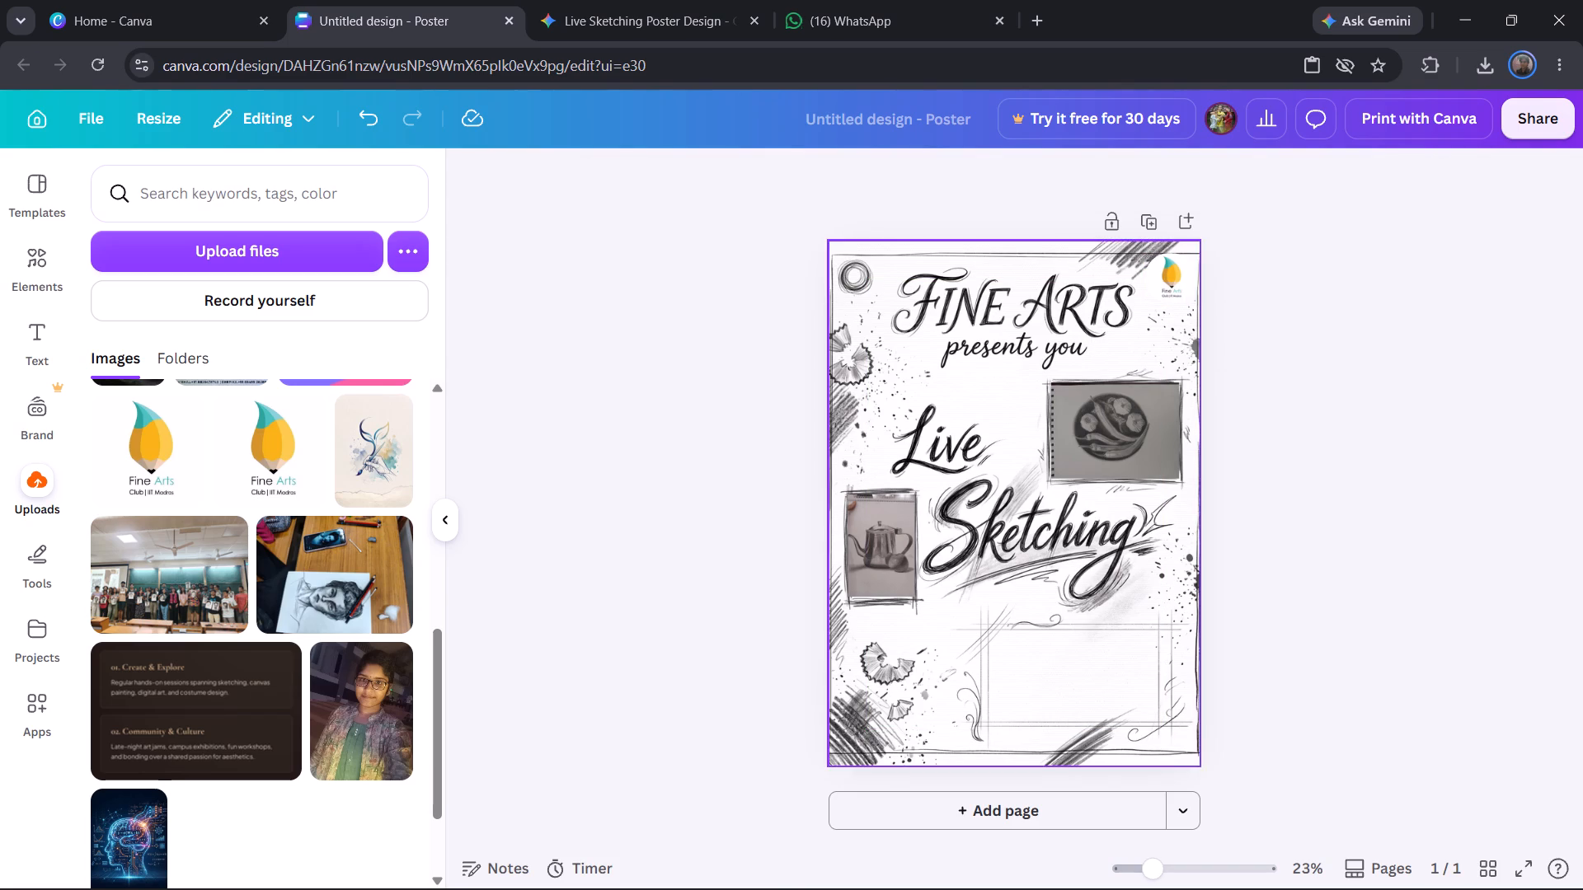
Add the pink, purple and black triangle logo from the uploaded images to the poster.
{"action": "scroll", "coordinate": [279, 715], "scroll_direction": "down", "scroll_amount": 4}
{"action": "scroll", "coordinate": [283, 727], "scroll_direction": "up", "scroll_amount": 2}
{"action": "scroll", "coordinate": [283, 727], "scroll_direction": "down", "scroll_amount": 4}
{"action": "scroll", "coordinate": [283, 727], "scroll_direction": "up", "scroll_amount": 6}
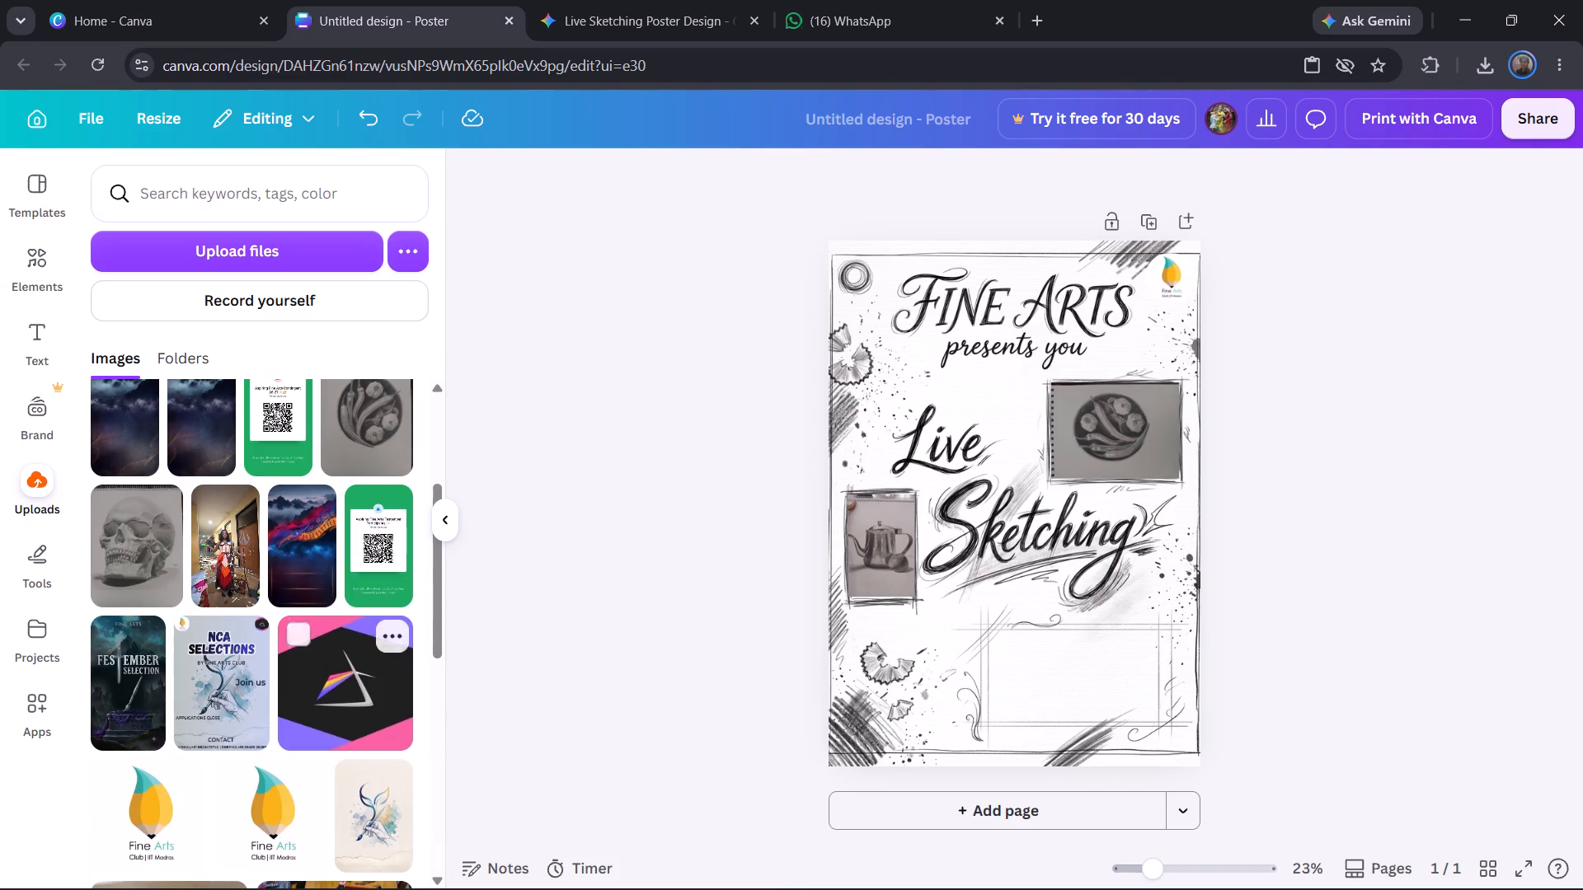
{"action": "left_click", "coordinate": [327, 700]}
{"action": "left_click", "coordinate": [1017, 527]}
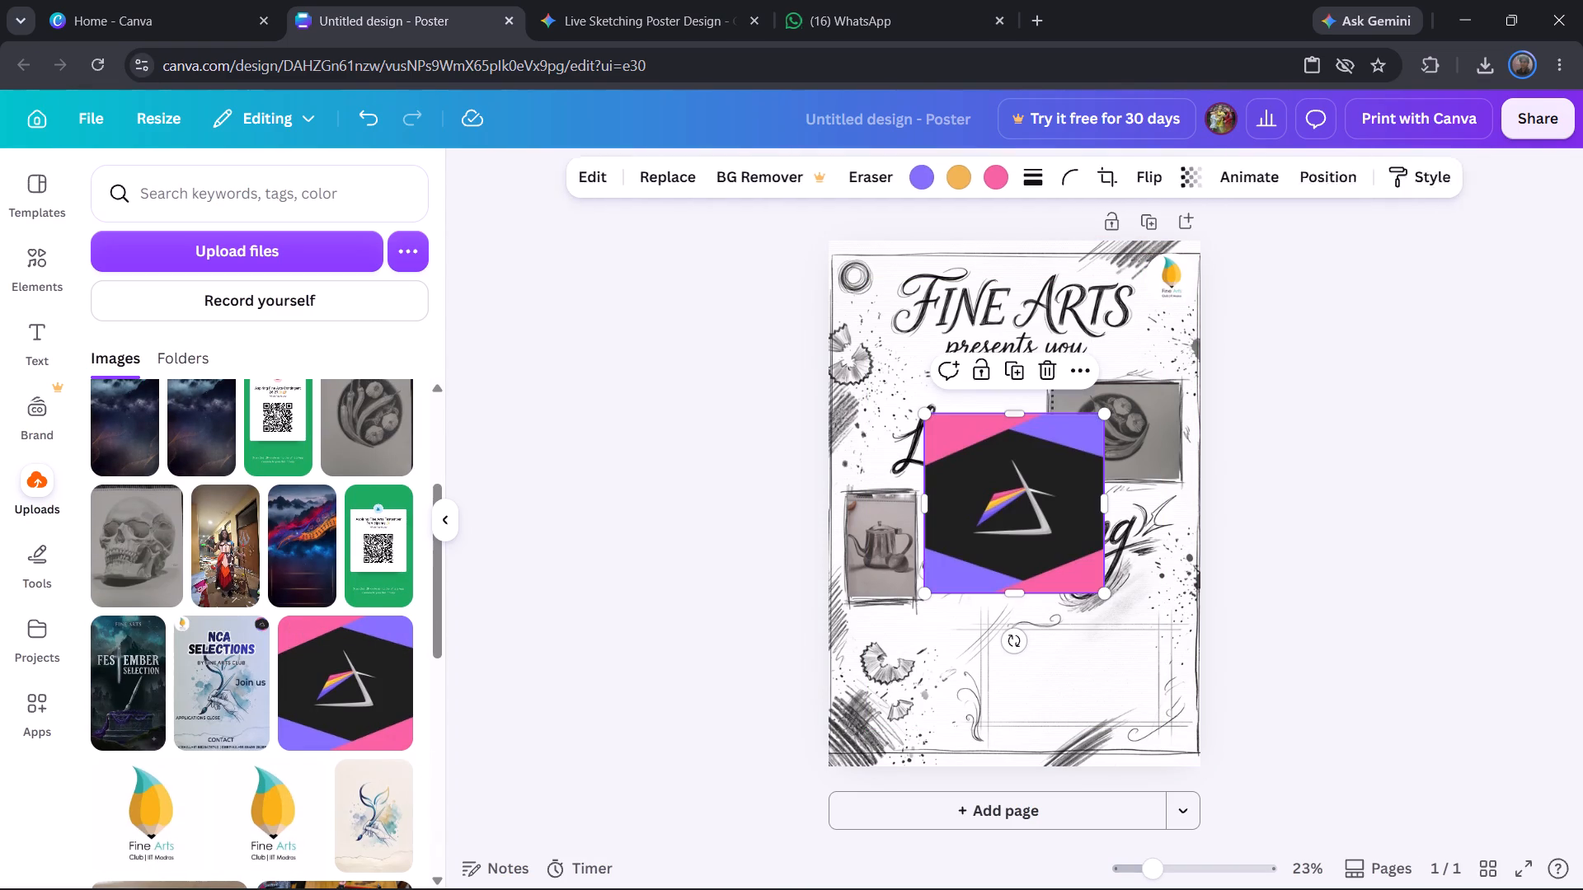
Round the triangle logo's corners to the maximum amount.
{"action": "left_click", "coordinate": [998, 497]}
{"action": "left_click", "coordinate": [1079, 174]}
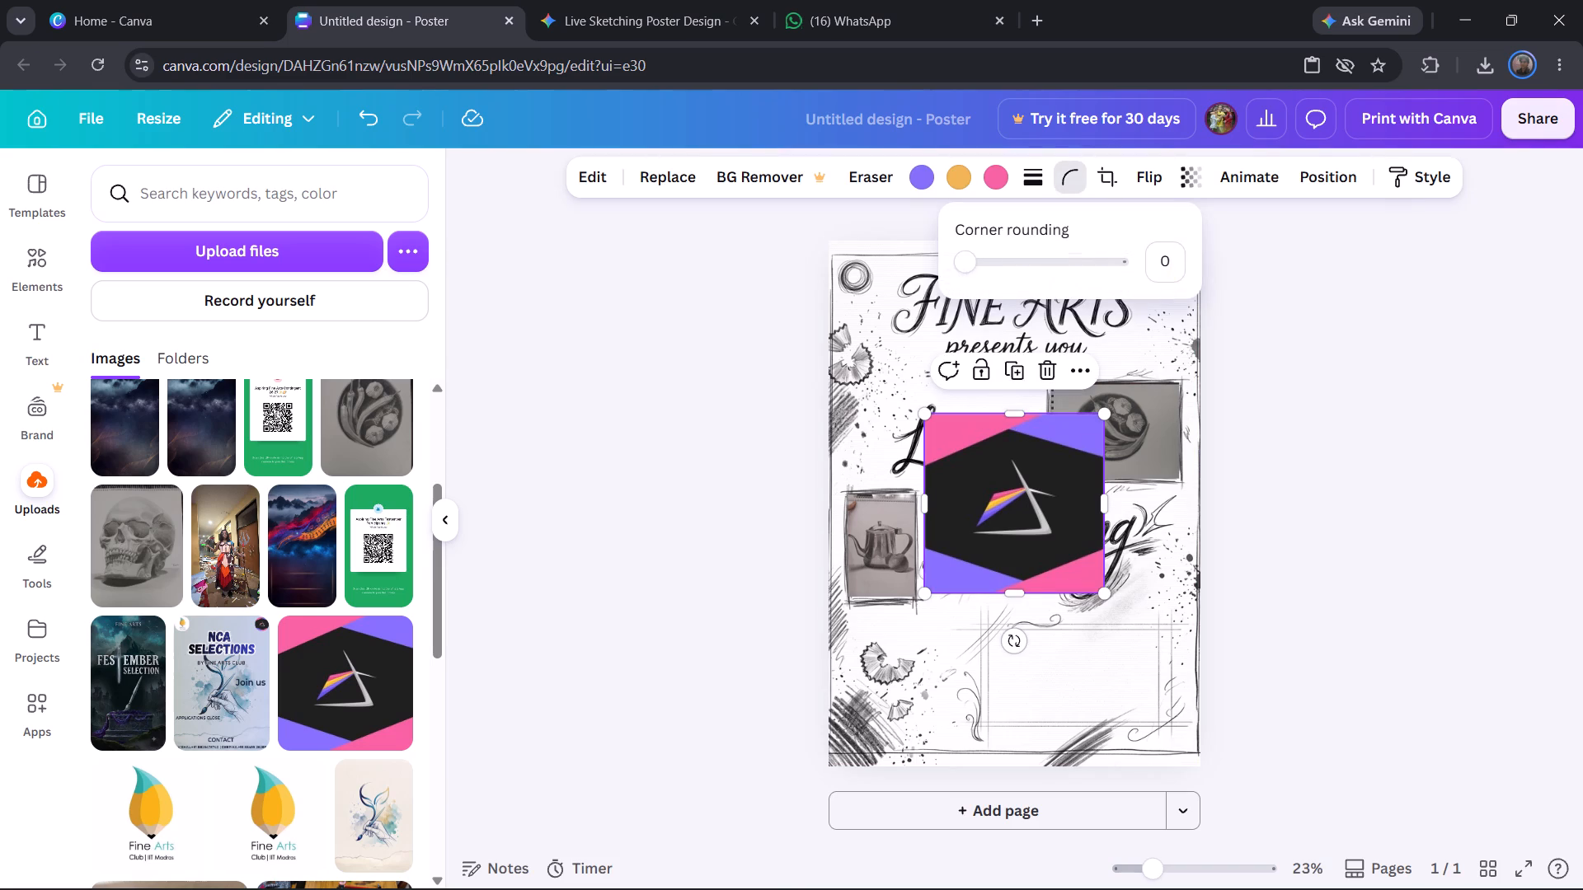
{"action": "left_click", "coordinate": [1125, 263]}
{"action": "left_click", "coordinate": [1052, 536]}
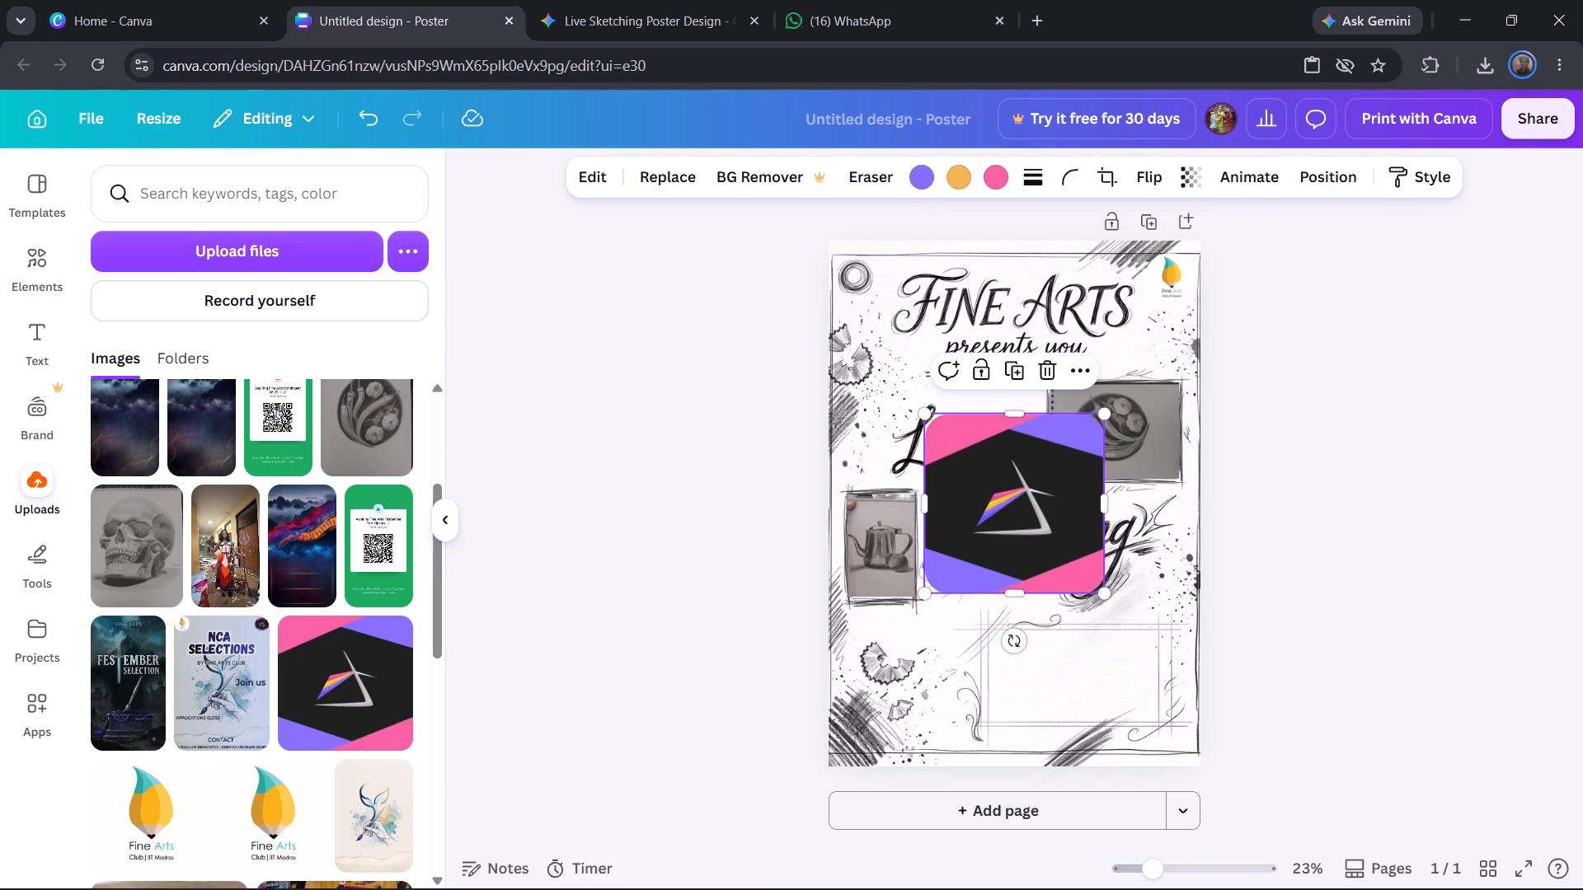
Shrink the triangle logo to about a quarter of its size and place it over the spiral ornament in the poster's top-left corner.
{"action": "left_click", "coordinate": [1074, 570]}
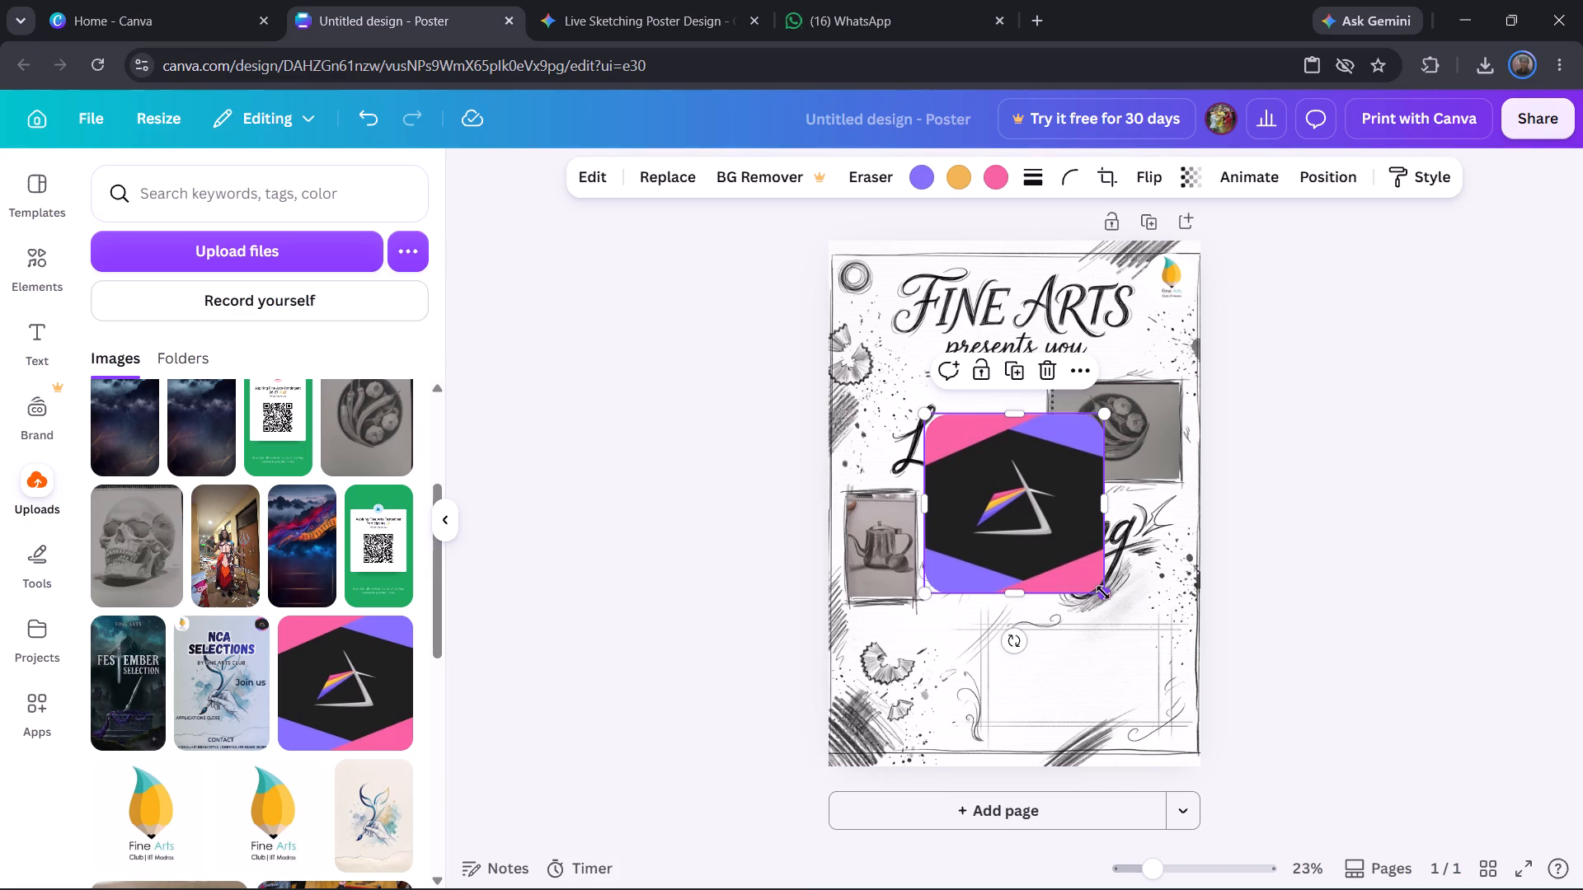
{"action": "left_click_drag", "start_coordinate": [1103, 593], "coordinate": [984, 457]}
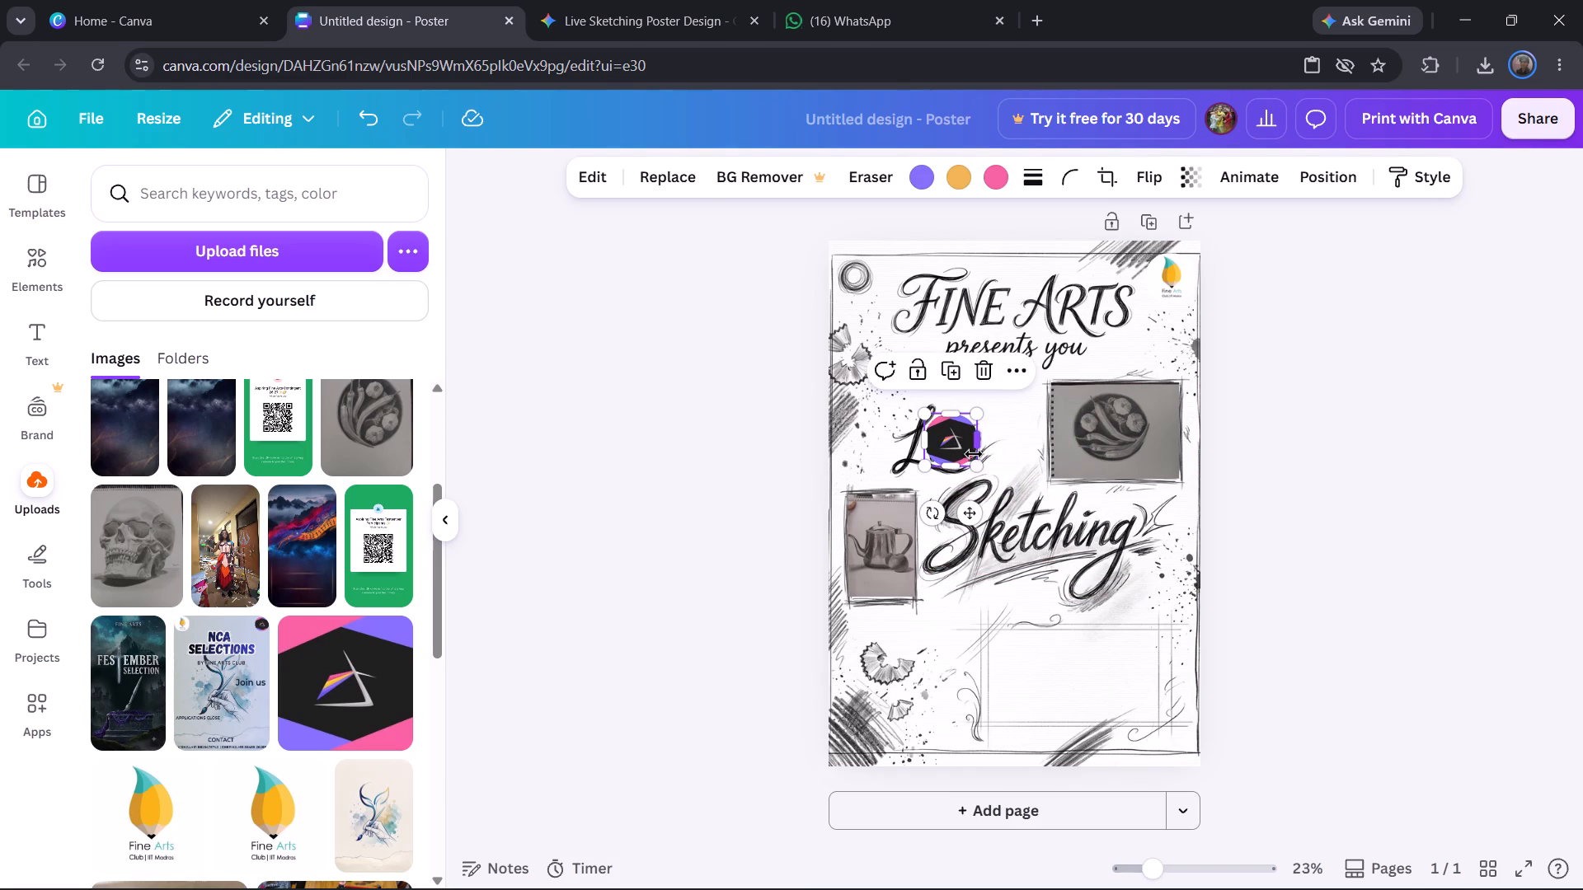
{"action": "left_click", "coordinate": [966, 454]}
{"action": "left_click_drag", "start_coordinate": [952, 445], "coordinate": [878, 311]}
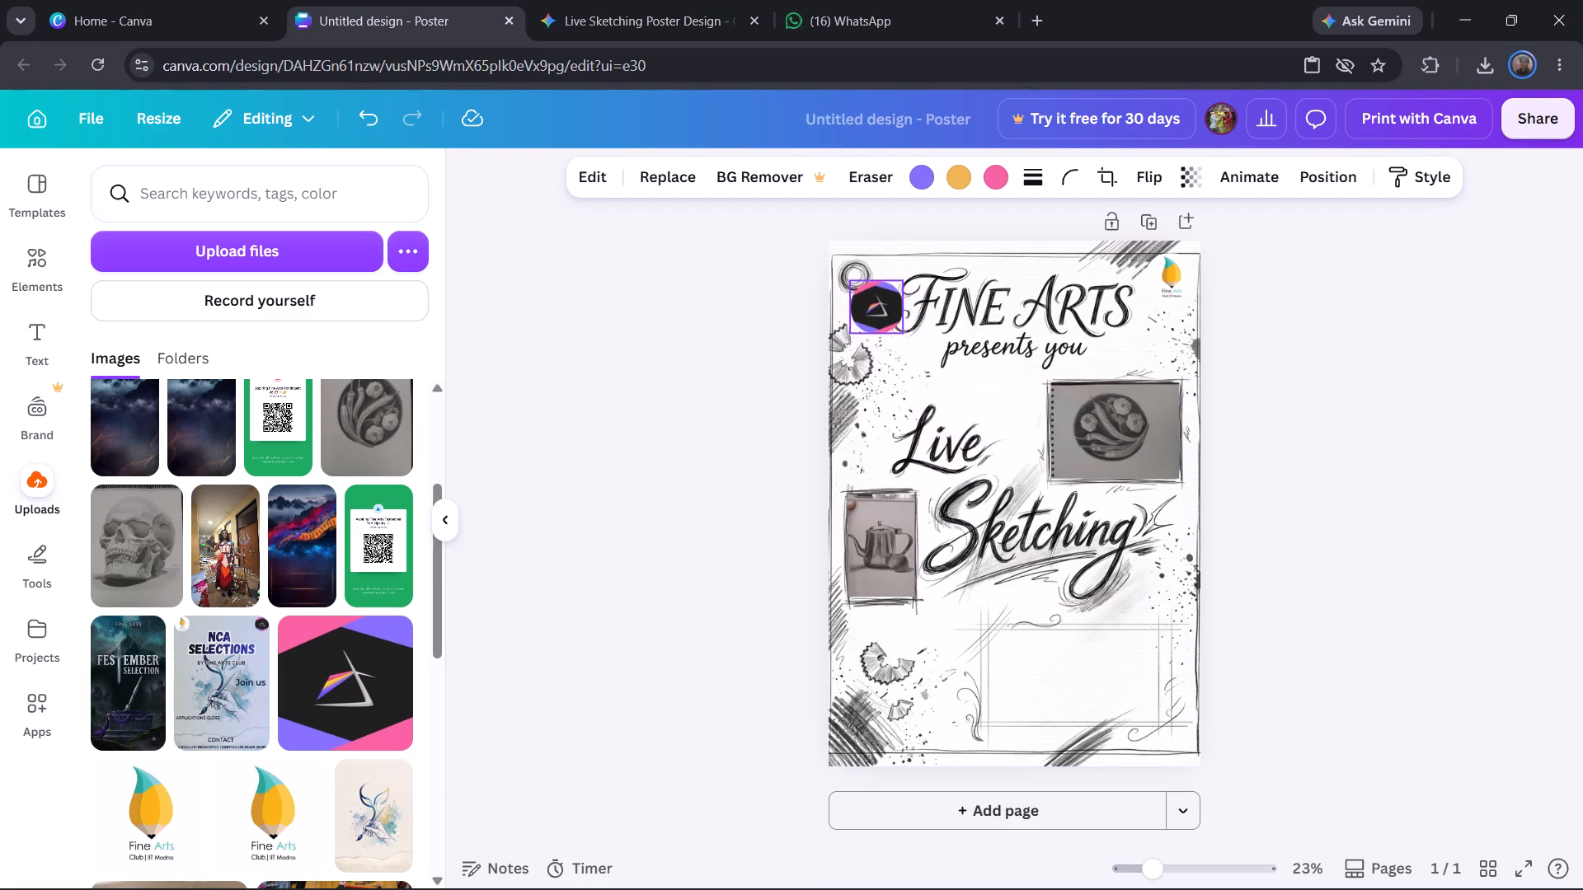
{"action": "left_click_drag", "start_coordinate": [878, 311], "coordinate": [860, 286]}
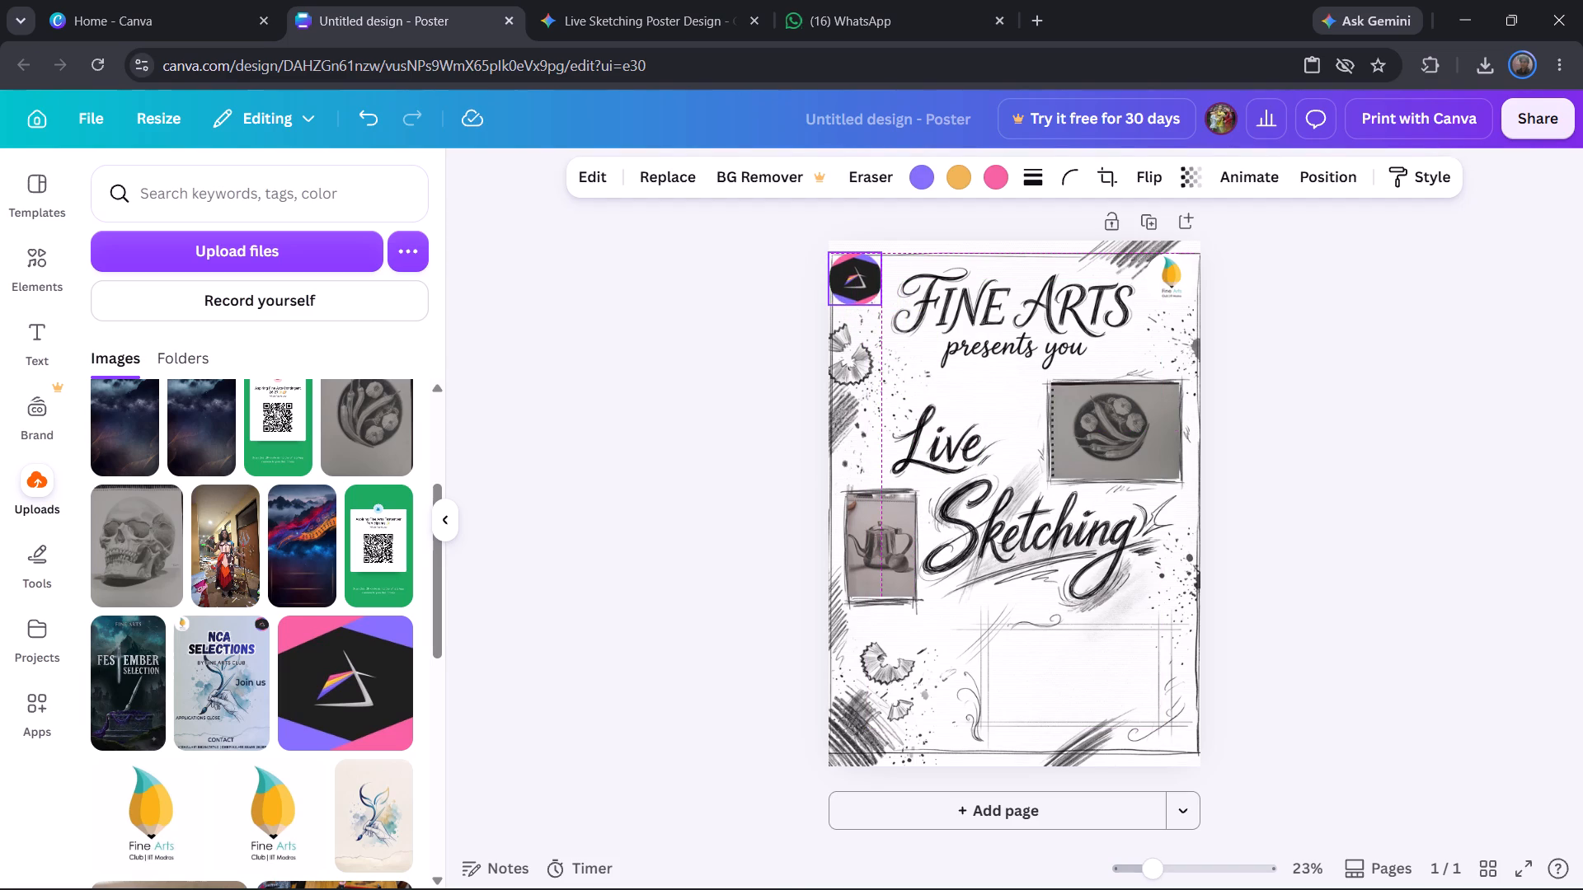
{"action": "left_click_drag", "start_coordinate": [860, 286], "coordinate": [864, 286]}
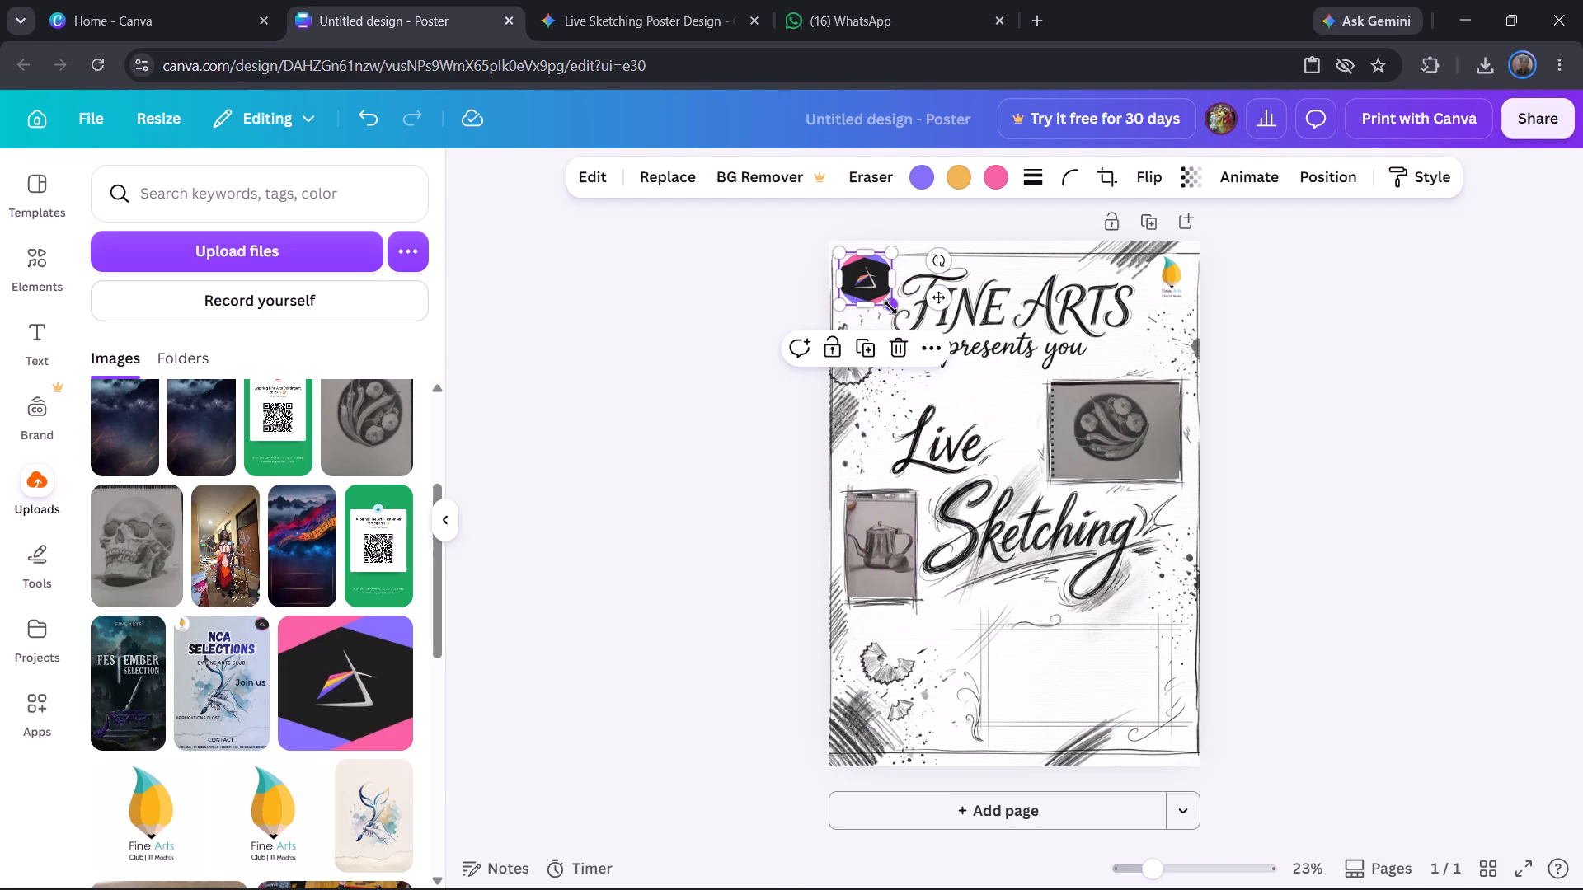
{"action": "left_click_drag", "start_coordinate": [891, 307], "coordinate": [880, 300]}
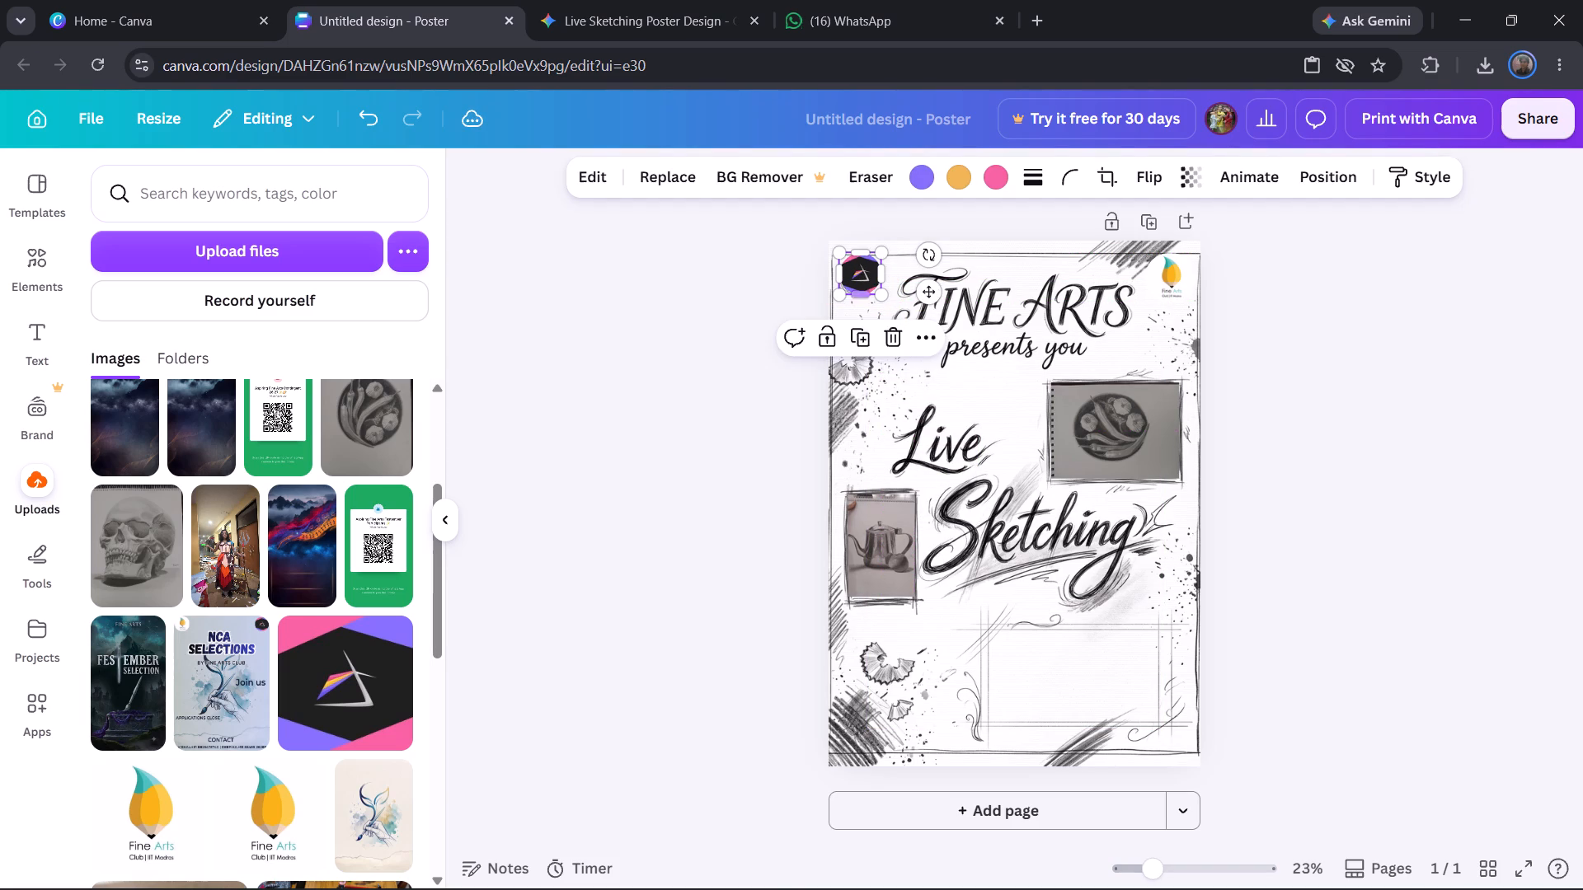
{"action": "left_click", "coordinate": [858, 275]}
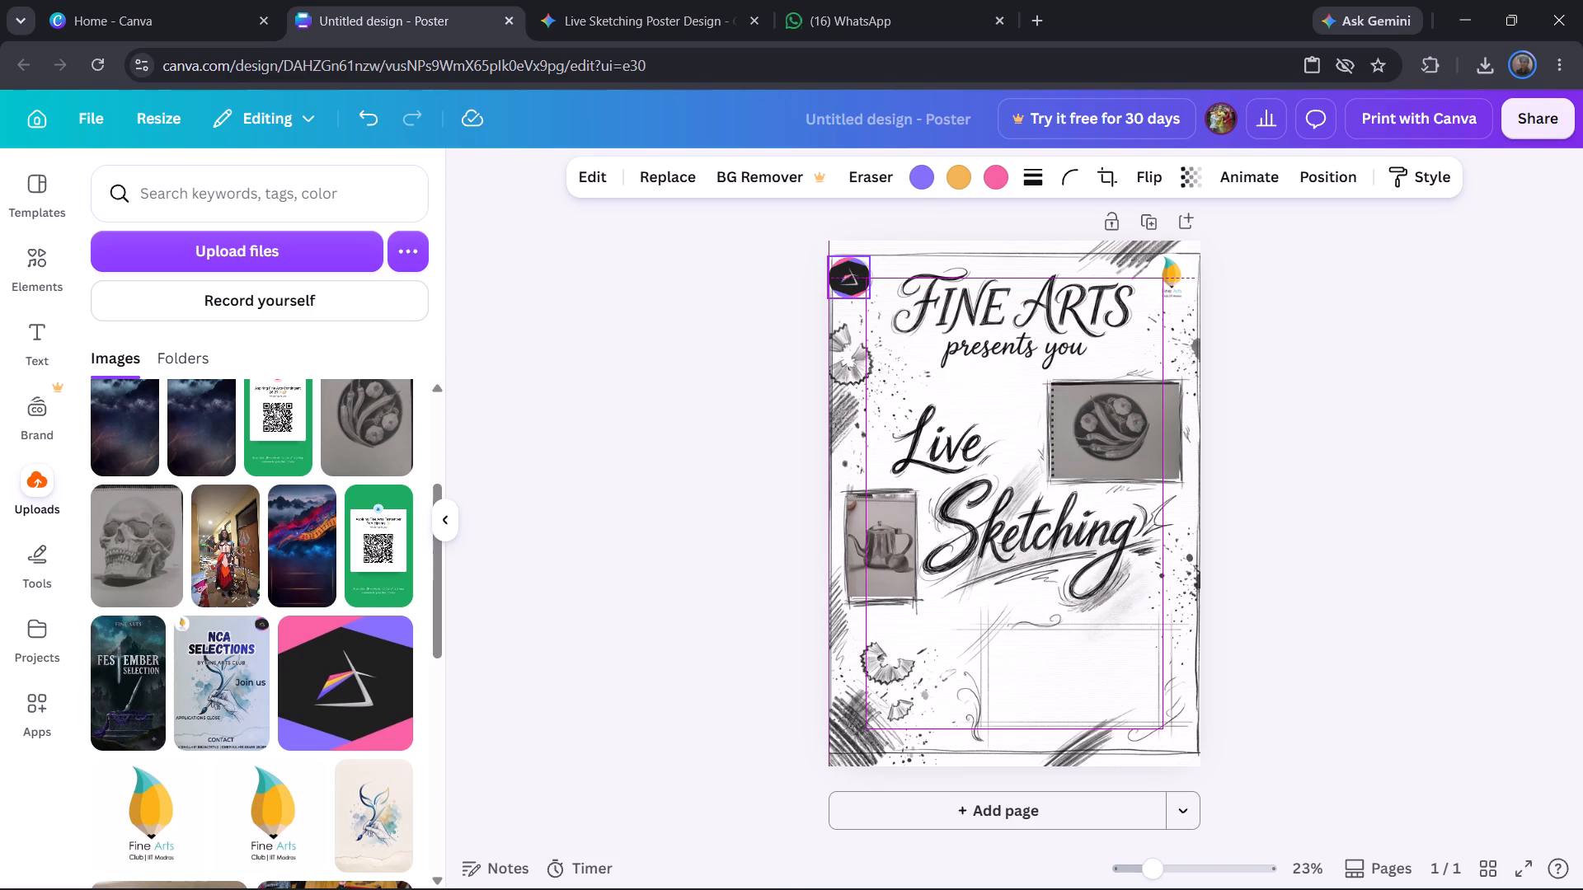
{"action": "left_click", "coordinate": [854, 281]}
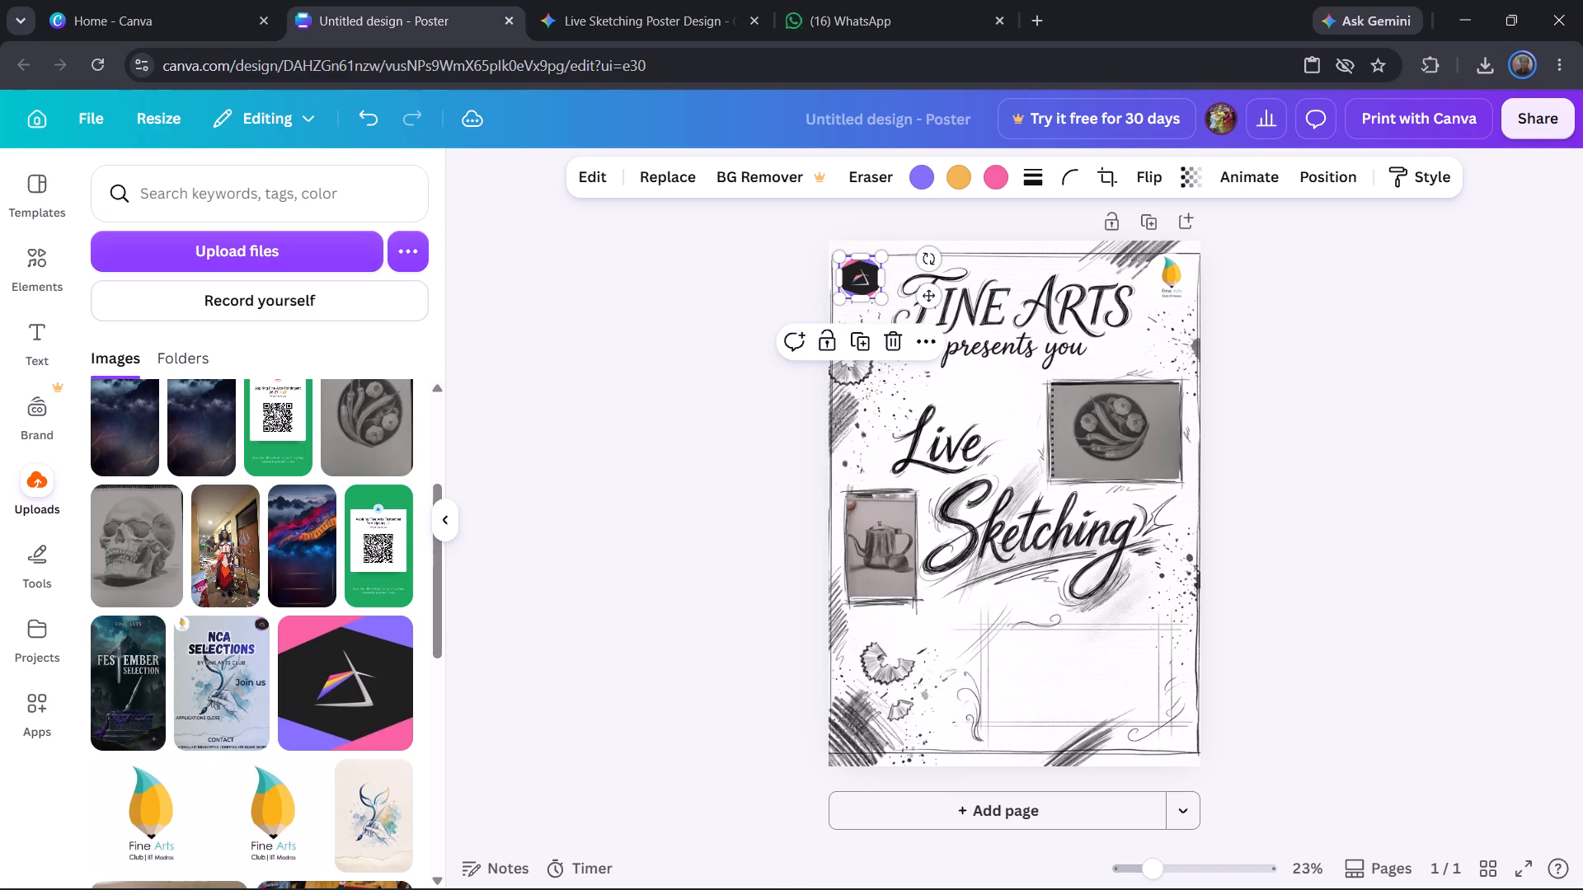
{"action": "left_click", "coordinate": [853, 283]}
{"action": "left_click", "coordinate": [842, 297]}
{"action": "left_click", "coordinate": [1304, 379]}
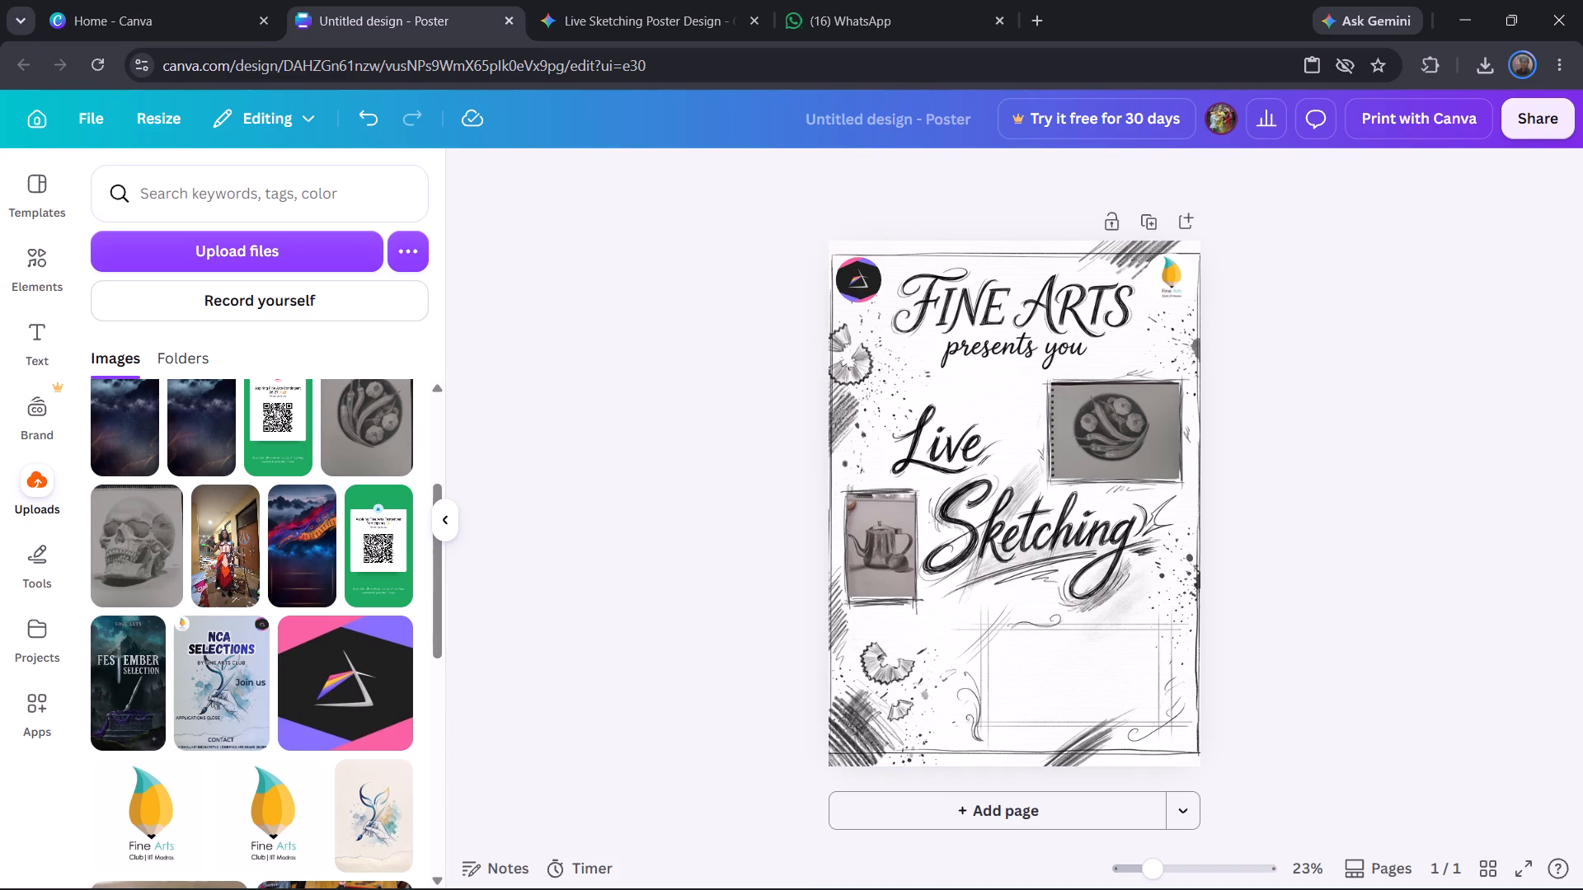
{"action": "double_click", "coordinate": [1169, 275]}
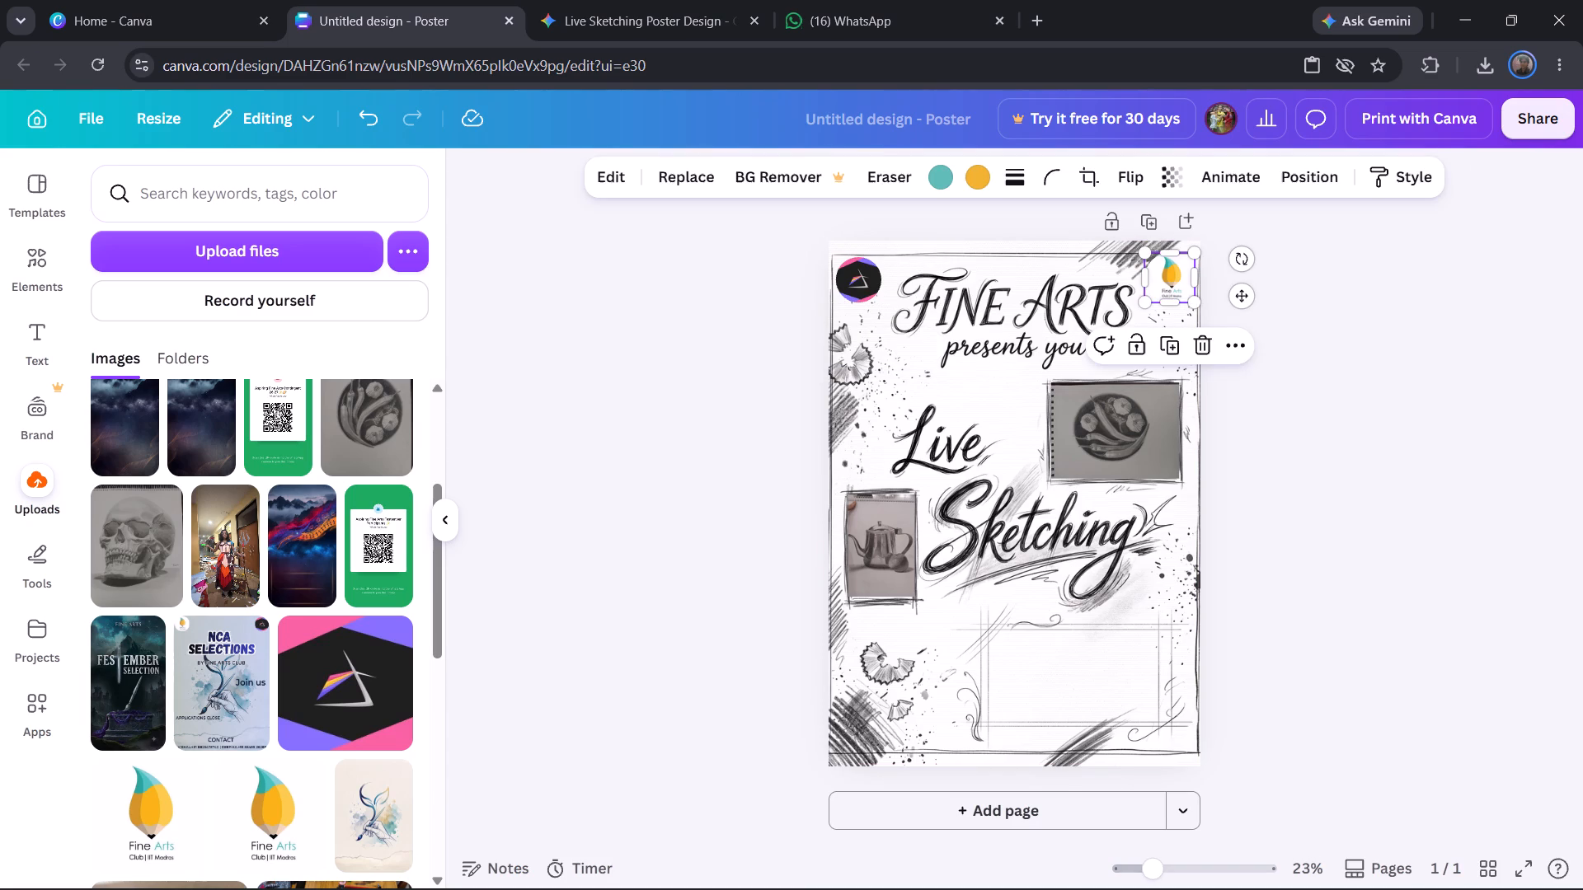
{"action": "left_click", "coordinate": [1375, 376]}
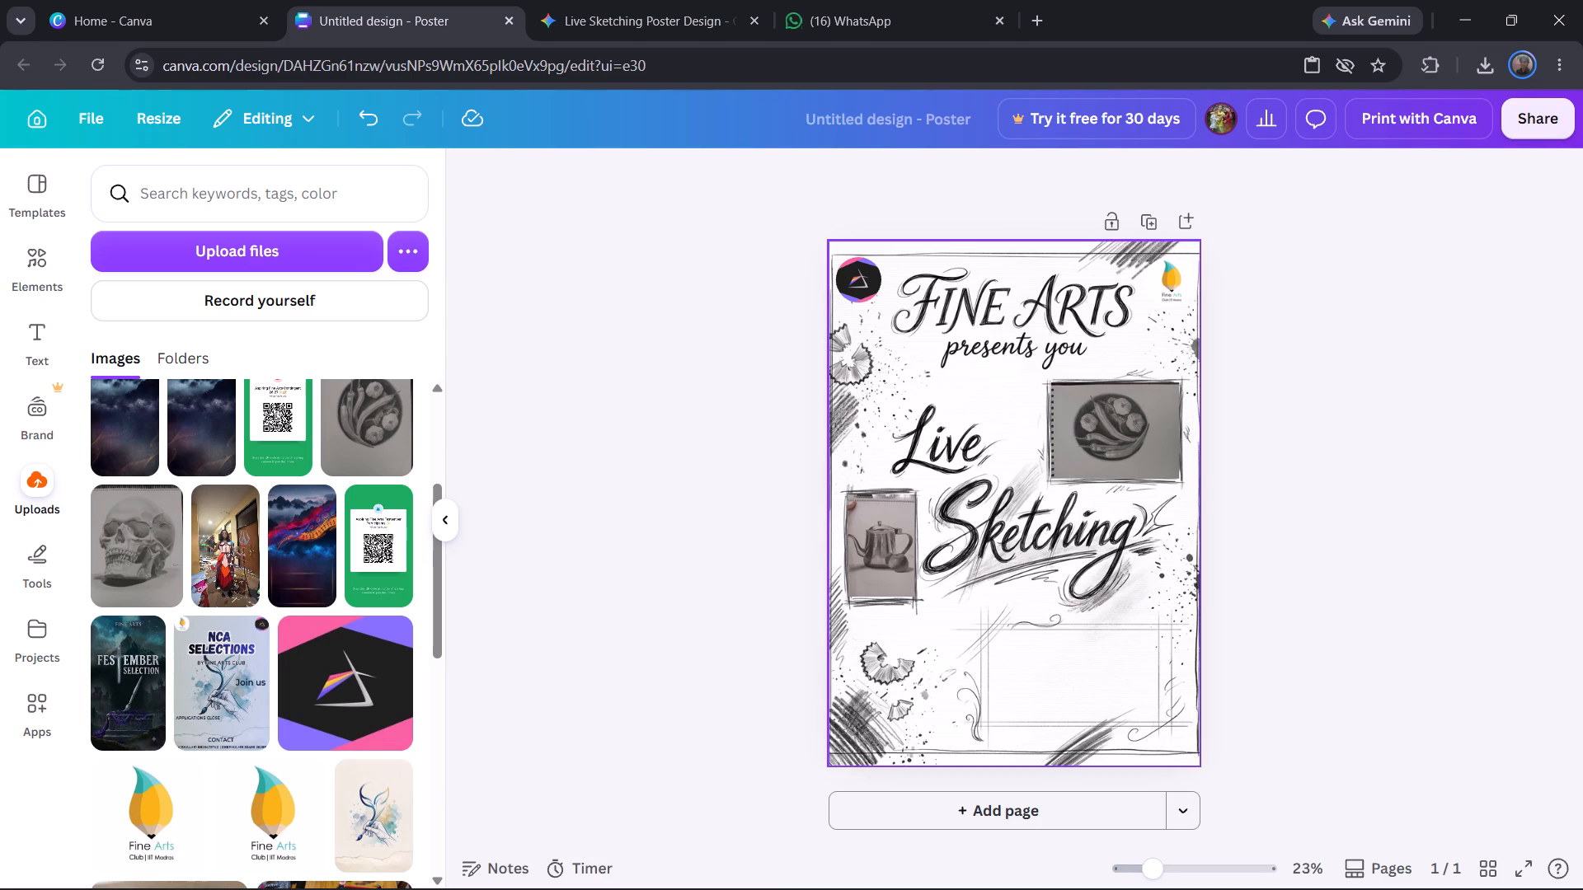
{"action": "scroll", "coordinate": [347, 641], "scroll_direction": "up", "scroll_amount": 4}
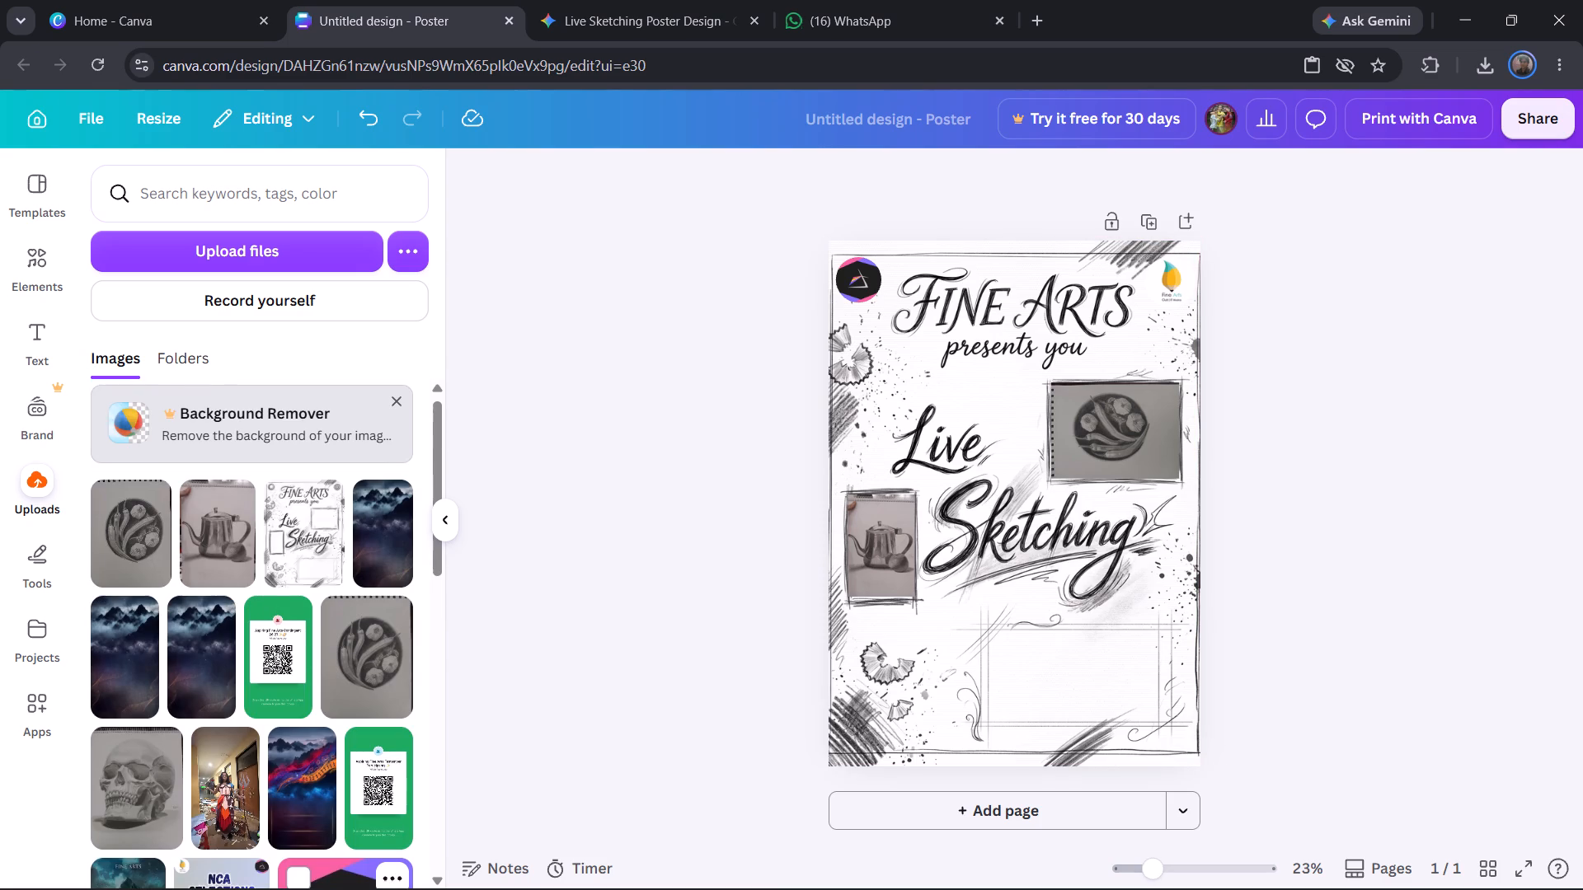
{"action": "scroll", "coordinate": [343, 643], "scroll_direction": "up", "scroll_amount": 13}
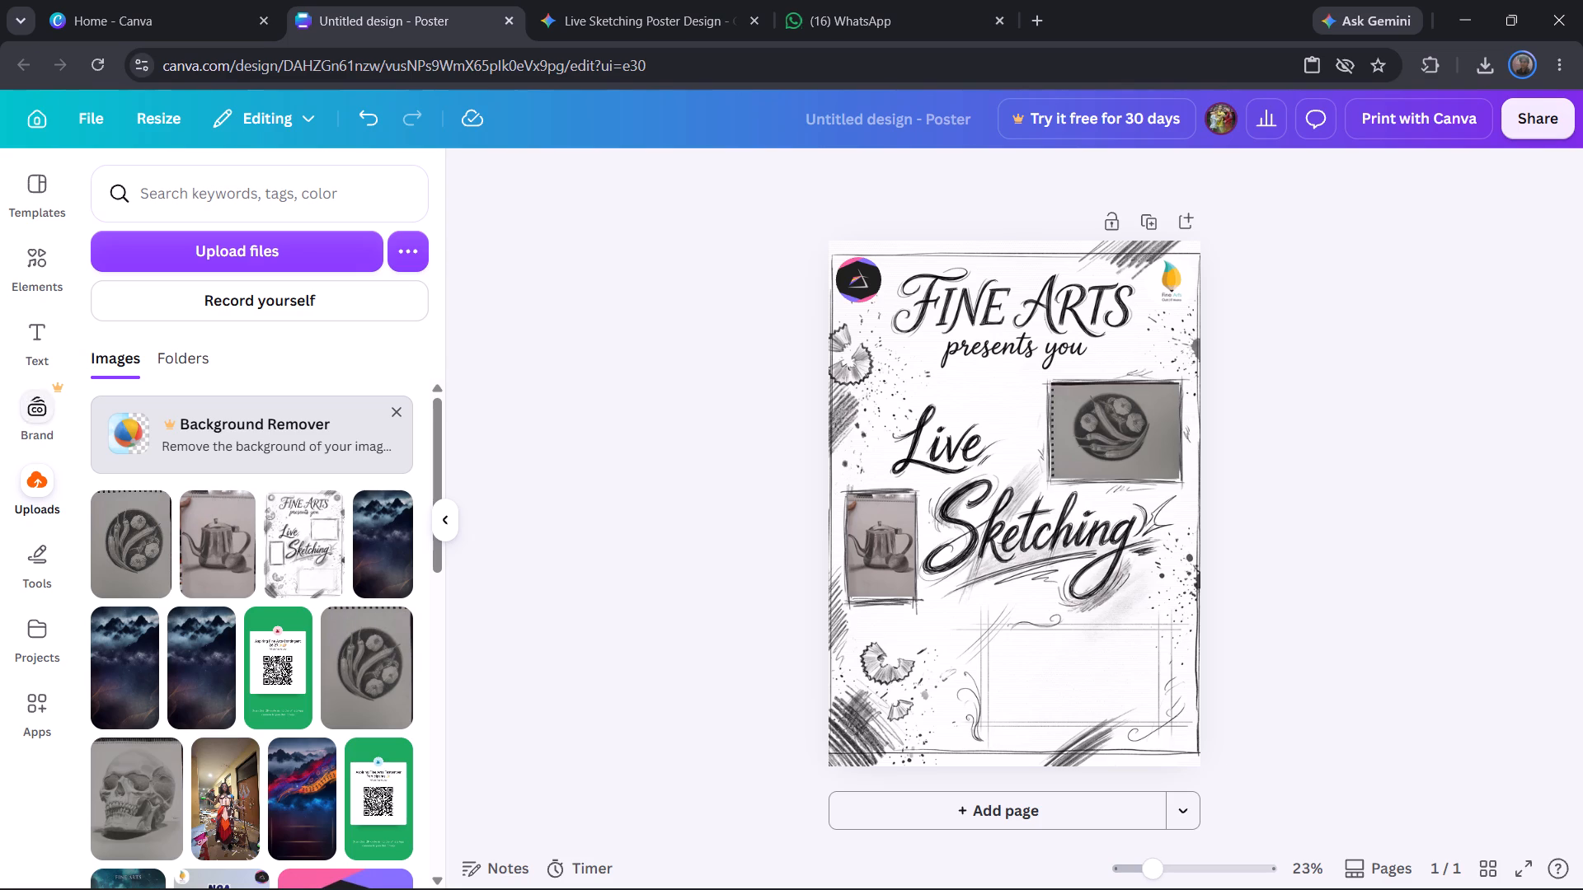
Find the Lancelot font, add a text box in it to the poster and enlarge it to about size 276.
{"action": "left_click", "coordinate": [47, 329]}
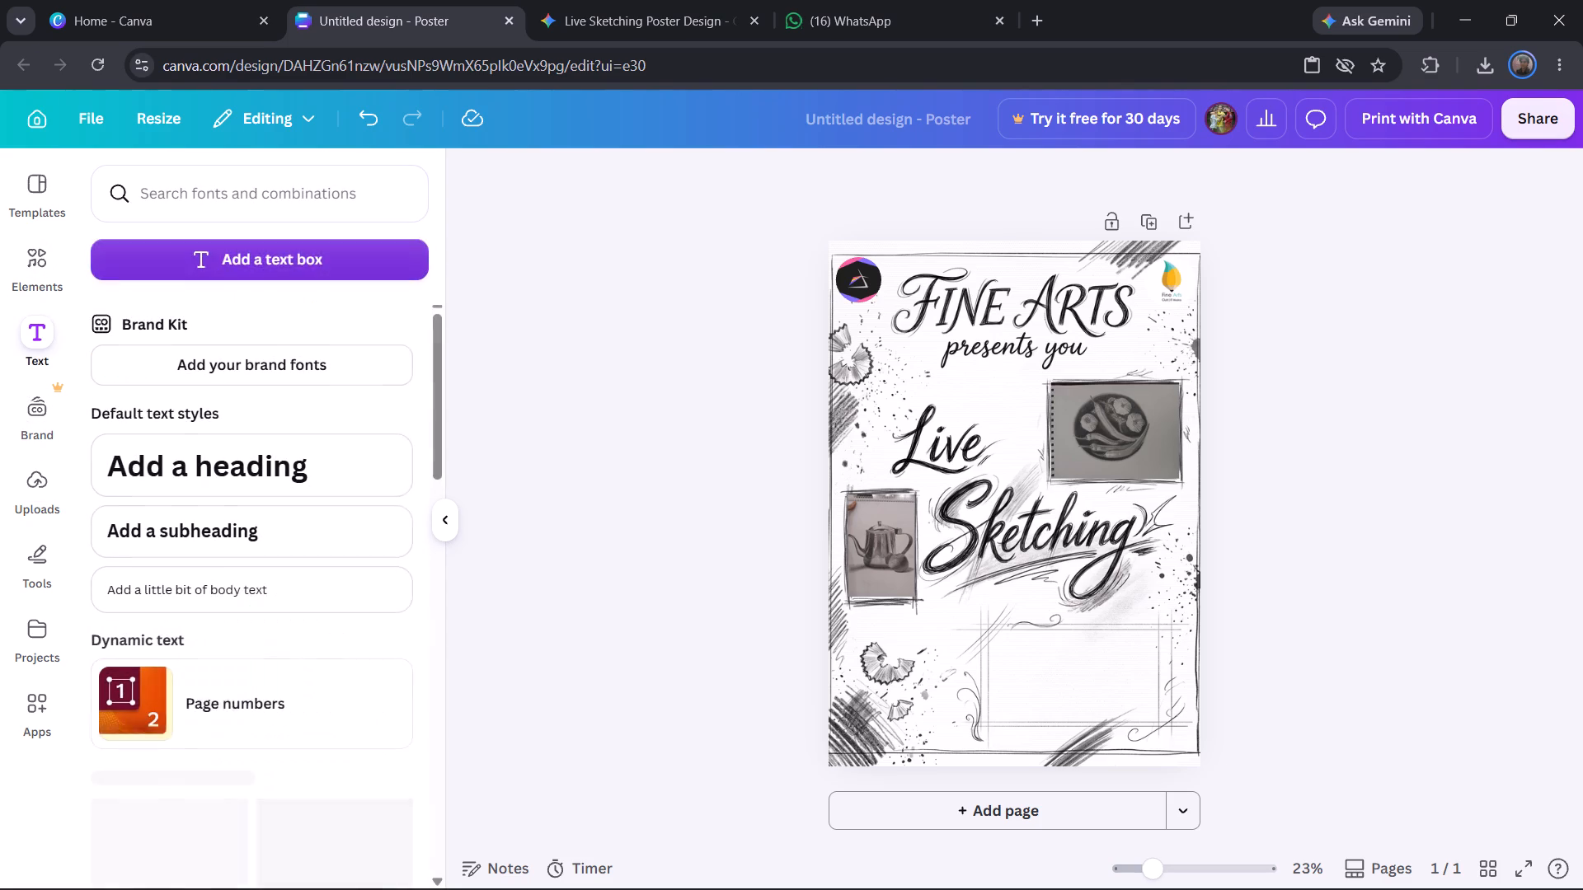
{"action": "left_click", "coordinate": [239, 185]}
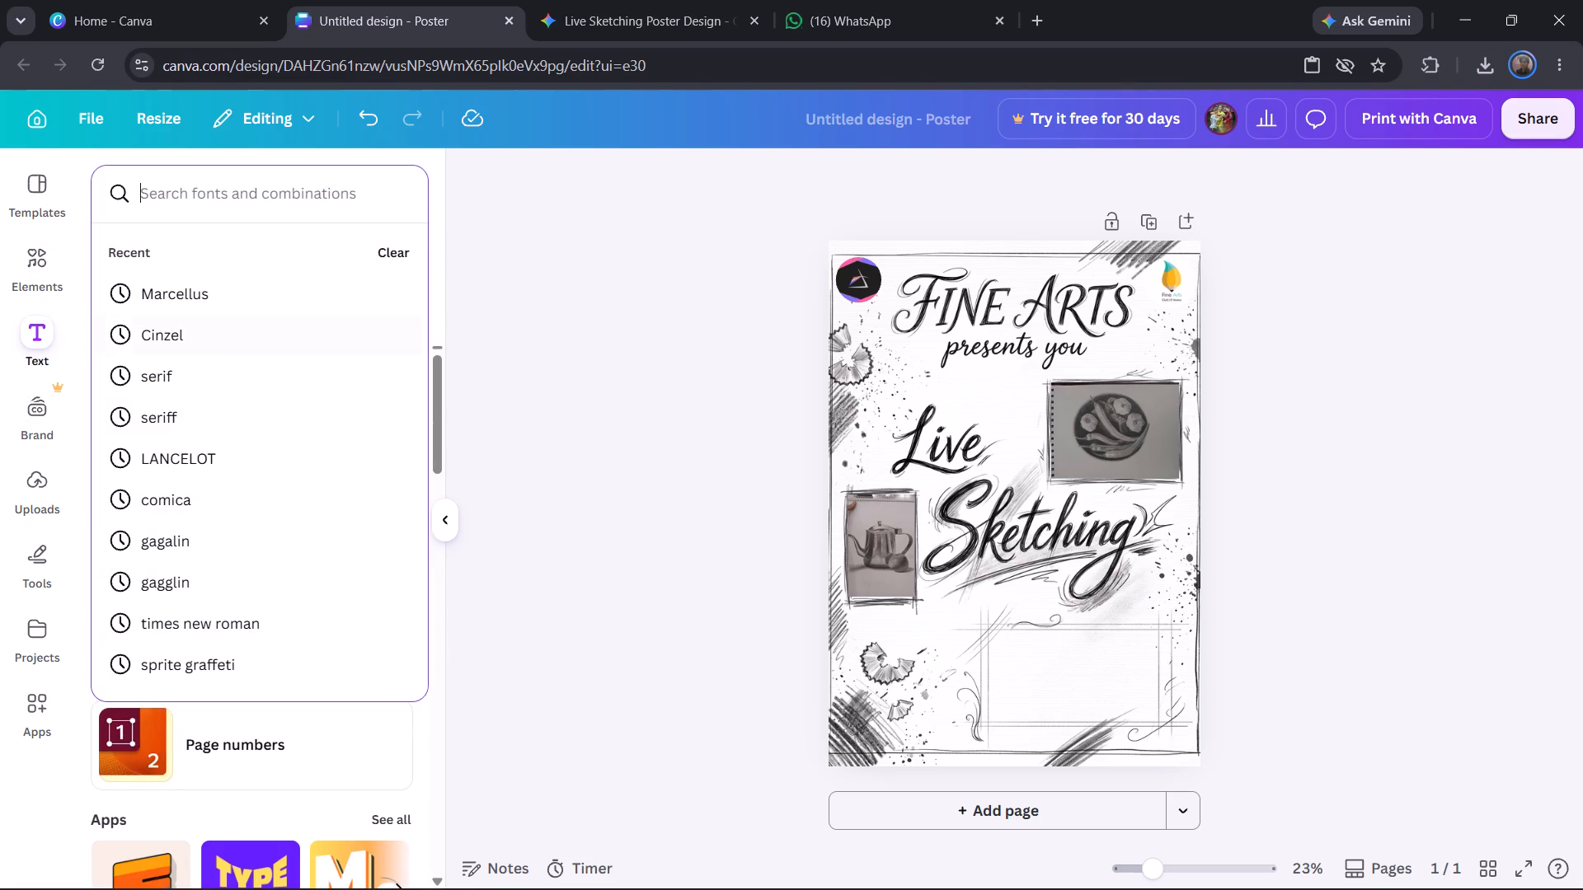
{"action": "left_click", "coordinate": [224, 445]}
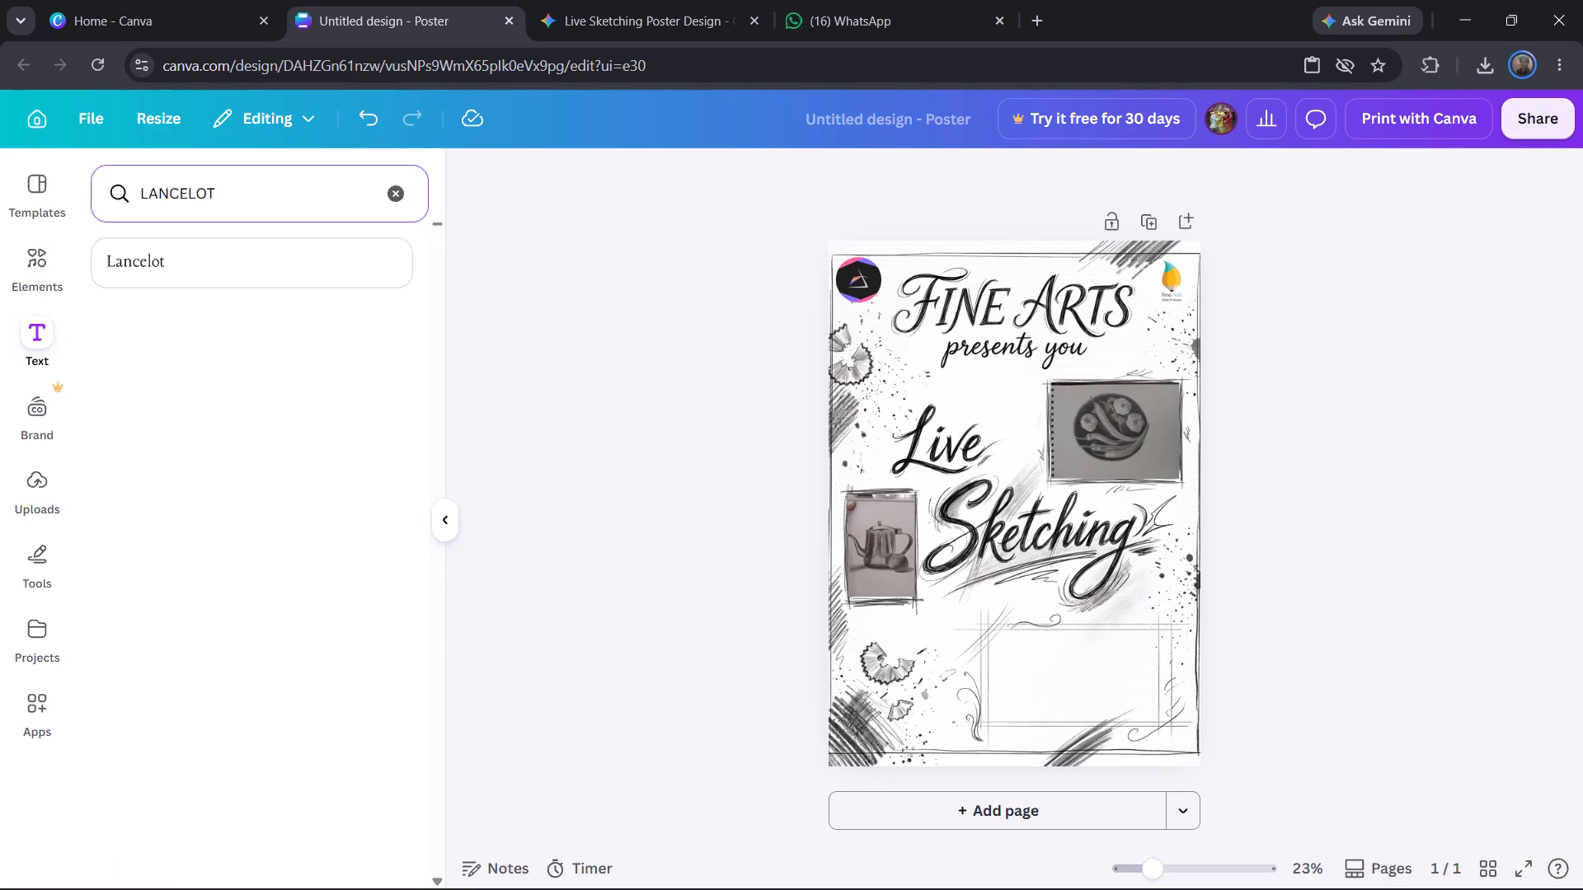
{"action": "left_click", "coordinate": [259, 265]}
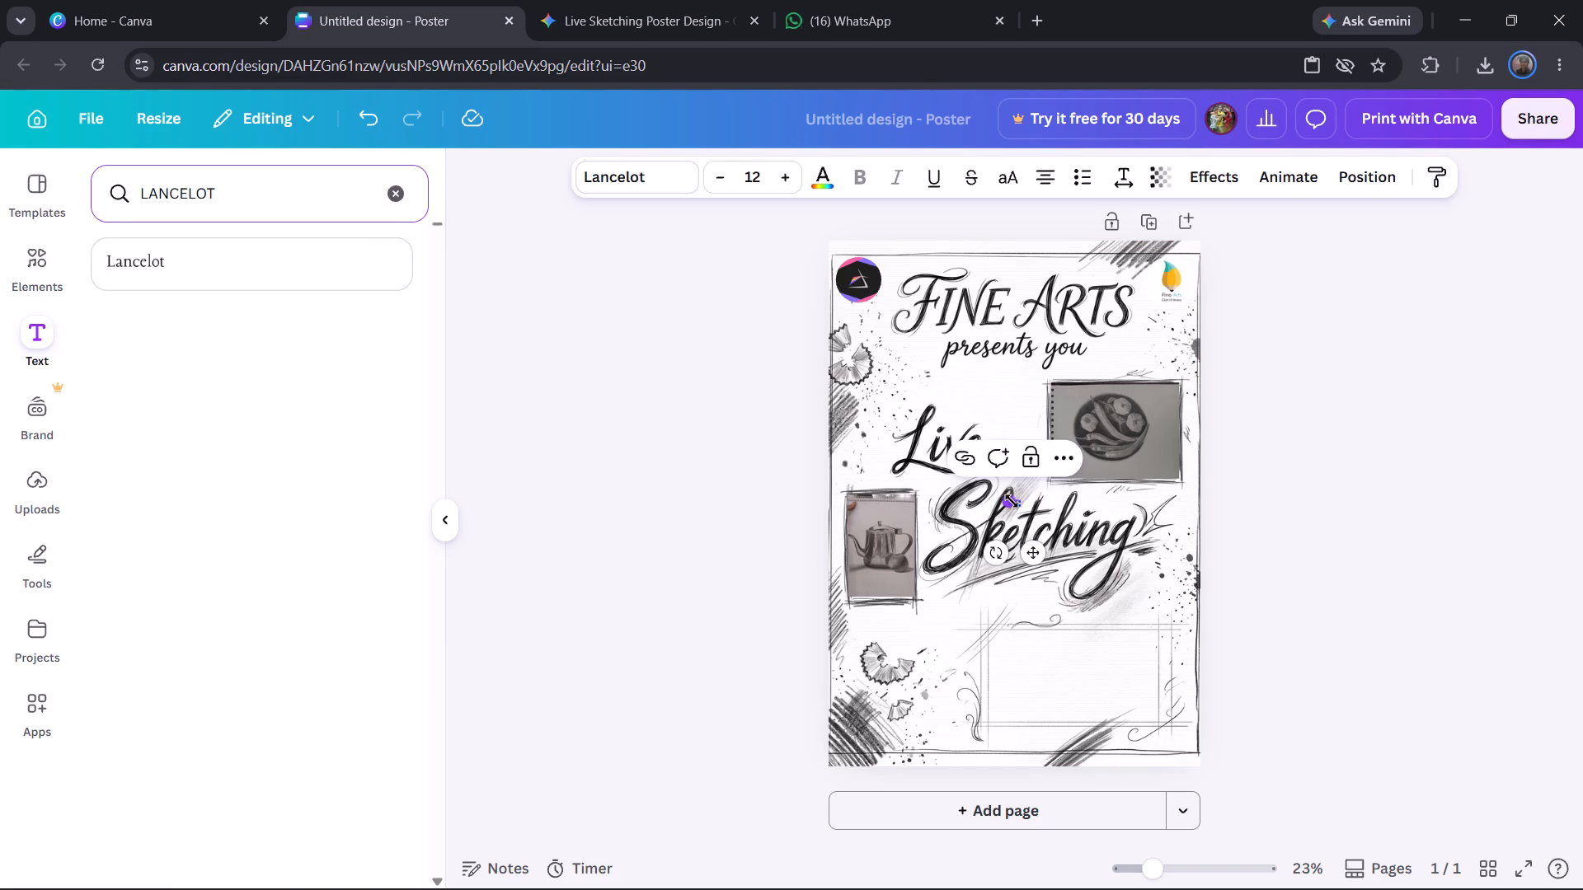
{"action": "left_click_drag", "start_coordinate": [1004, 498], "coordinate": [780, 347]}
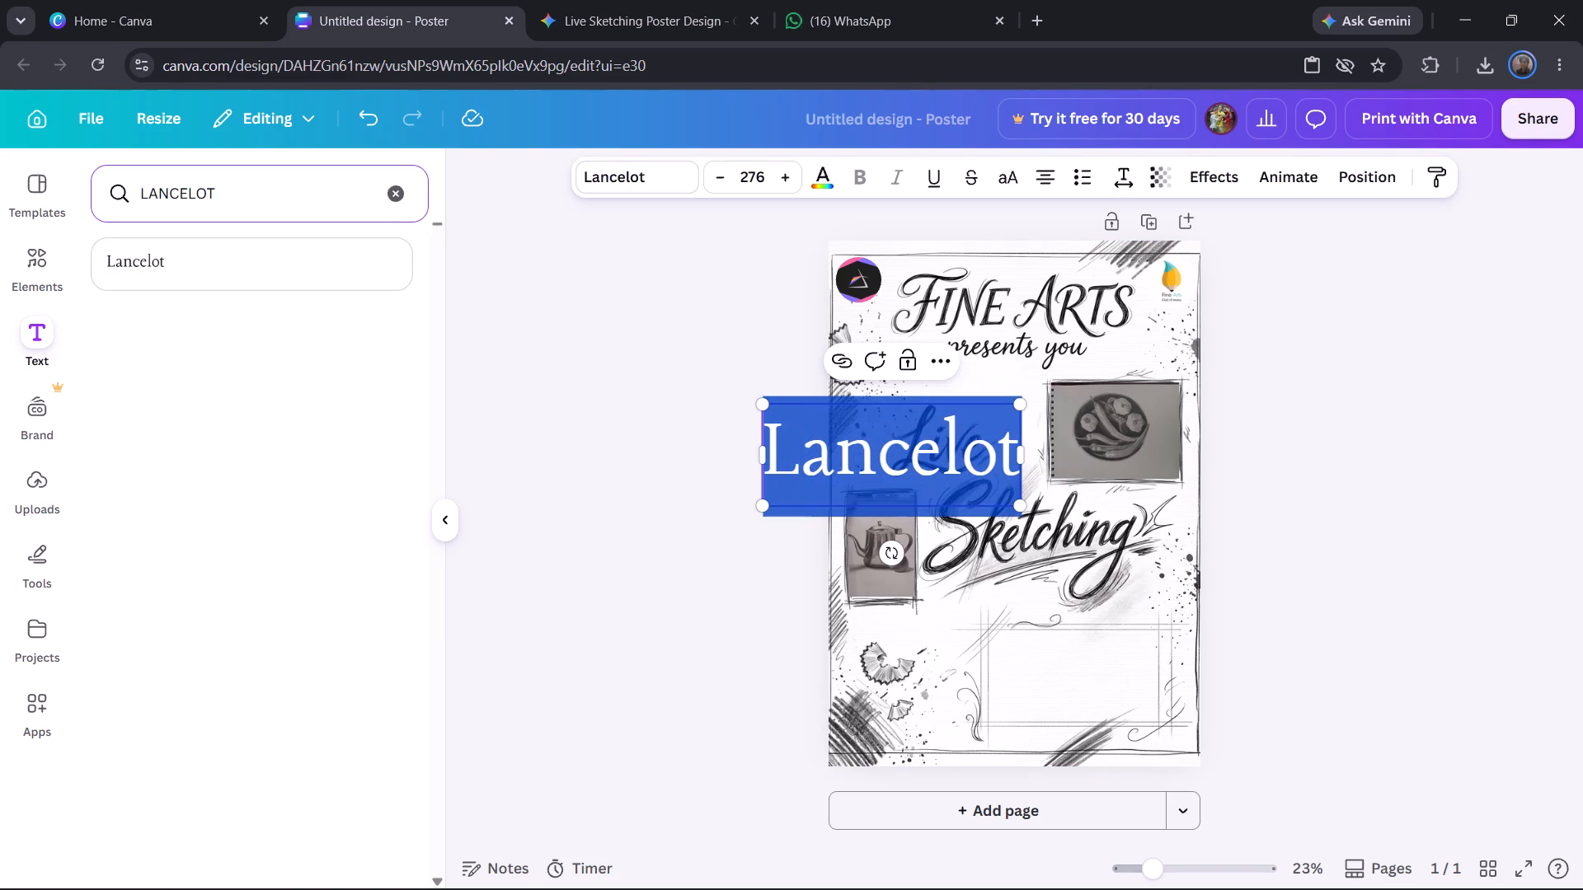
Replace the placeholder text in the Lancelot text box with "October 31st".
{"action": "left_click", "coordinate": [865, 441]}
{"action": "double_click", "coordinate": [865, 441]}
{"action": "type", "text": "31"}
{"action": "key", "text": "minus"}
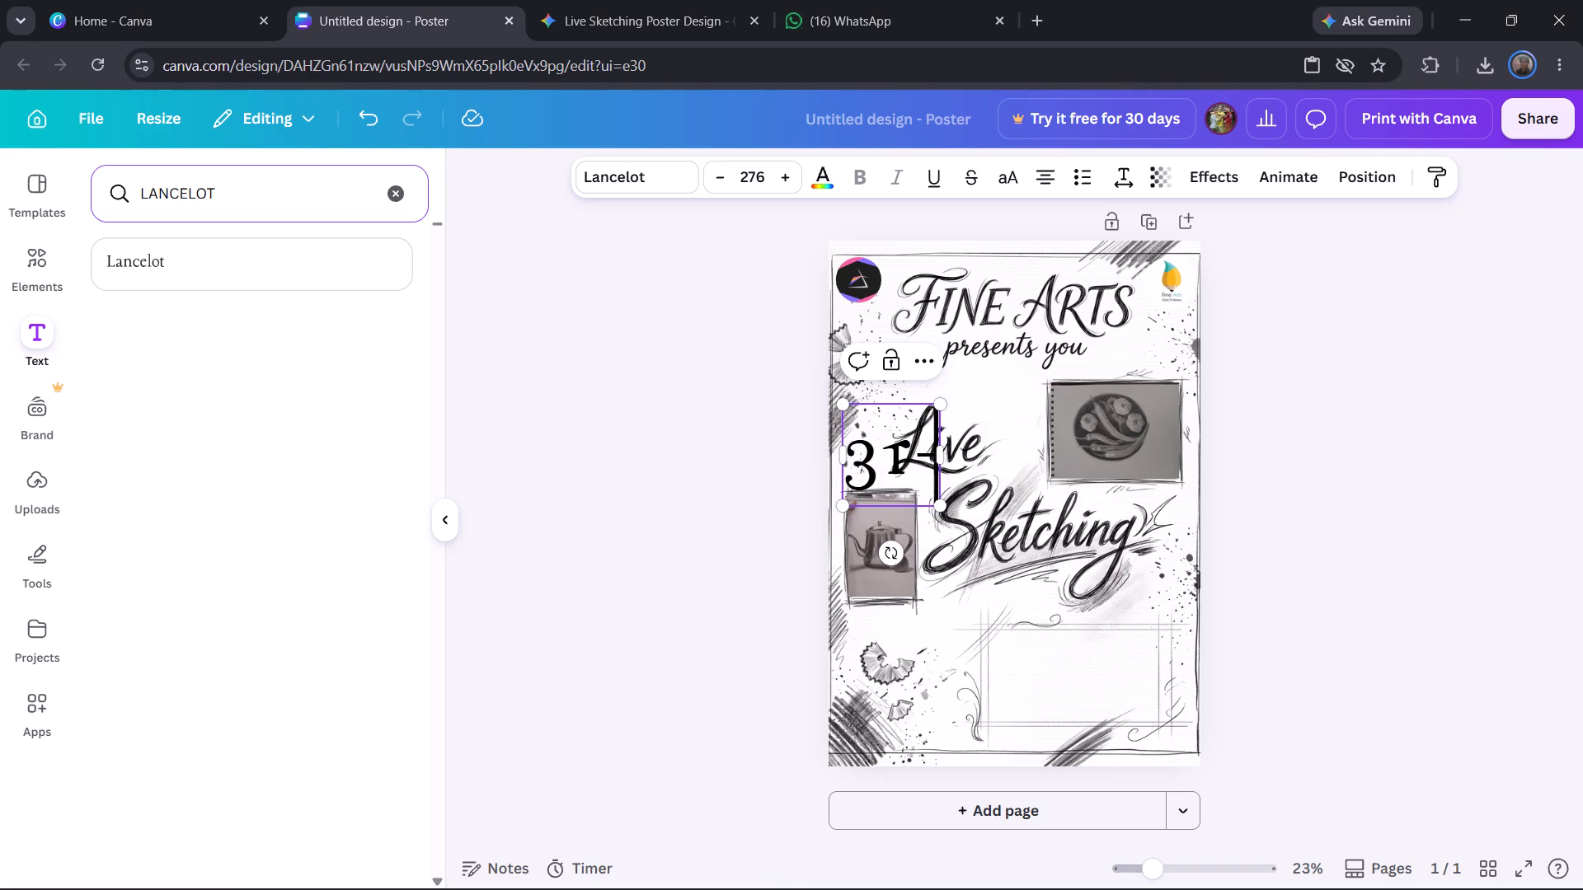
{"action": "key", "text": "BackSpace"}
{"action": "key", "text": "BackSpace"}
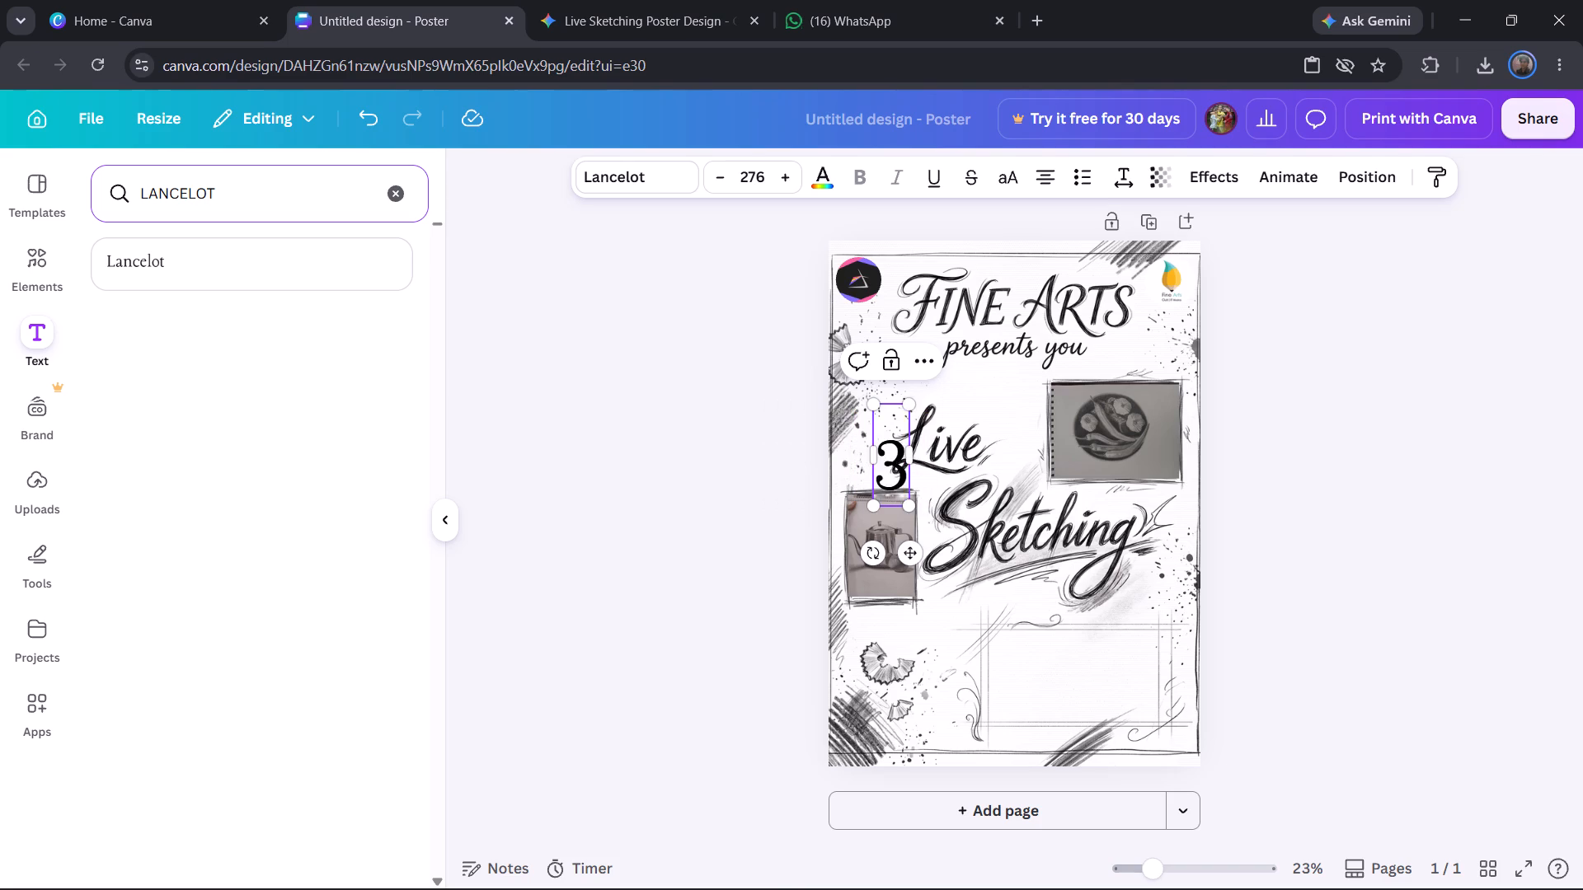
{"action": "key", "text": "BackSpace"}
{"action": "type", "text": "oc"}
{"action": "key", "text": "BackSpace"}
{"action": "key", "text": "BackSpace"}
{"action": "type", "text": "October"}
{"action": "key", "text": "space"}
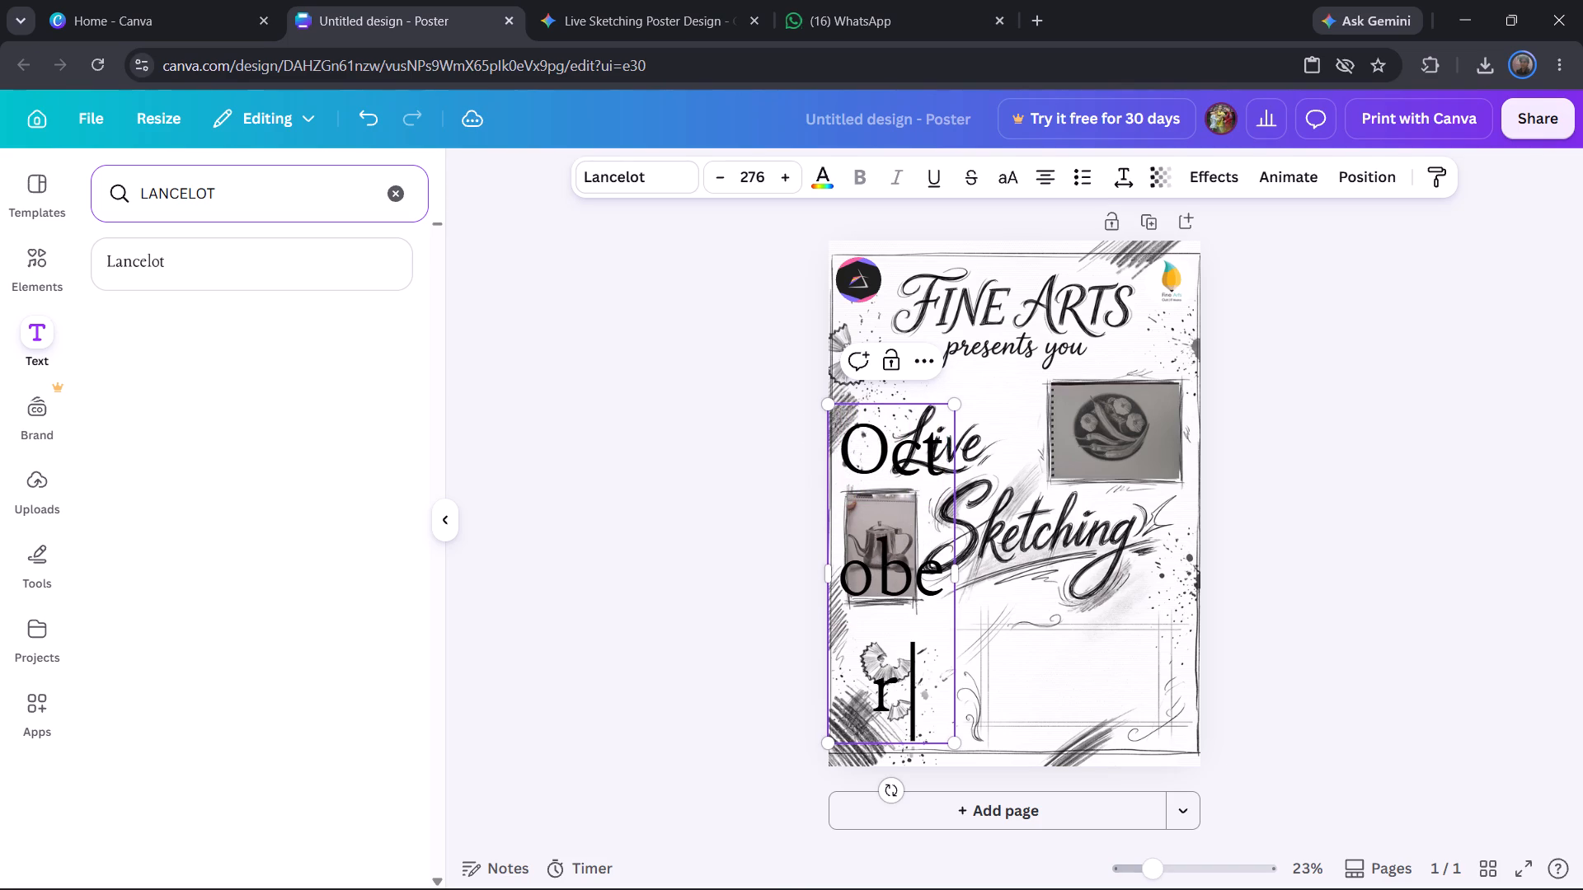
{"action": "type", "text": "31st"}
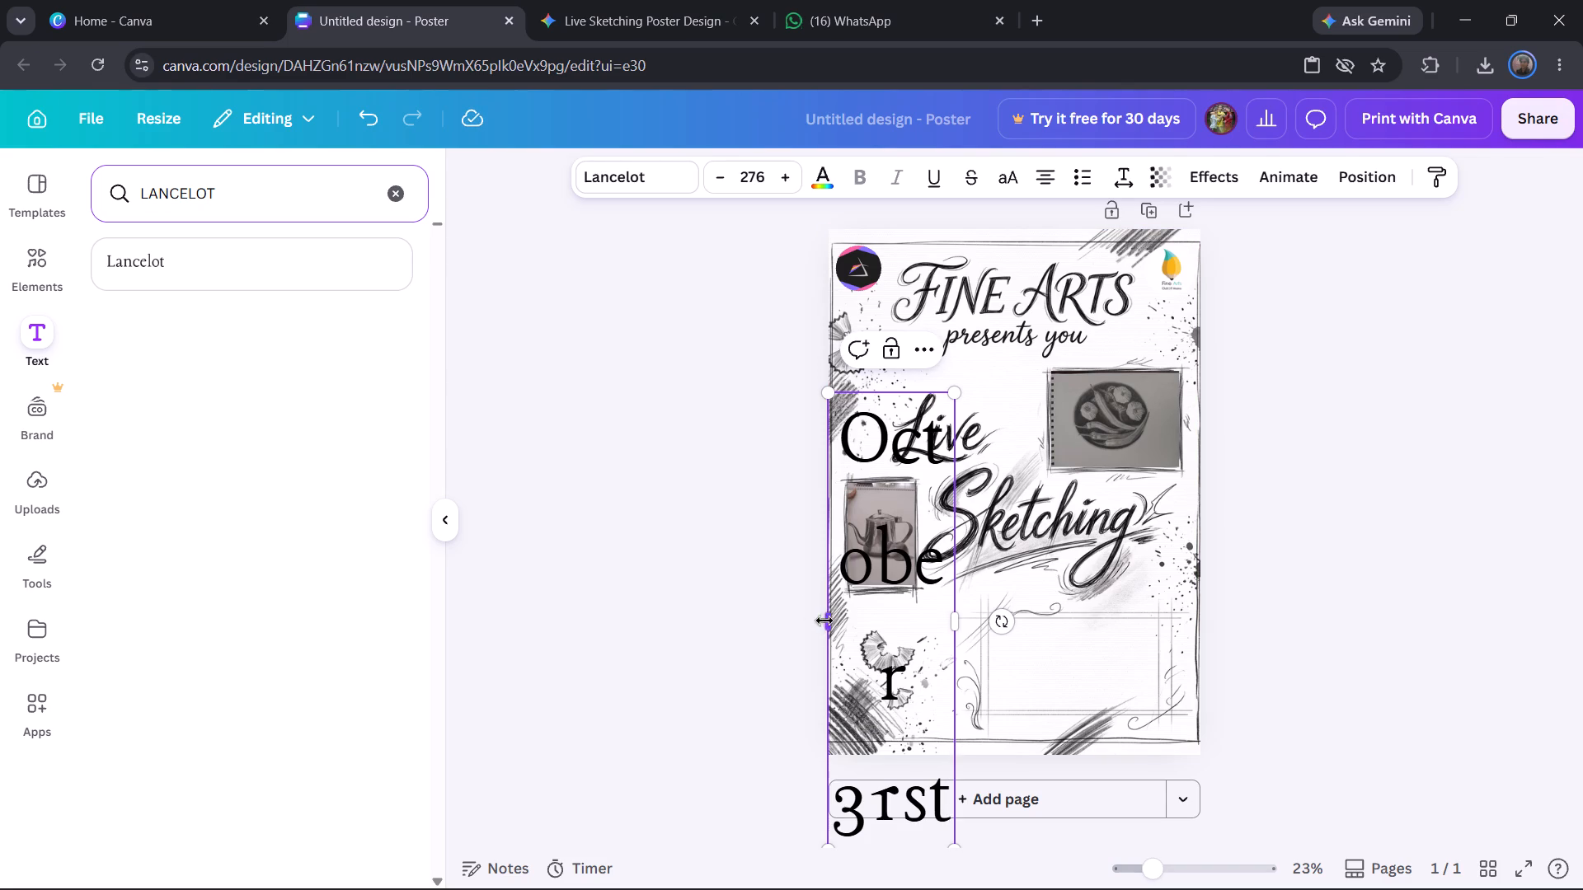
Widen the date text box to about 45.7 so that October 31st fits on one line.
{"action": "left_click_drag", "start_coordinate": [824, 620], "coordinate": [544, 610]}
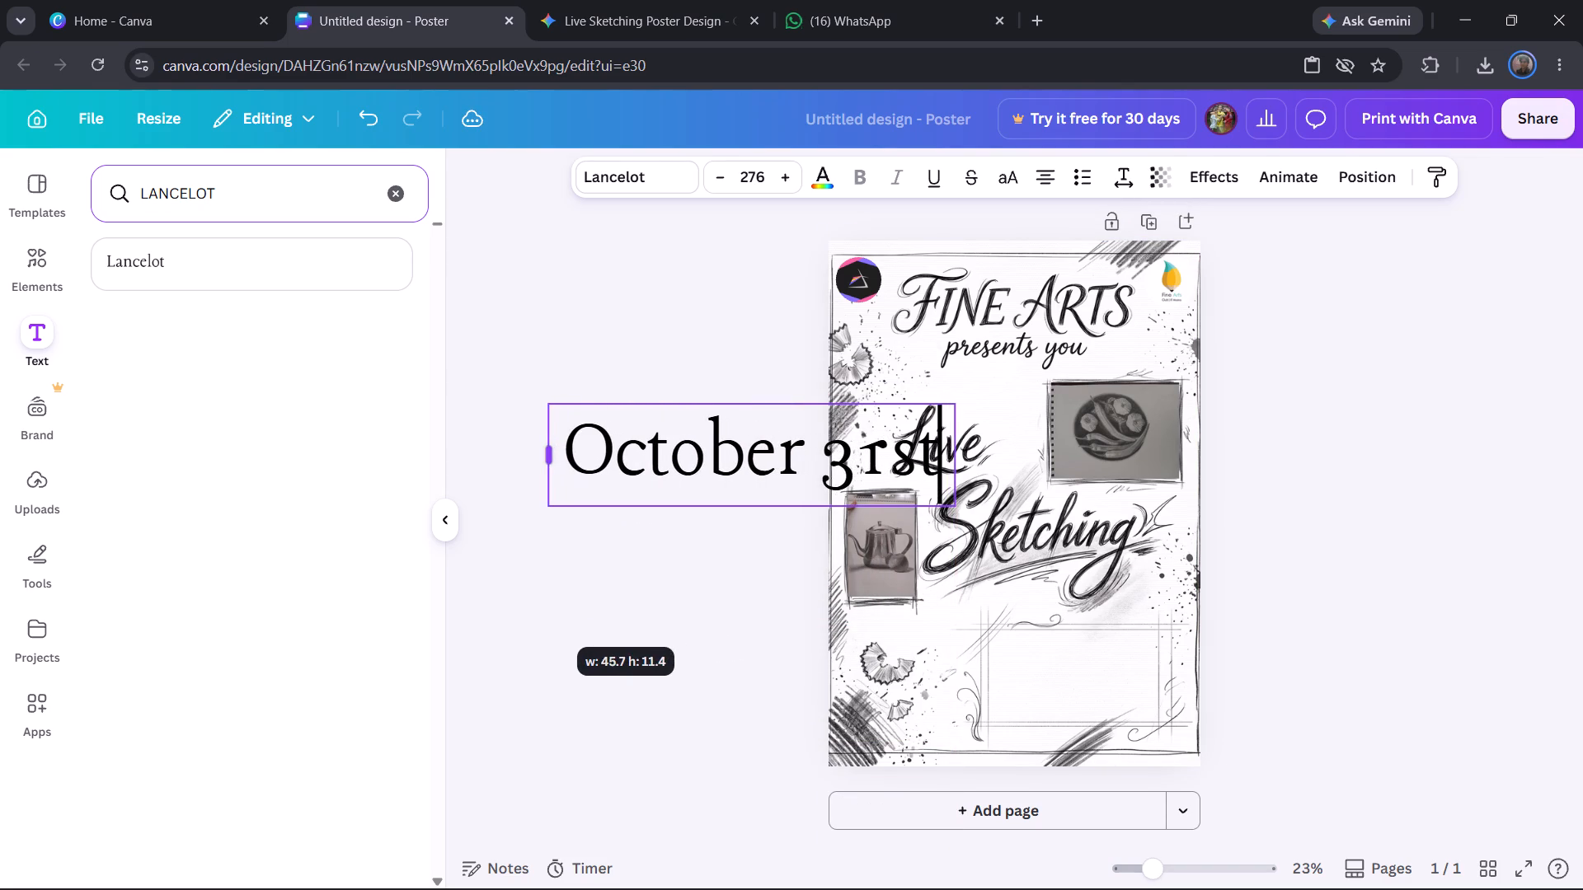
{"action": "left_click_drag", "start_coordinate": [544, 610], "coordinate": [543, 610]}
Set the October 31st text's font size to 50, then change it to 90.
{"action": "triple_click", "coordinate": [653, 471]}
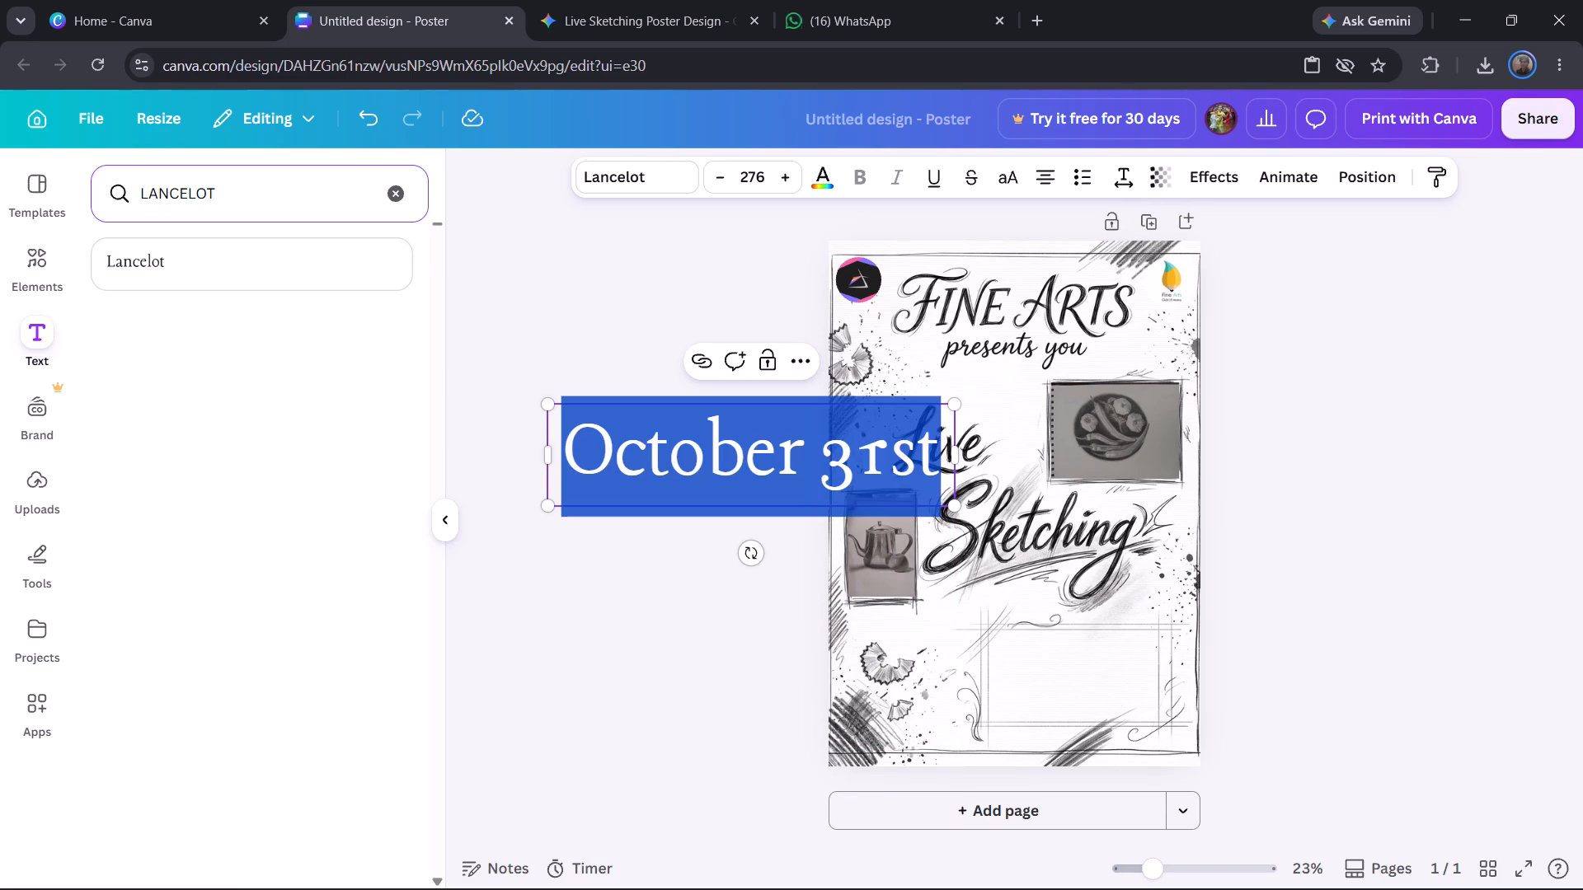
{"action": "left_click", "coordinate": [756, 177]}
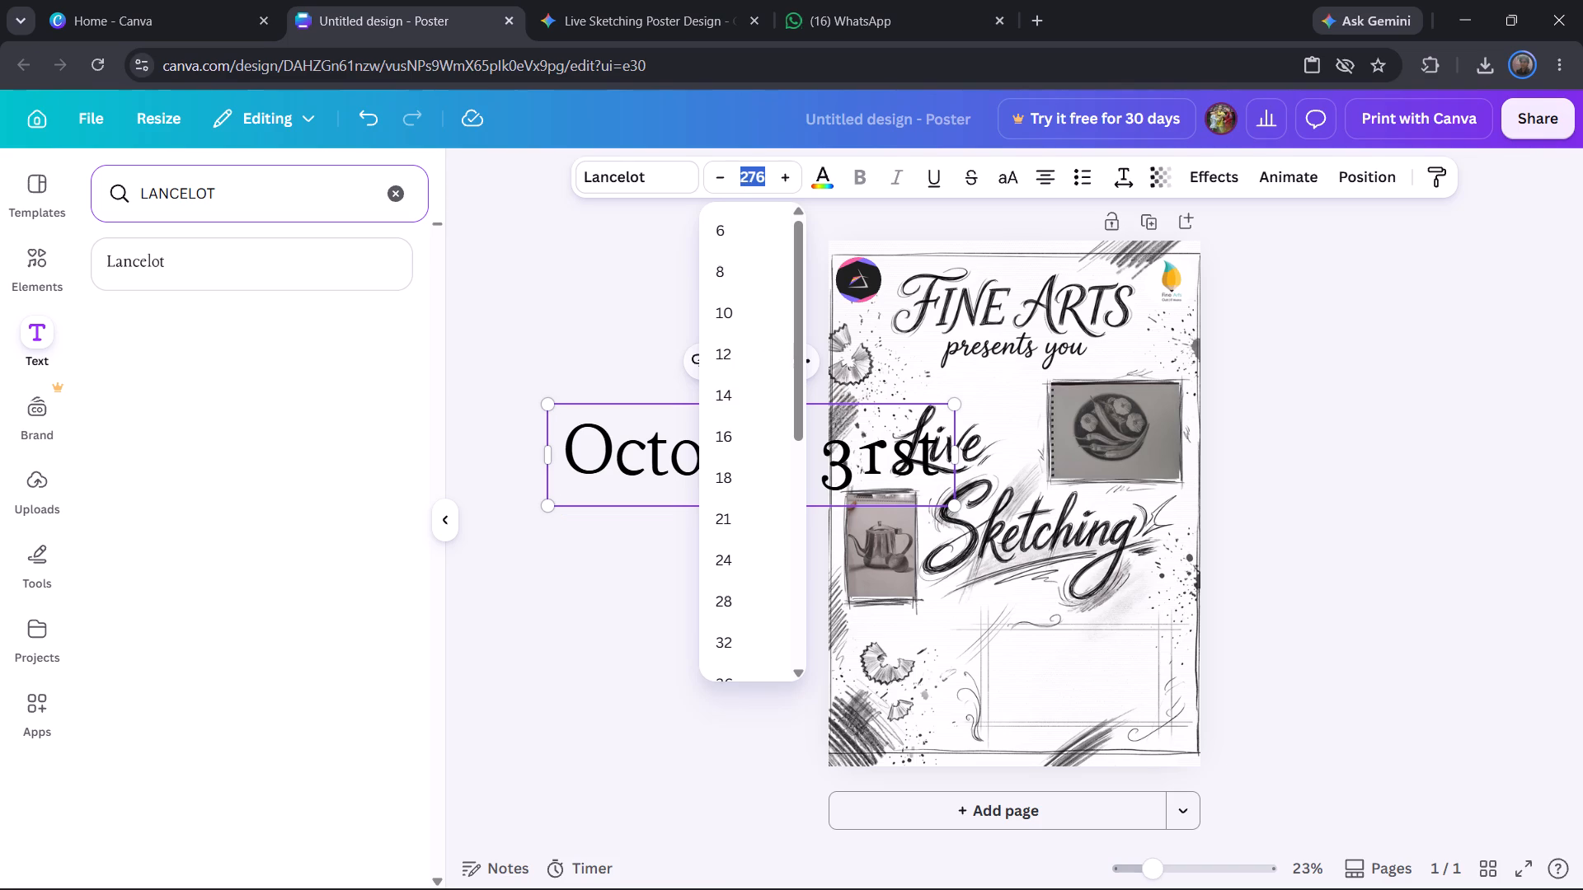
{"action": "type", "text": "50"}
{"action": "key", "text": "Return"}
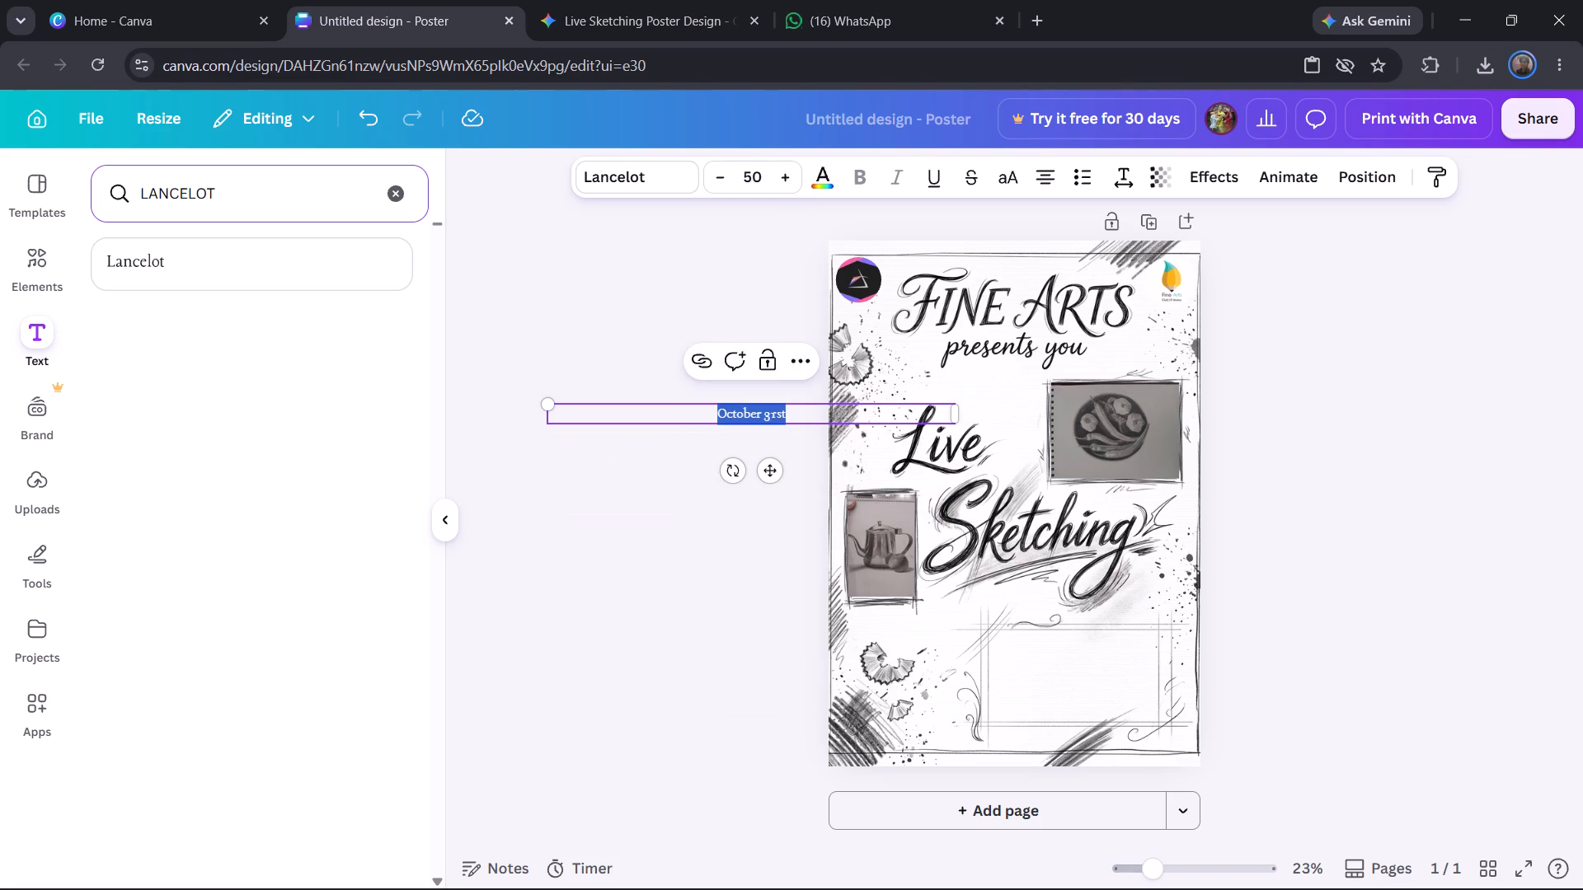
{"action": "left_click", "coordinate": [756, 169]}
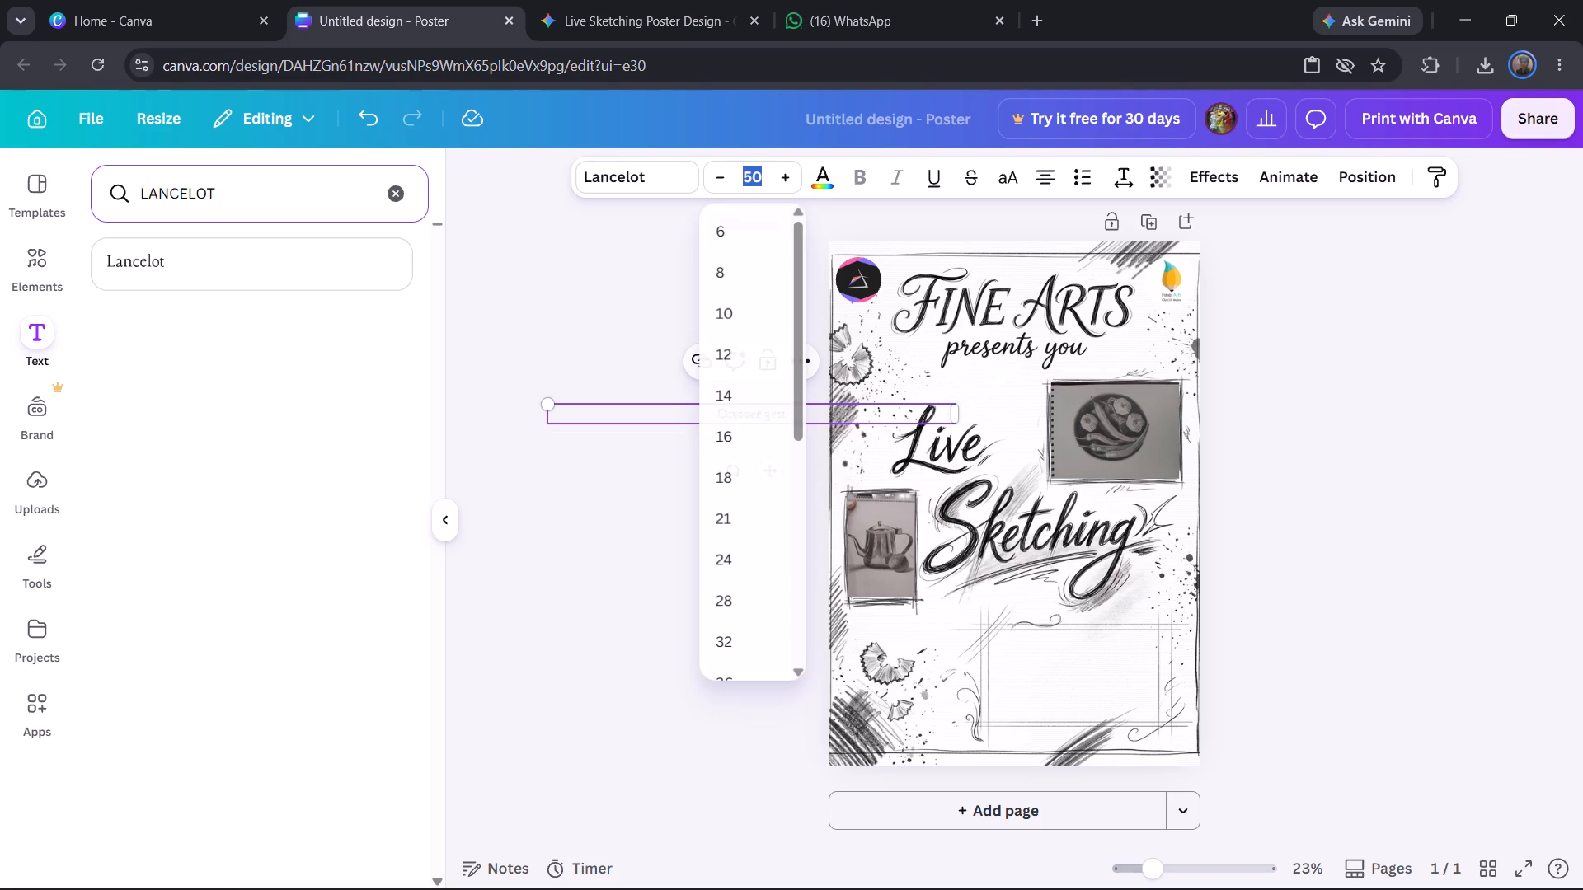
{"action": "type", "text": "90"}
{"action": "key", "text": "Return"}
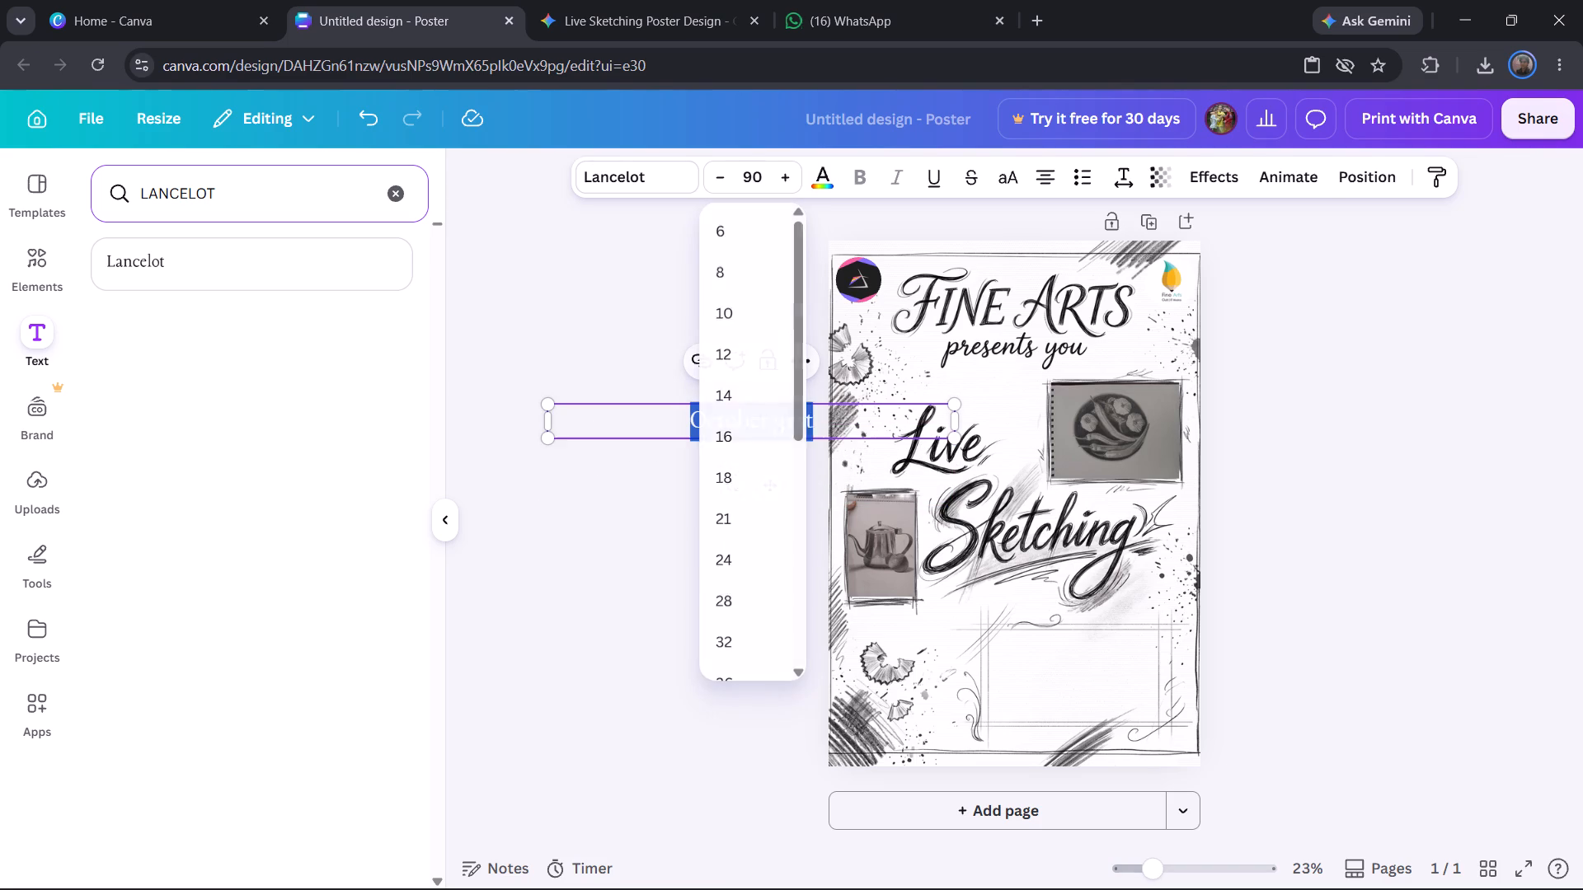
Narrow the date text box so it fits closely around October 31st on one line.
{"action": "left_click_drag", "start_coordinate": [959, 420], "coordinate": [881, 417]}
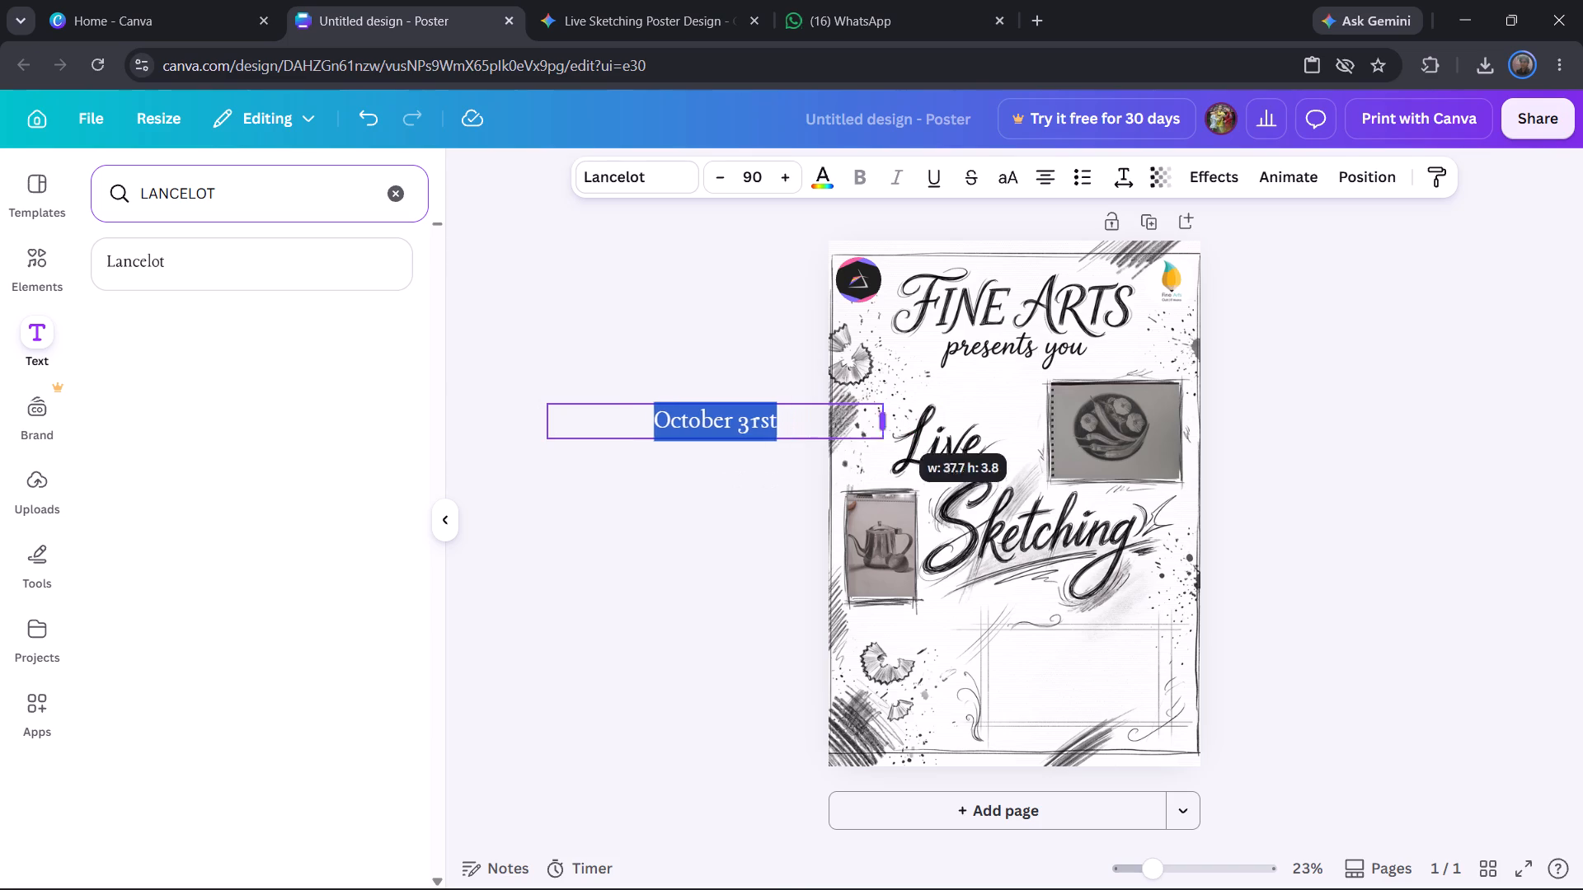
{"action": "left_click_drag", "start_coordinate": [881, 417], "coordinate": [696, 400]}
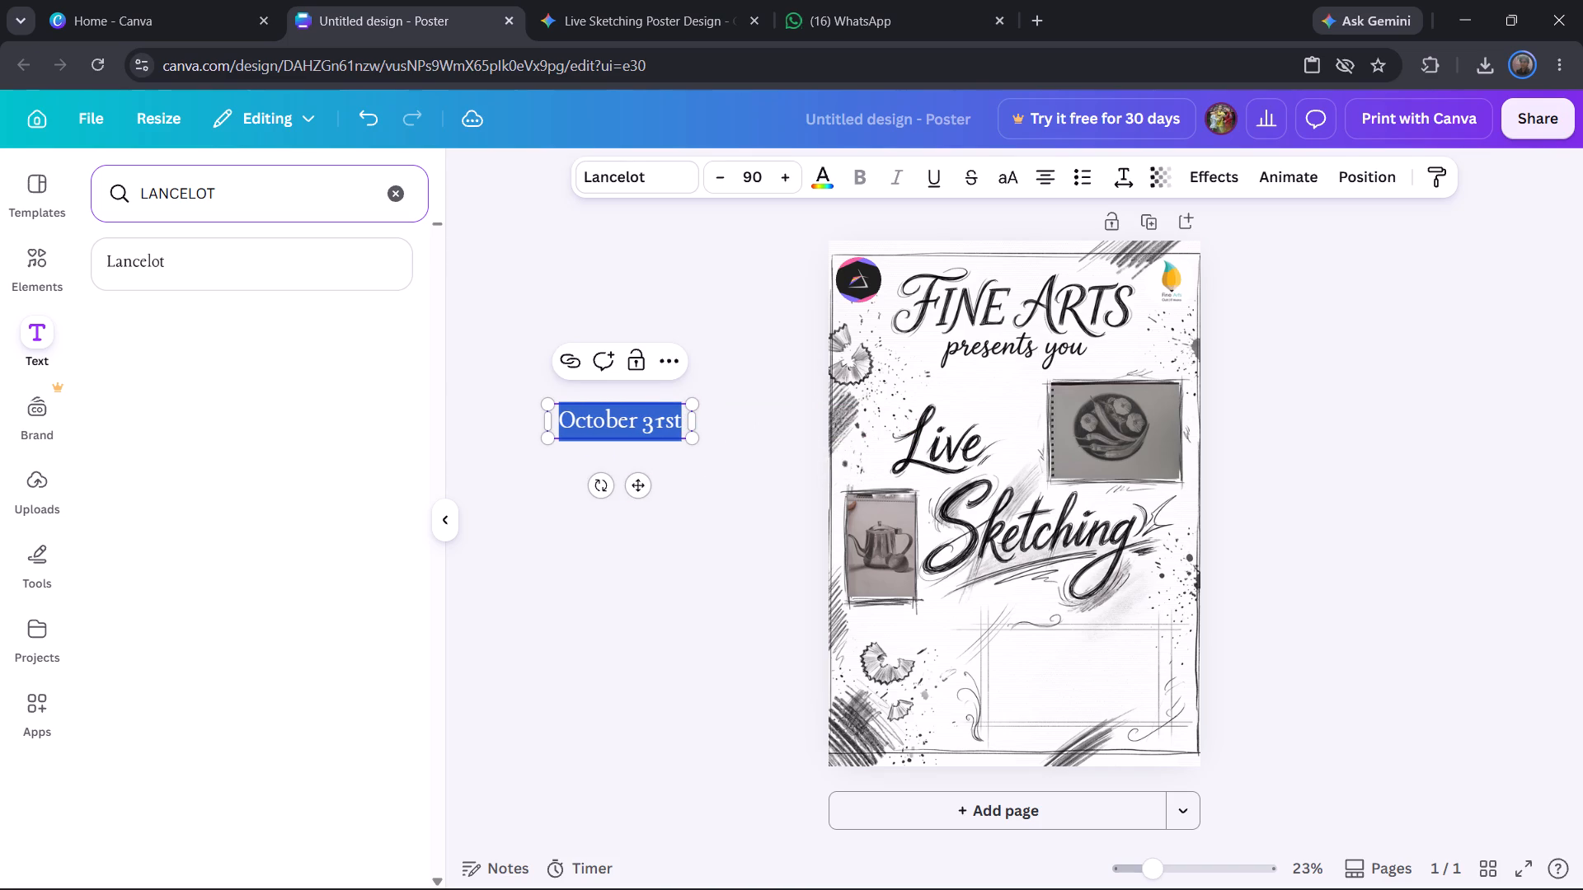
Move the October 31st text onto the poster, placing it just below the teapot photo.
{"action": "left_click_drag", "start_coordinate": [634, 479], "coordinate": [1092, 683]}
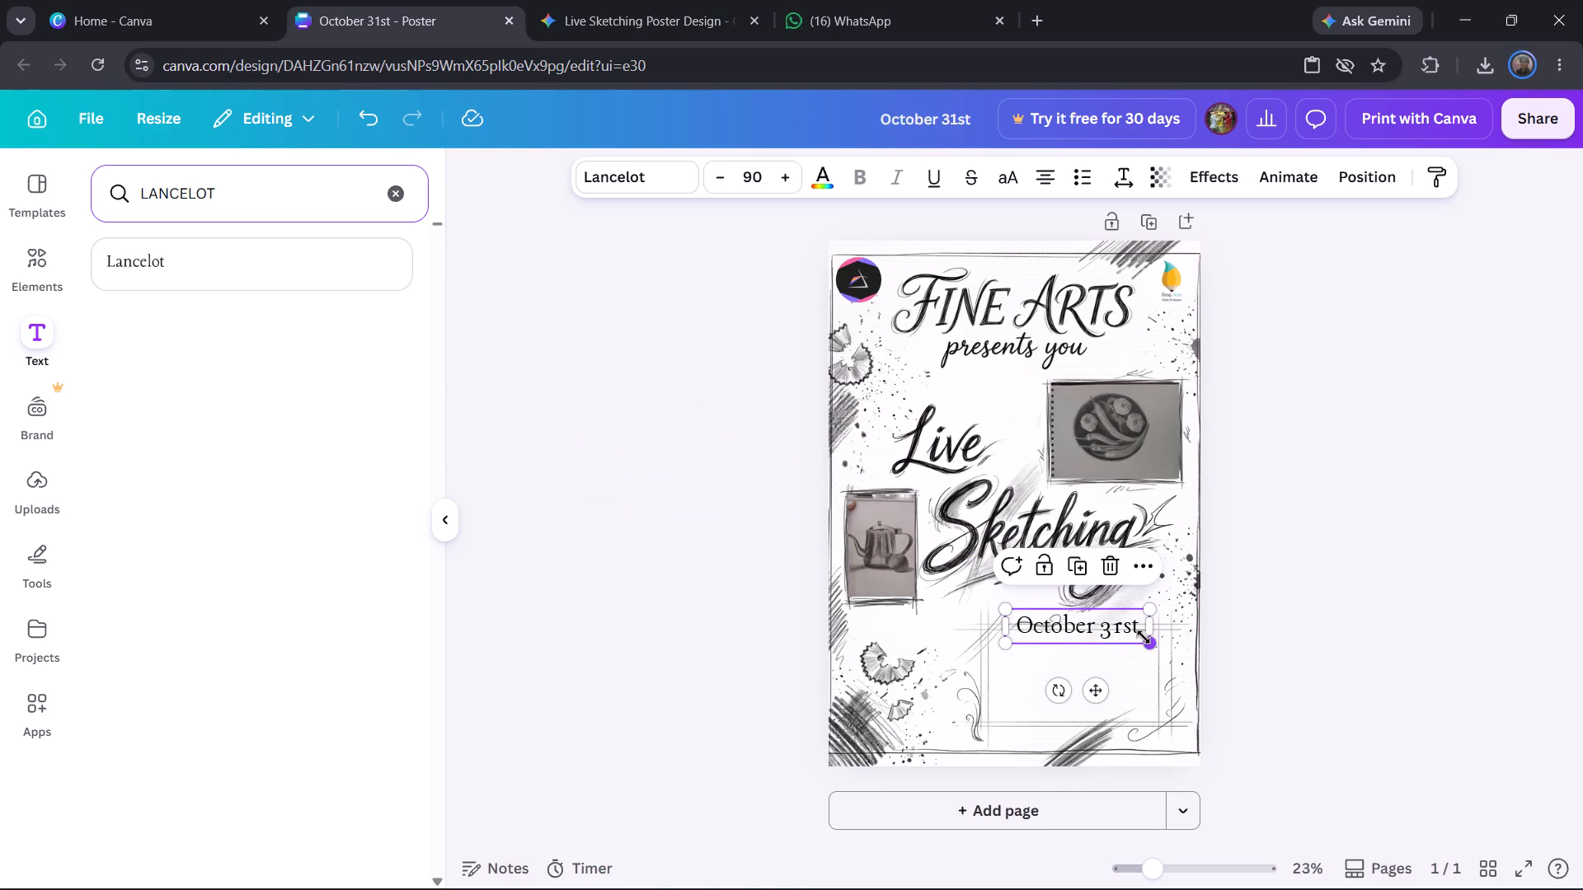
{"action": "left_click_drag", "start_coordinate": [1095, 688], "coordinate": [1020, 670]}
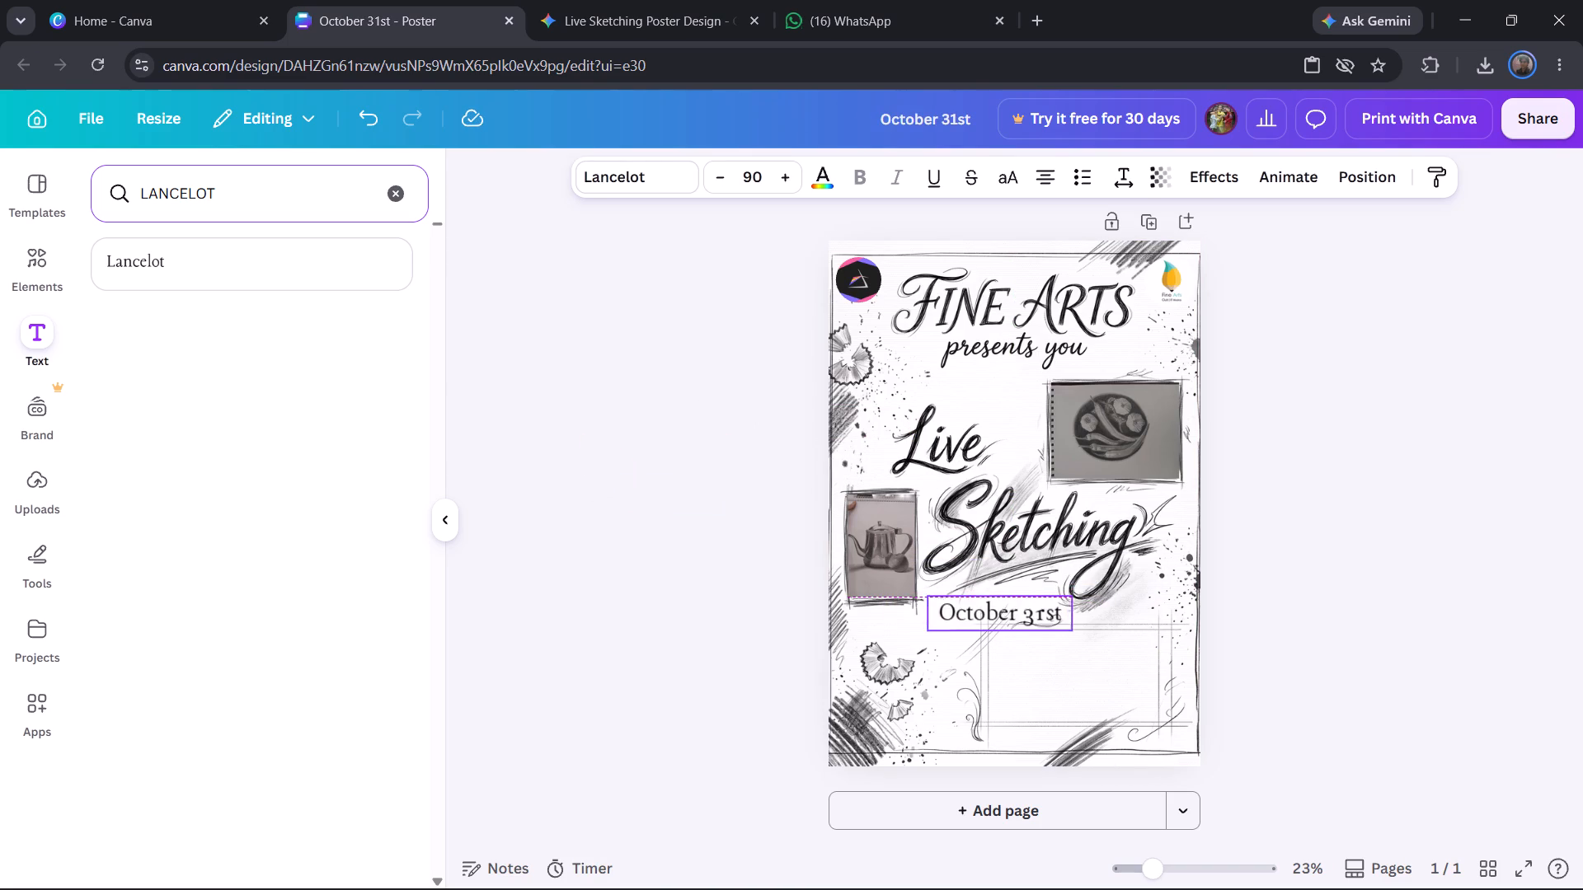
{"action": "left_click_drag", "start_coordinate": [1020, 670], "coordinate": [1022, 662]}
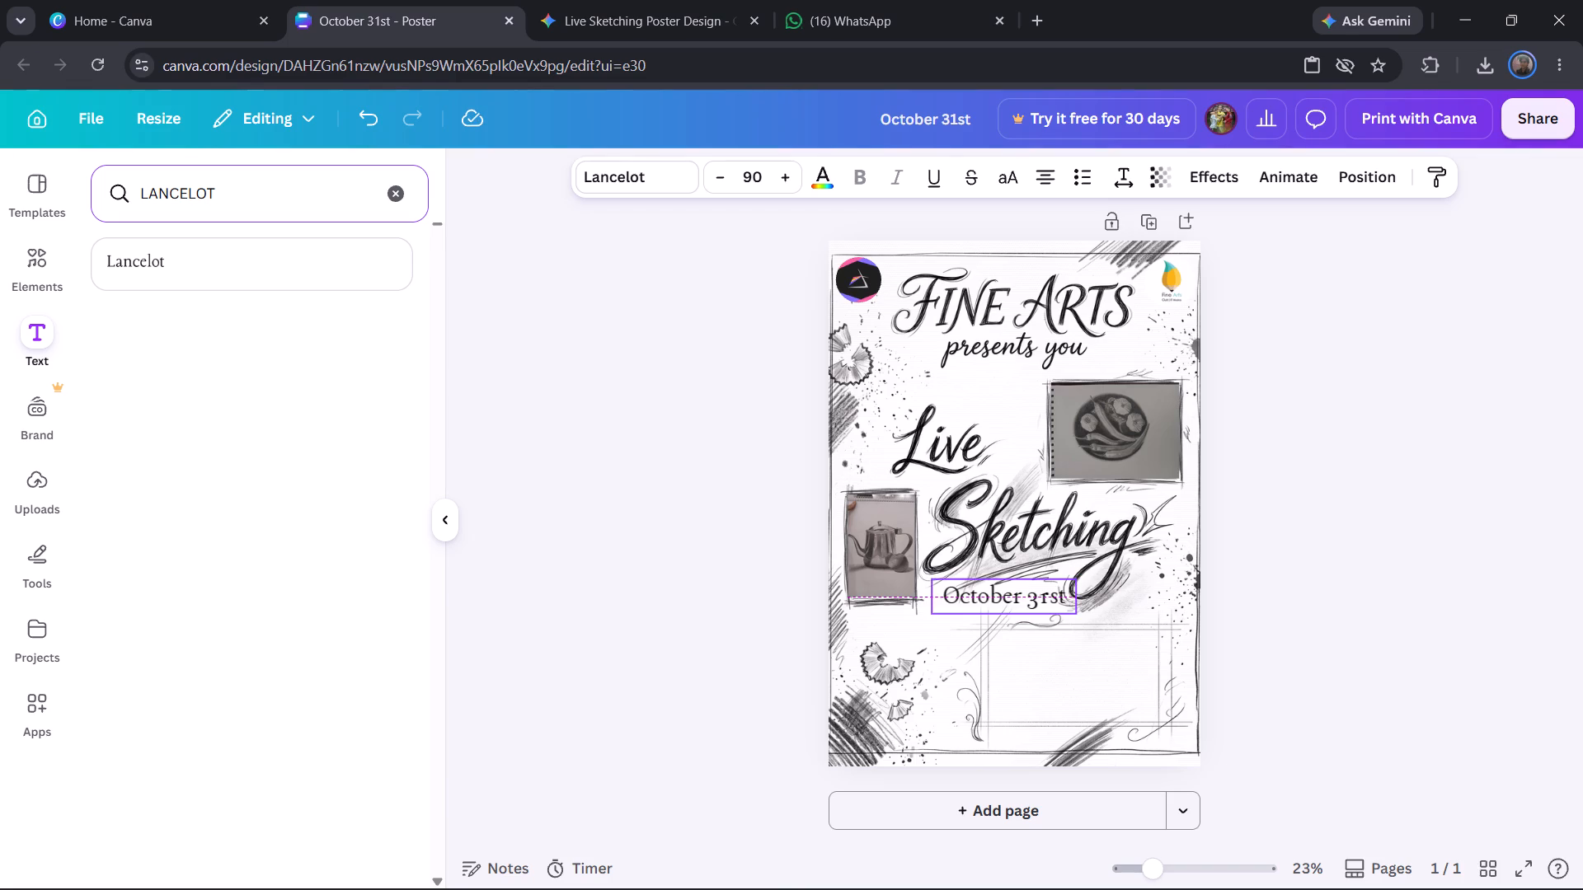
{"action": "left_click_drag", "start_coordinate": [1022, 662], "coordinate": [925, 703]}
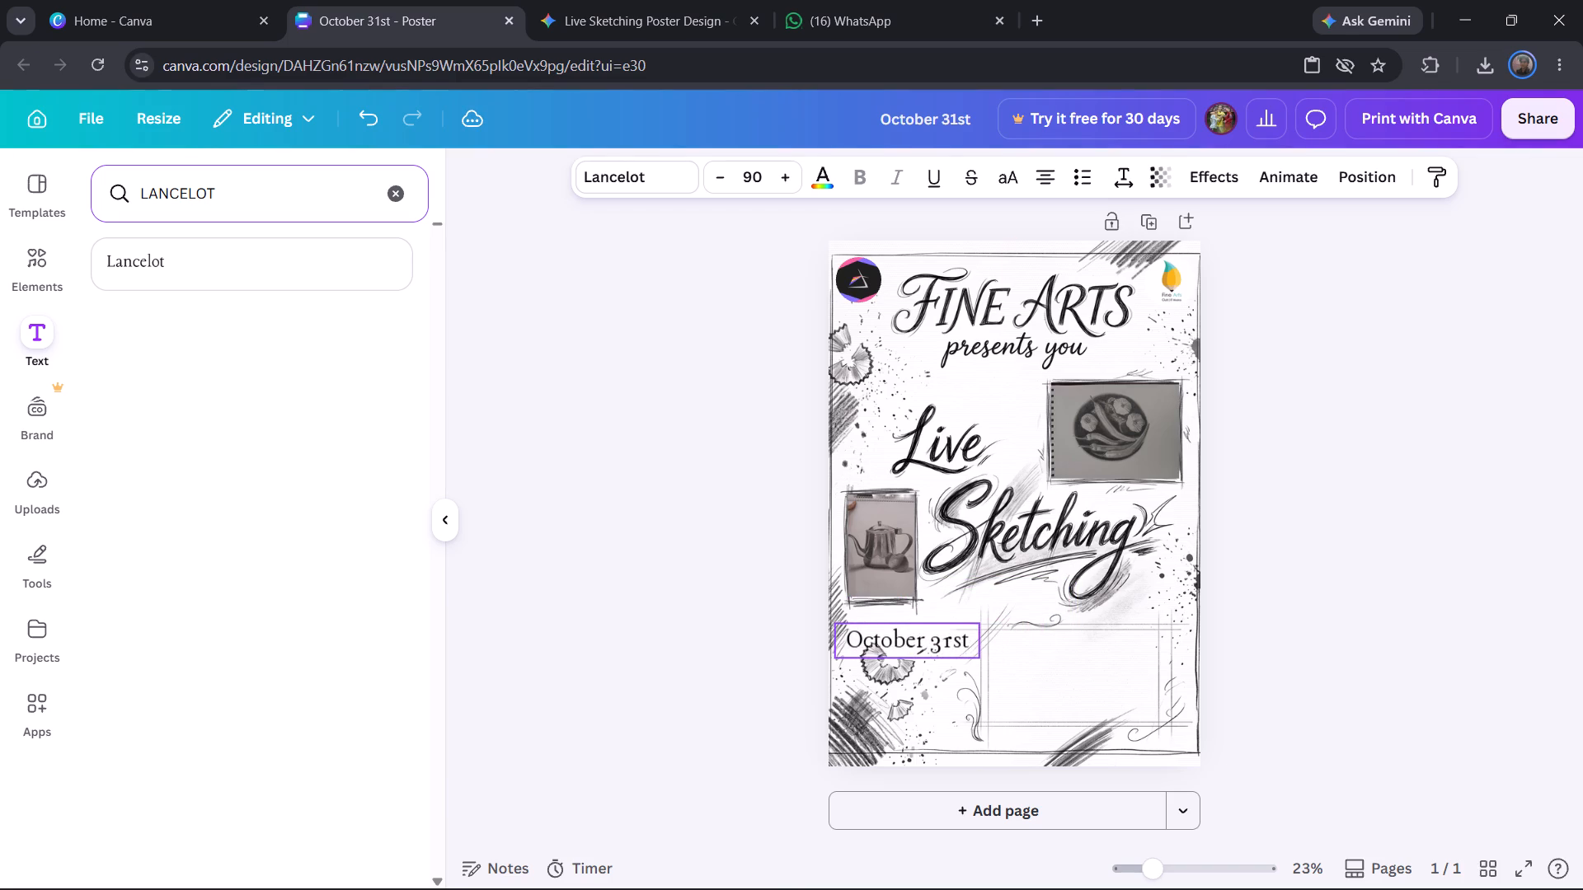
{"action": "left_click_drag", "start_coordinate": [925, 703], "coordinate": [927, 692]}
{"action": "left_click", "coordinate": [1415, 638]}
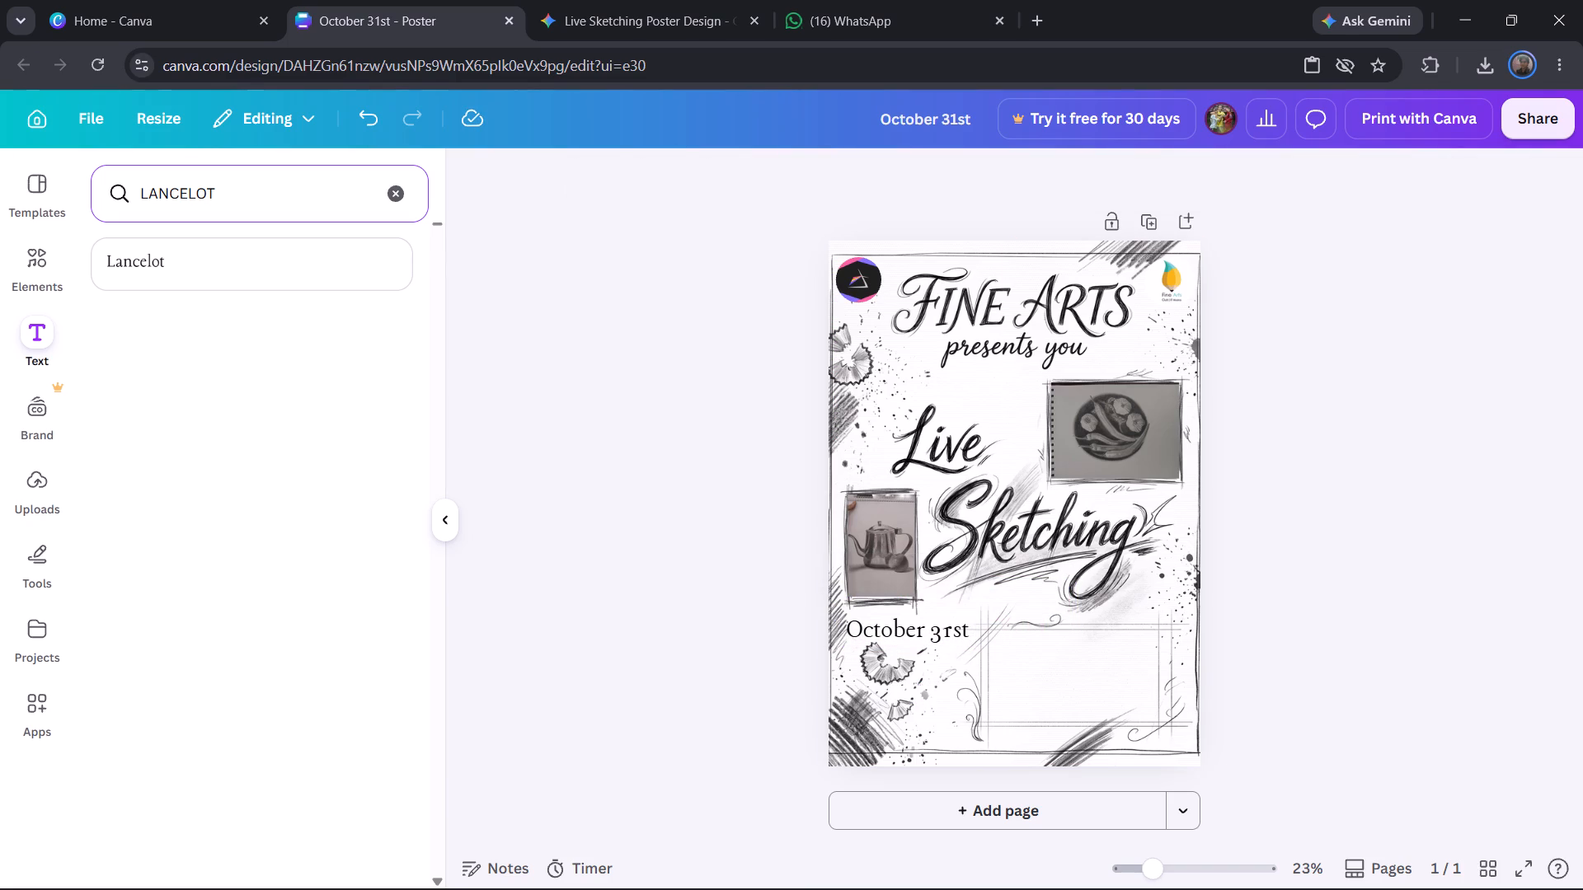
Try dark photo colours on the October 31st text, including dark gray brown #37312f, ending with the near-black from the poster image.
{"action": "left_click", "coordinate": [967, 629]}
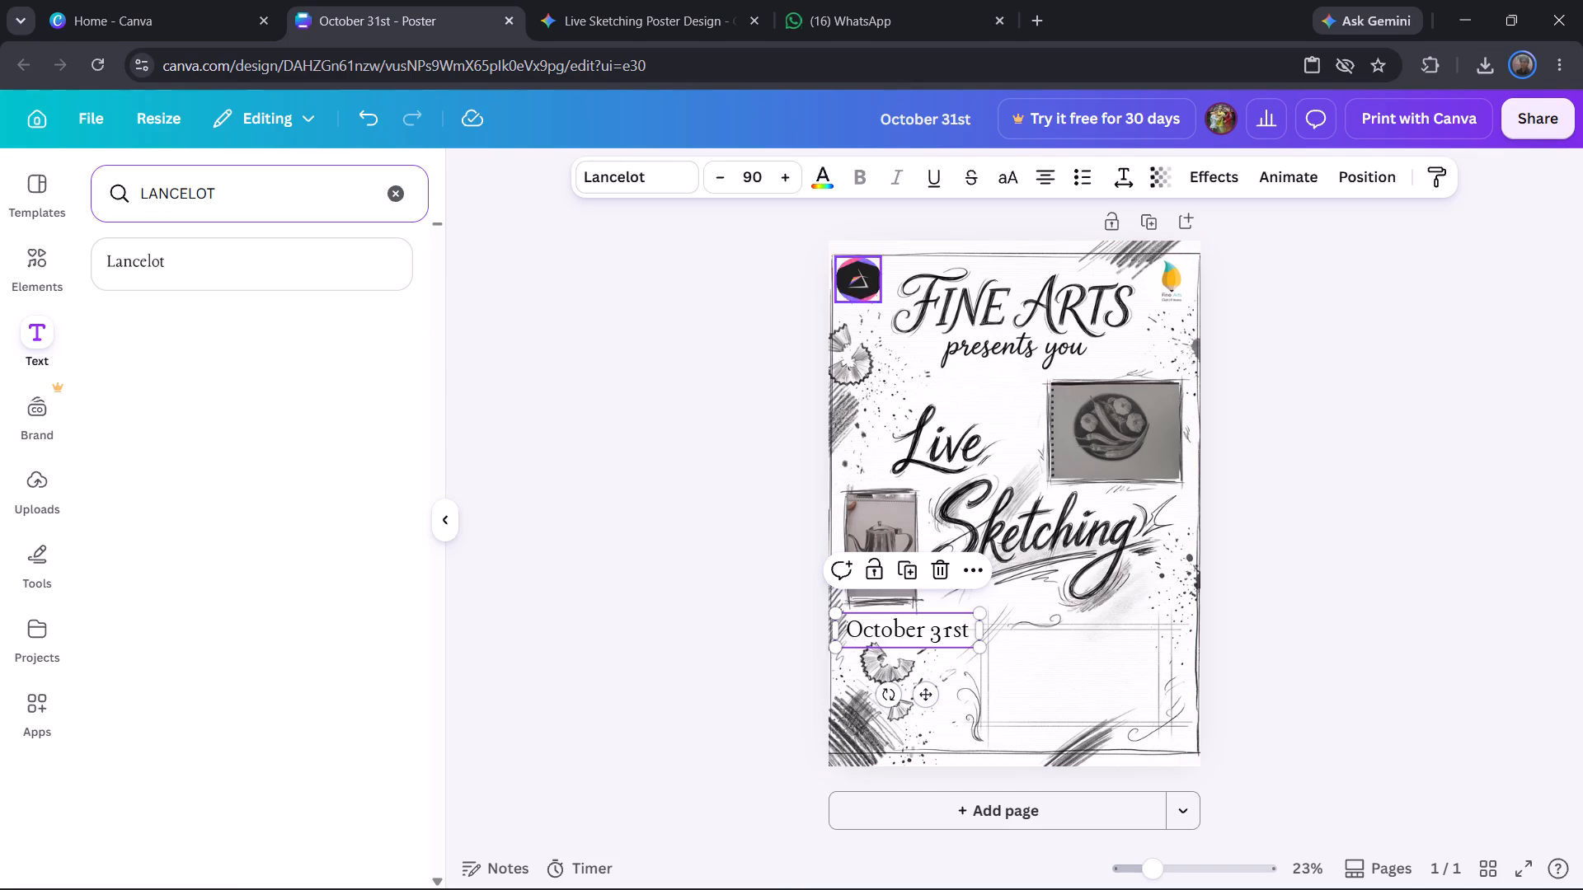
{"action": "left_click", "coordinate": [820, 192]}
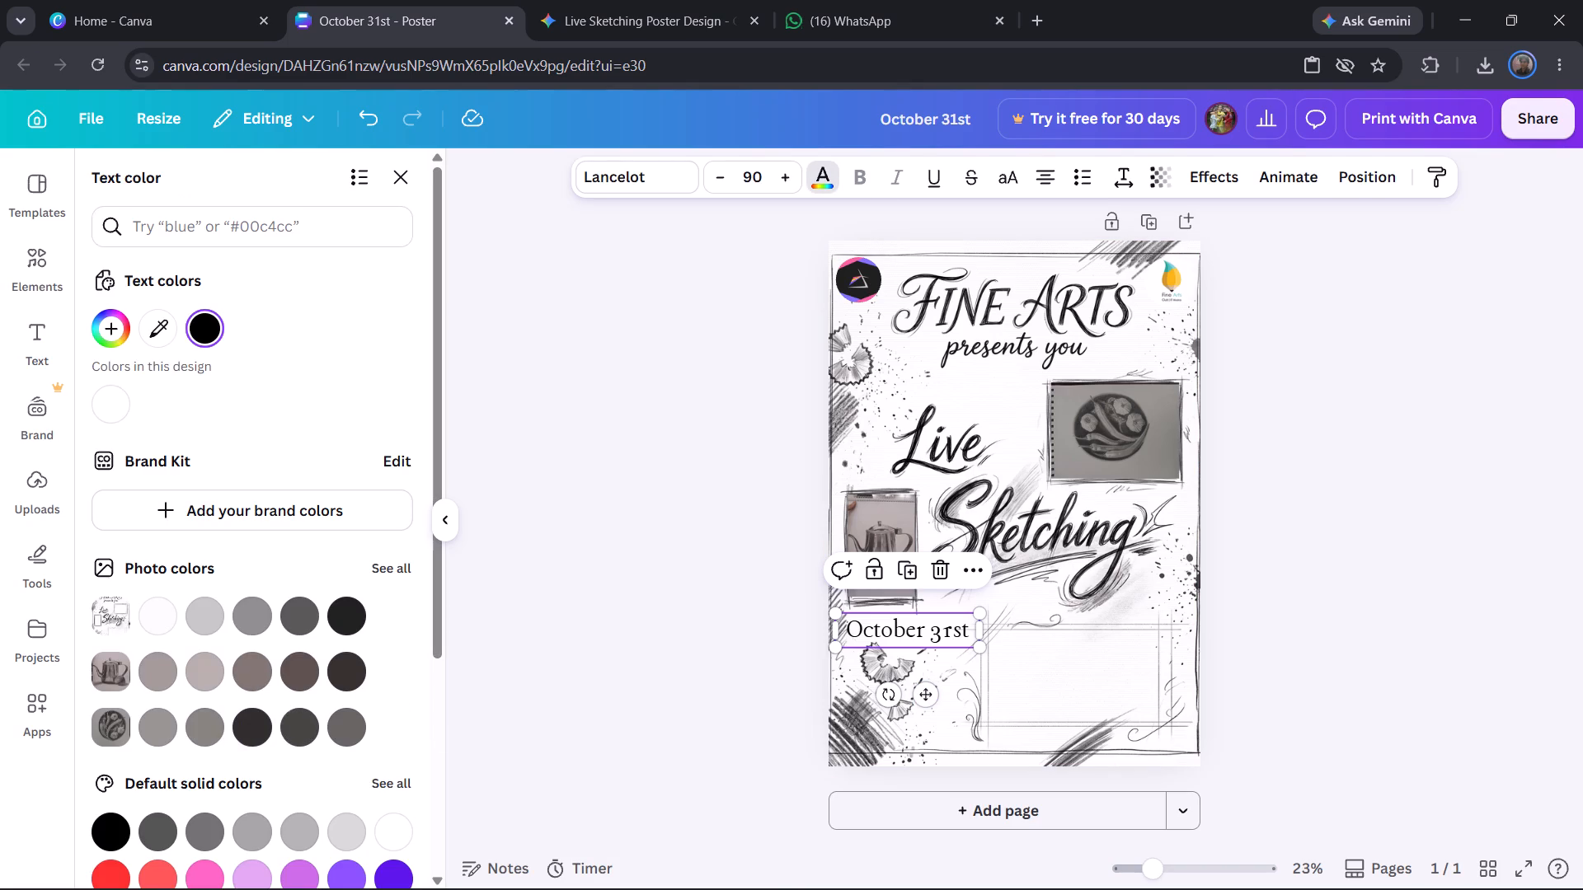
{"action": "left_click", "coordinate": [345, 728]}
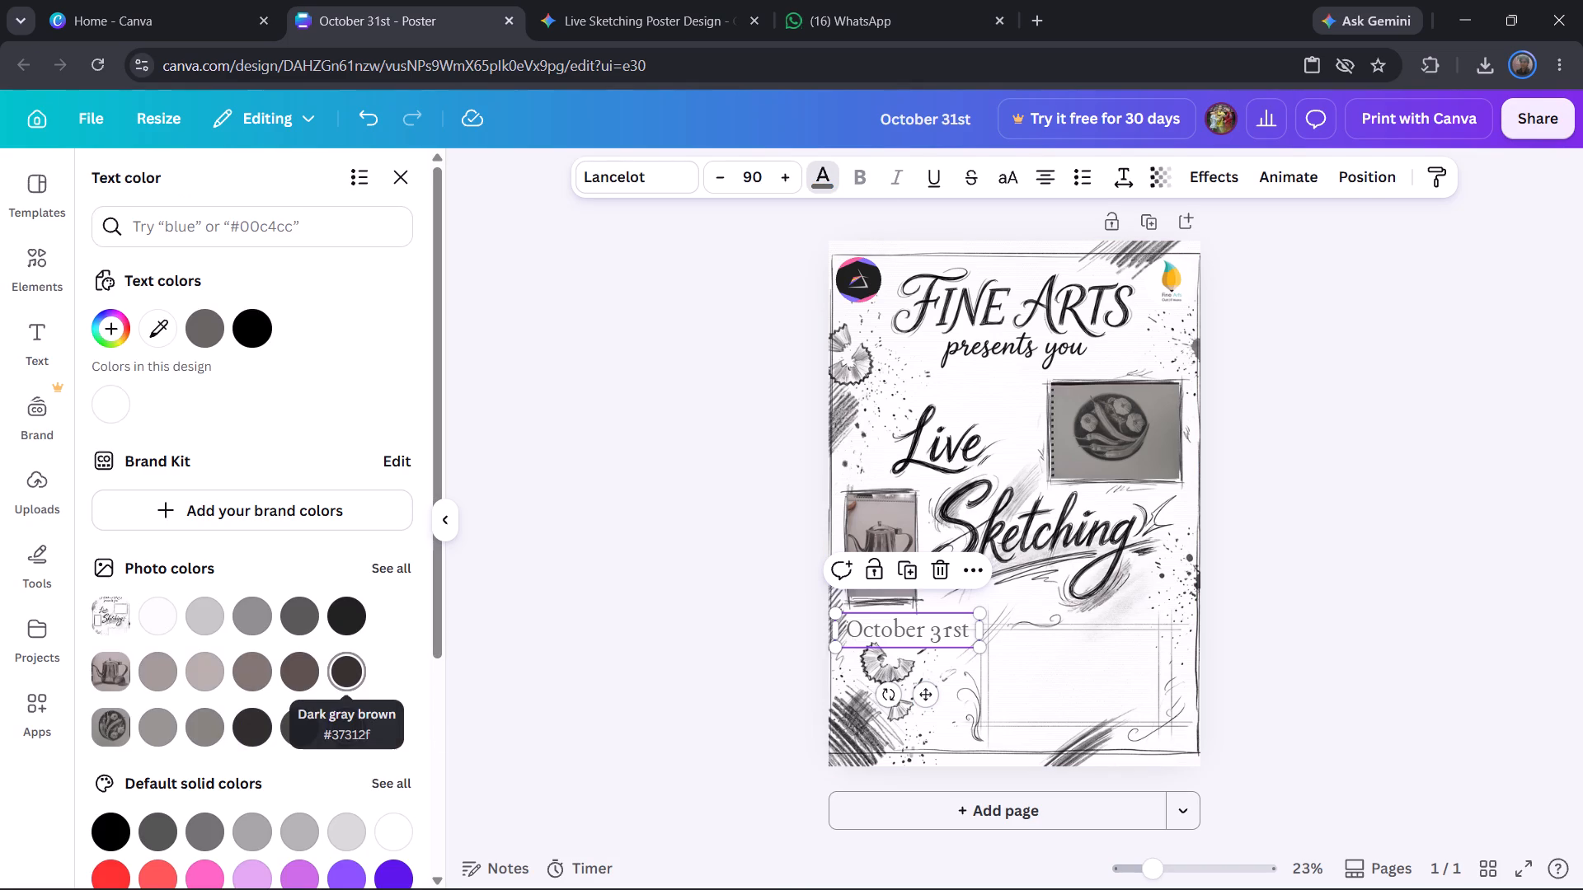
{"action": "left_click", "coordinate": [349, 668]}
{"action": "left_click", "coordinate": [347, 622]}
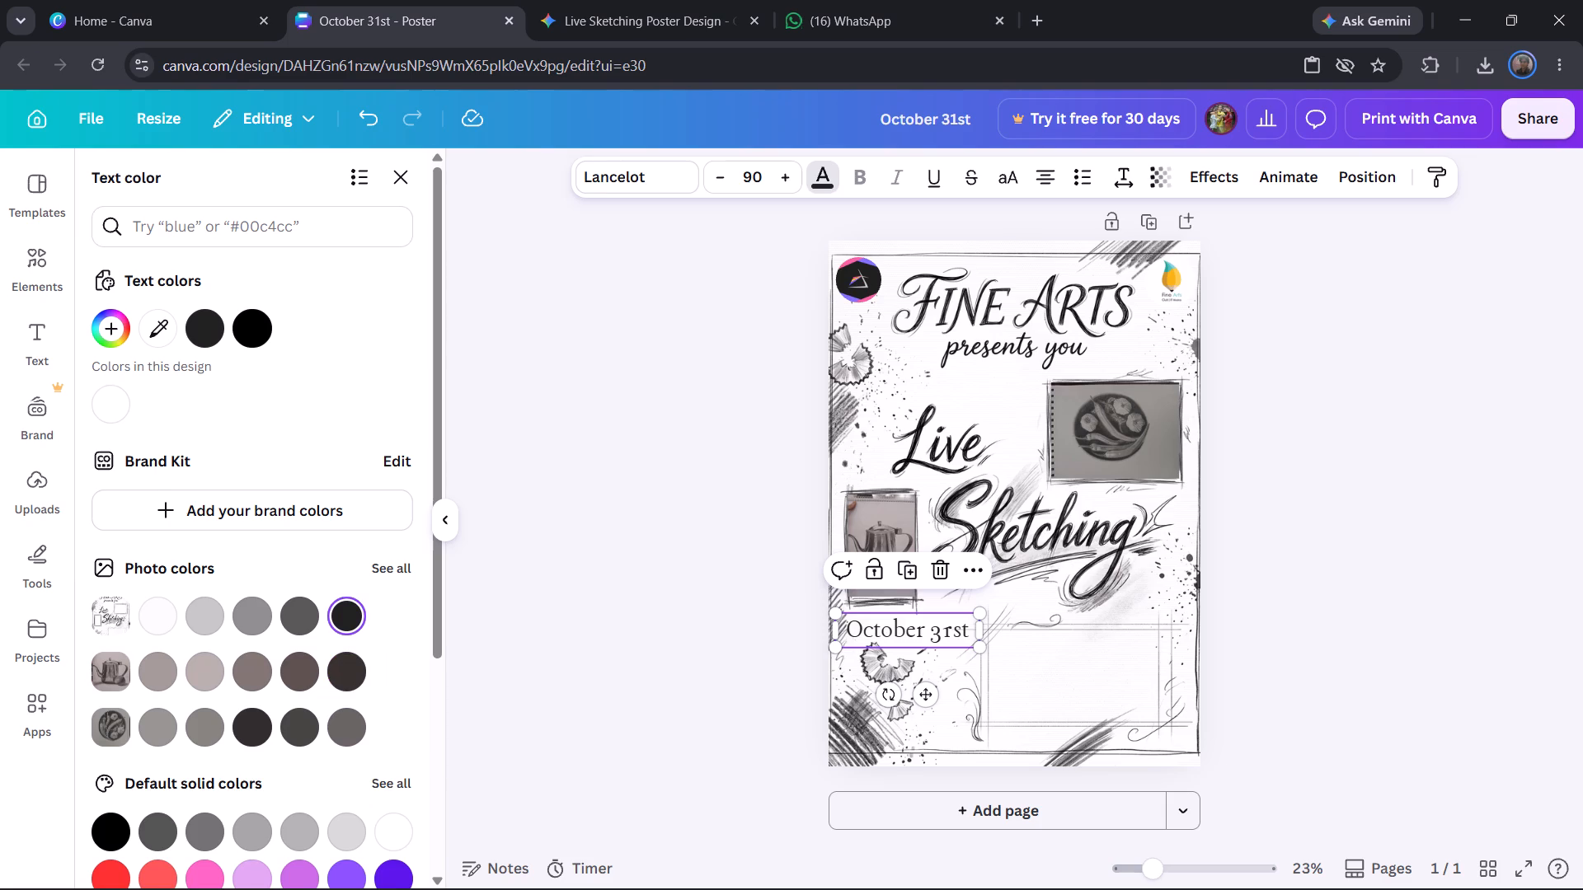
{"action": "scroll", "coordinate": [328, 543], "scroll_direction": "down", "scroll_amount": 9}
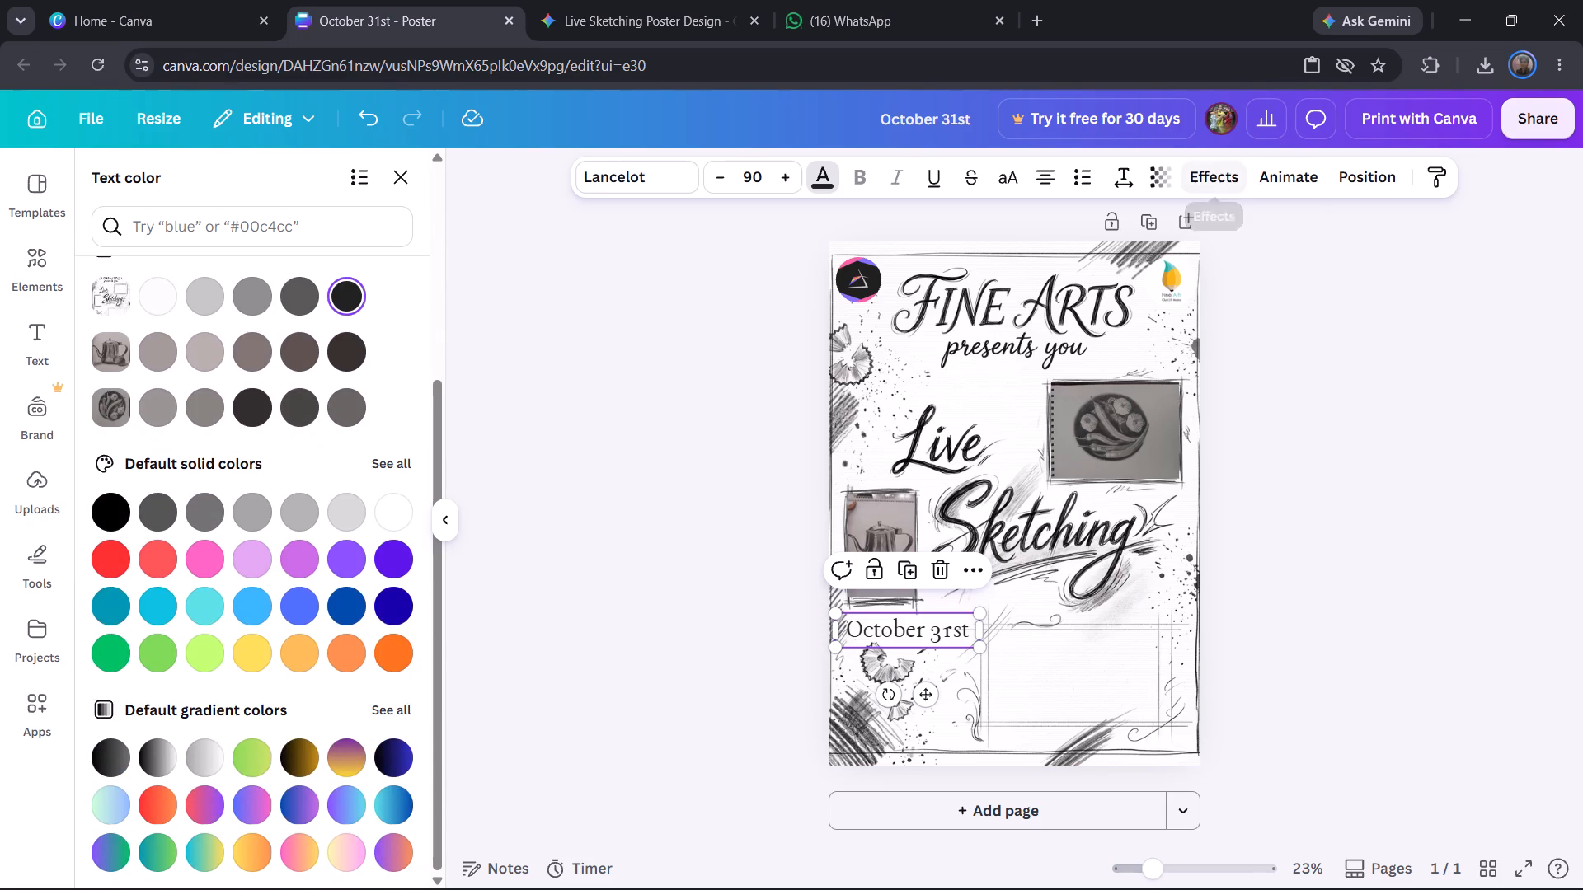
Try the Neon effect on the October 31st text, then apply the Graffiti effect instead.
{"action": "left_click", "coordinate": [1219, 178]}
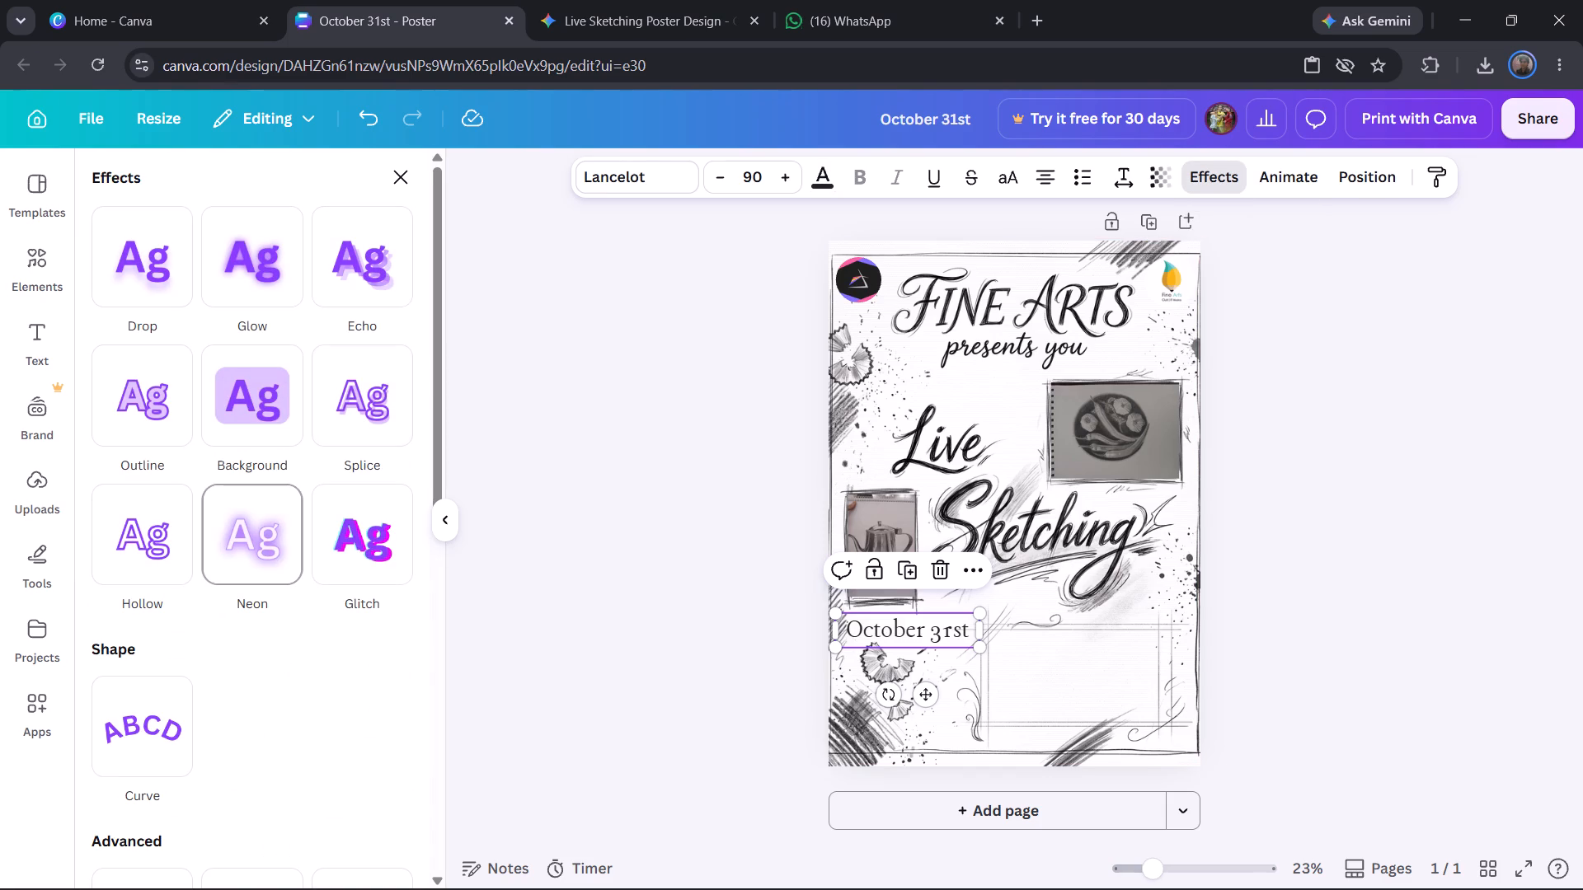
{"action": "left_click", "coordinate": [257, 553]}
{"action": "scroll", "coordinate": [204, 676], "scroll_direction": "down", "scroll_amount": 3}
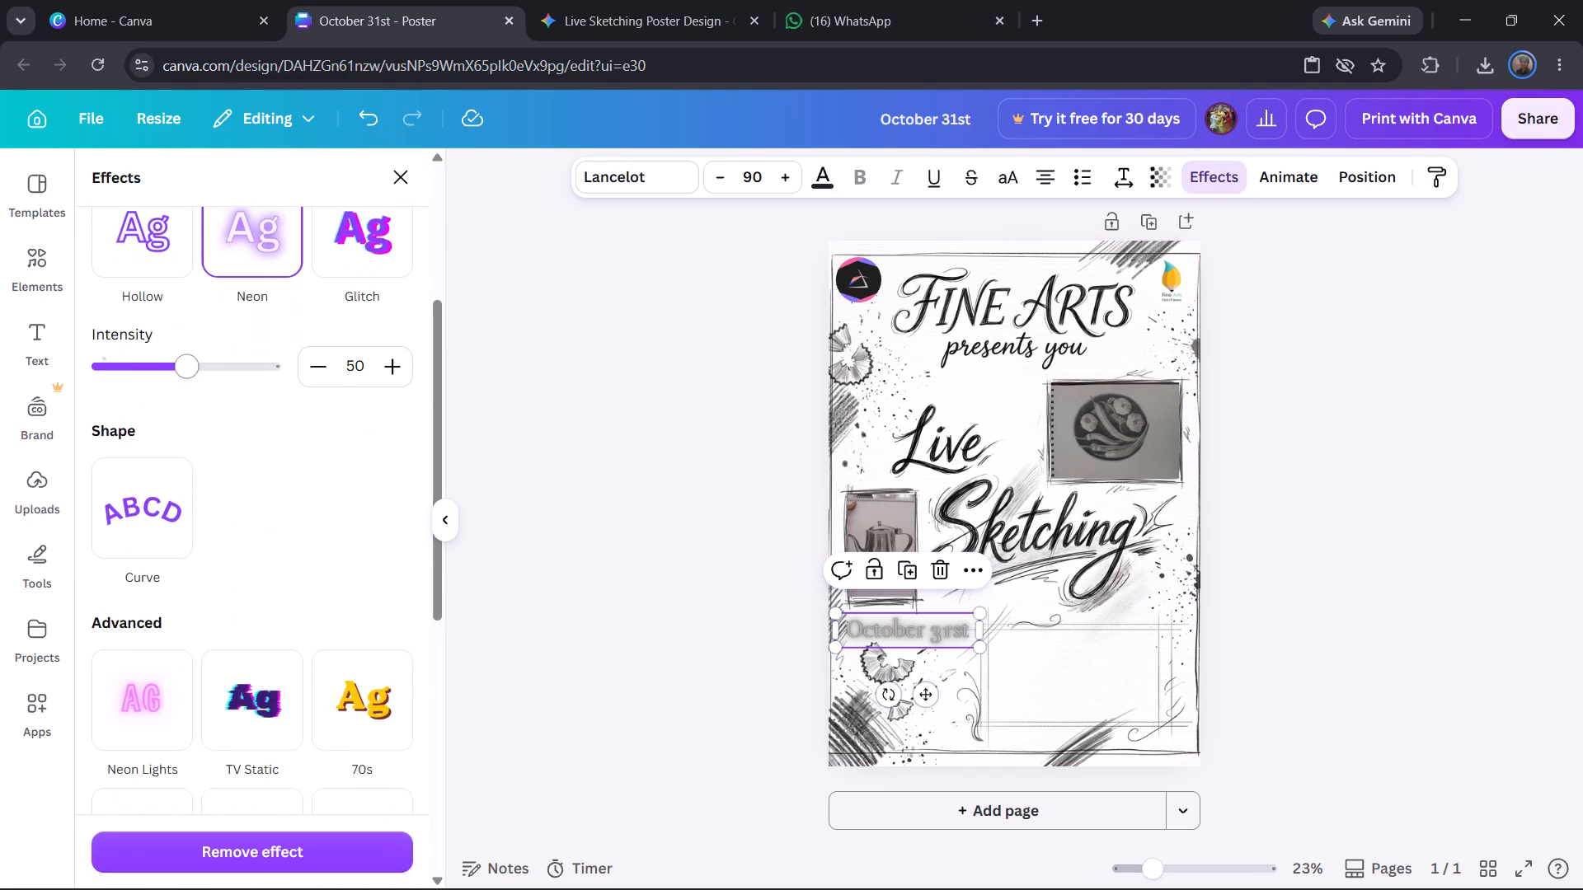
{"action": "scroll", "coordinate": [204, 676], "scroll_direction": "down", "scroll_amount": 2}
{"action": "scroll", "coordinate": [204, 676], "scroll_direction": "up", "scroll_amount": 4}
{"action": "scroll", "coordinate": [198, 660], "scroll_direction": "down", "scroll_amount": 4}
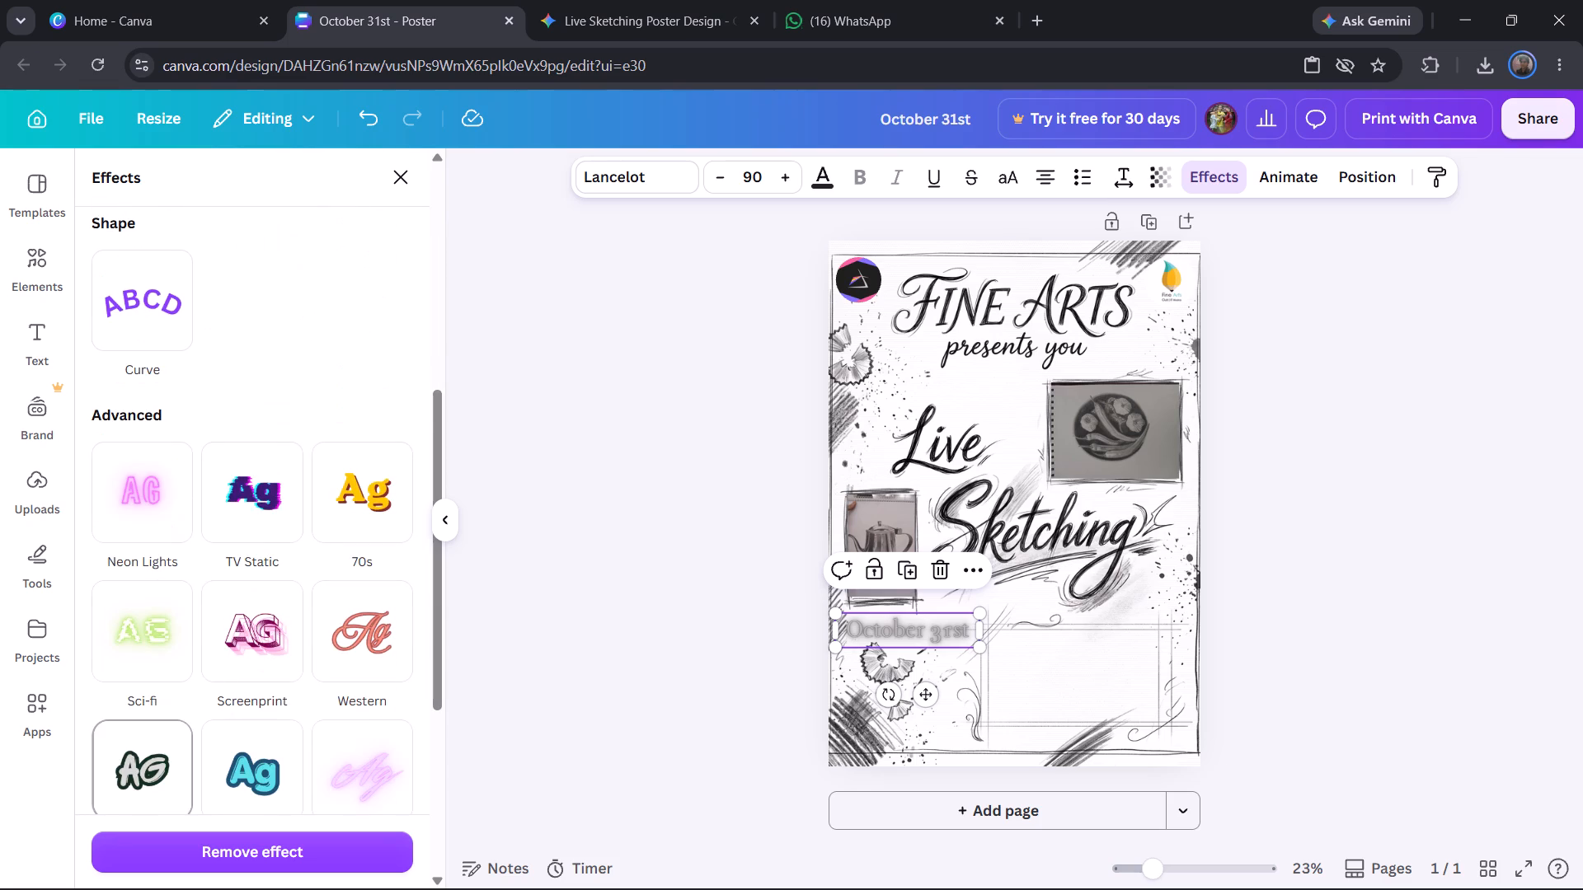
{"action": "left_click", "coordinate": [149, 748]}
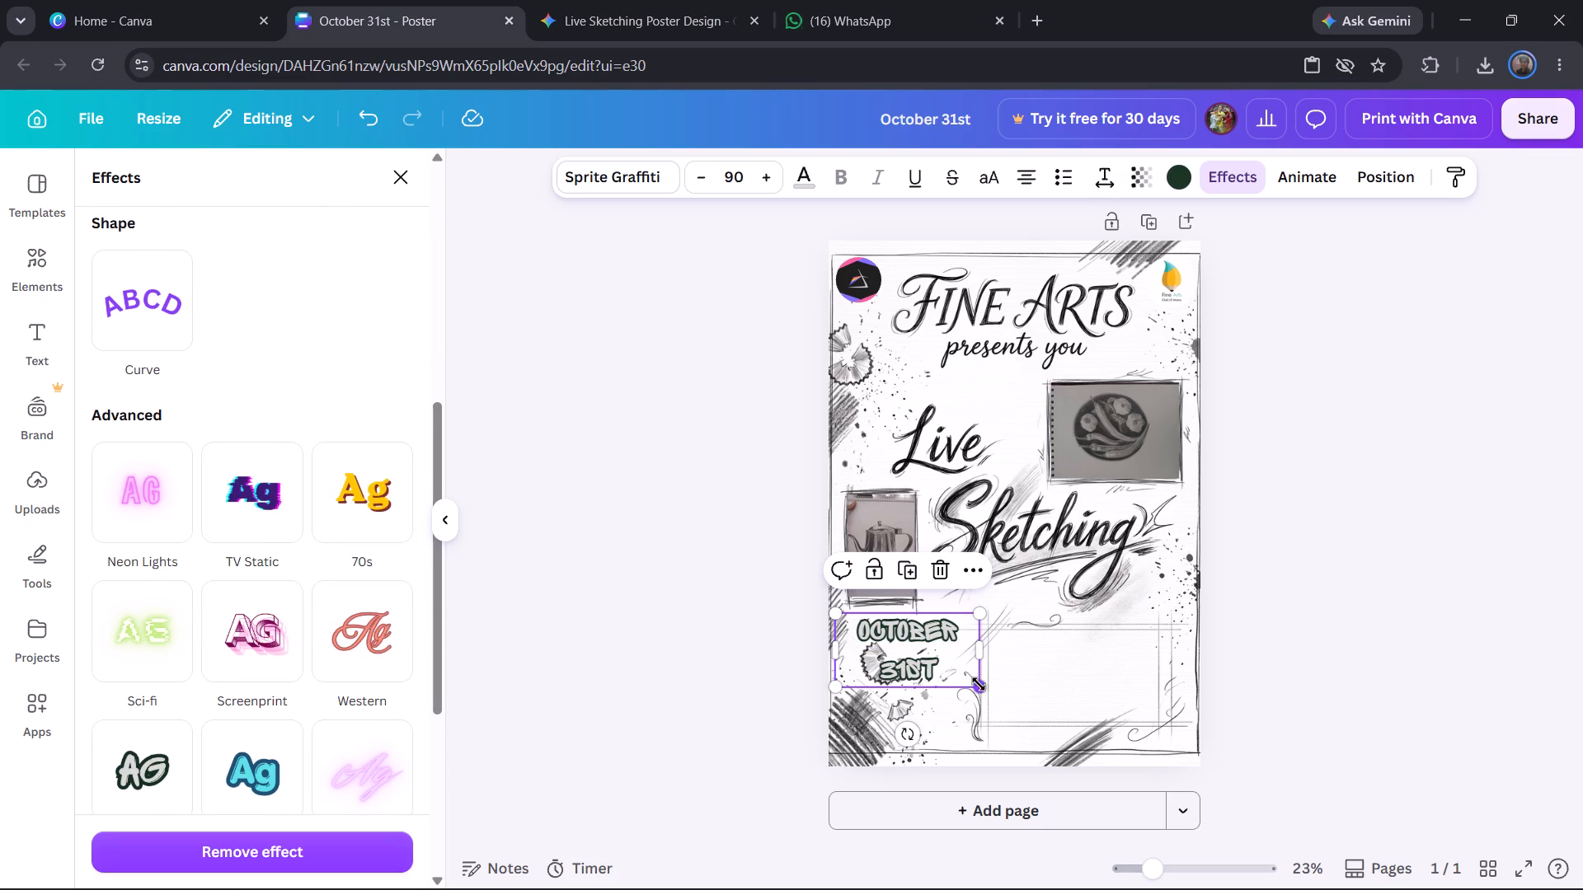
Shrink the Graffiti-style date text to about size 82.3.
{"action": "left_click_drag", "start_coordinate": [979, 684], "coordinate": [969, 672]}
{"action": "left_click", "coordinate": [923, 639]}
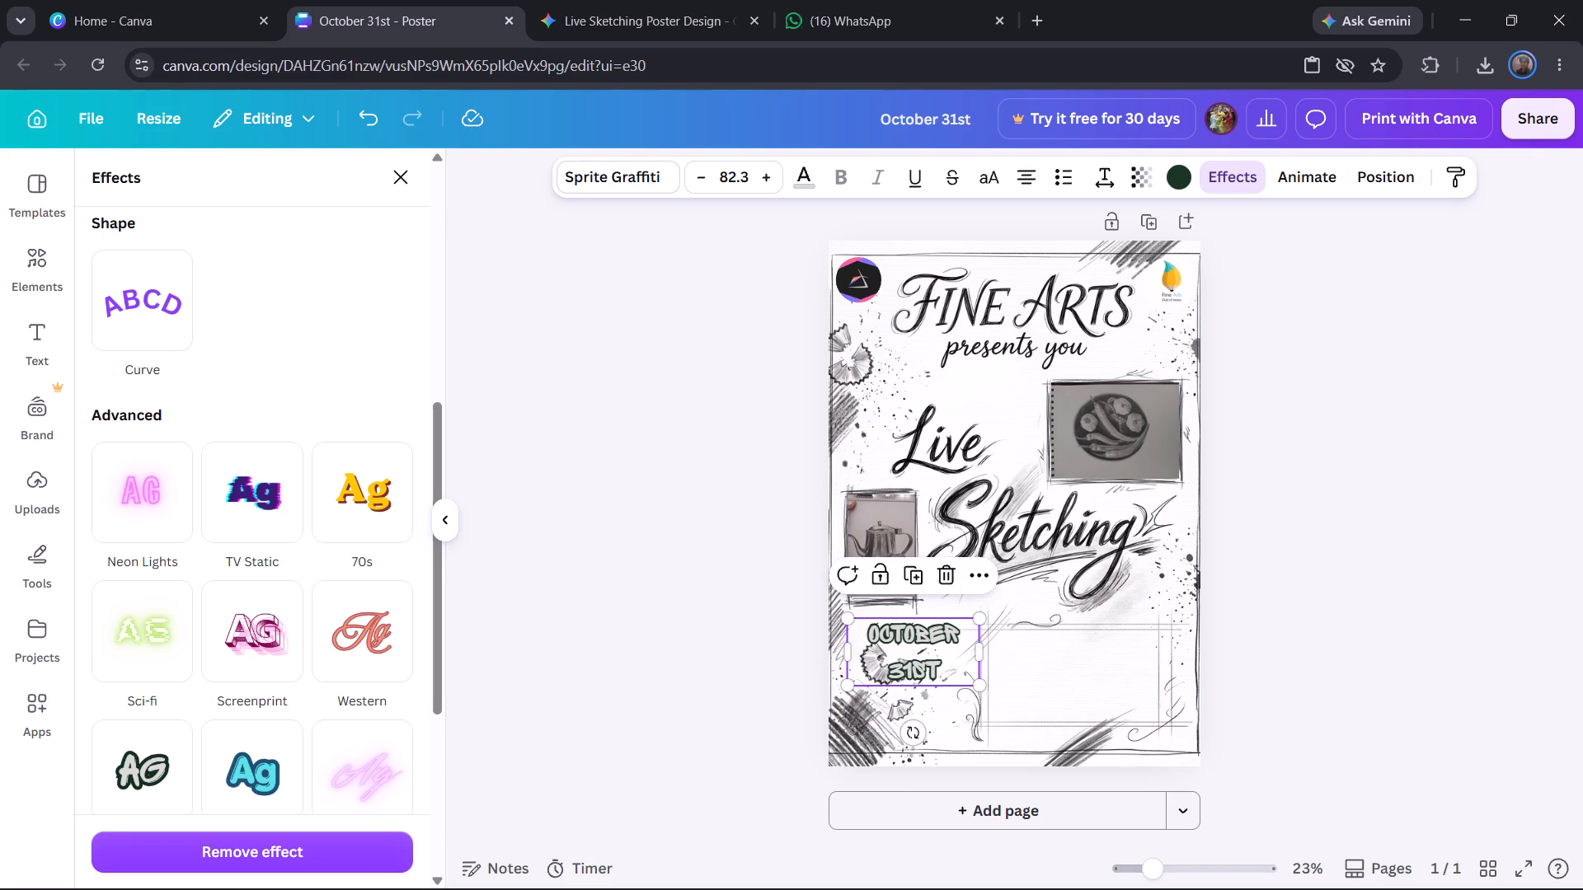
{"action": "scroll", "coordinate": [362, 737], "scroll_direction": "down", "scroll_amount": 4}
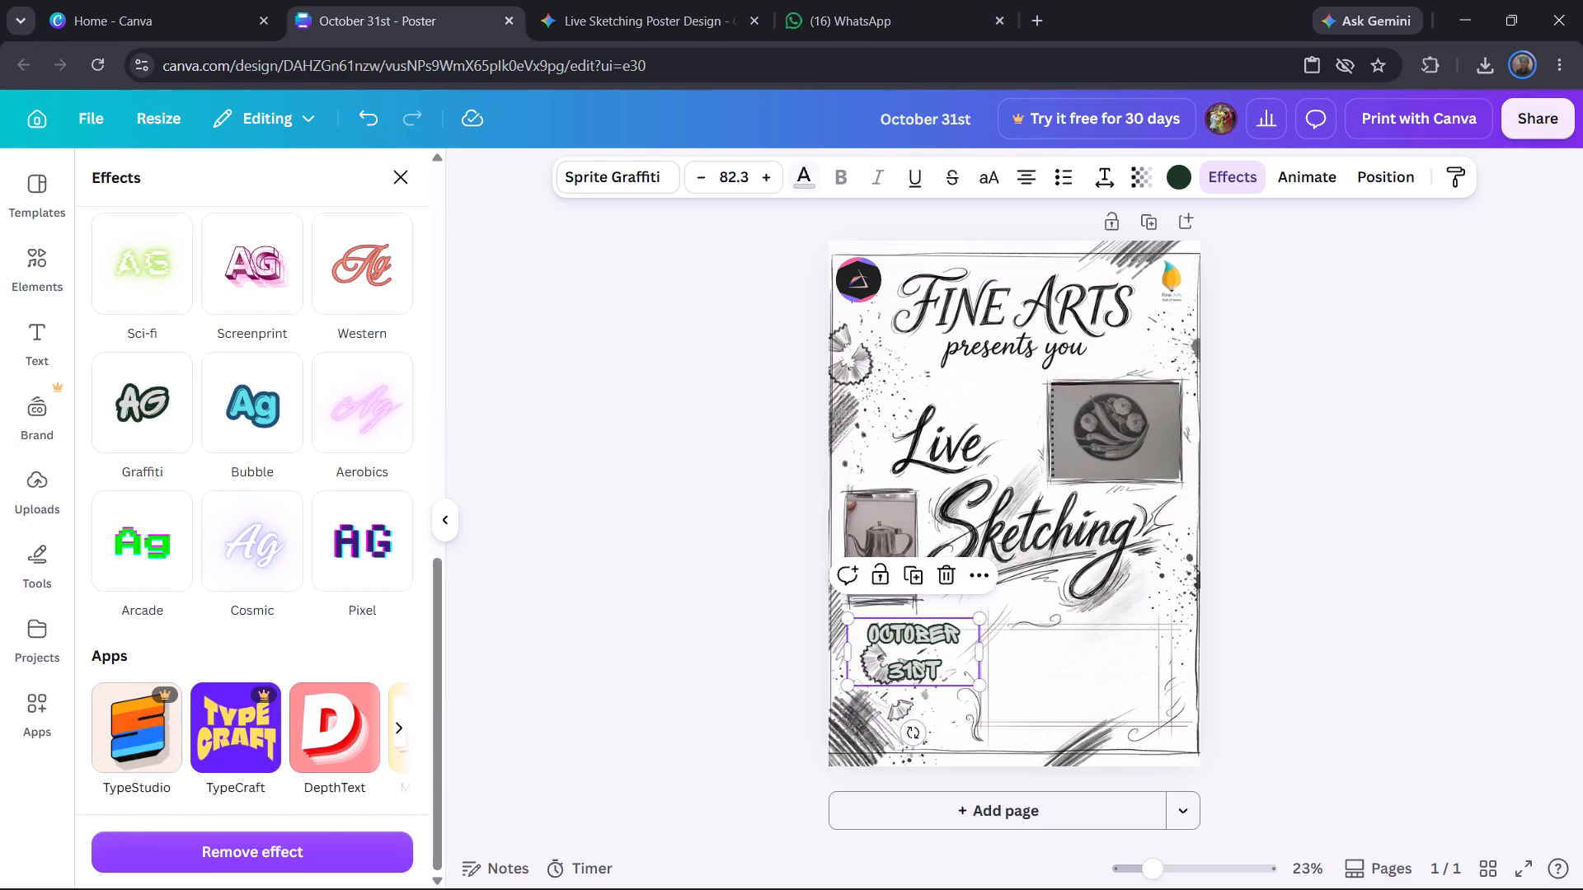
Try dark green, white and blue gradient fills on the date text, then settle on the light grey-to-white gradient.
{"action": "left_click", "coordinate": [814, 181]}
{"action": "left_click", "coordinate": [163, 399]}
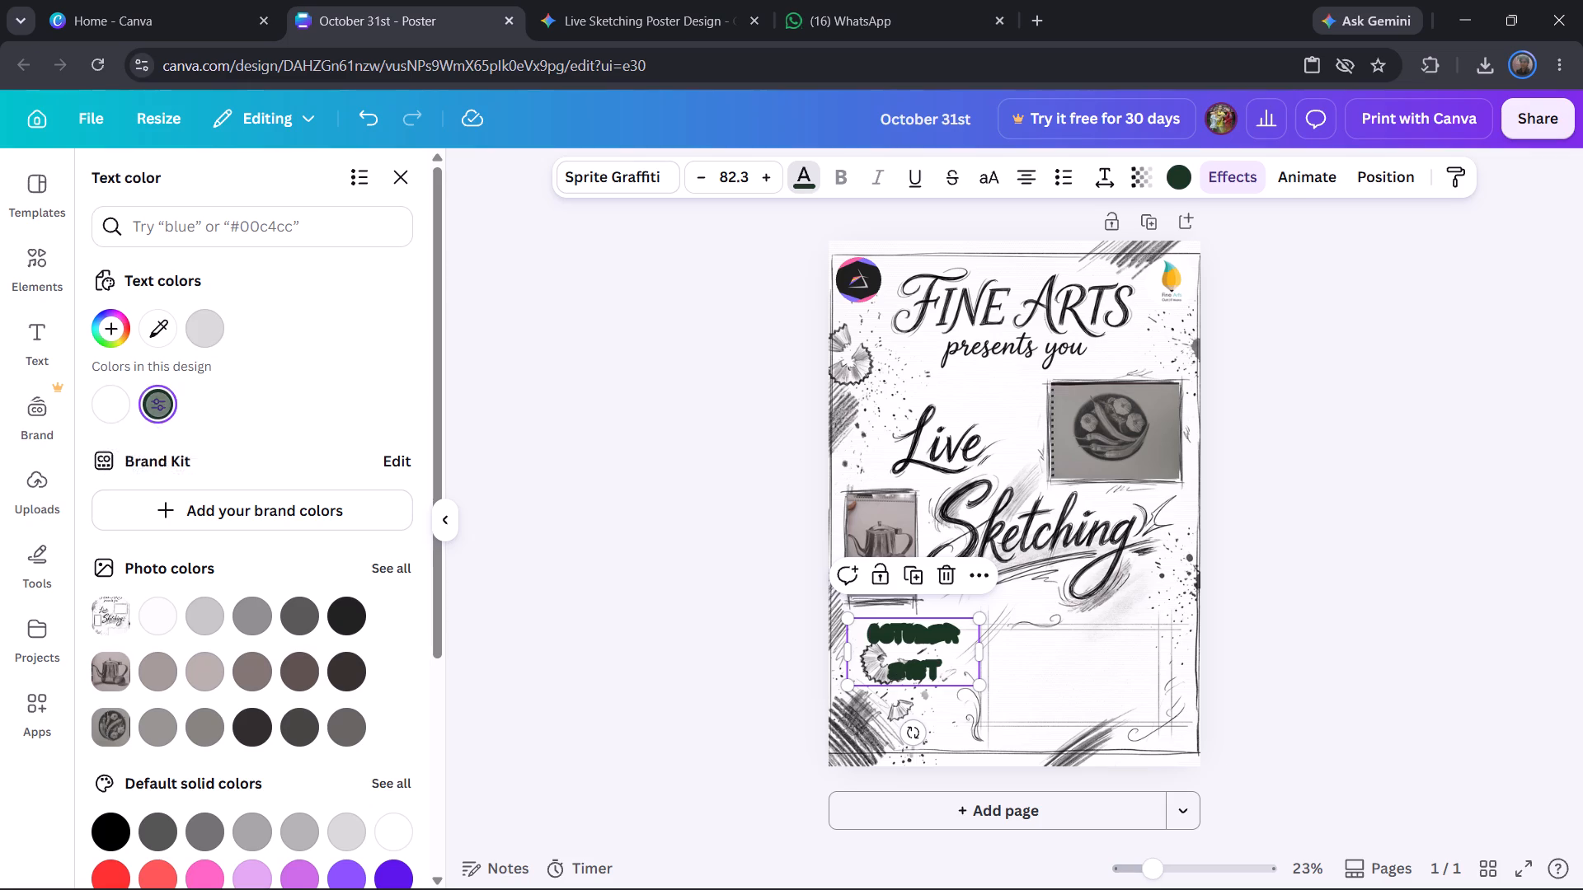
{"action": "left_click", "coordinate": [197, 326]}
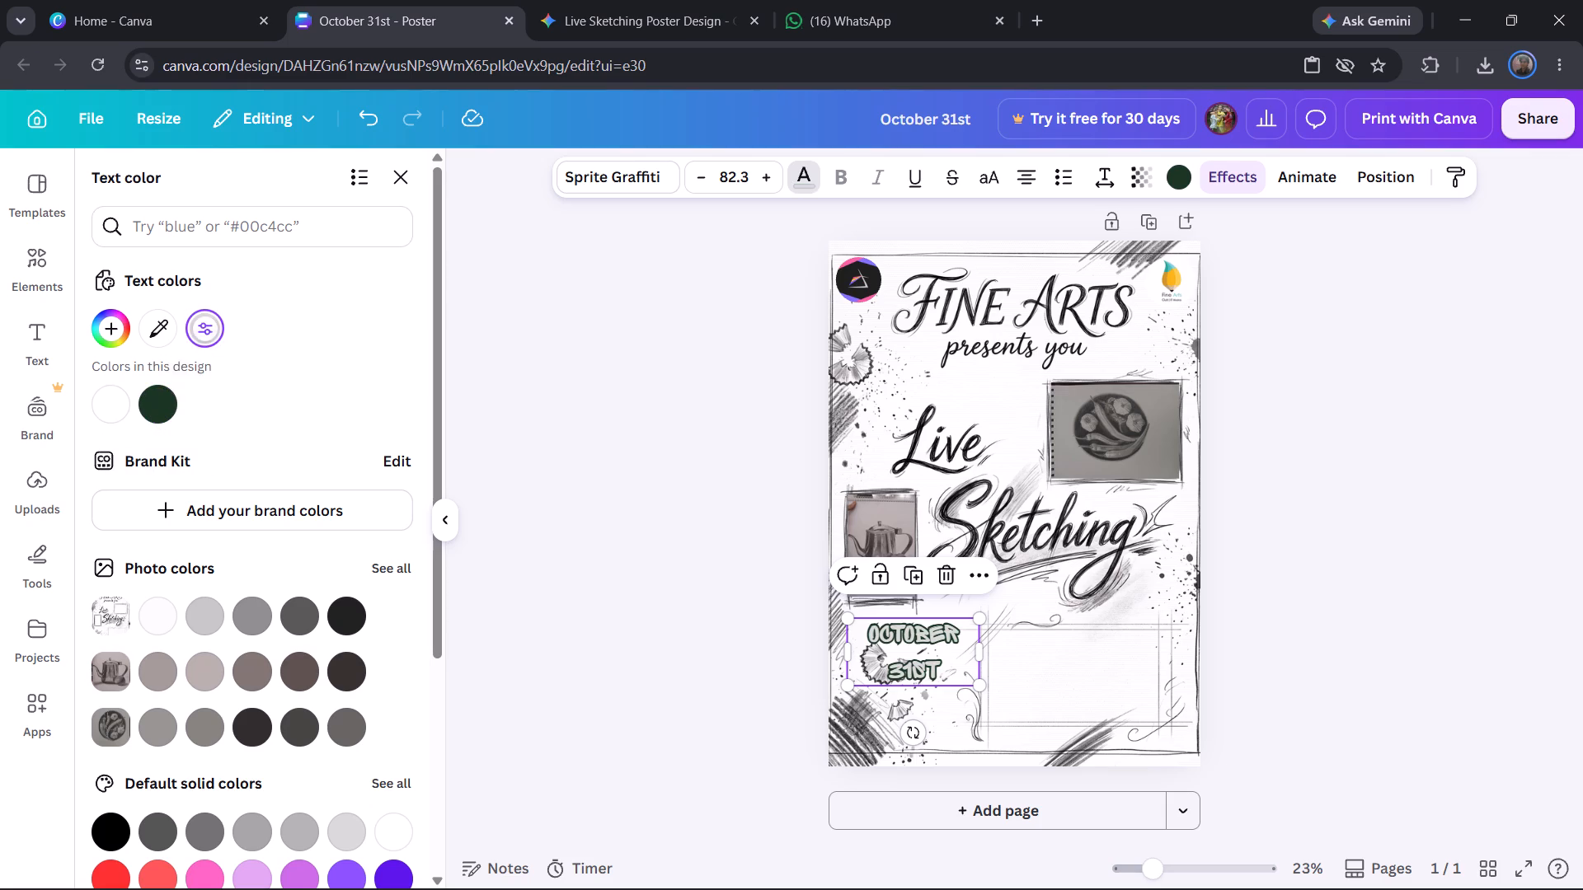
{"action": "left_click", "coordinate": [119, 410]}
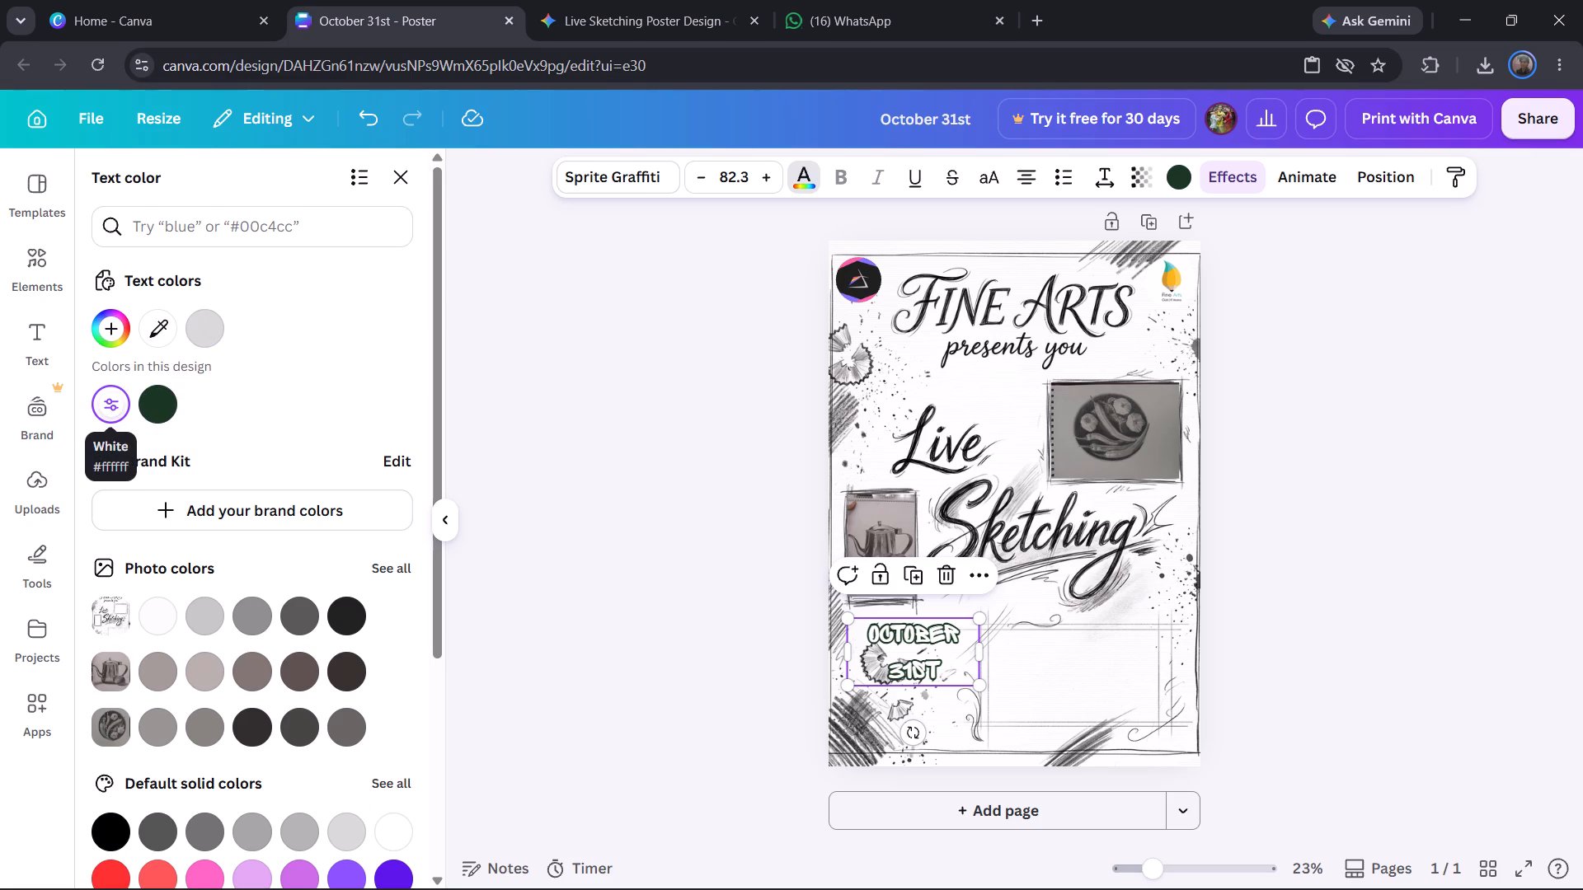
{"action": "scroll", "coordinate": [320, 855], "scroll_direction": "down", "scroll_amount": 3}
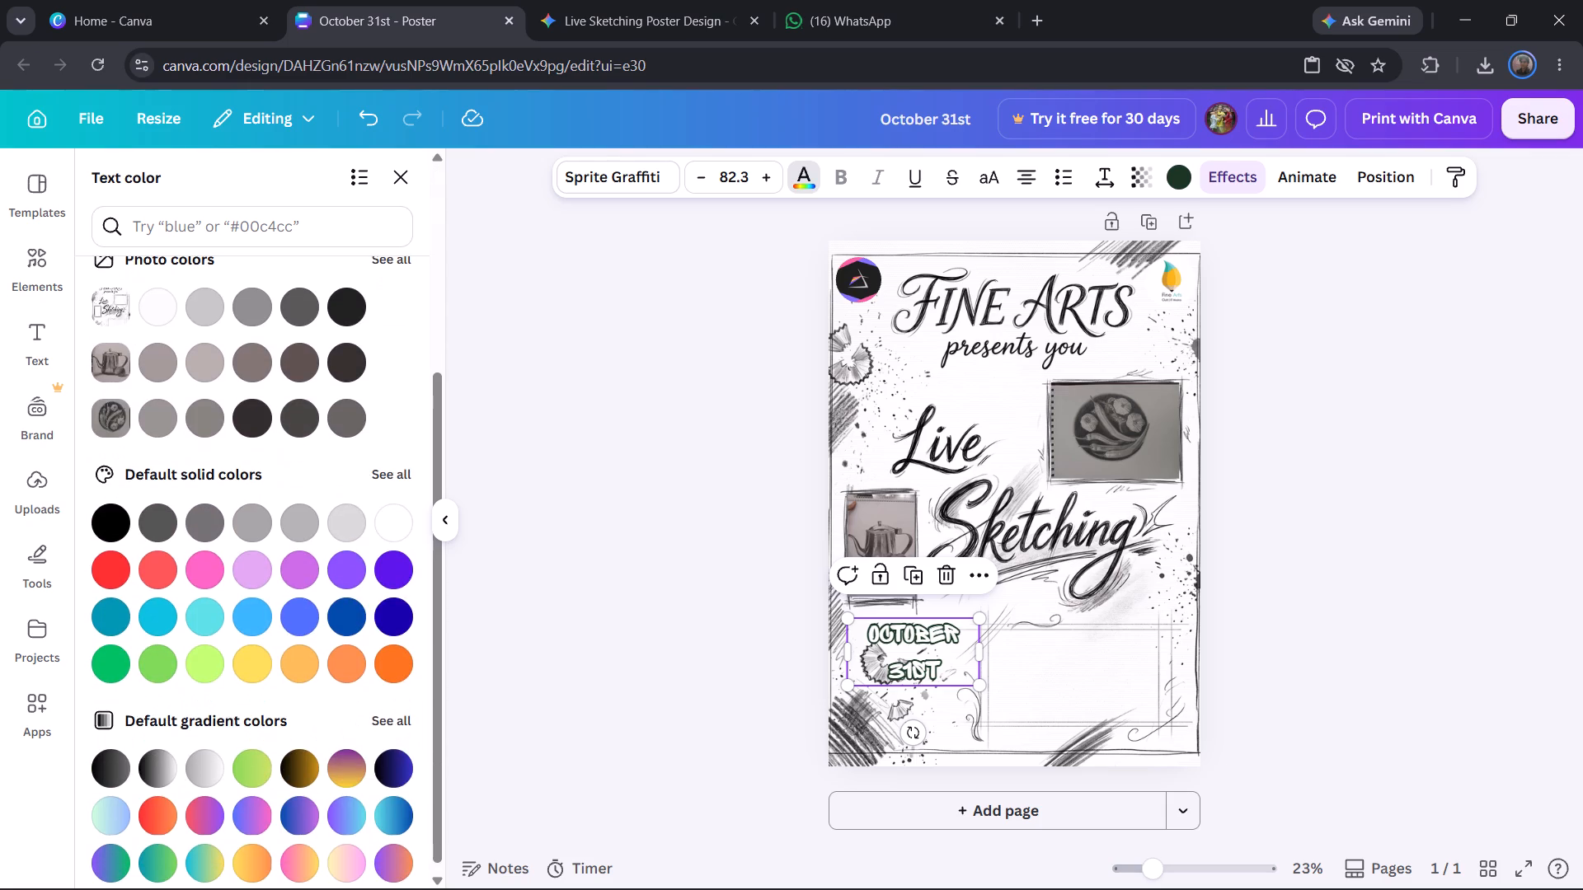
{"action": "left_click", "coordinate": [387, 760]}
{"action": "scroll", "coordinate": [382, 759], "scroll_direction": "down", "scroll_amount": 2}
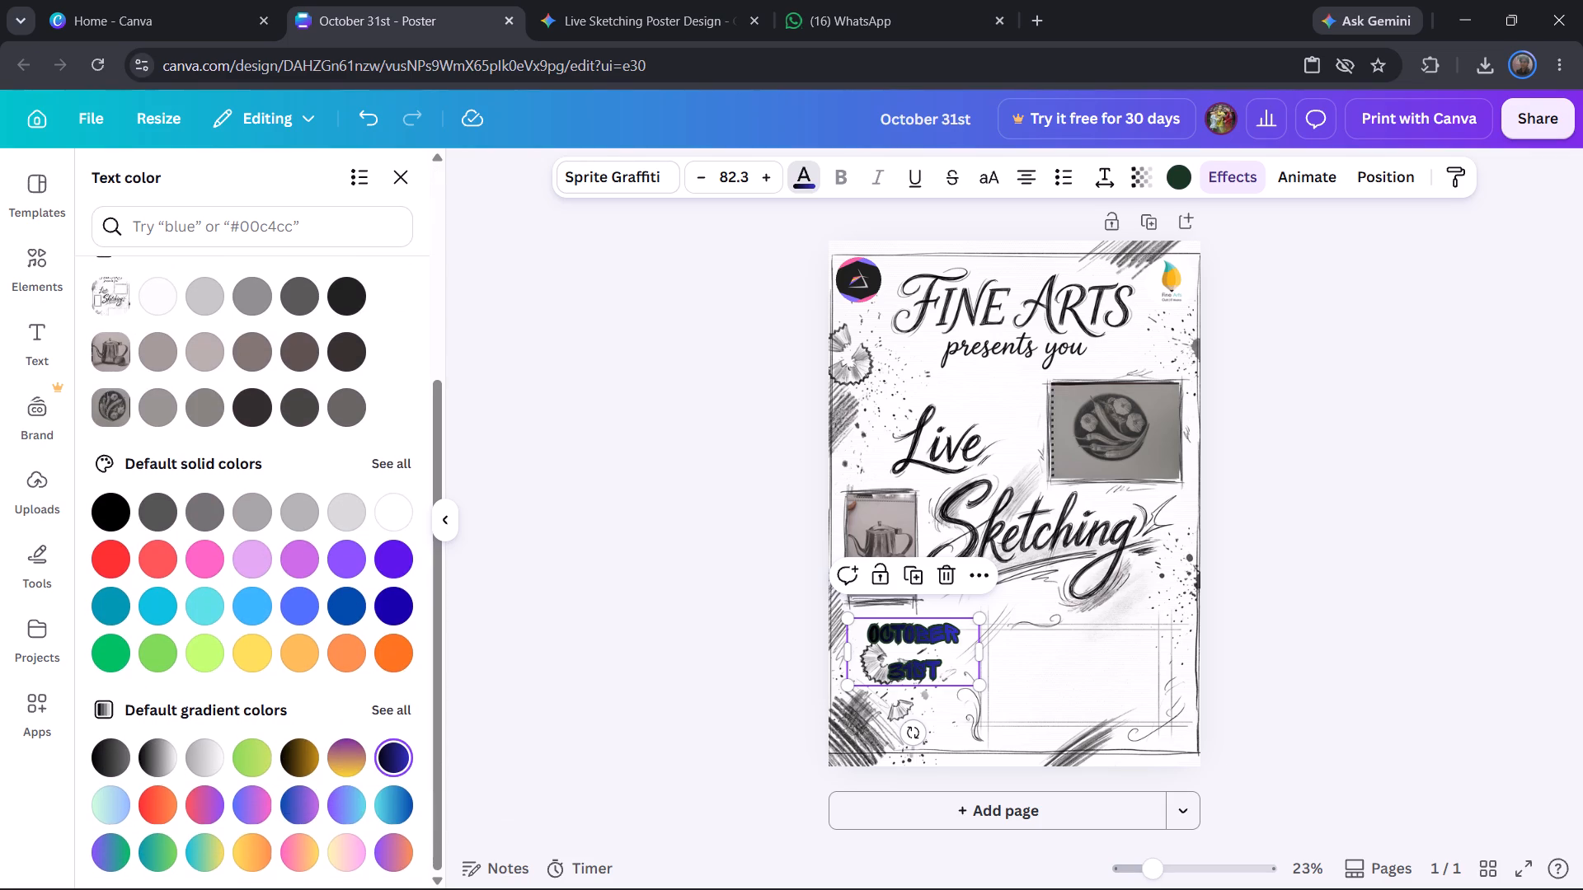
{"action": "left_click", "coordinate": [344, 799]}
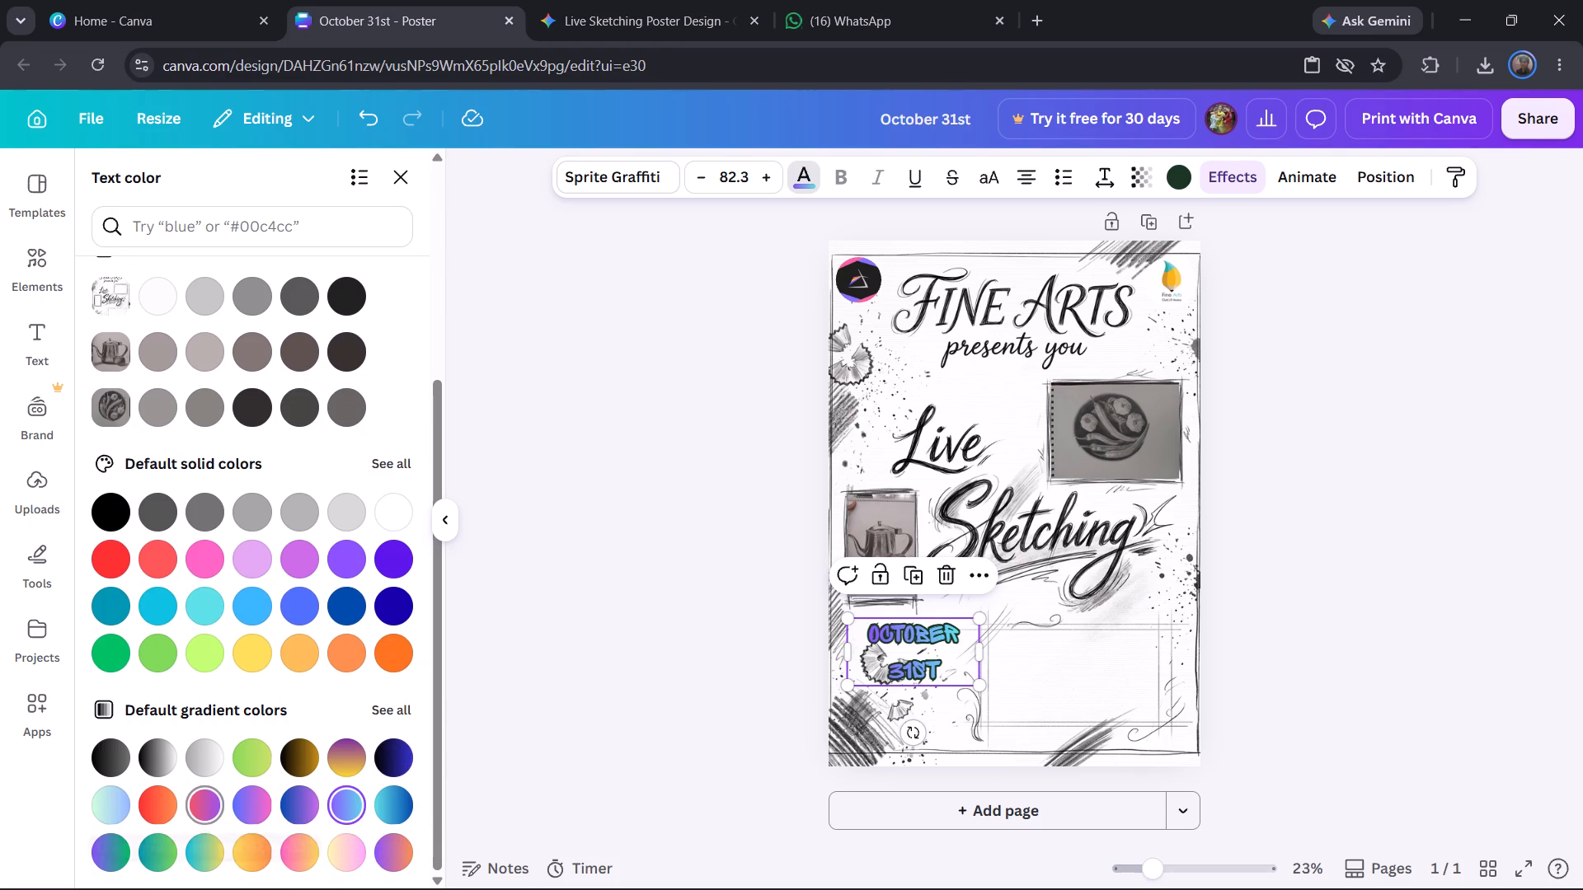
{"action": "left_click", "coordinate": [206, 742]}
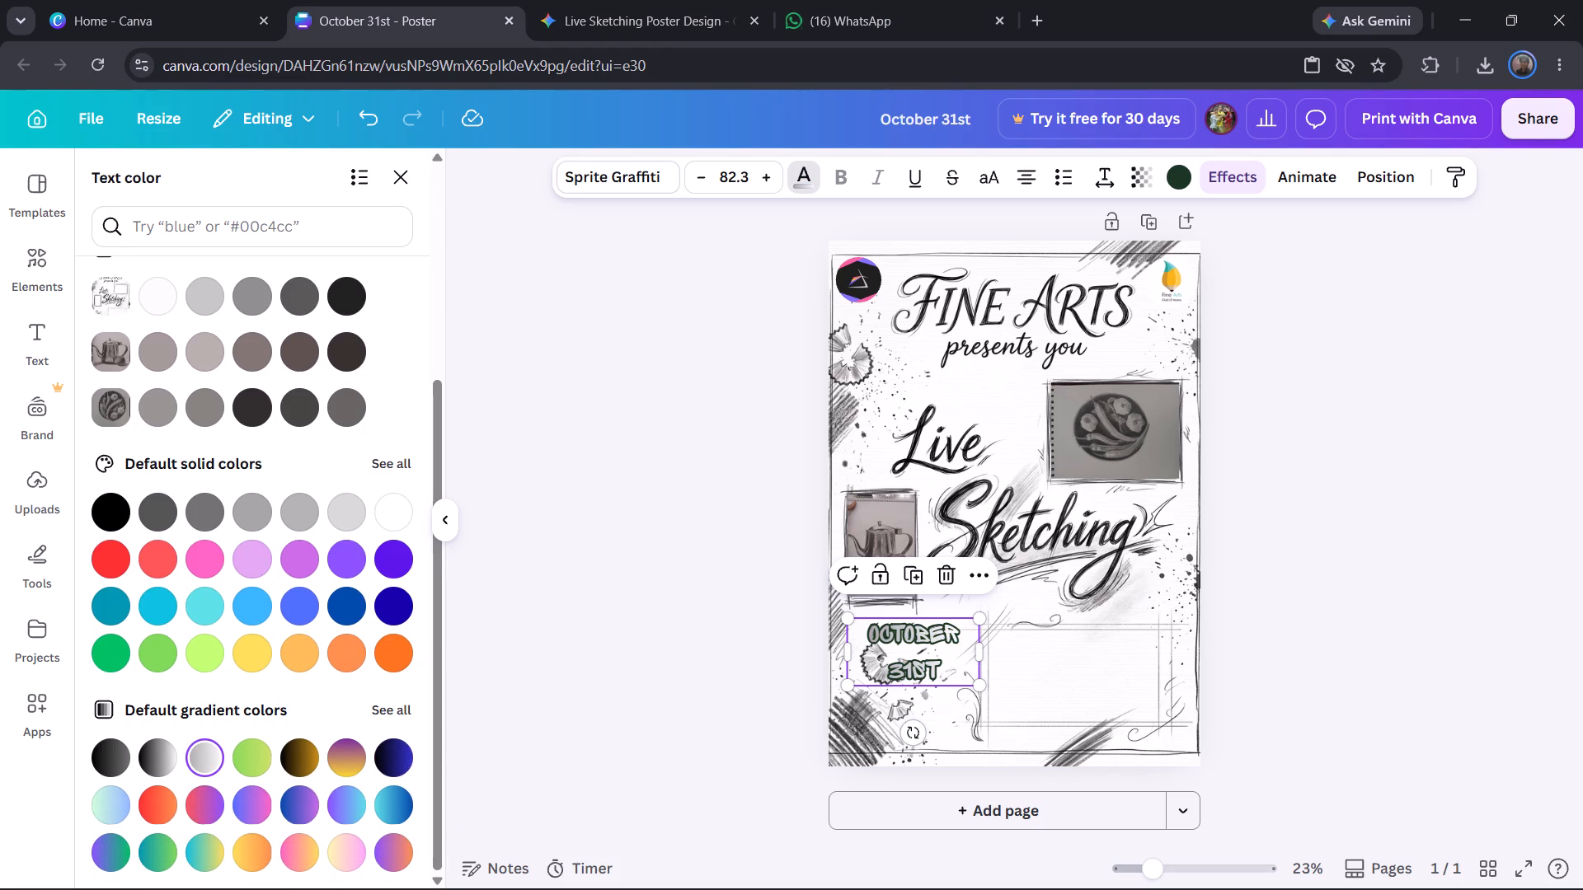
Shrink the date text to about size 73 and place it just beneath the Sketching title.
{"action": "left_click_drag", "start_coordinate": [933, 664], "coordinate": [895, 670]}
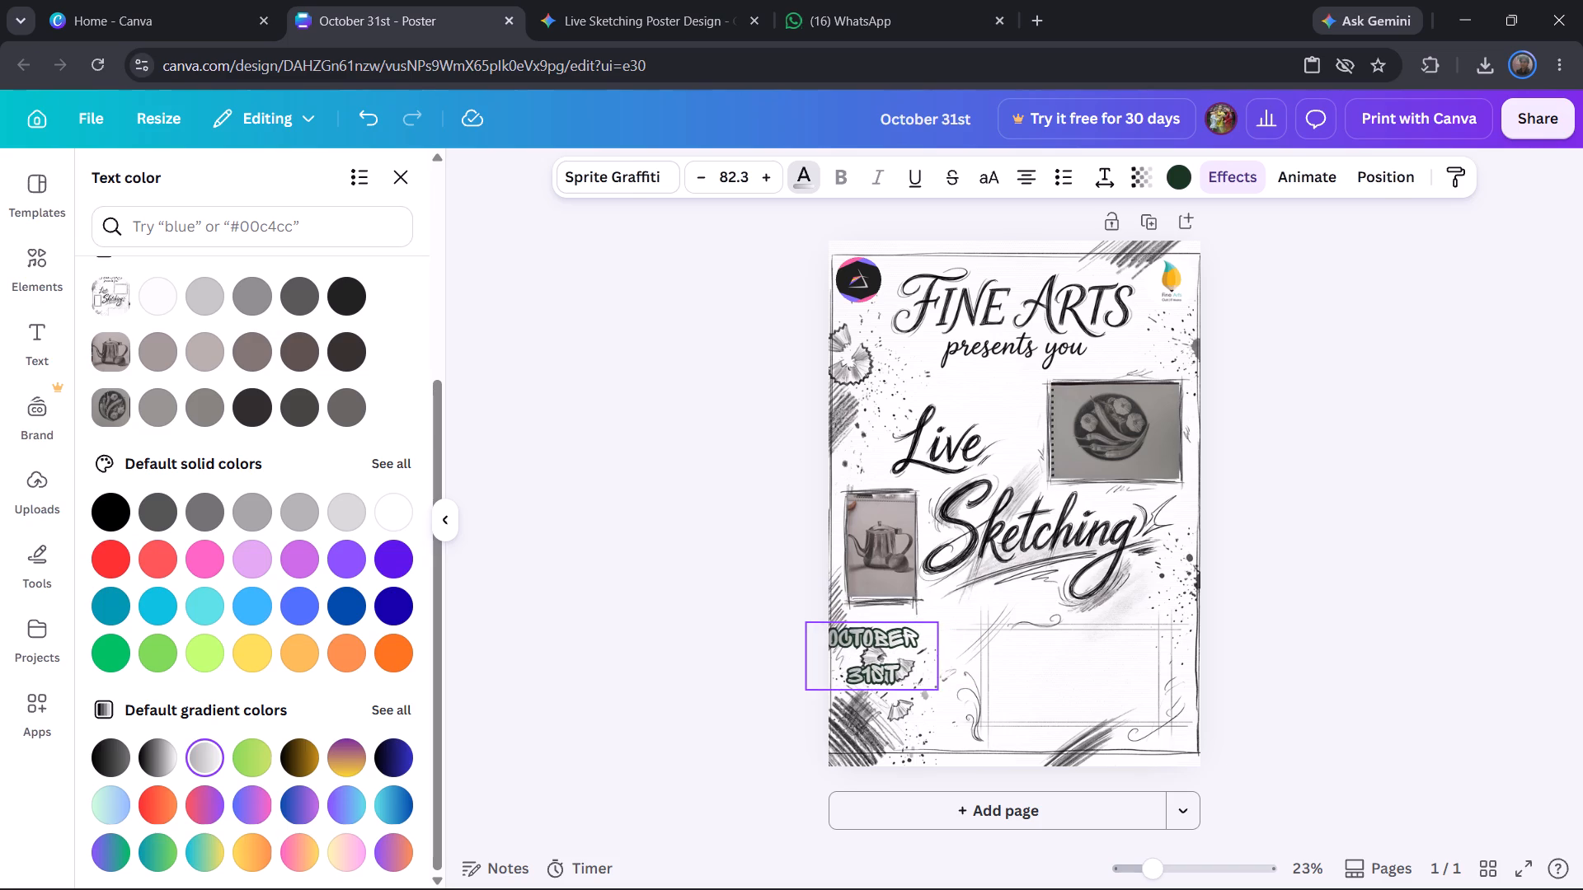
{"action": "left_click_drag", "start_coordinate": [895, 670], "coordinate": [942, 659]}
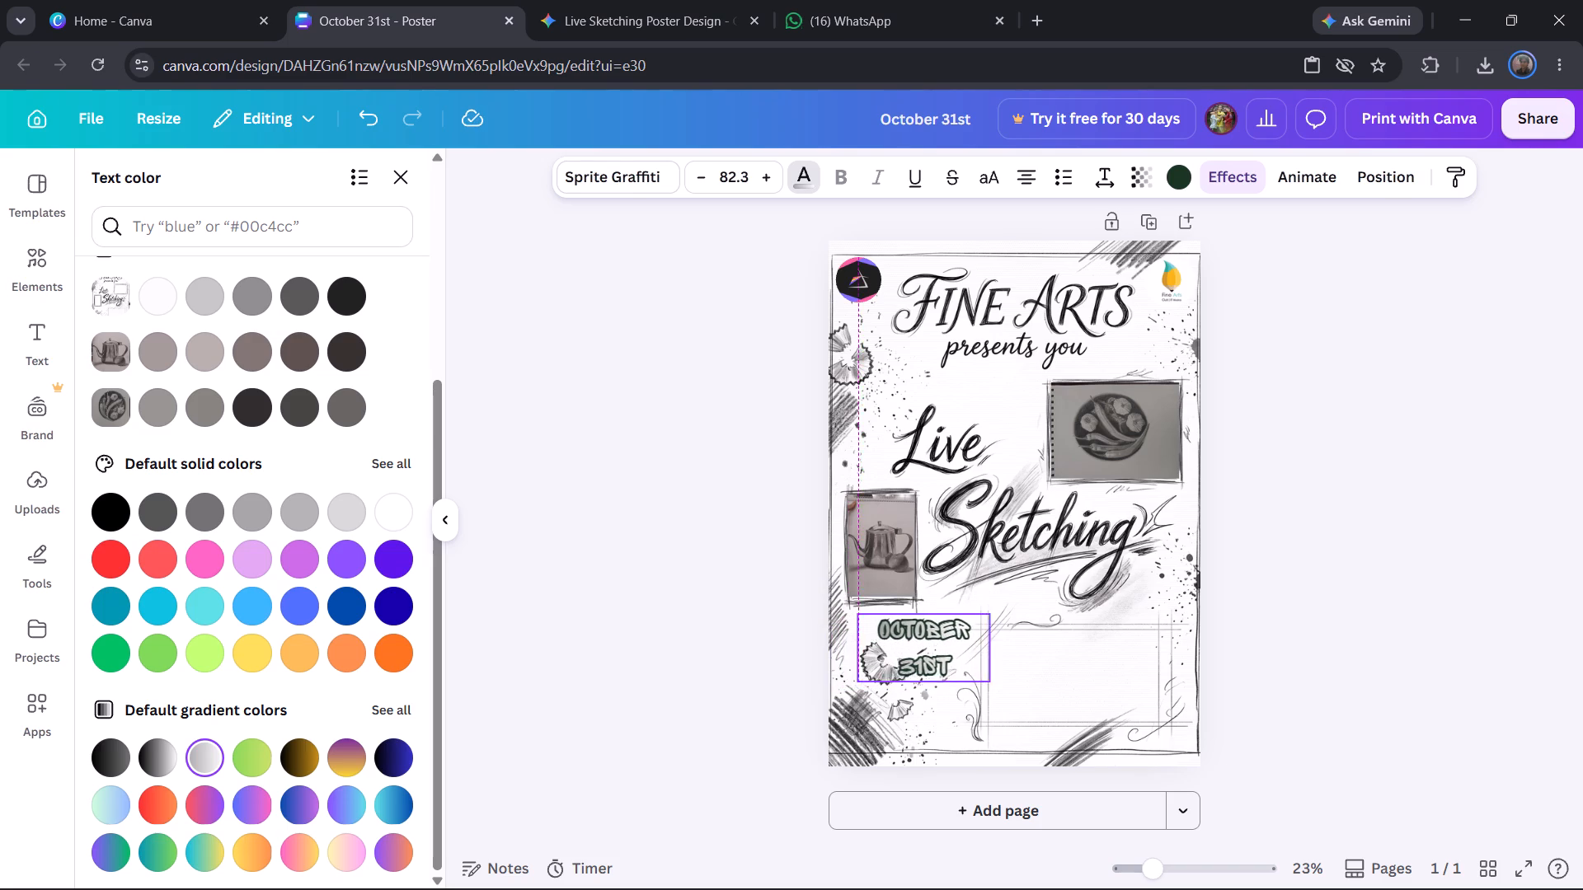
{"action": "left_click_drag", "start_coordinate": [942, 659], "coordinate": [960, 650]}
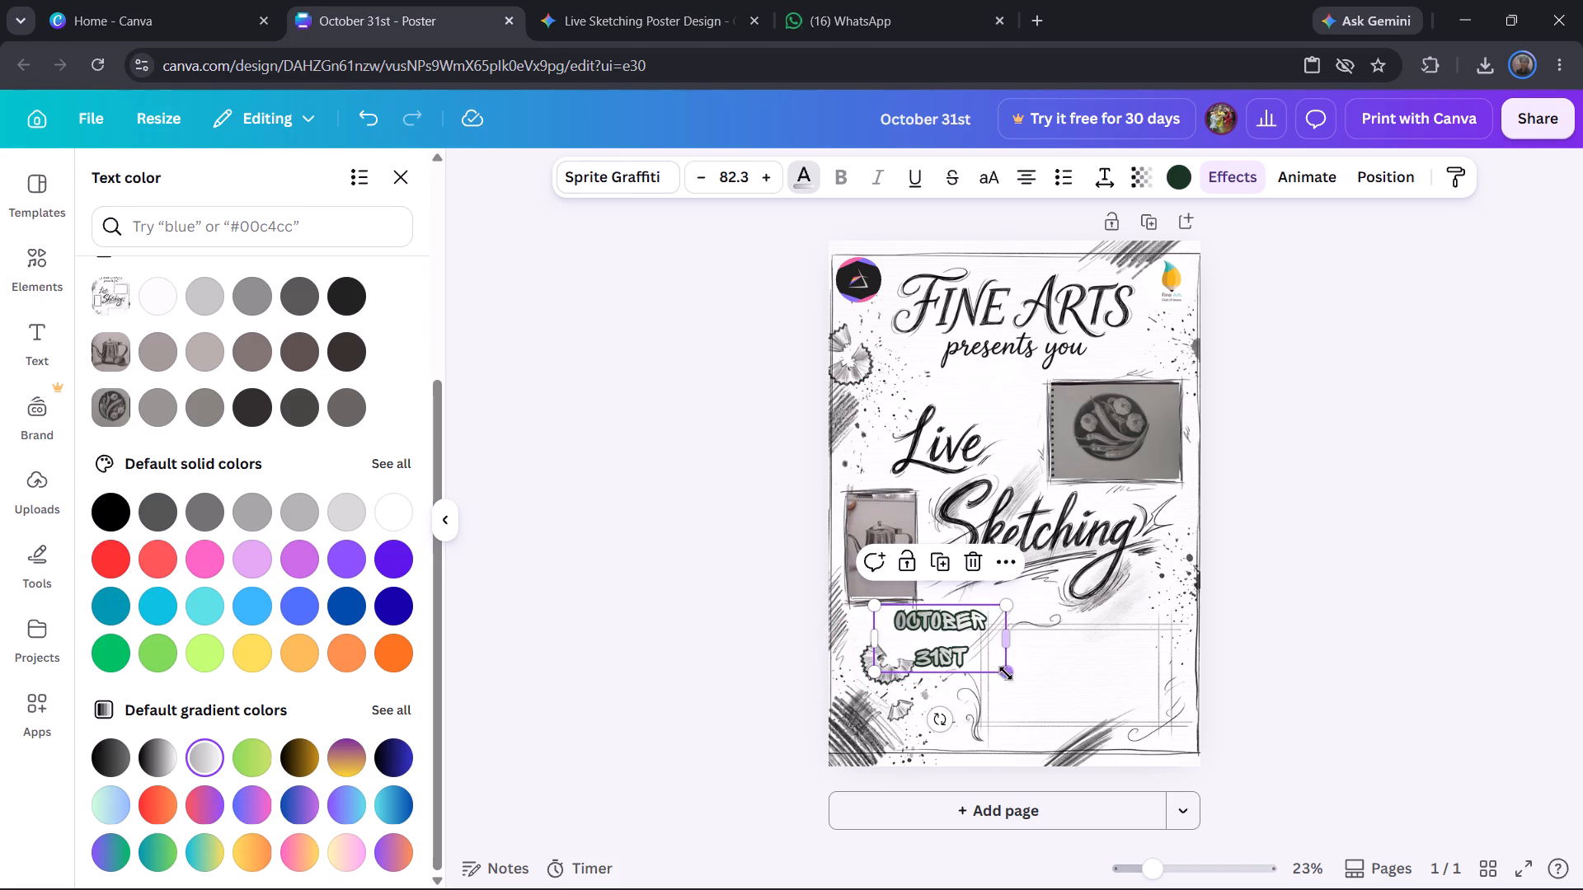
{"action": "left_click_drag", "start_coordinate": [1005, 674], "coordinate": [992, 664]}
{"action": "left_click_drag", "start_coordinate": [941, 629], "coordinate": [944, 639]}
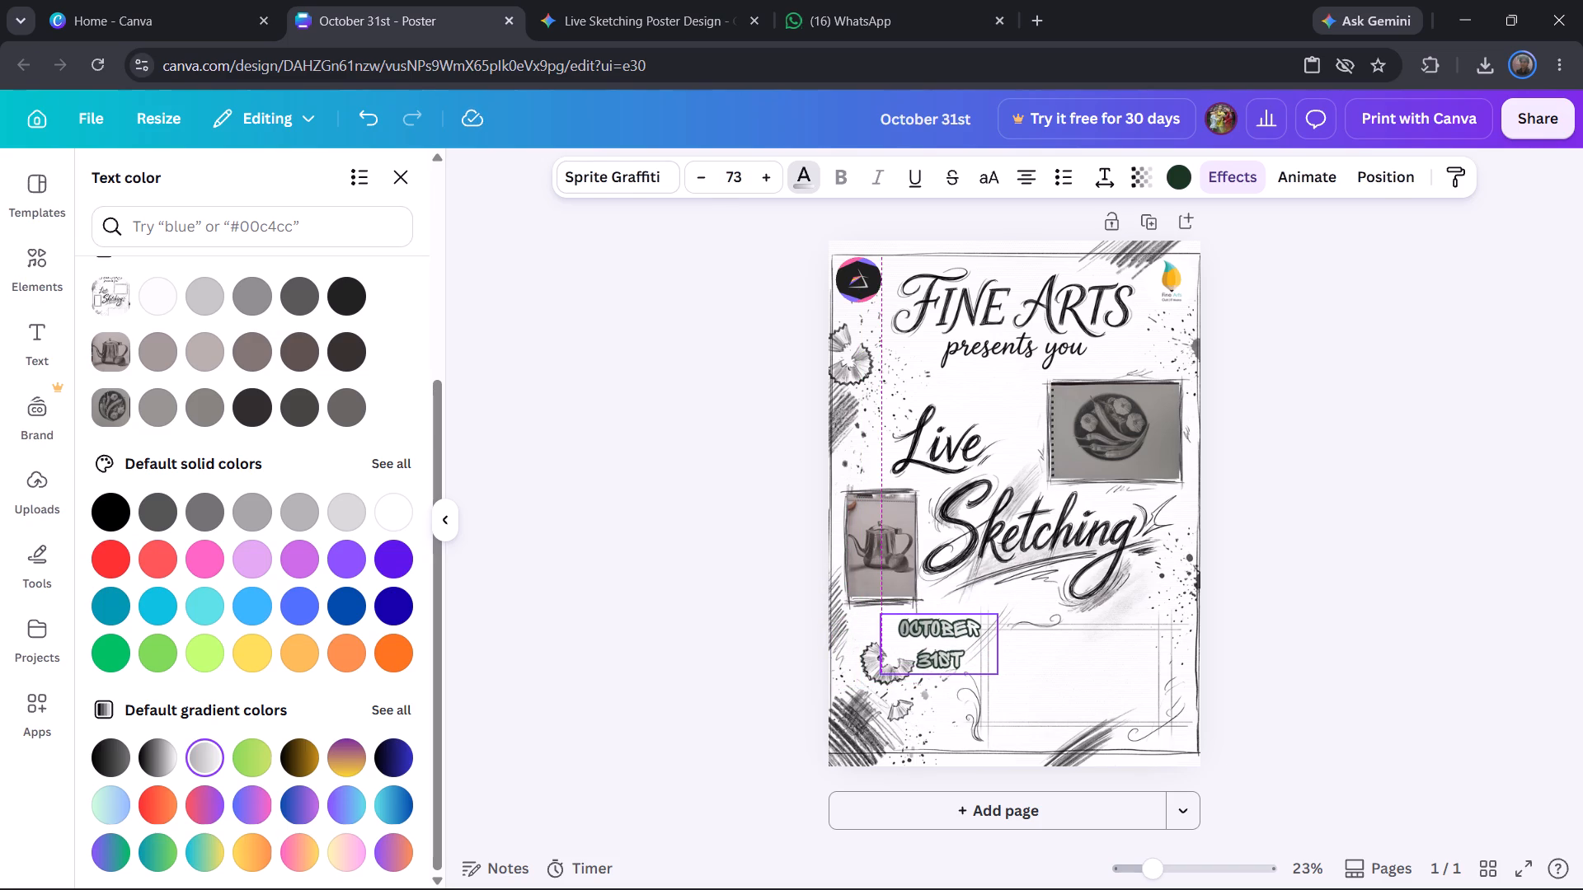
{"action": "left_click_drag", "start_coordinate": [944, 639], "coordinate": [1033, 585]}
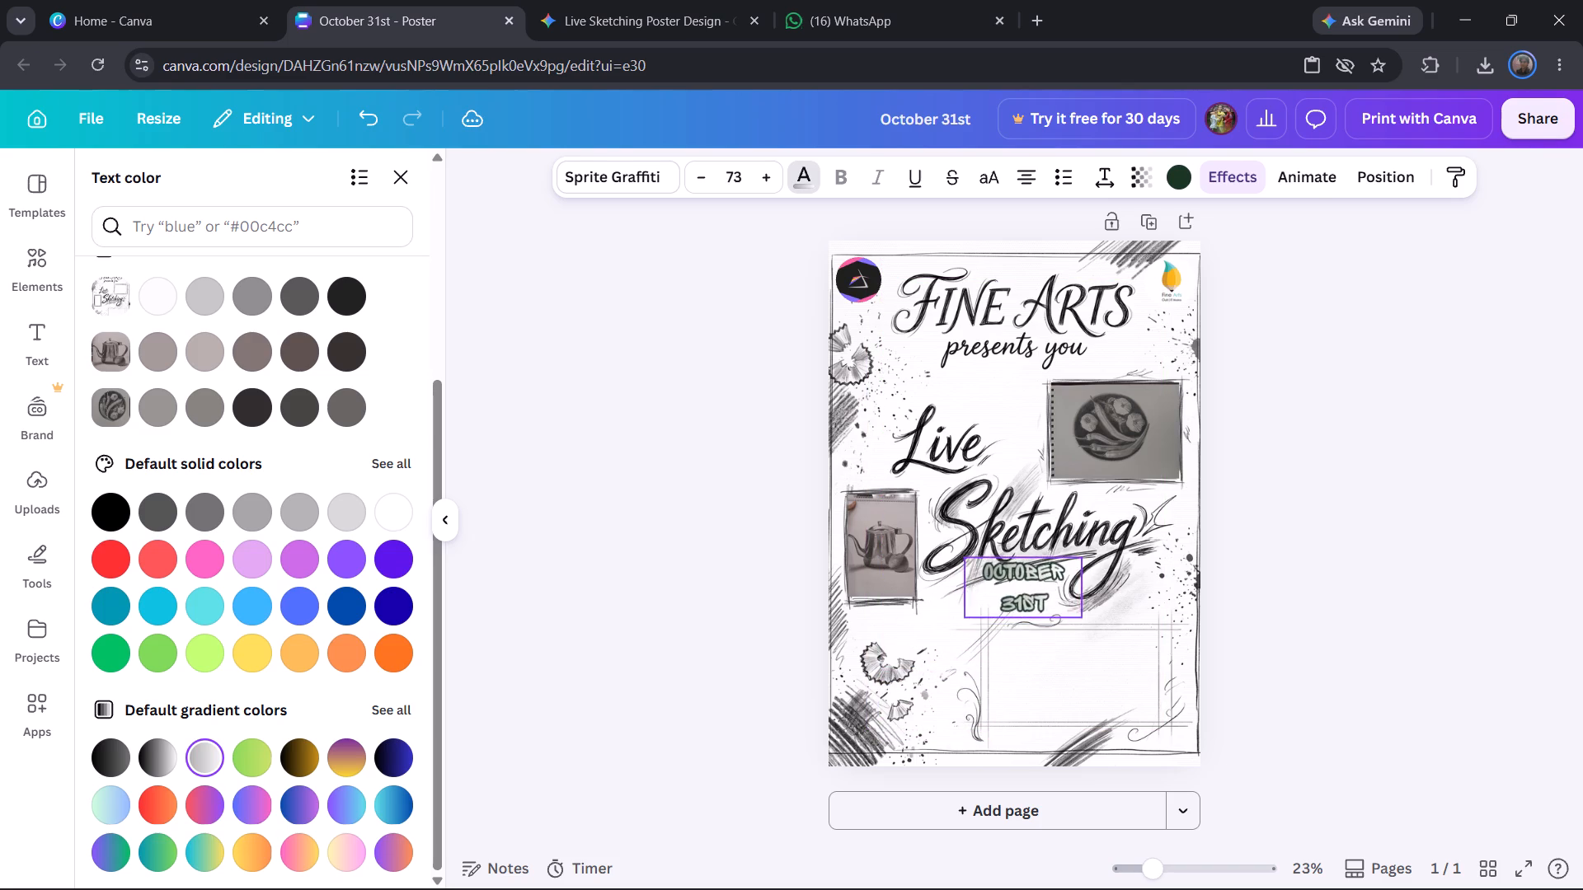
{"action": "left_click_drag", "start_coordinate": [1033, 585], "coordinate": [1036, 597]}
{"action": "left_click", "coordinate": [1271, 604]}
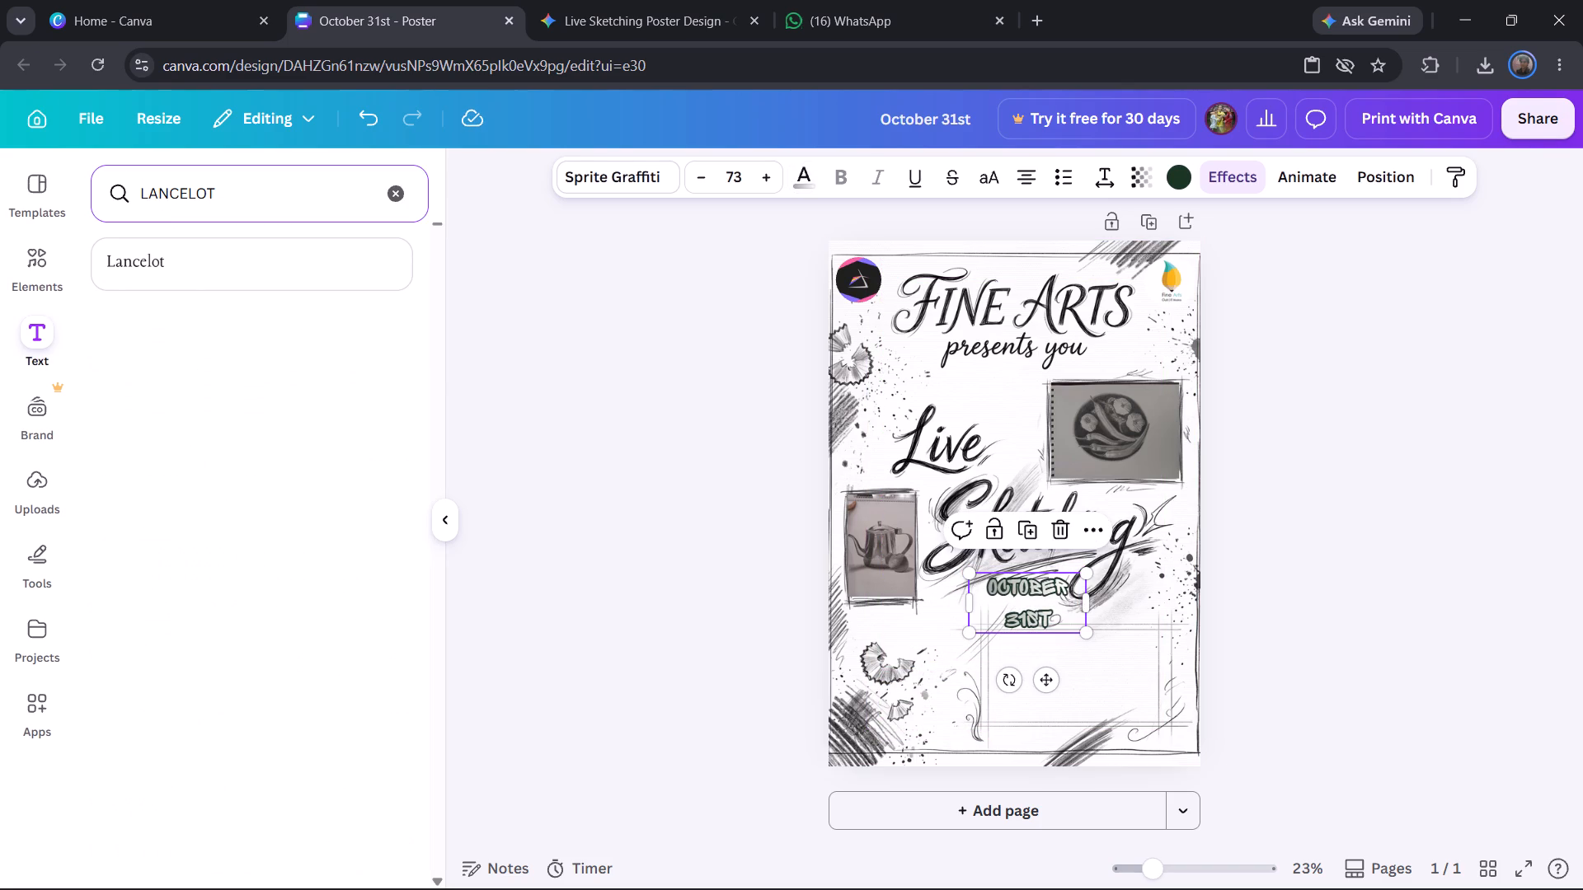
{"action": "left_click", "coordinate": [1271, 640]}
Move the date text to the top of the empty sketched frame and widen its box so it fits on one line.
{"action": "left_click", "coordinate": [1043, 584]}
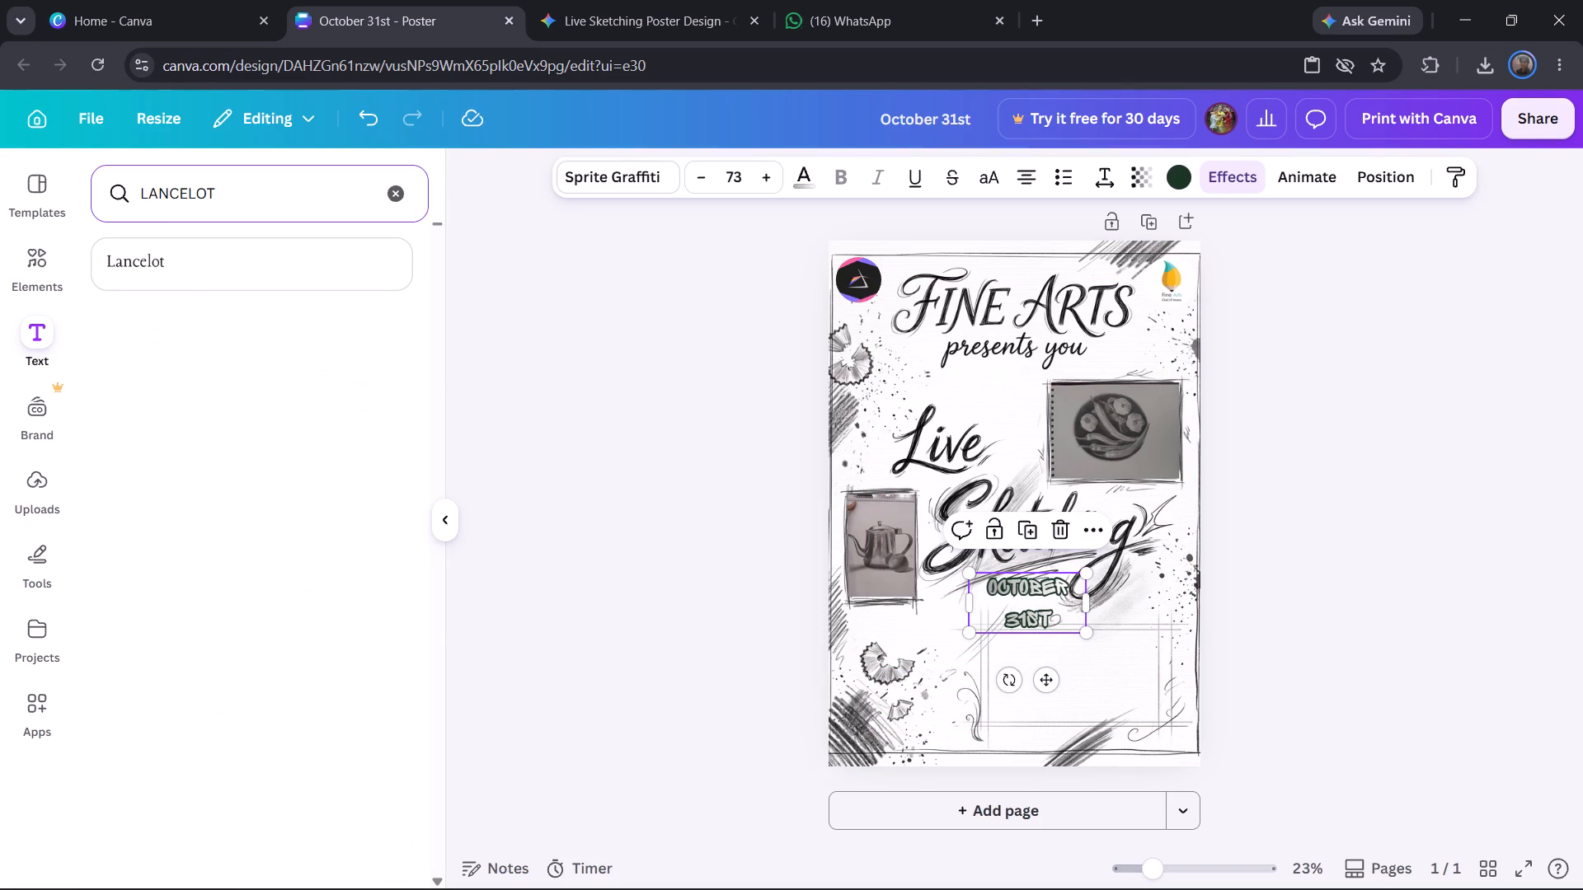
{"action": "left_click_drag", "start_coordinate": [1045, 598], "coordinate": [1059, 651]}
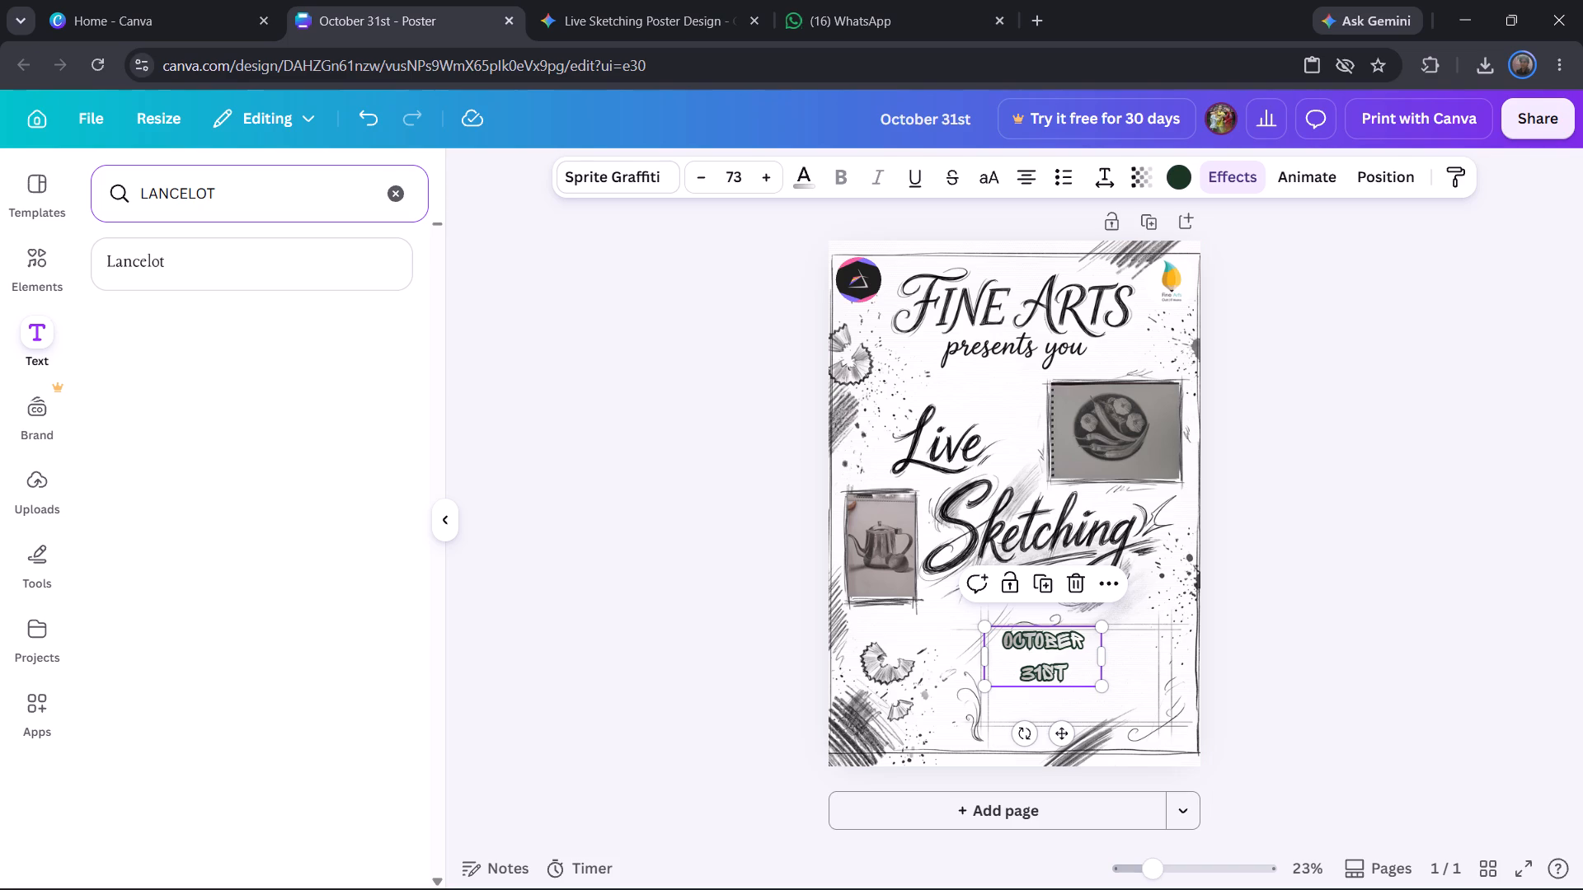
{"action": "left_click_drag", "start_coordinate": [1104, 654], "coordinate": [1144, 649]}
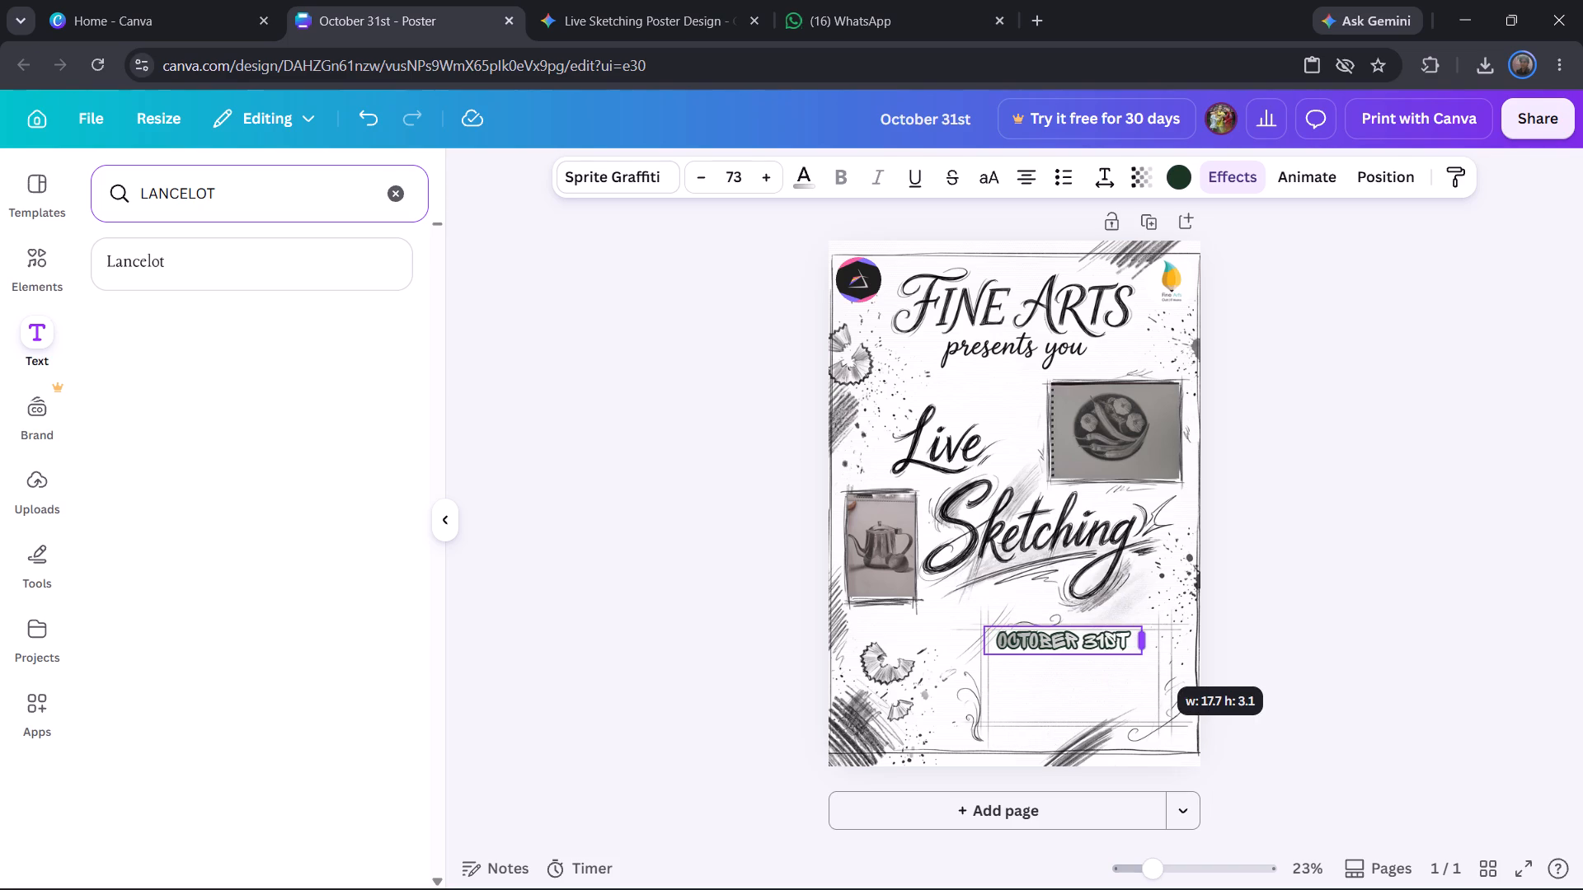
{"action": "left_click_drag", "start_coordinate": [1144, 649], "coordinate": [1163, 641]}
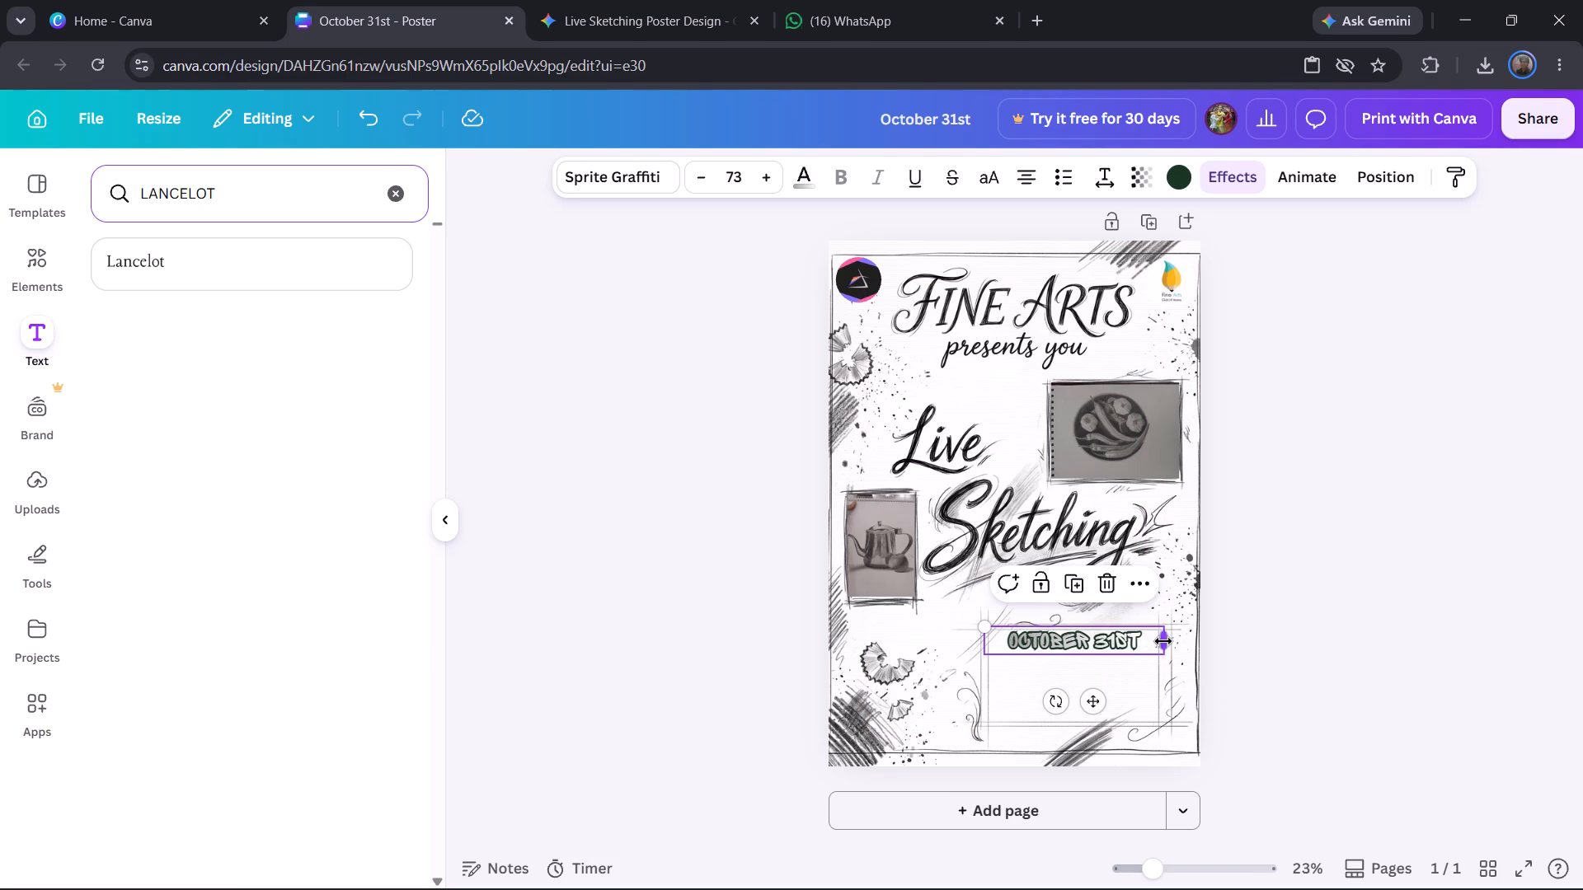
Move the Graffiti-style date text out of the sketched frame to just beneath the Sketching title.
{"action": "left_click", "coordinate": [1266, 639]}
{"action": "left_click_drag", "start_coordinate": [1068, 644], "coordinate": [997, 614]}
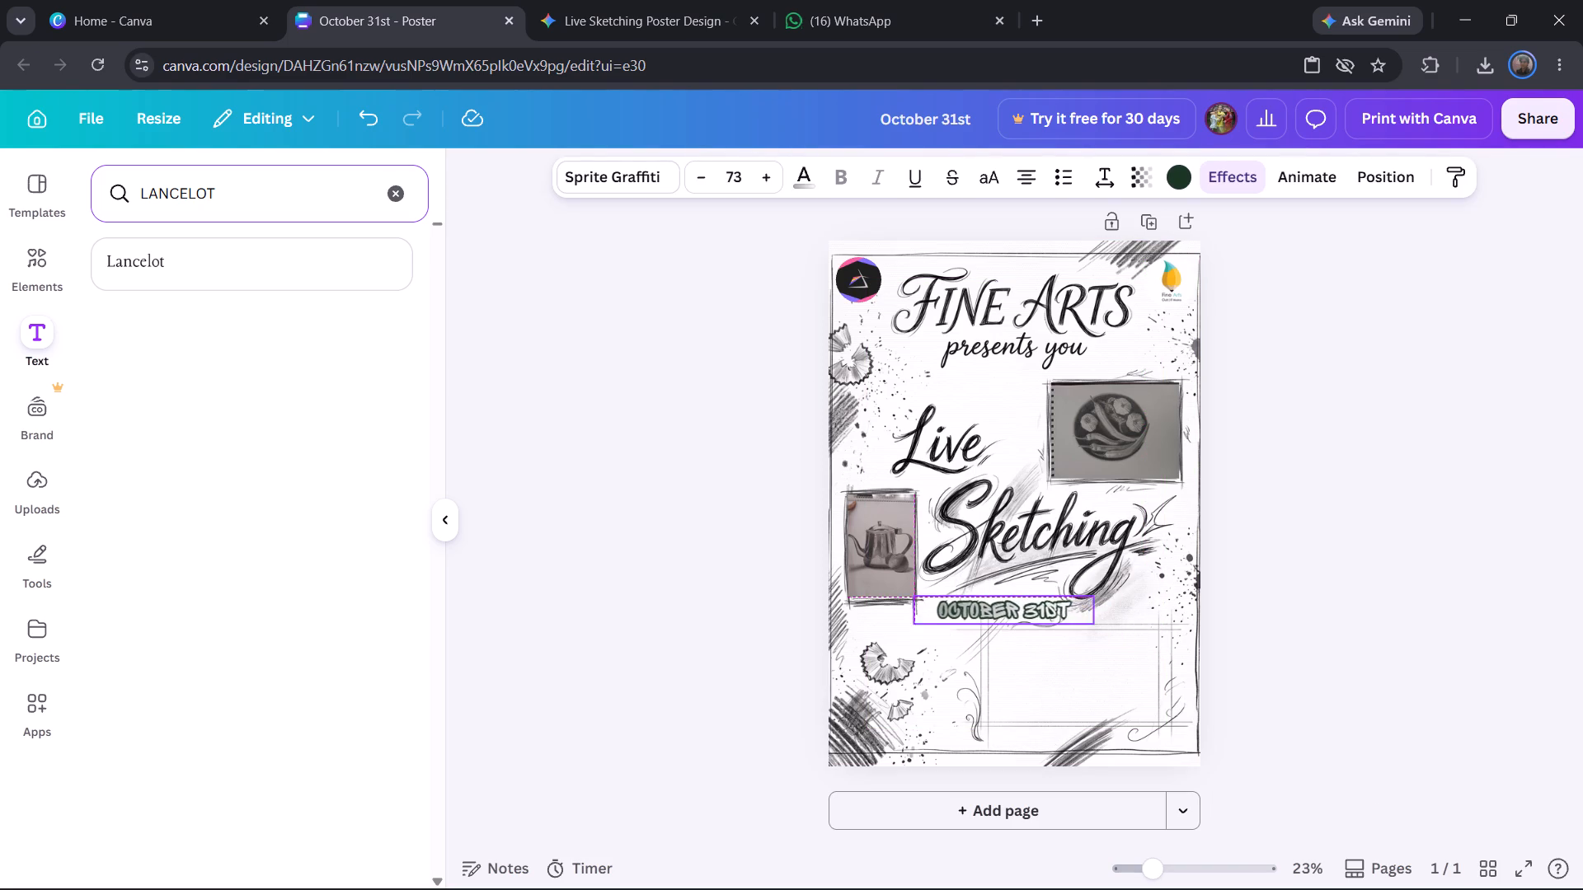
{"action": "left_click_drag", "start_coordinate": [997, 614], "coordinate": [991, 607]}
{"action": "left_click", "coordinate": [1310, 586]}
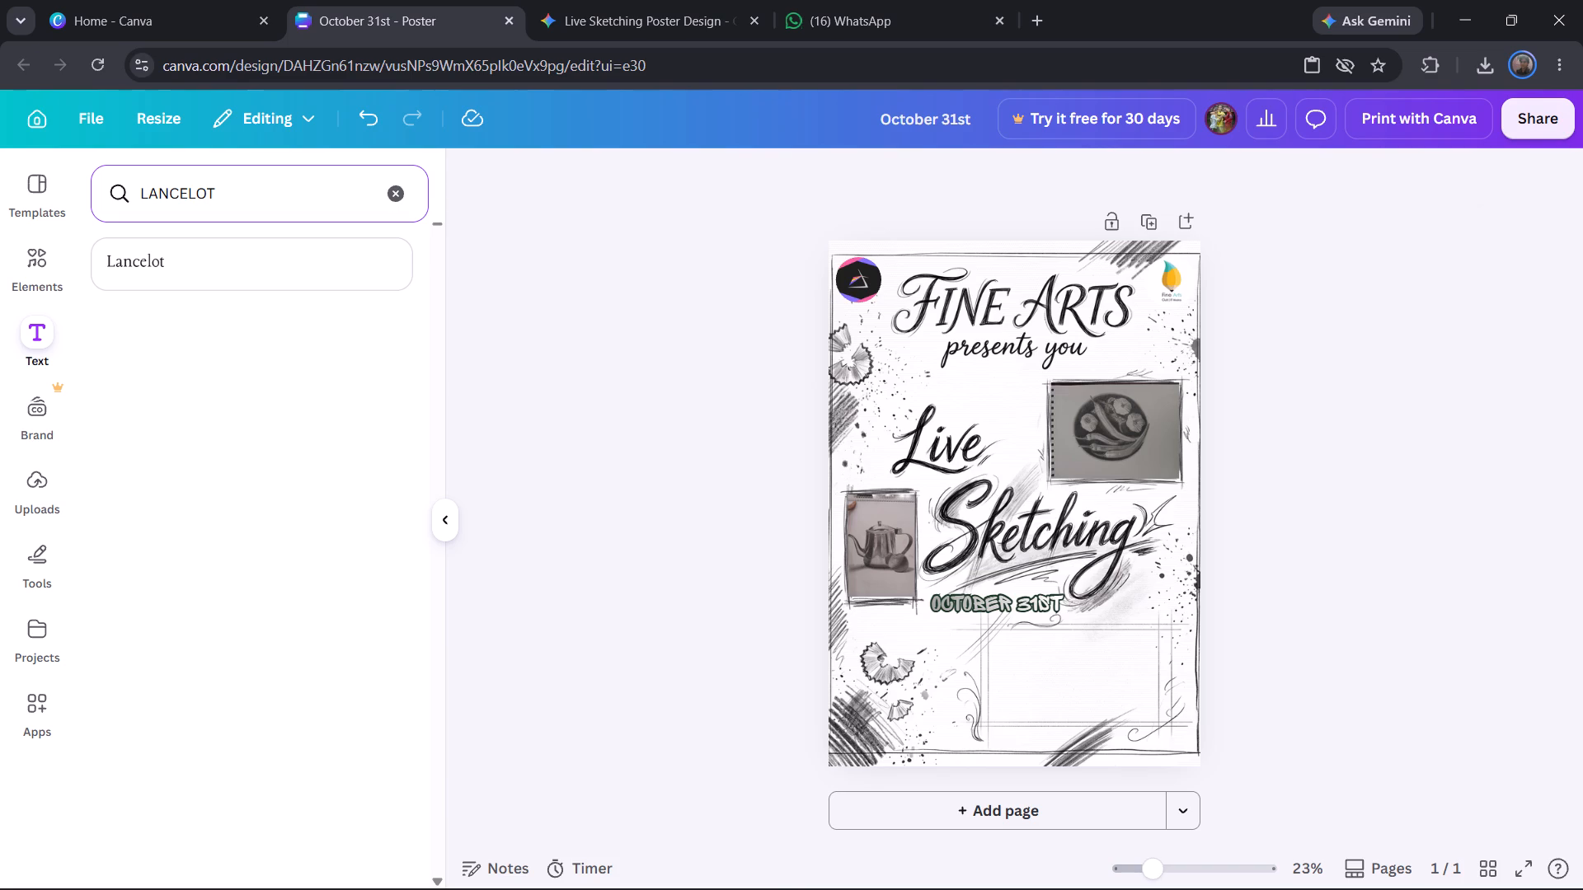
{"action": "left_click", "coordinate": [979, 605]}
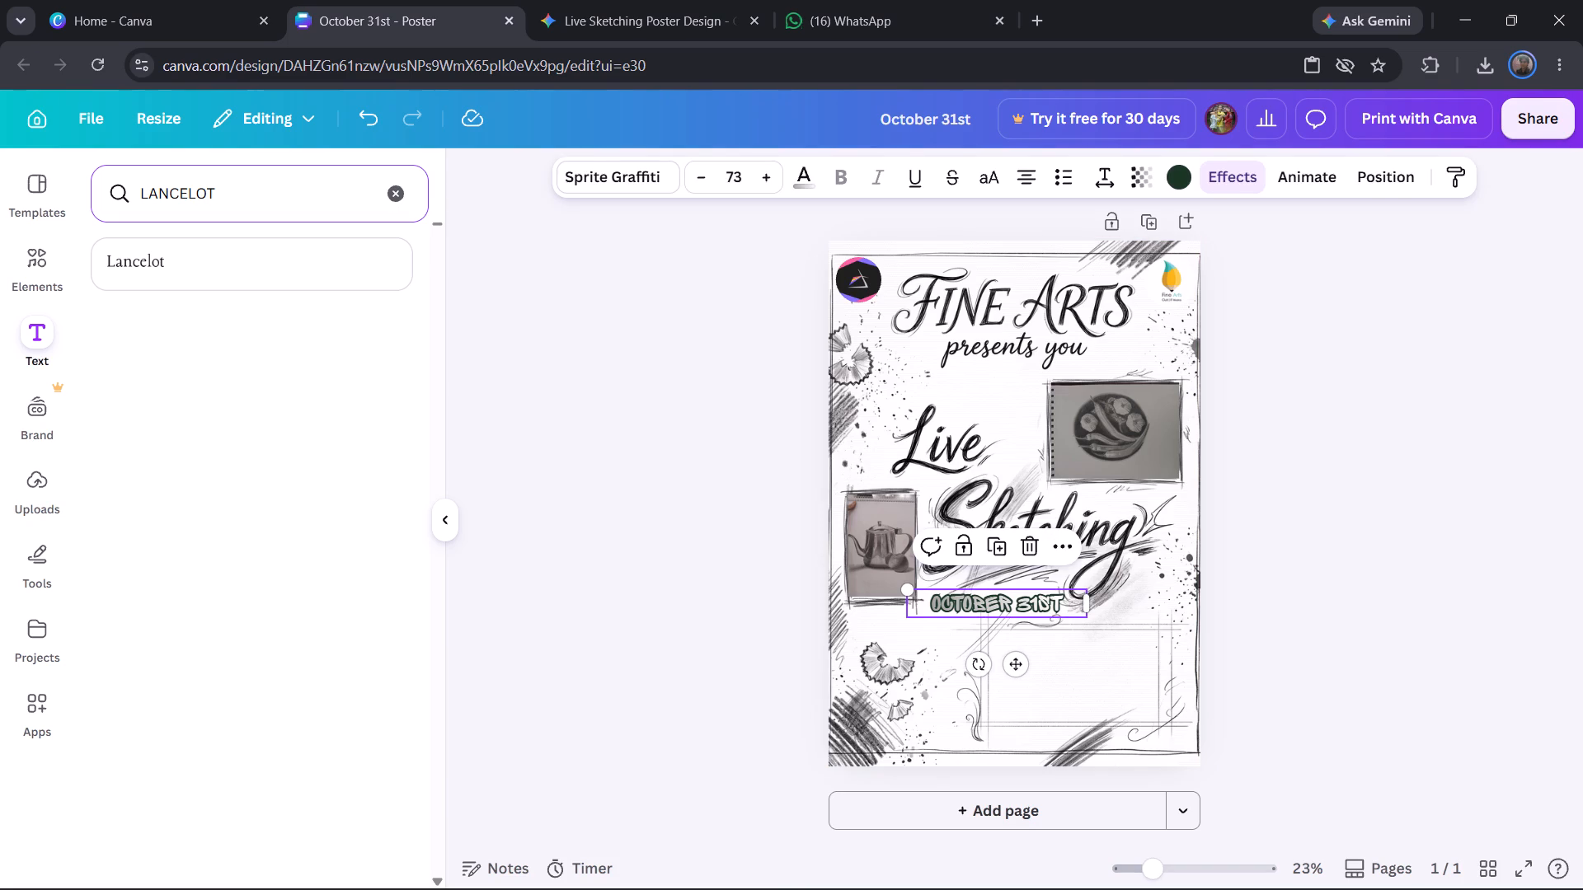
{"action": "left_click", "coordinate": [628, 643]}
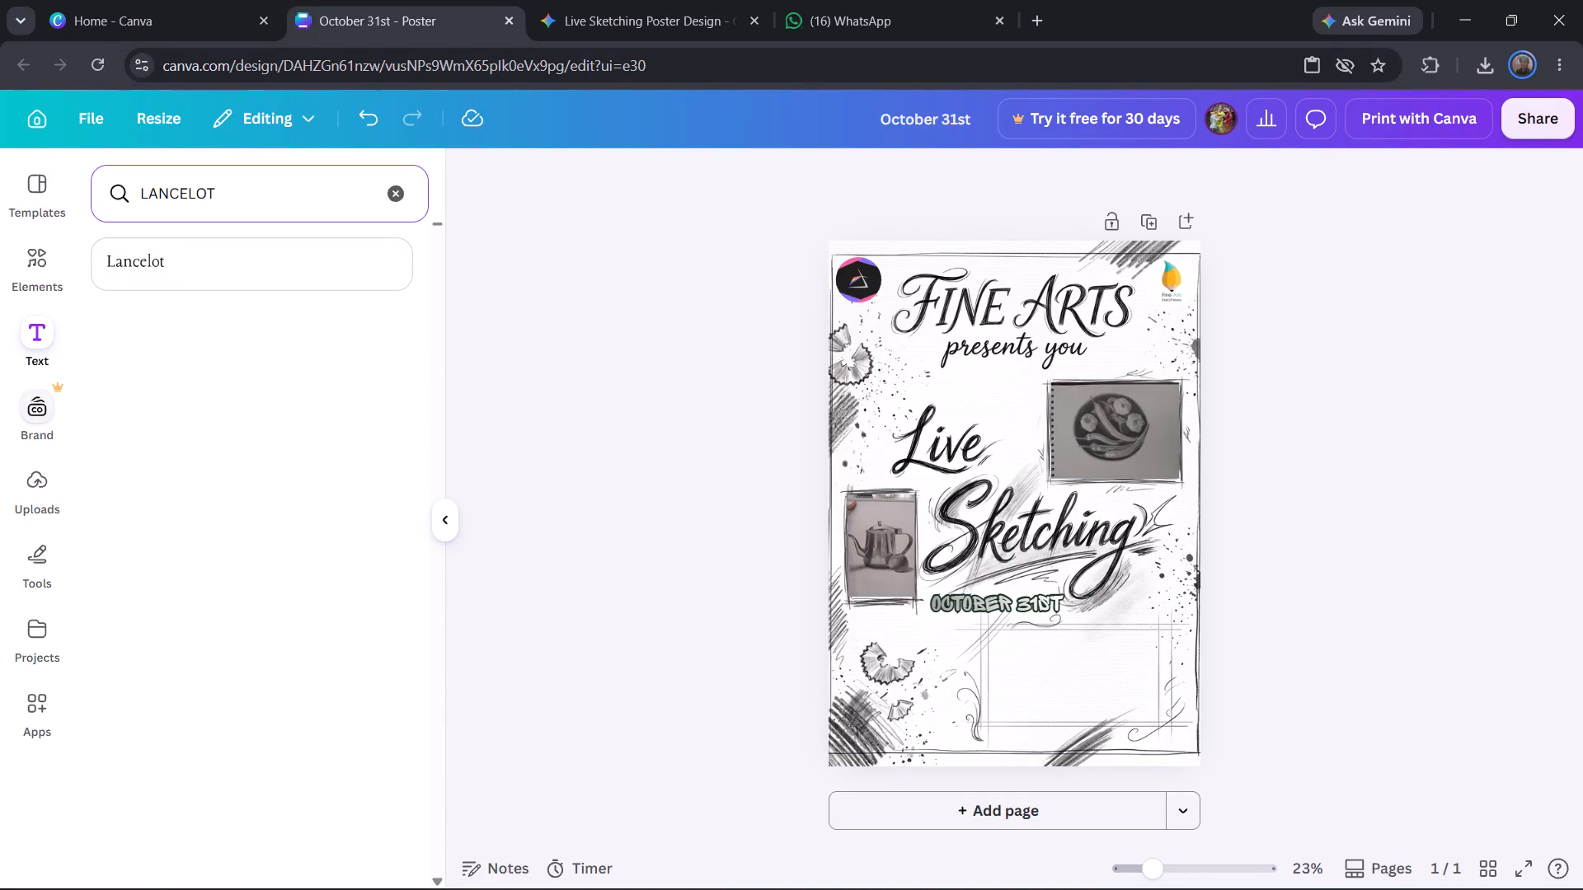
Clear the font search, browse the font combinations and add the glowing Now Open! style to the poster.
{"action": "left_click", "coordinate": [404, 205]}
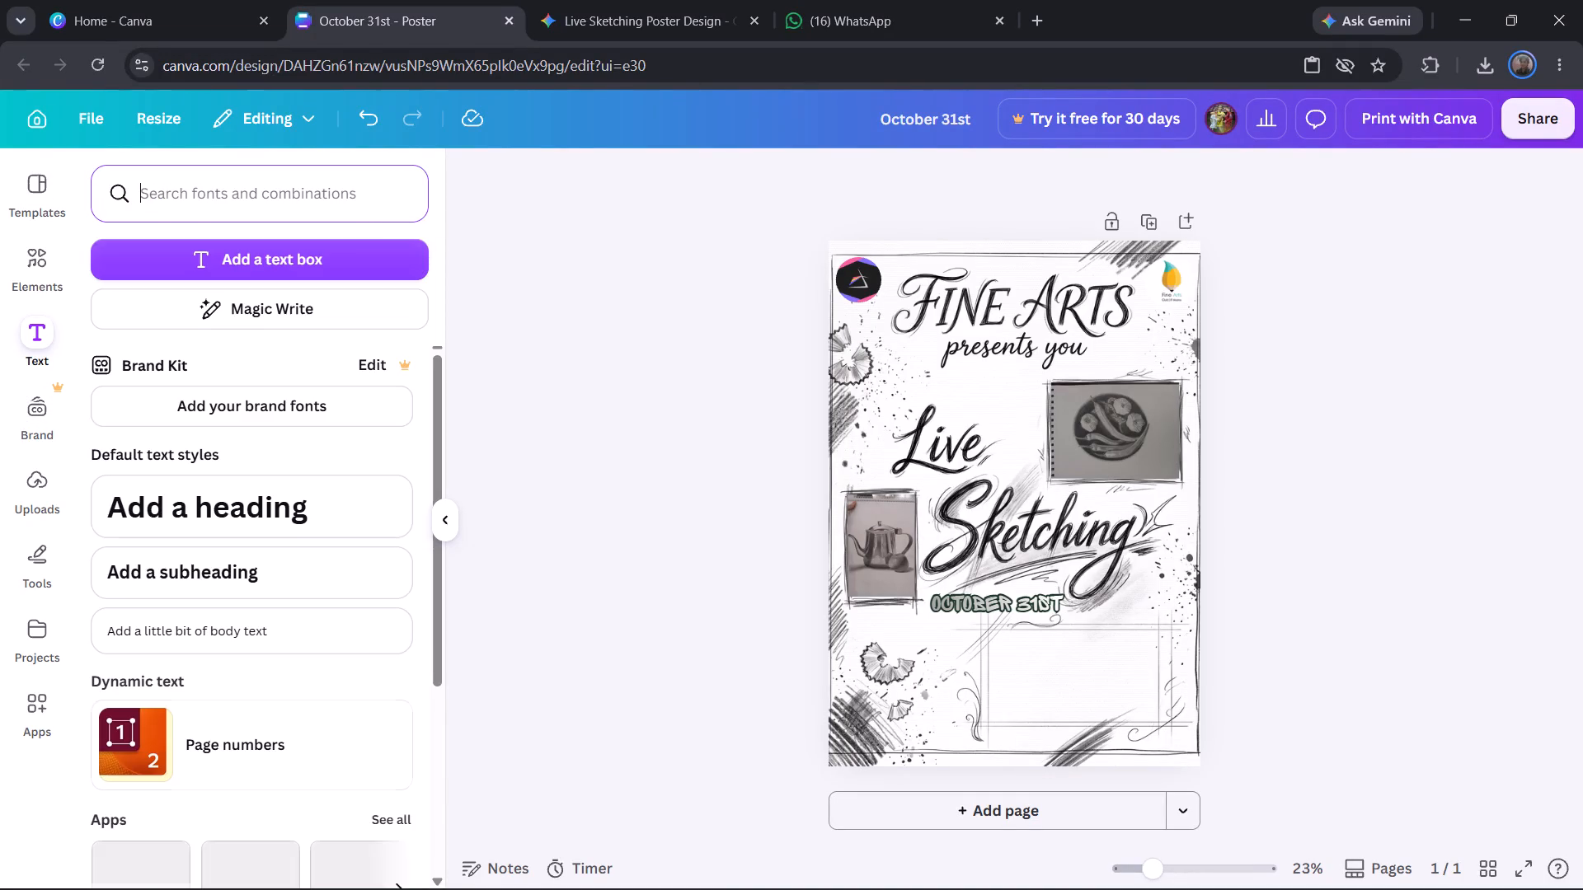
{"action": "scroll", "coordinate": [309, 424], "scroll_direction": "down", "scroll_amount": 2}
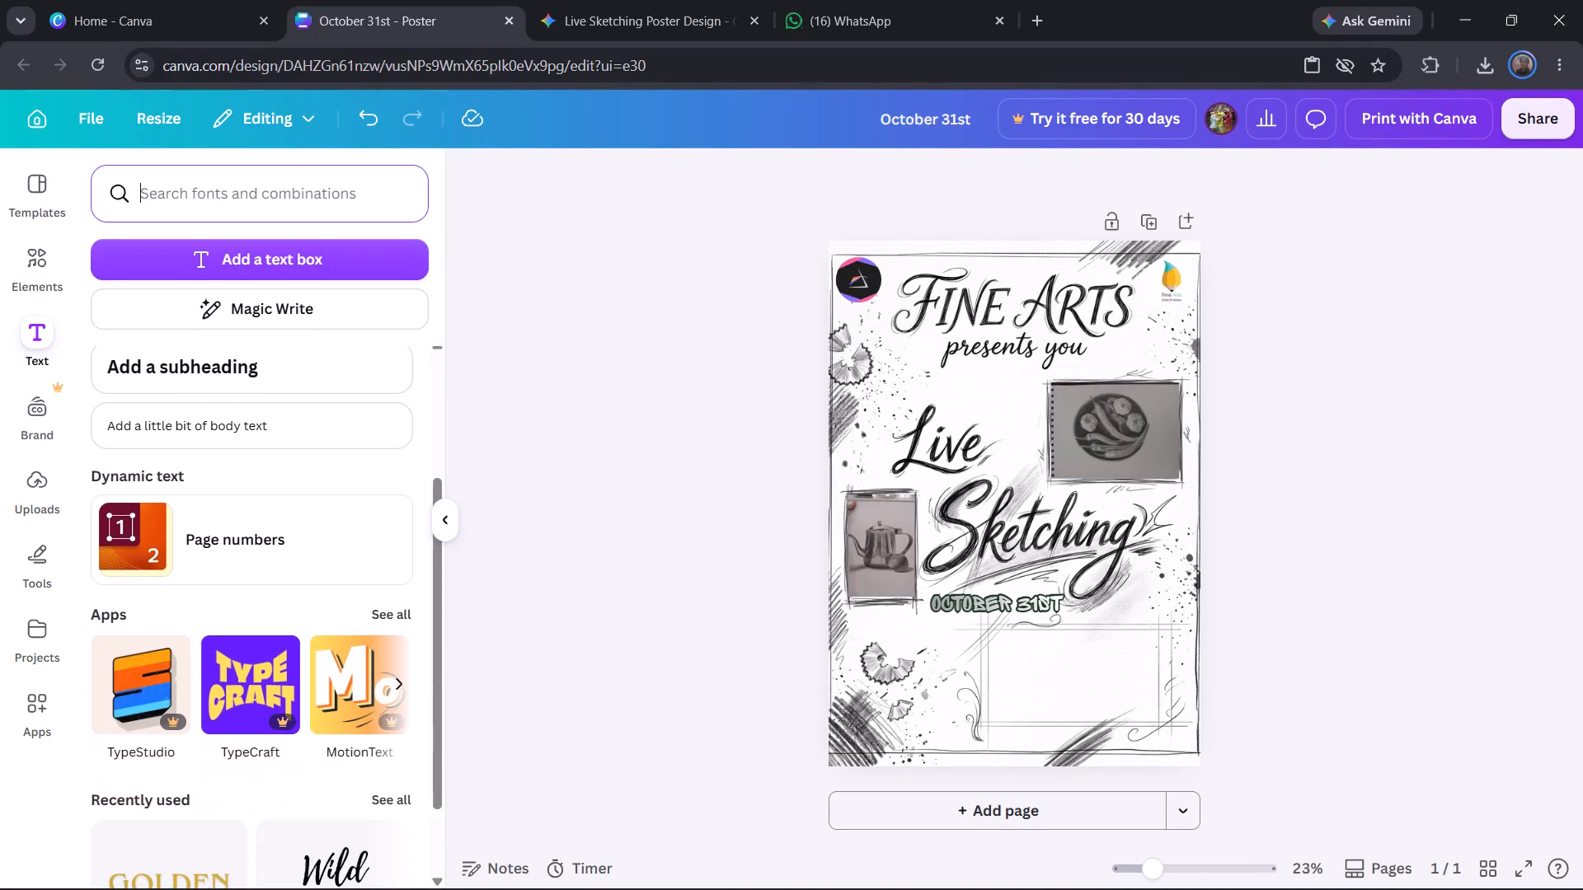
{"action": "scroll", "coordinate": [309, 435], "scroll_direction": "down", "scroll_amount": 6}
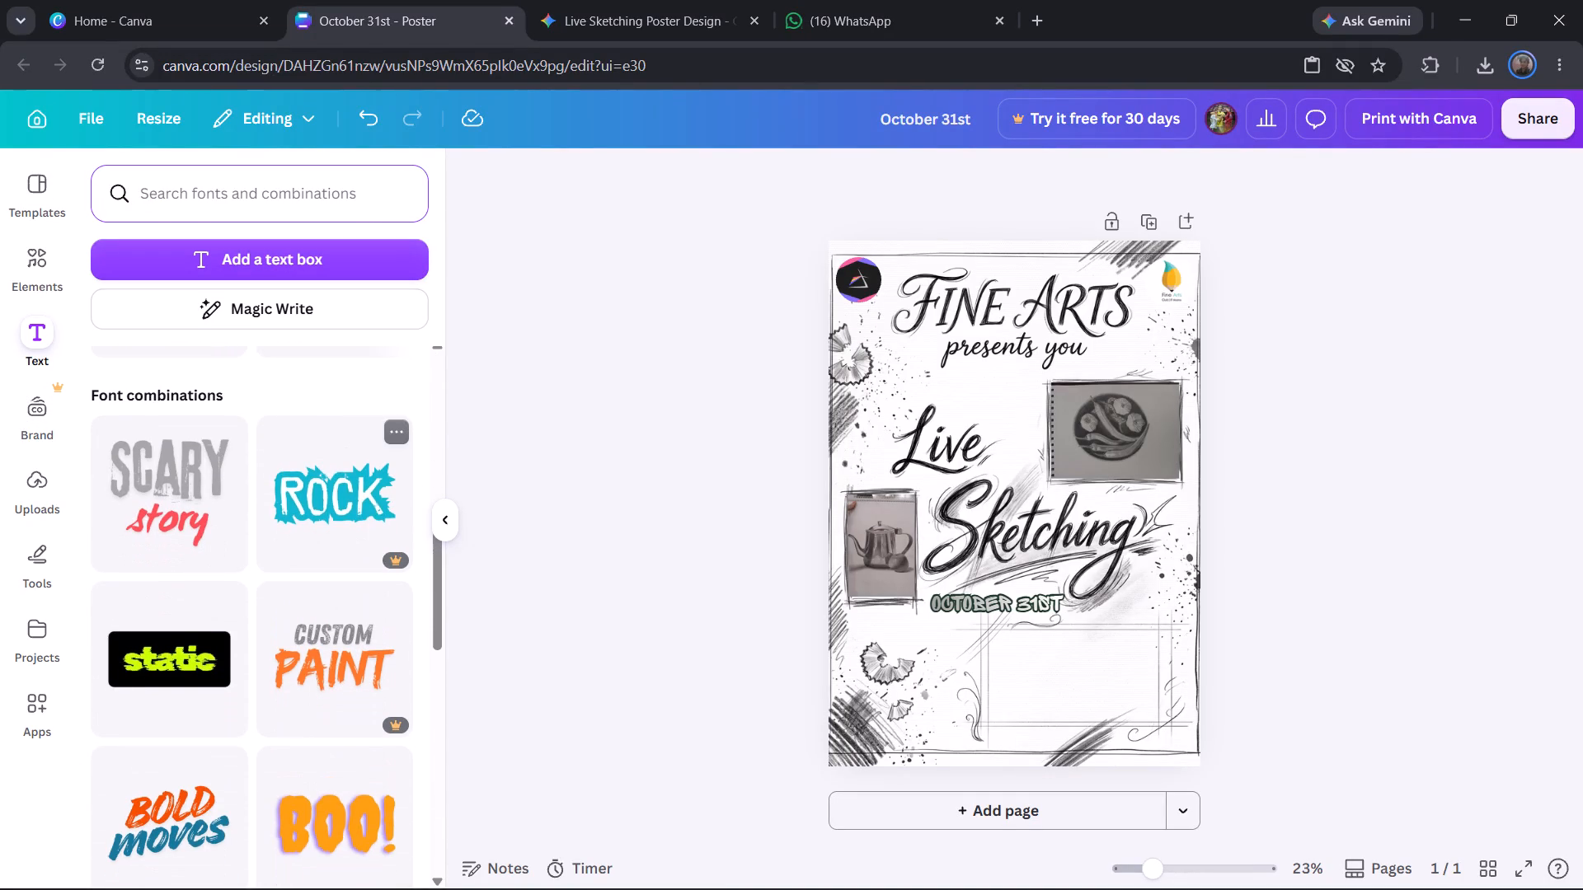
{"action": "scroll", "coordinate": [309, 435], "scroll_direction": "down", "scroll_amount": 5}
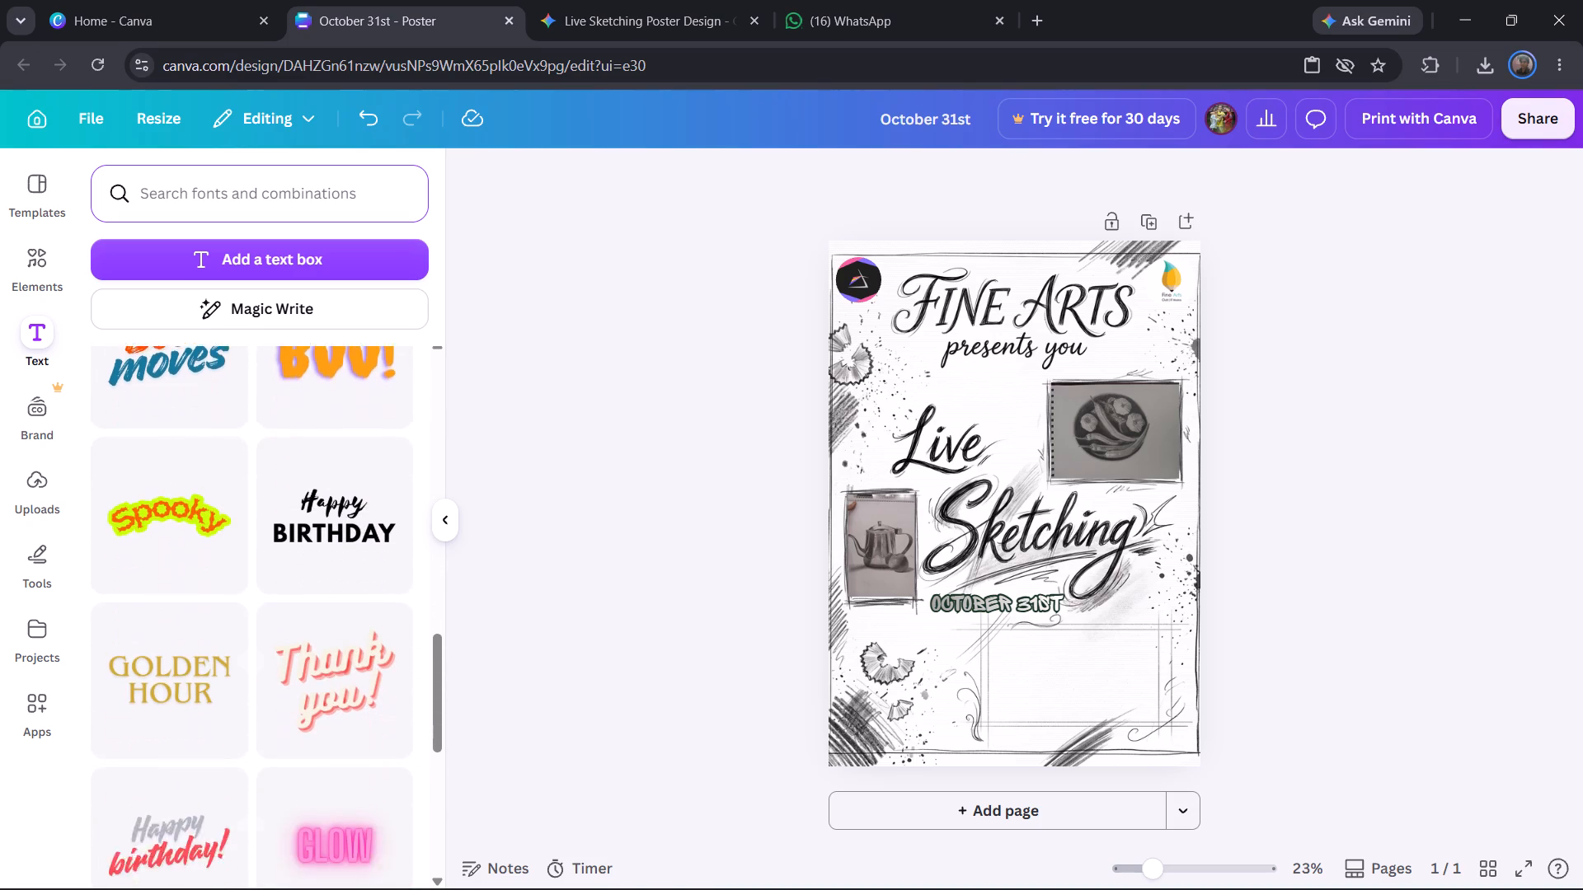
{"action": "scroll", "coordinate": [309, 456], "scroll_direction": "down", "scroll_amount": 4}
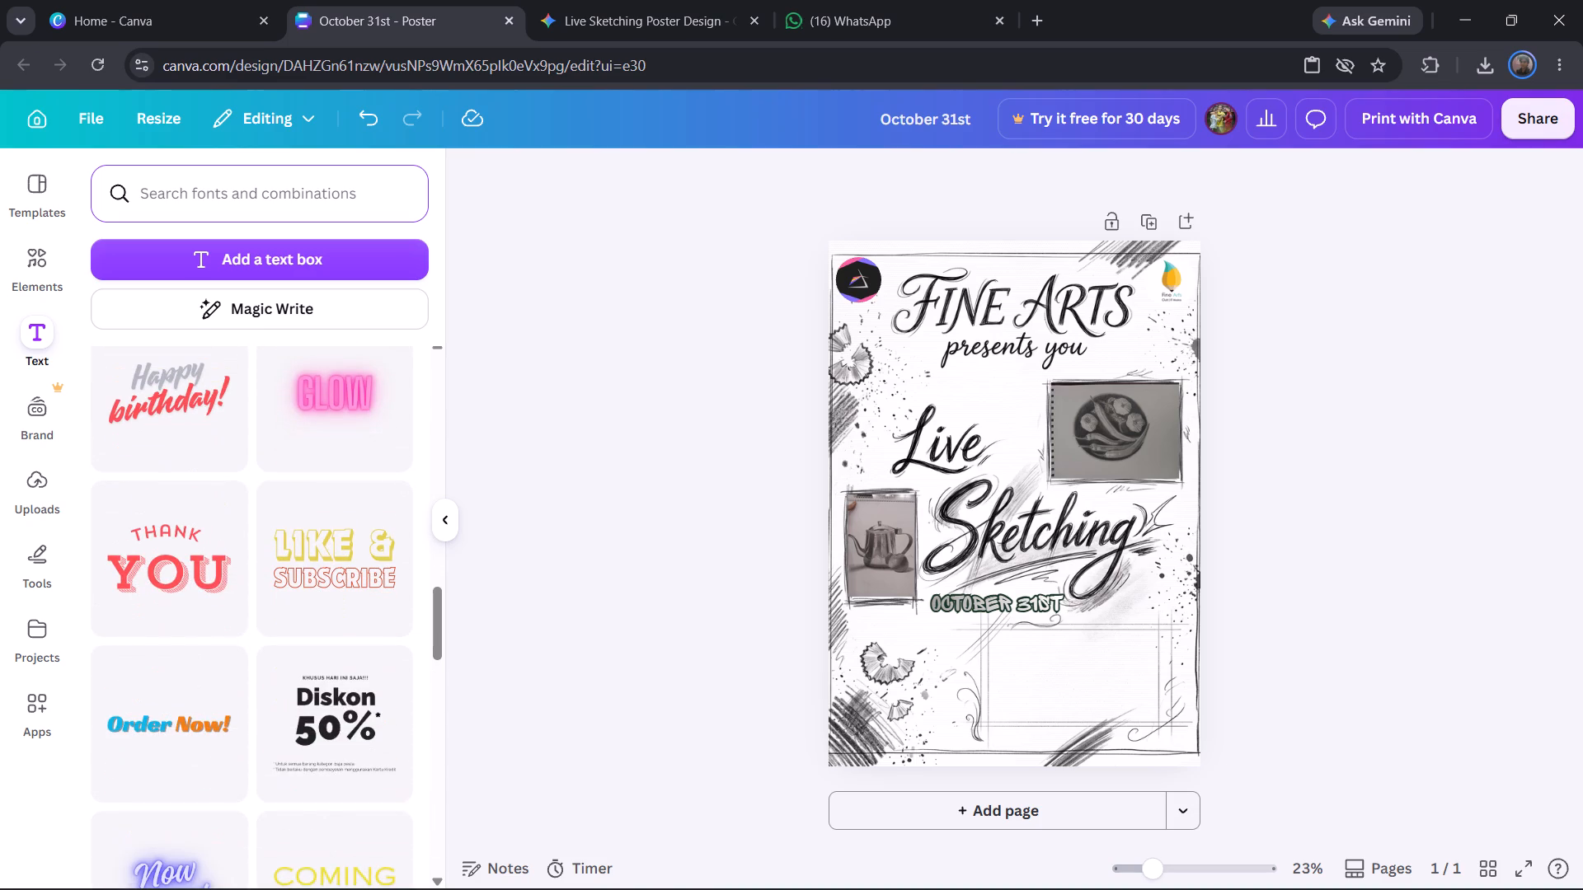
{"action": "scroll", "coordinate": [309, 469], "scroll_direction": "down", "scroll_amount": 1}
{"action": "scroll", "coordinate": [309, 469], "scroll_direction": "up", "scroll_amount": 1}
{"action": "scroll", "coordinate": [309, 469], "scroll_direction": "down", "scroll_amount": 3}
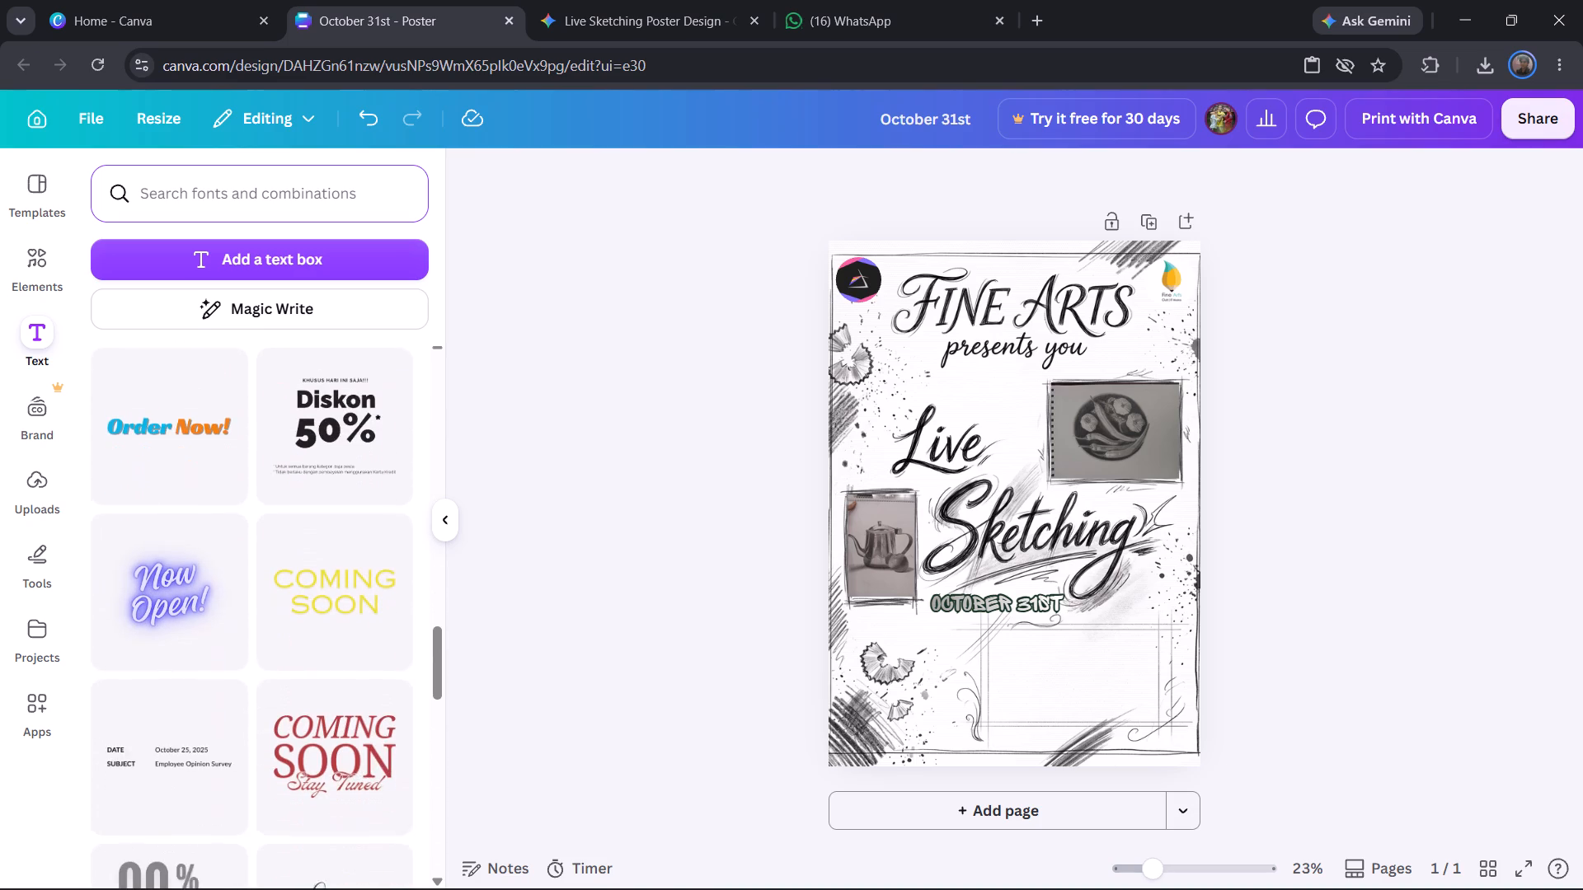
{"action": "scroll", "coordinate": [309, 469], "scroll_direction": "down", "scroll_amount": 2}
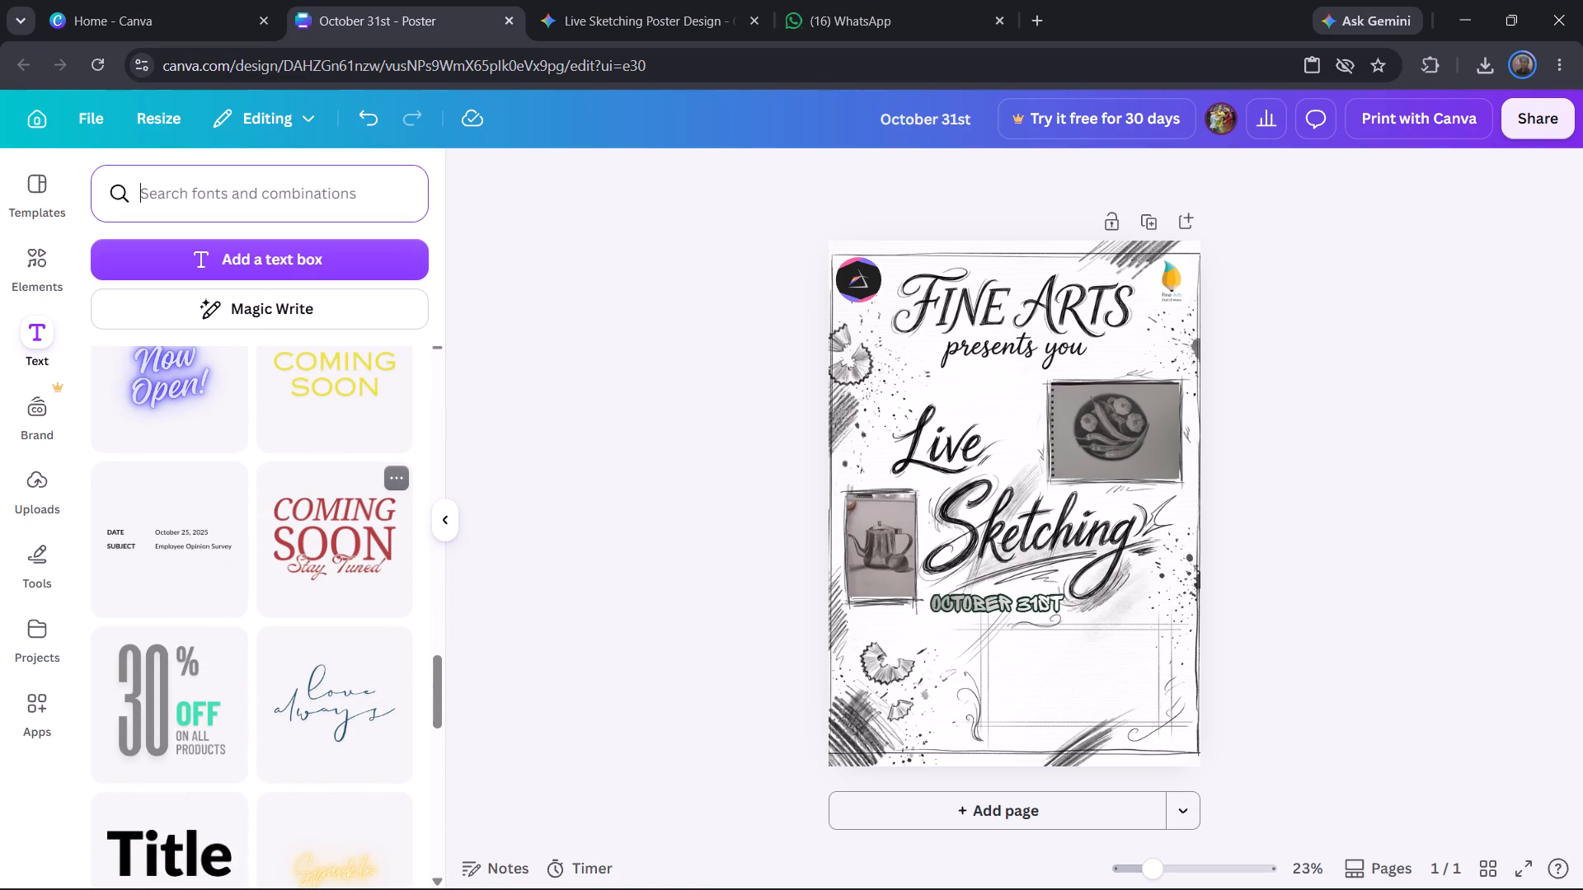
{"action": "left_click", "coordinate": [175, 394]}
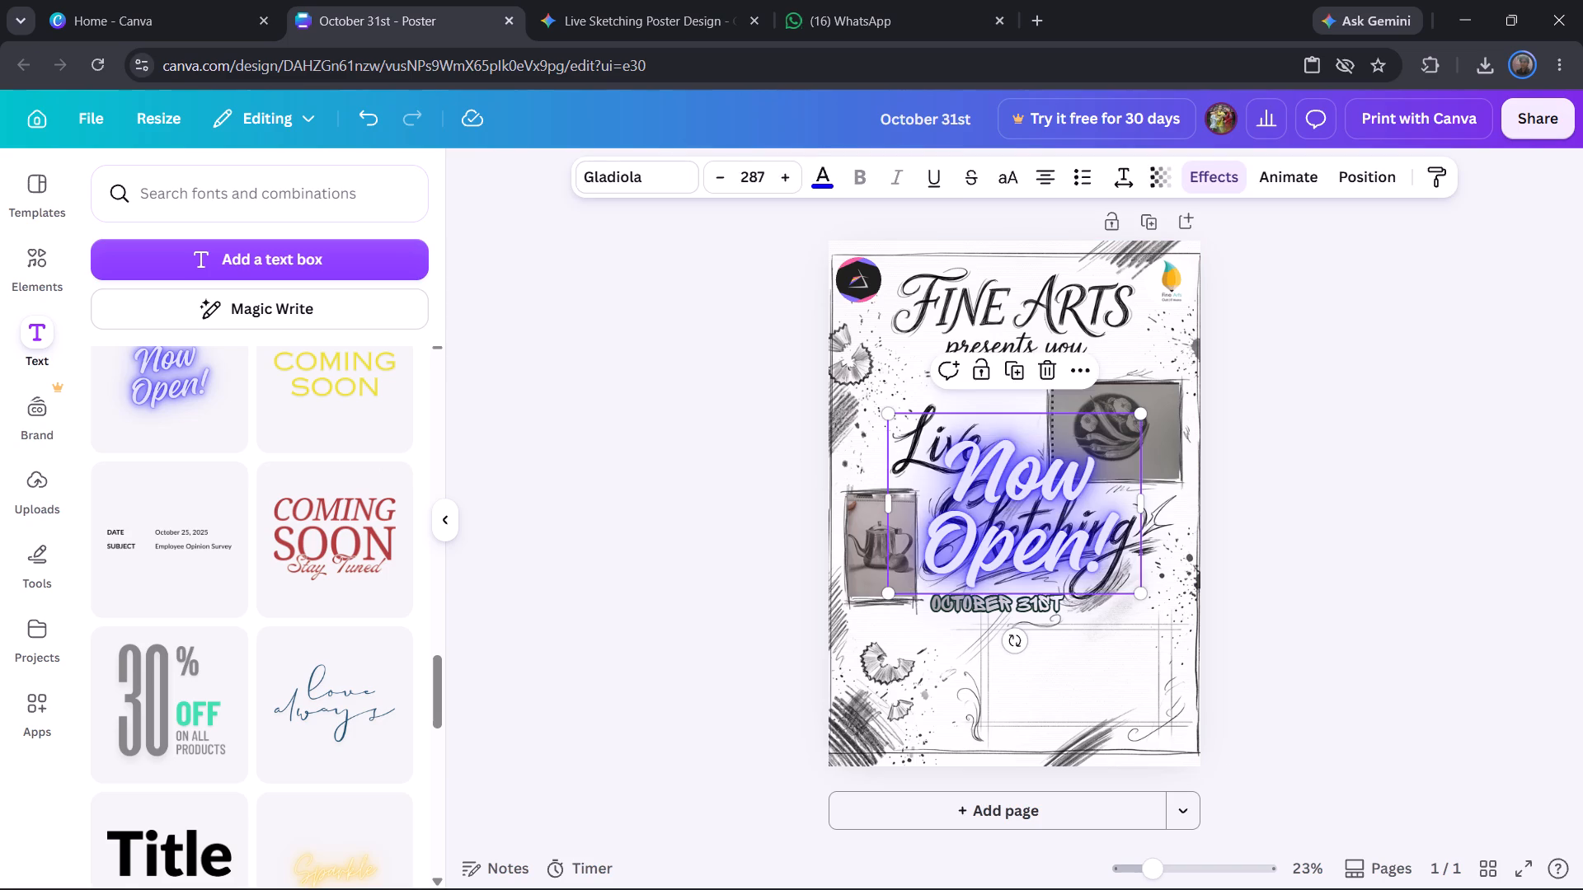
Replace the Now Open! wording with "October 31st" at font size 80.
{"action": "left_click", "coordinate": [1055, 518]}
{"action": "key", "text": "BackSpace"}
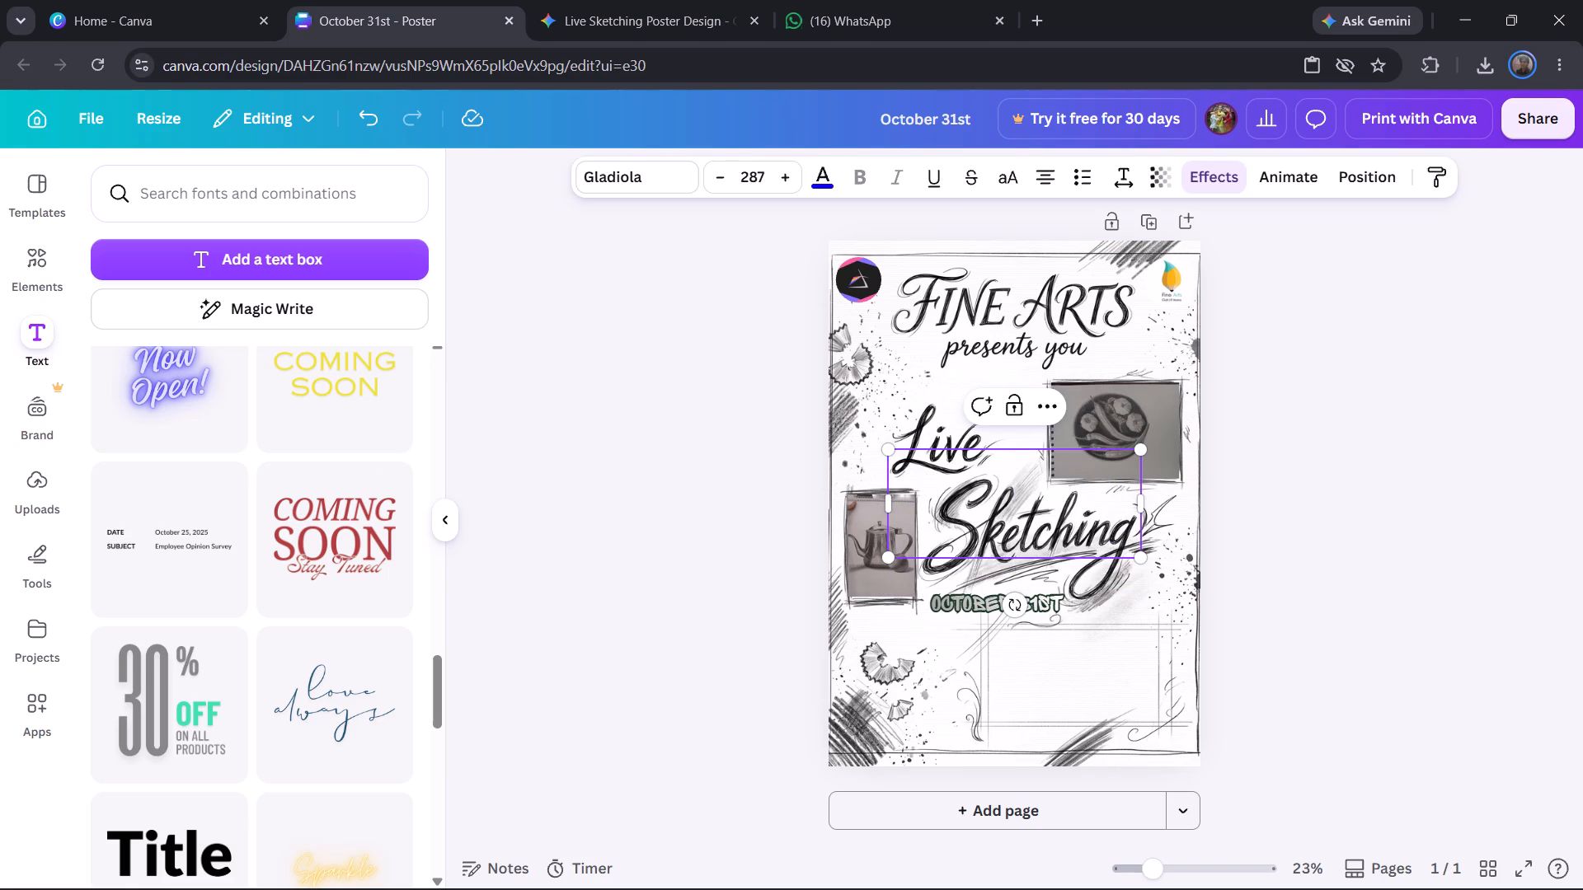
{"action": "left_click", "coordinate": [742, 180]}
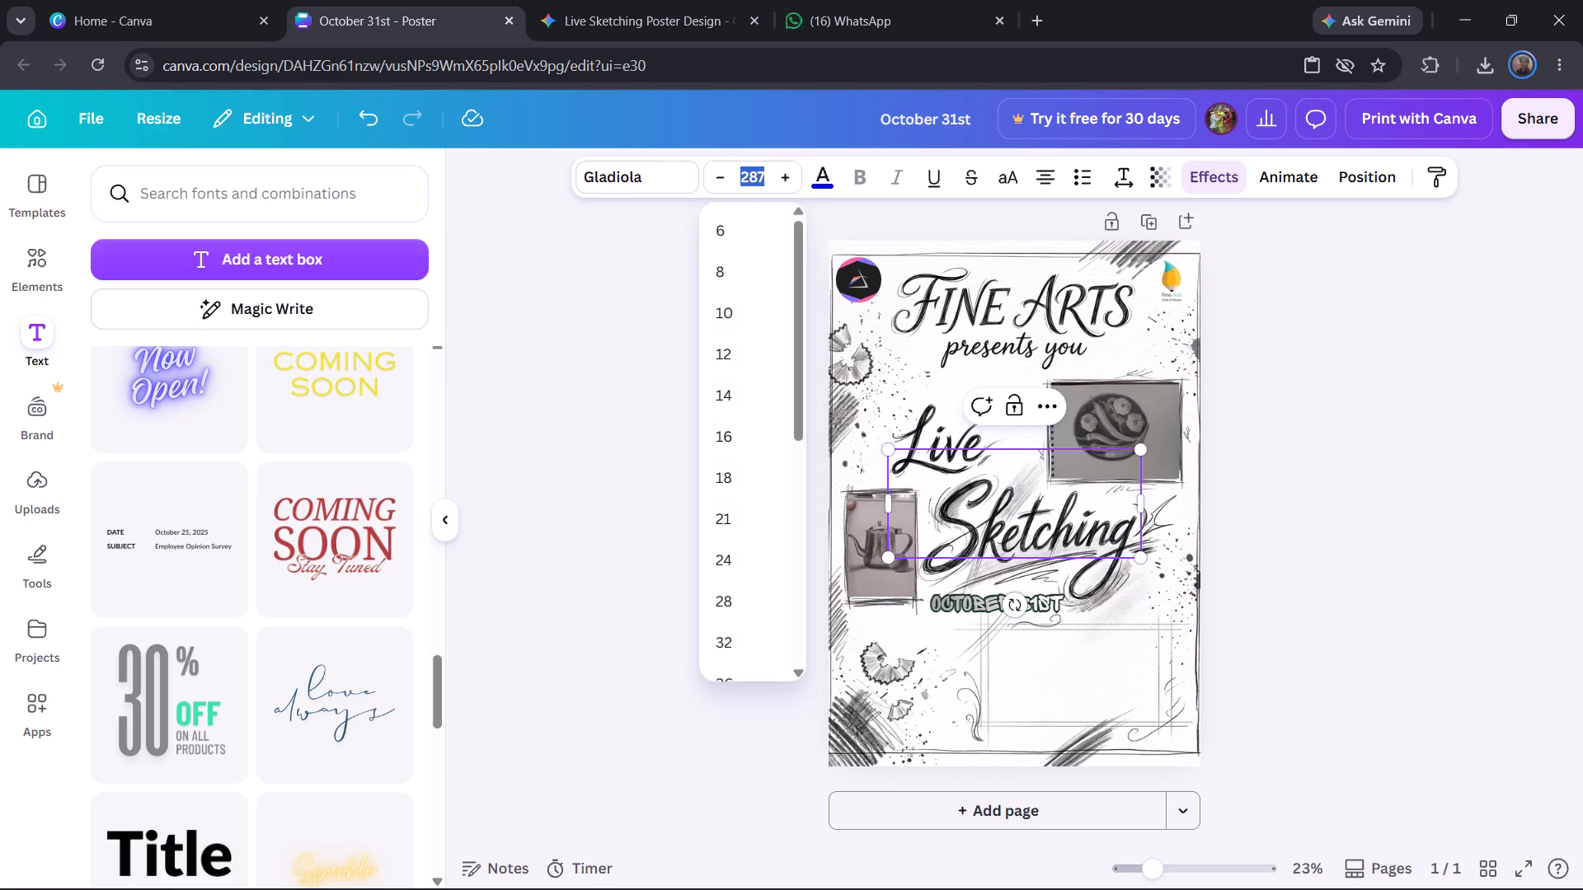
{"action": "type", "text": "80"}
{"action": "key", "text": "Return"}
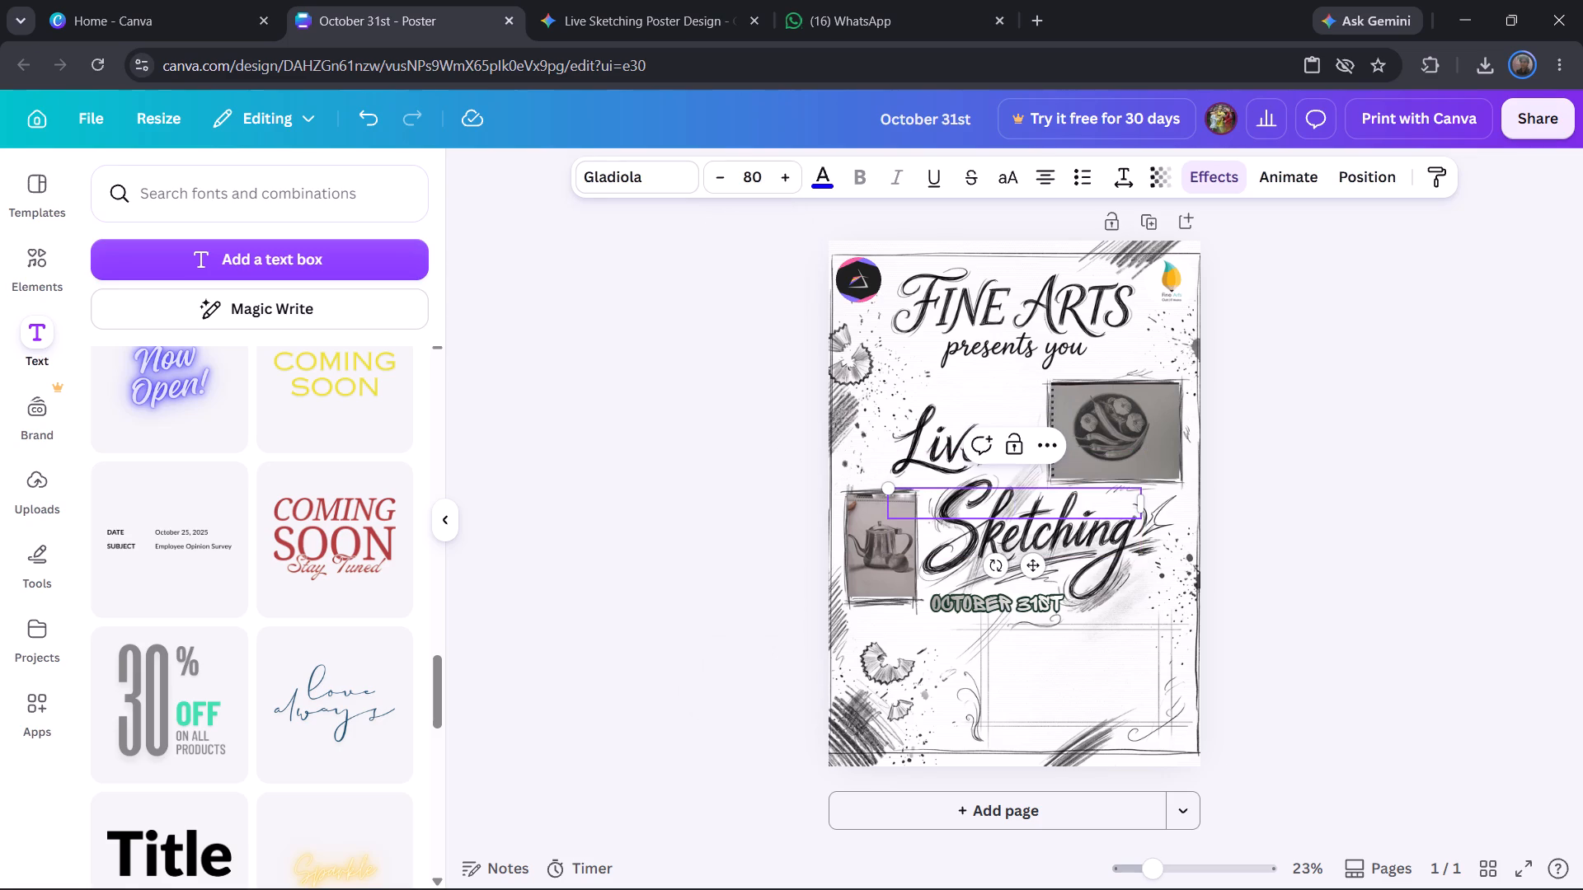
{"action": "type", "text": "October"}
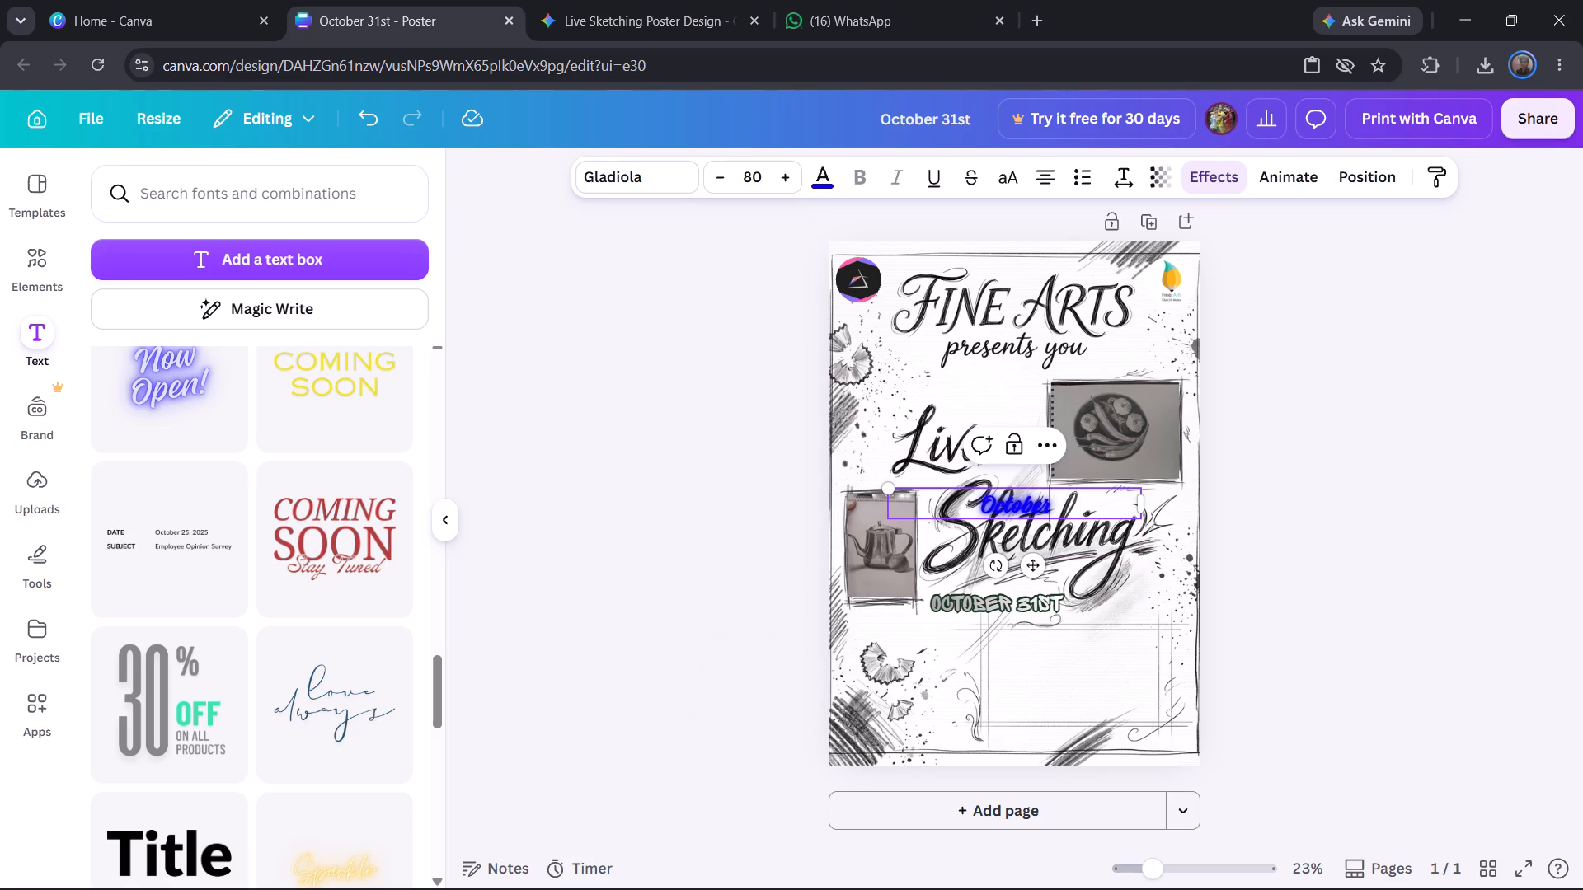
{"action": "key", "text": "space"}
{"action": "key", "text": "3"}
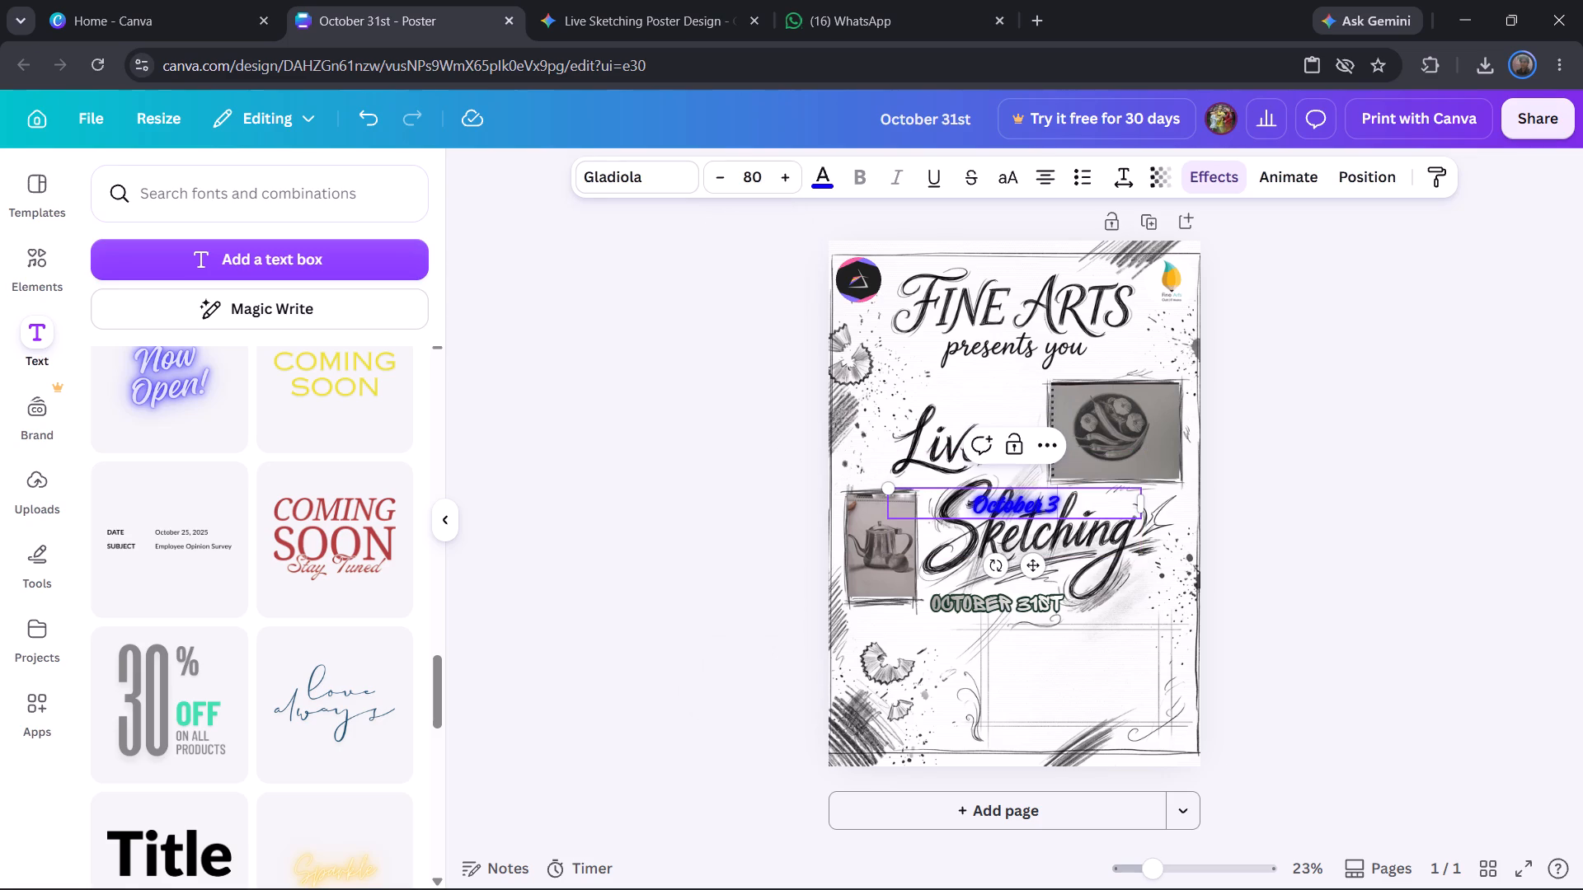
{"action": "key", "text": "1"}
{"action": "type", "text": "st"}
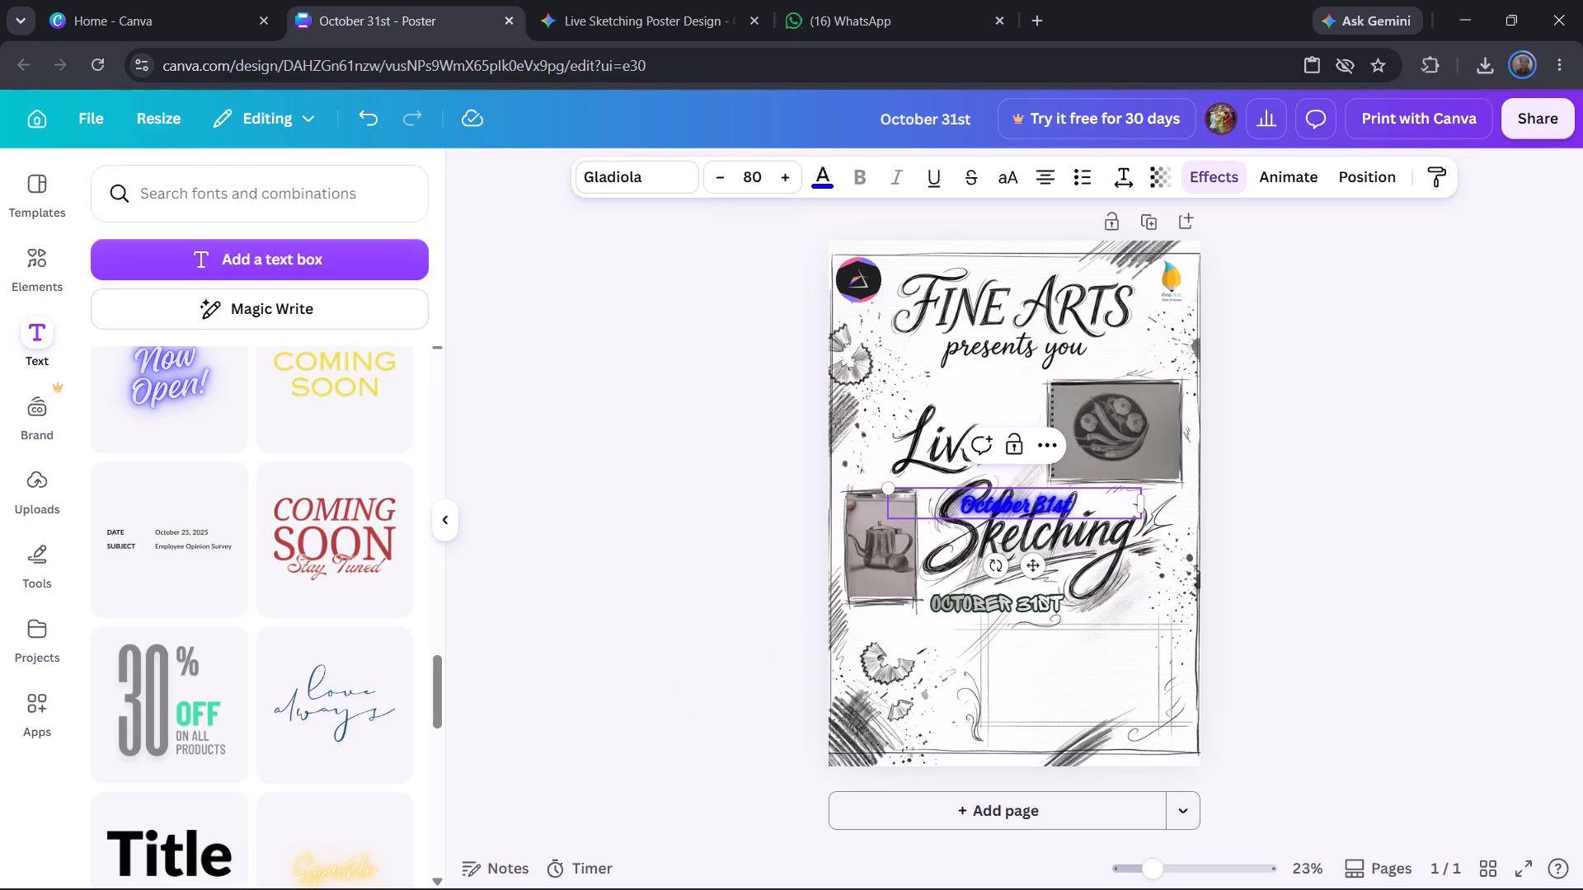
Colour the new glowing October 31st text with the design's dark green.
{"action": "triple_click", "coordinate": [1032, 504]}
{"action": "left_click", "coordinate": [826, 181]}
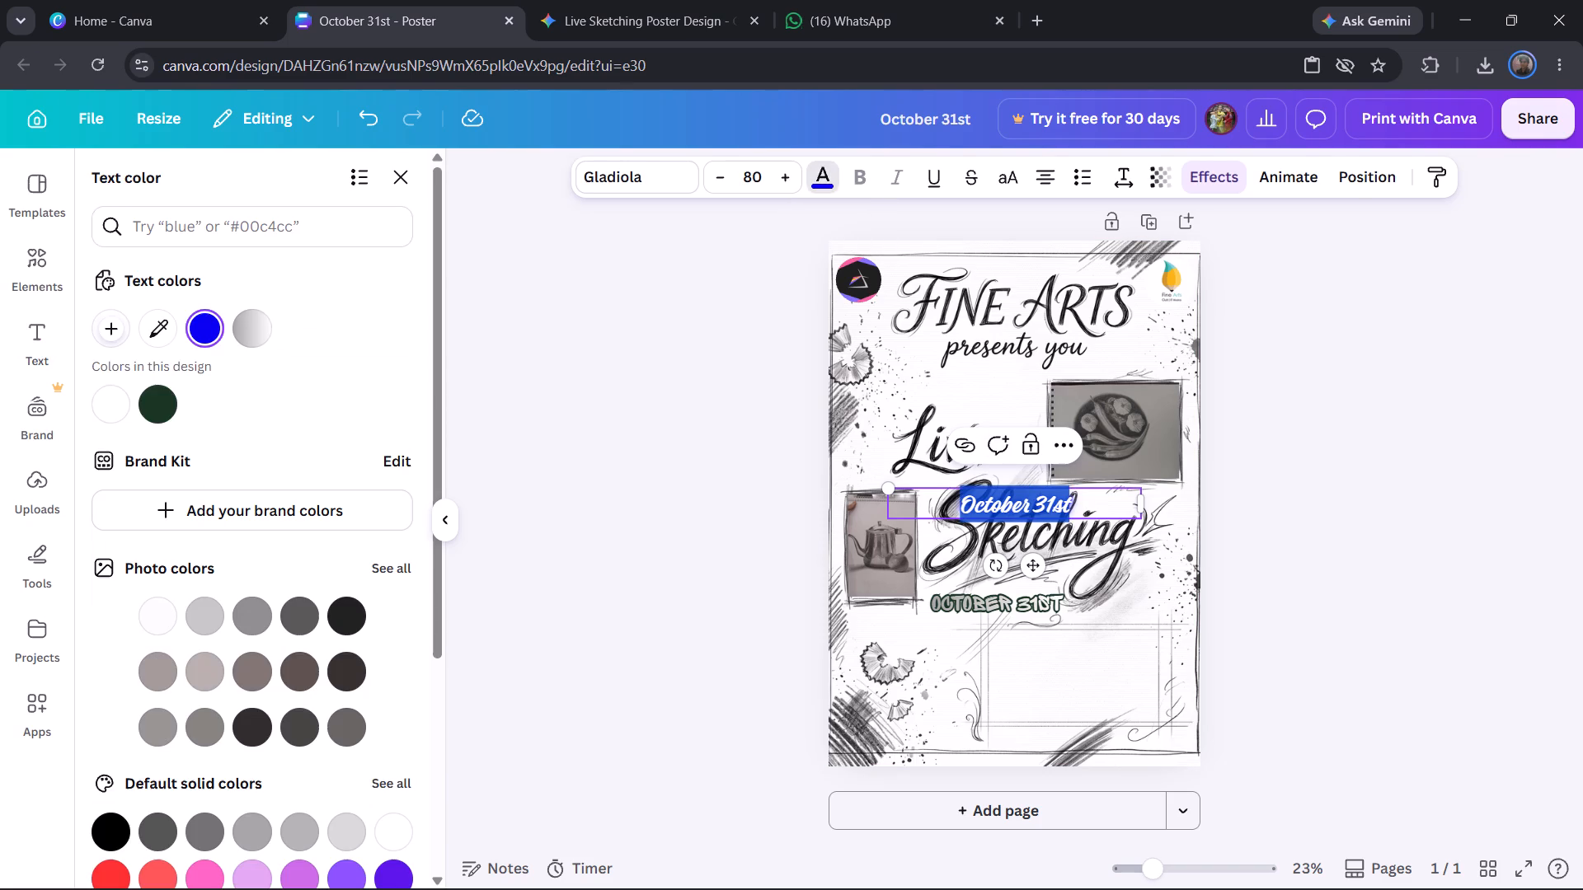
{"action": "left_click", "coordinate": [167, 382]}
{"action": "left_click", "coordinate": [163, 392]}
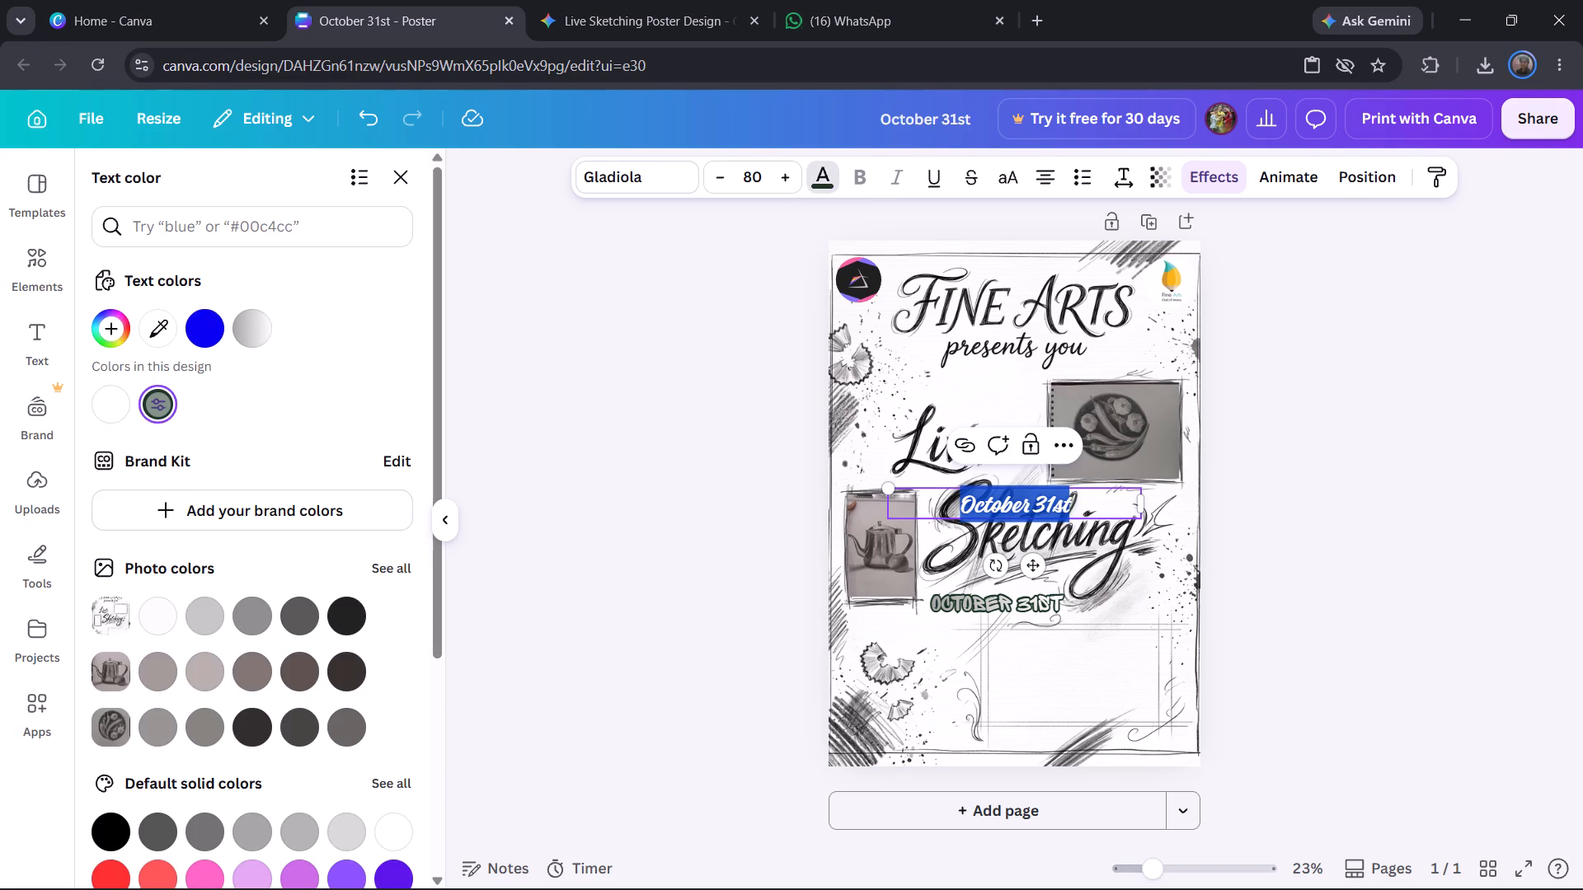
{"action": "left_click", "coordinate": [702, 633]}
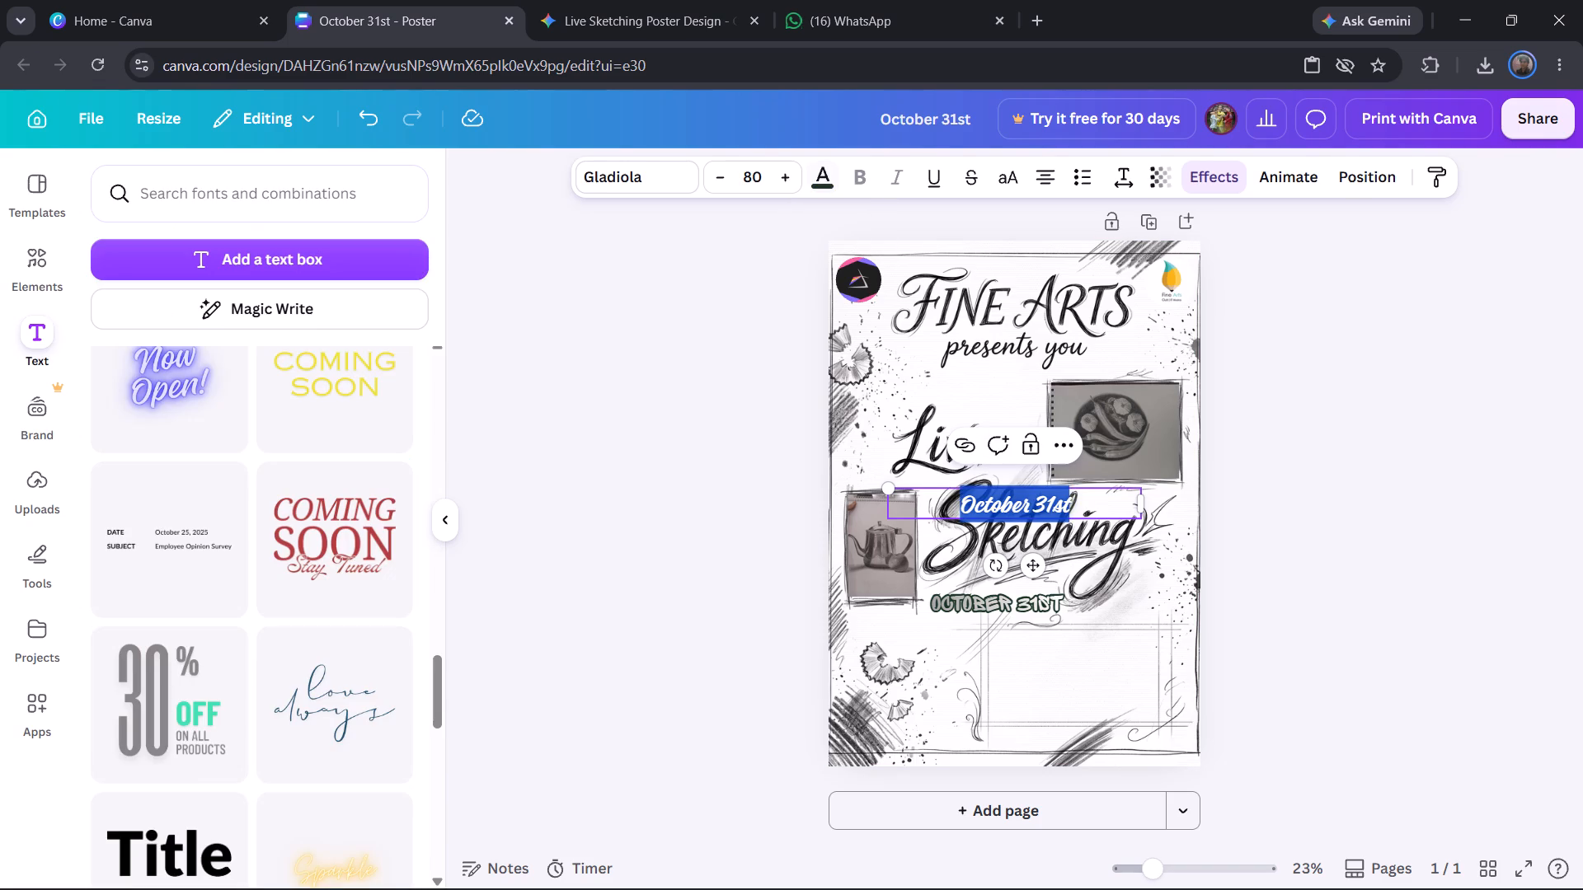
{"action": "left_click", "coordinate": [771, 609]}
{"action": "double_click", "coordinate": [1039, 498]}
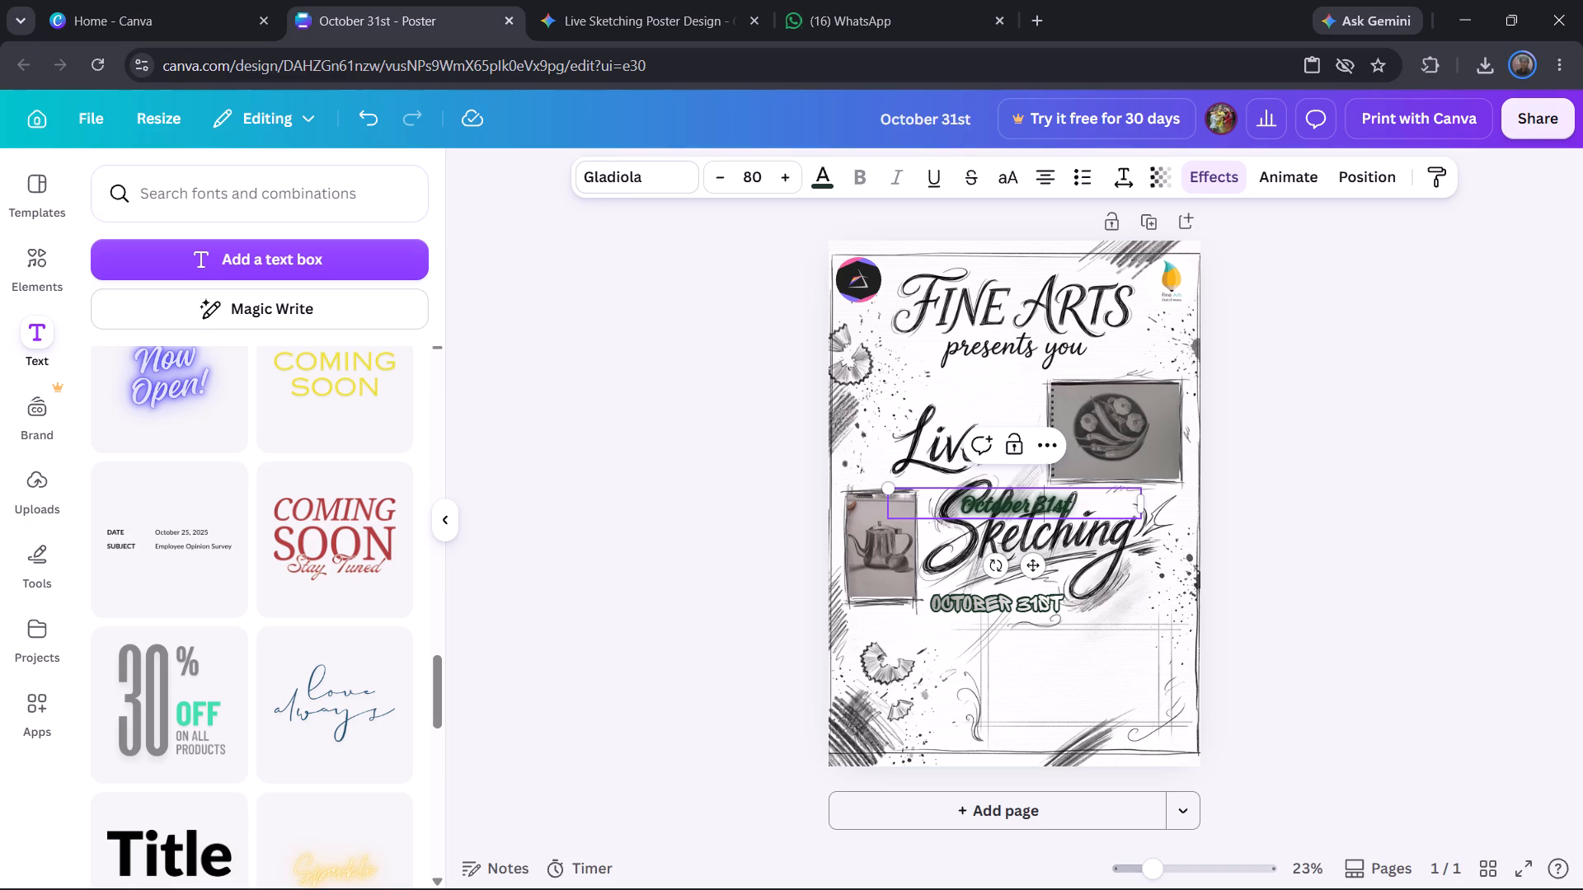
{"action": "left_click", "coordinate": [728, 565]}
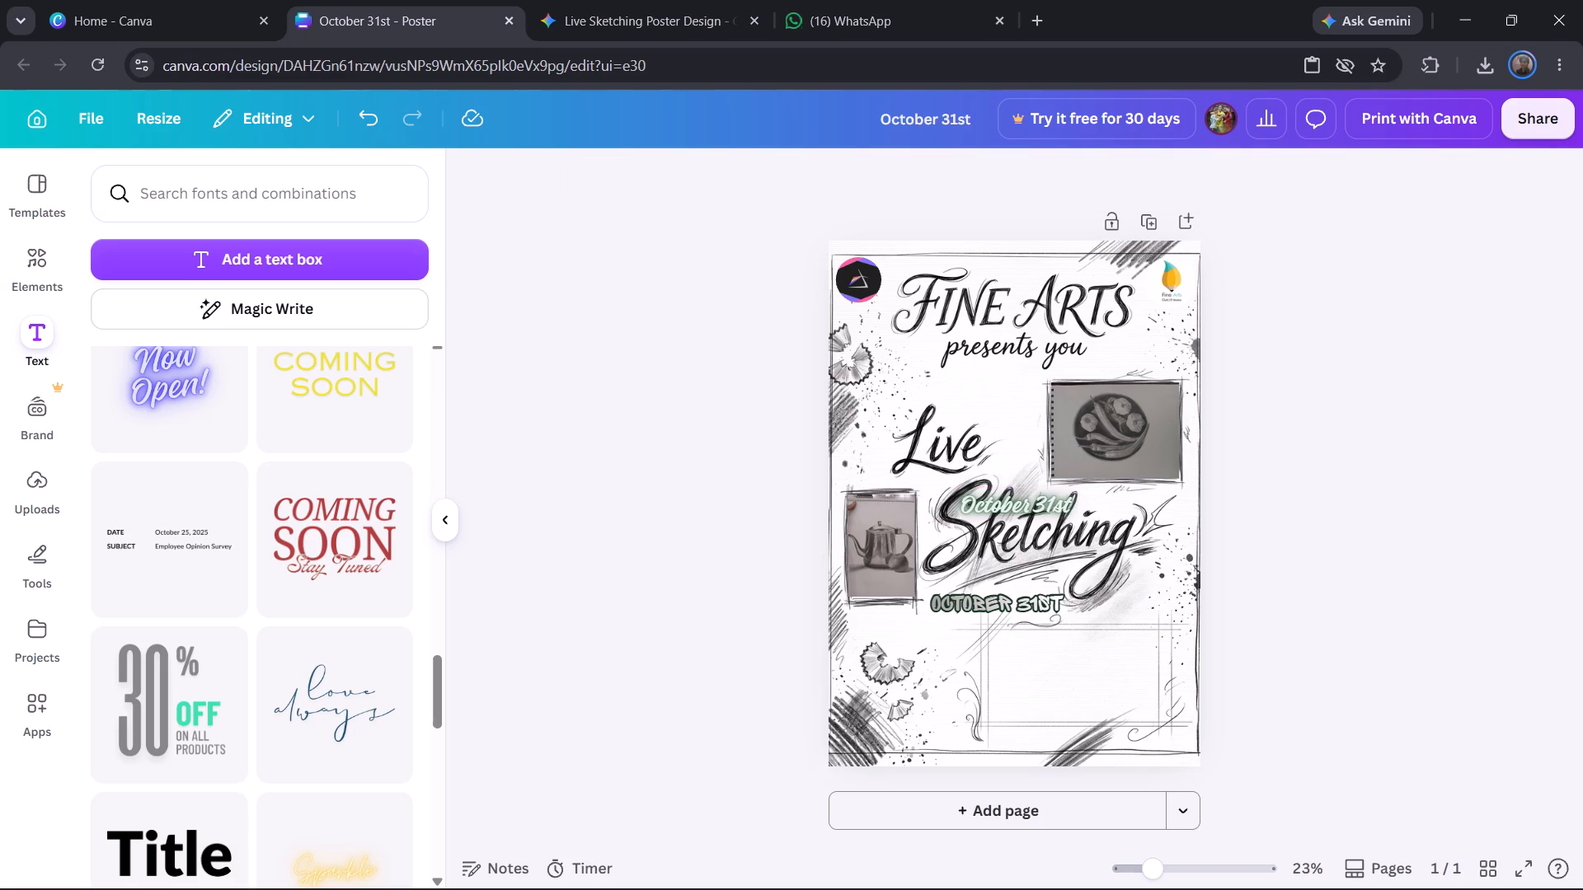
Try black-to-white and black-to-grey gradients on the glowing date text, then set it to solid white.
{"action": "double_click", "coordinate": [977, 509]}
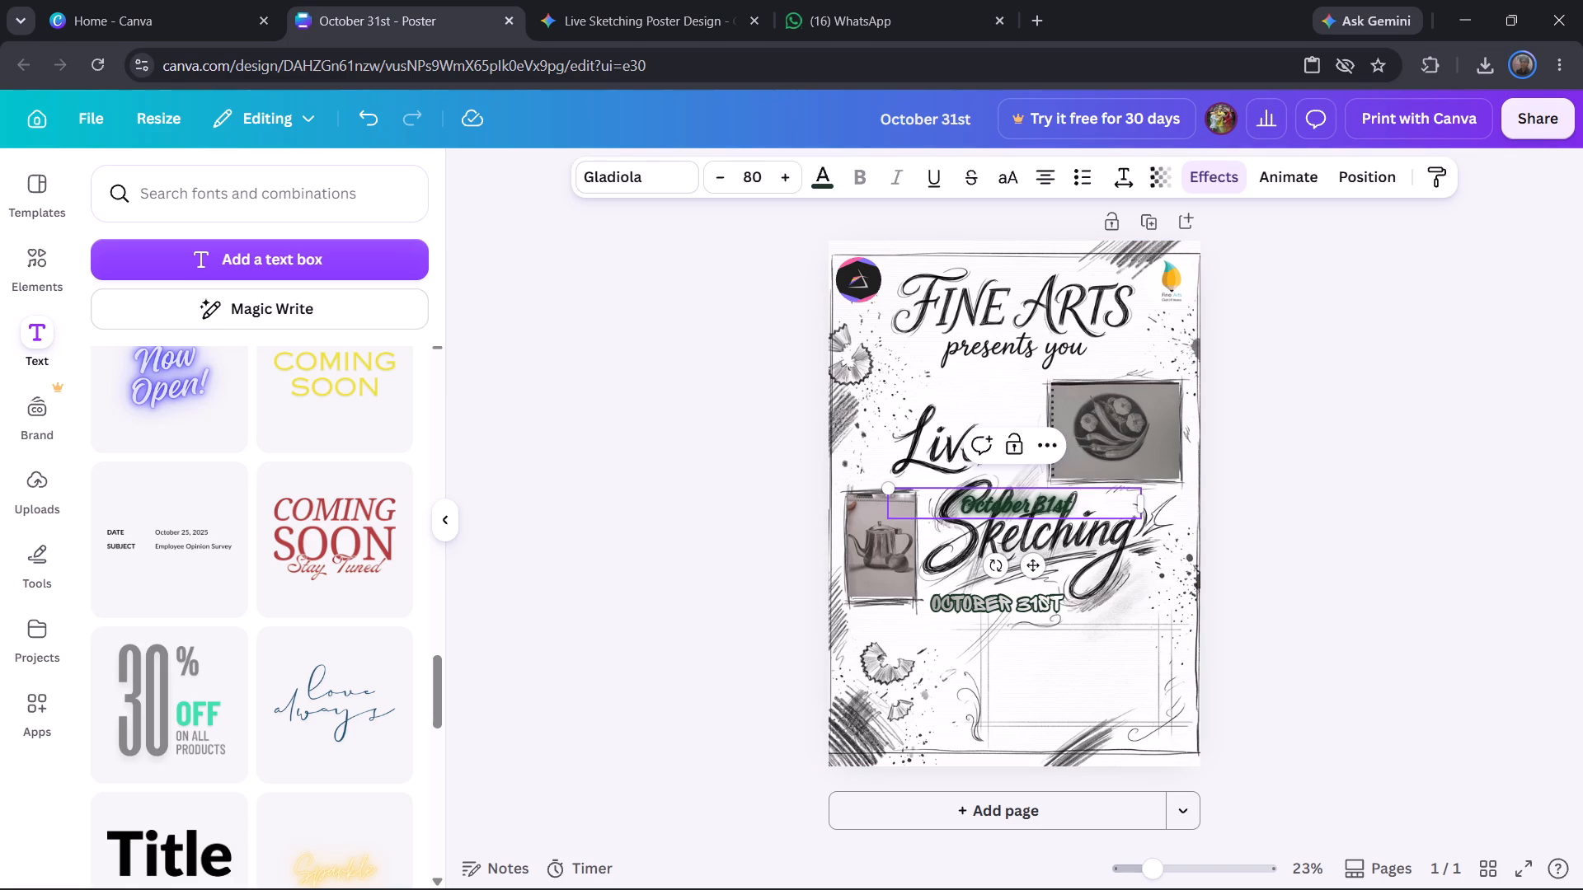
{"action": "left_click", "coordinate": [819, 180]}
{"action": "scroll", "coordinate": [143, 459], "scroll_direction": "down", "scroll_amount": 4}
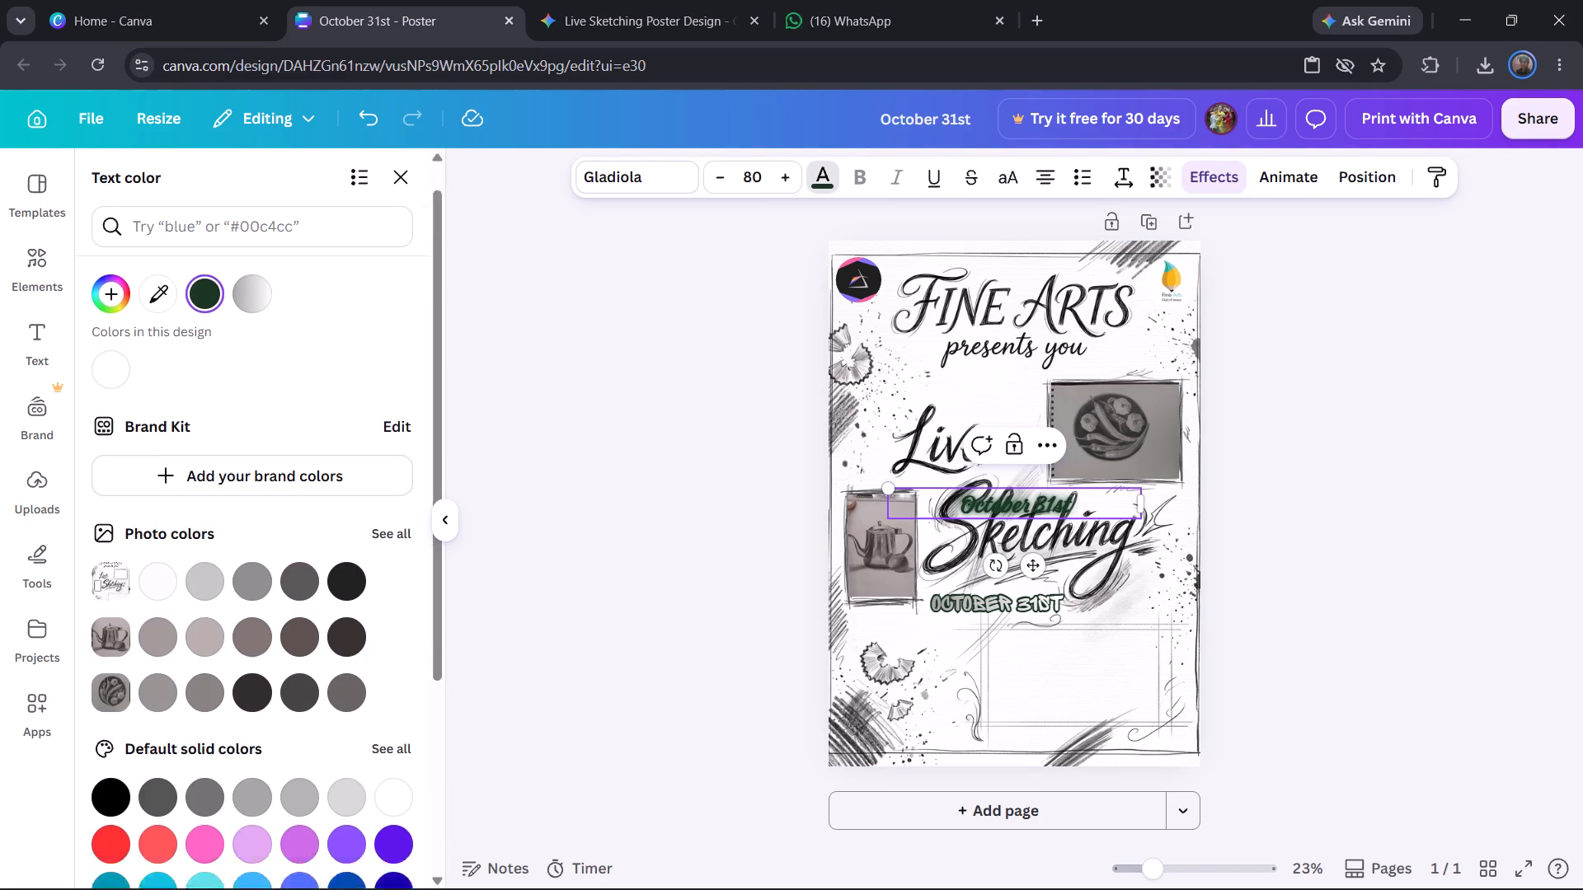
{"action": "scroll", "coordinate": [143, 458], "scroll_direction": "down", "scroll_amount": 1}
{"action": "scroll", "coordinate": [169, 540], "scroll_direction": "down", "scroll_amount": 6}
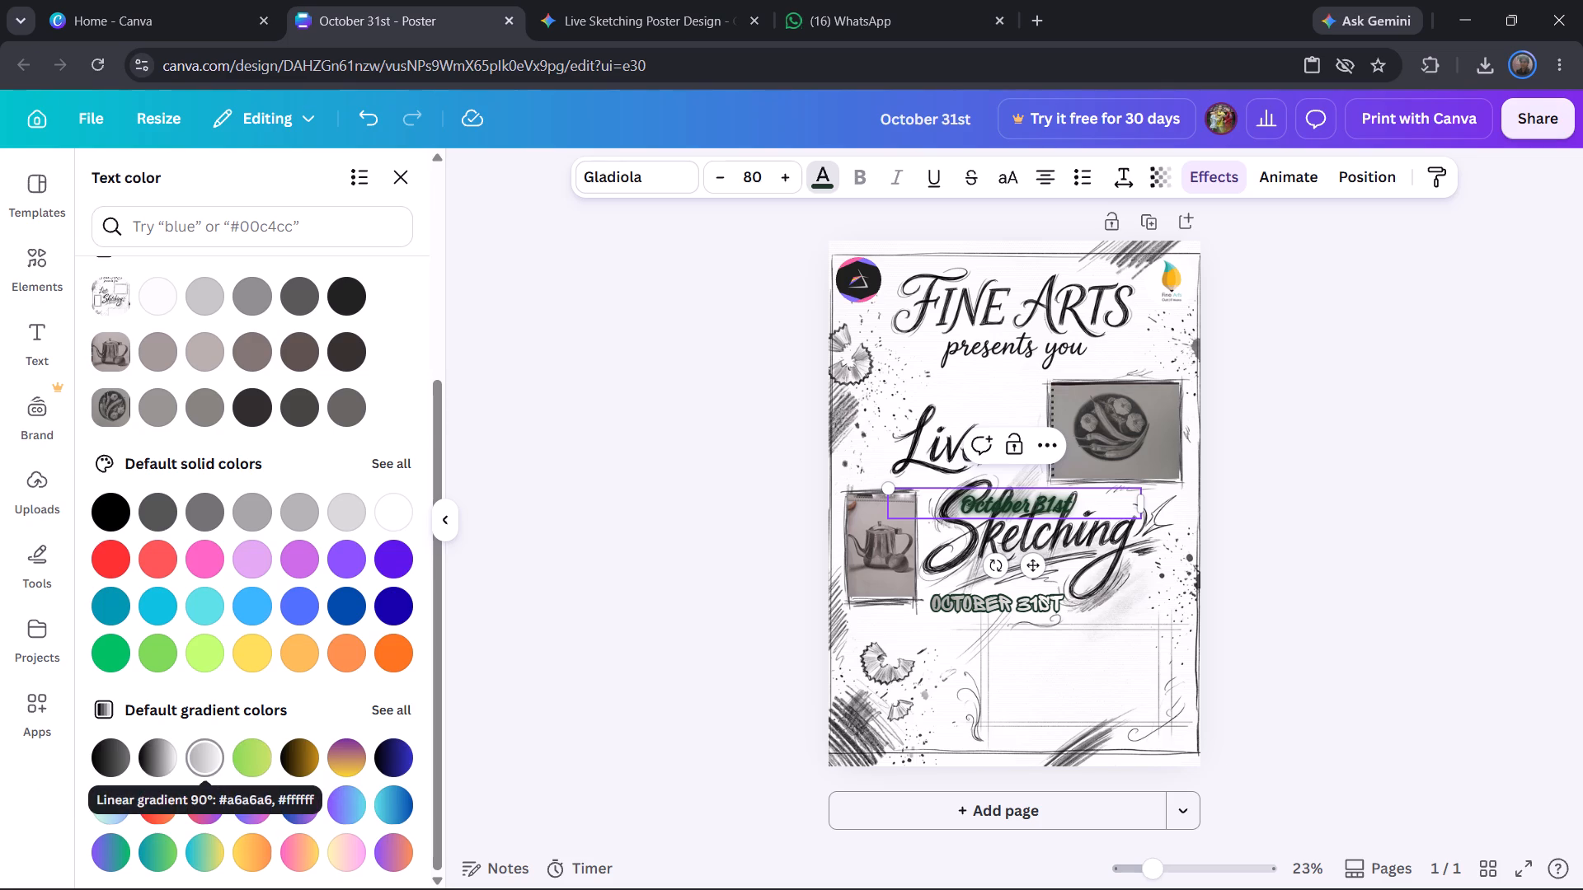
{"action": "left_click", "coordinate": [157, 752]}
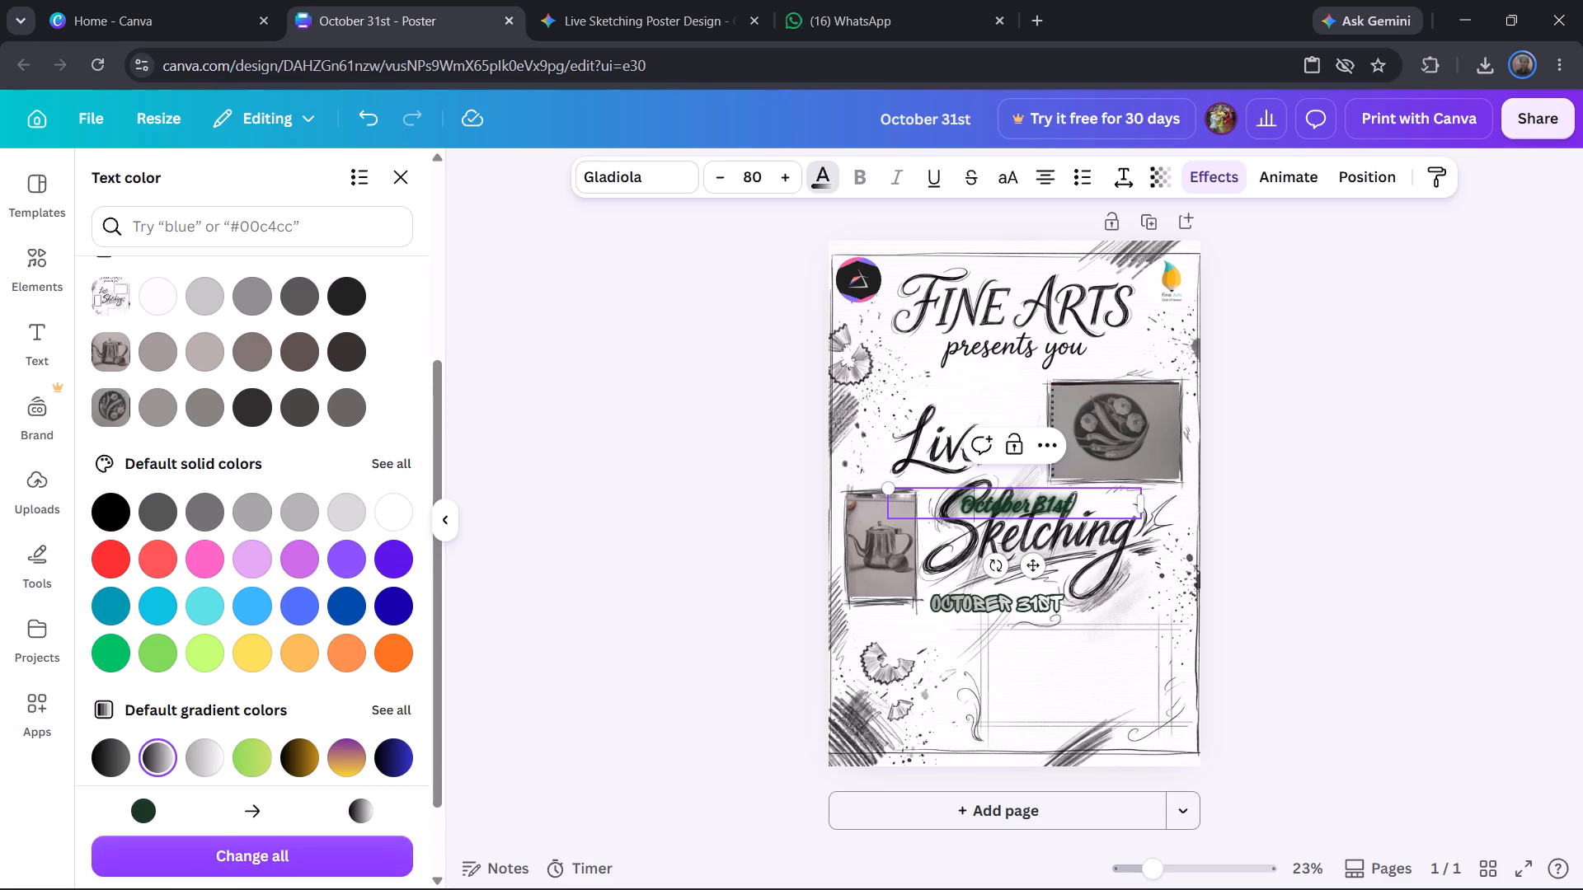
{"action": "triple_click", "coordinate": [1013, 501]}
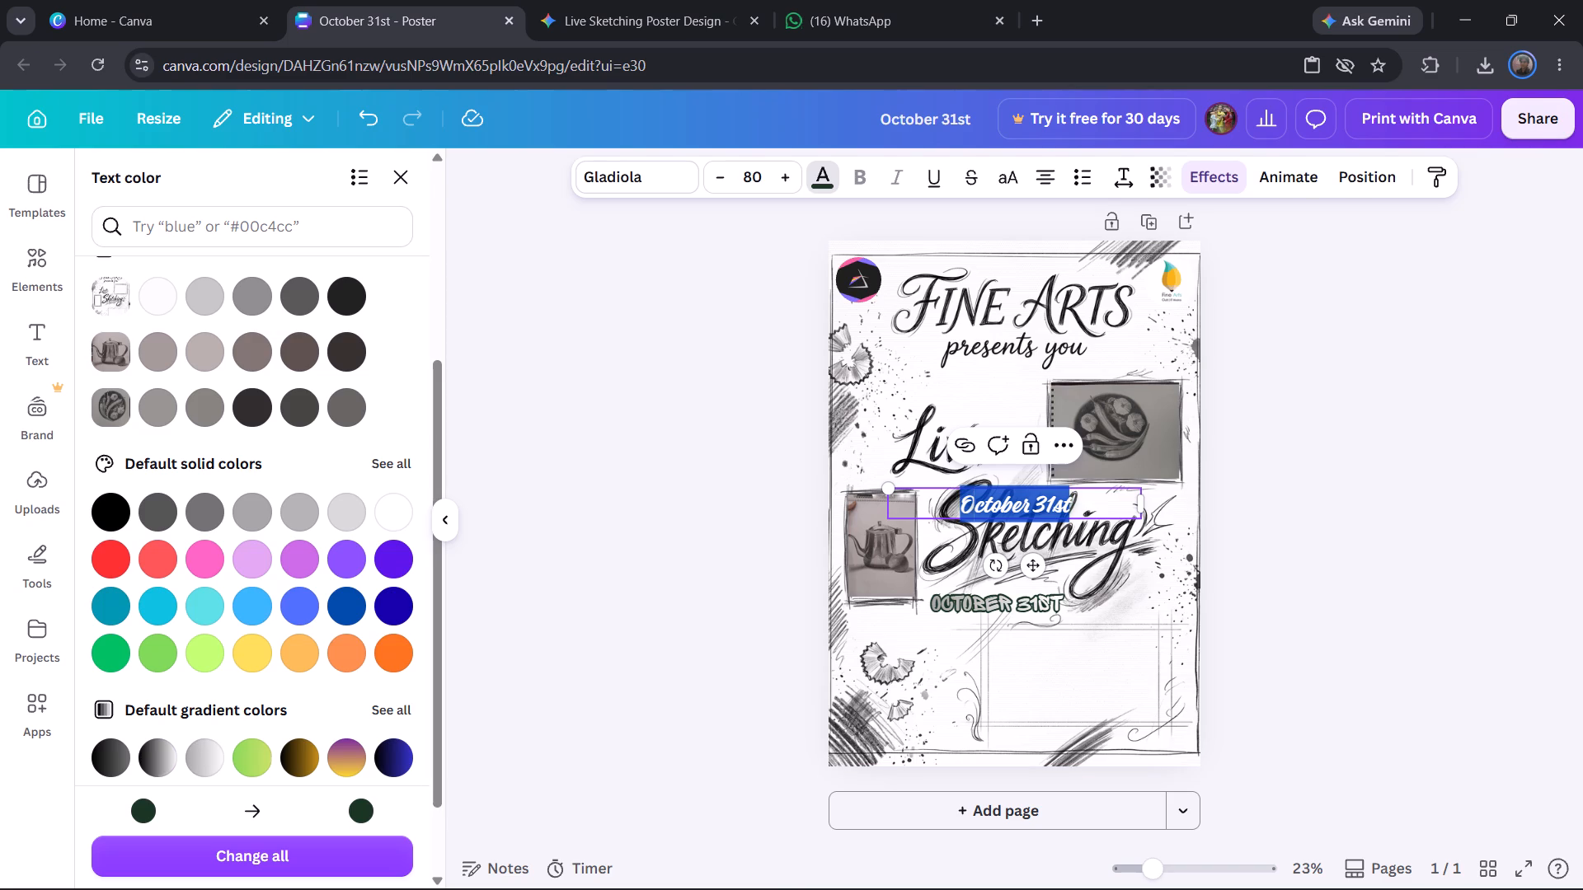
{"action": "left_click", "coordinate": [113, 769]}
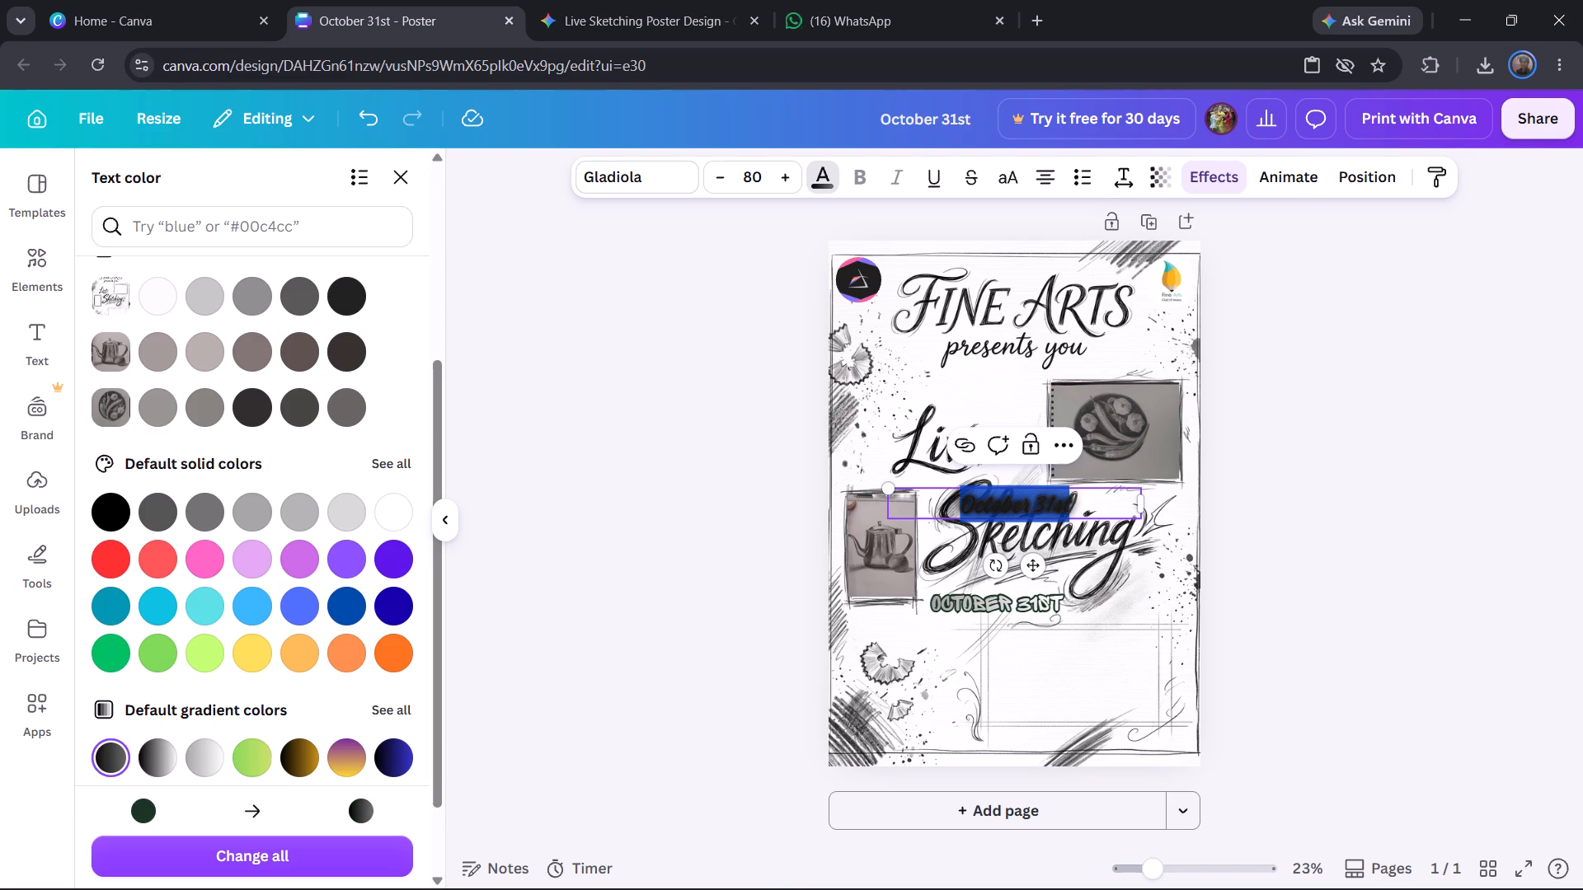
{"action": "left_click", "coordinate": [397, 518]}
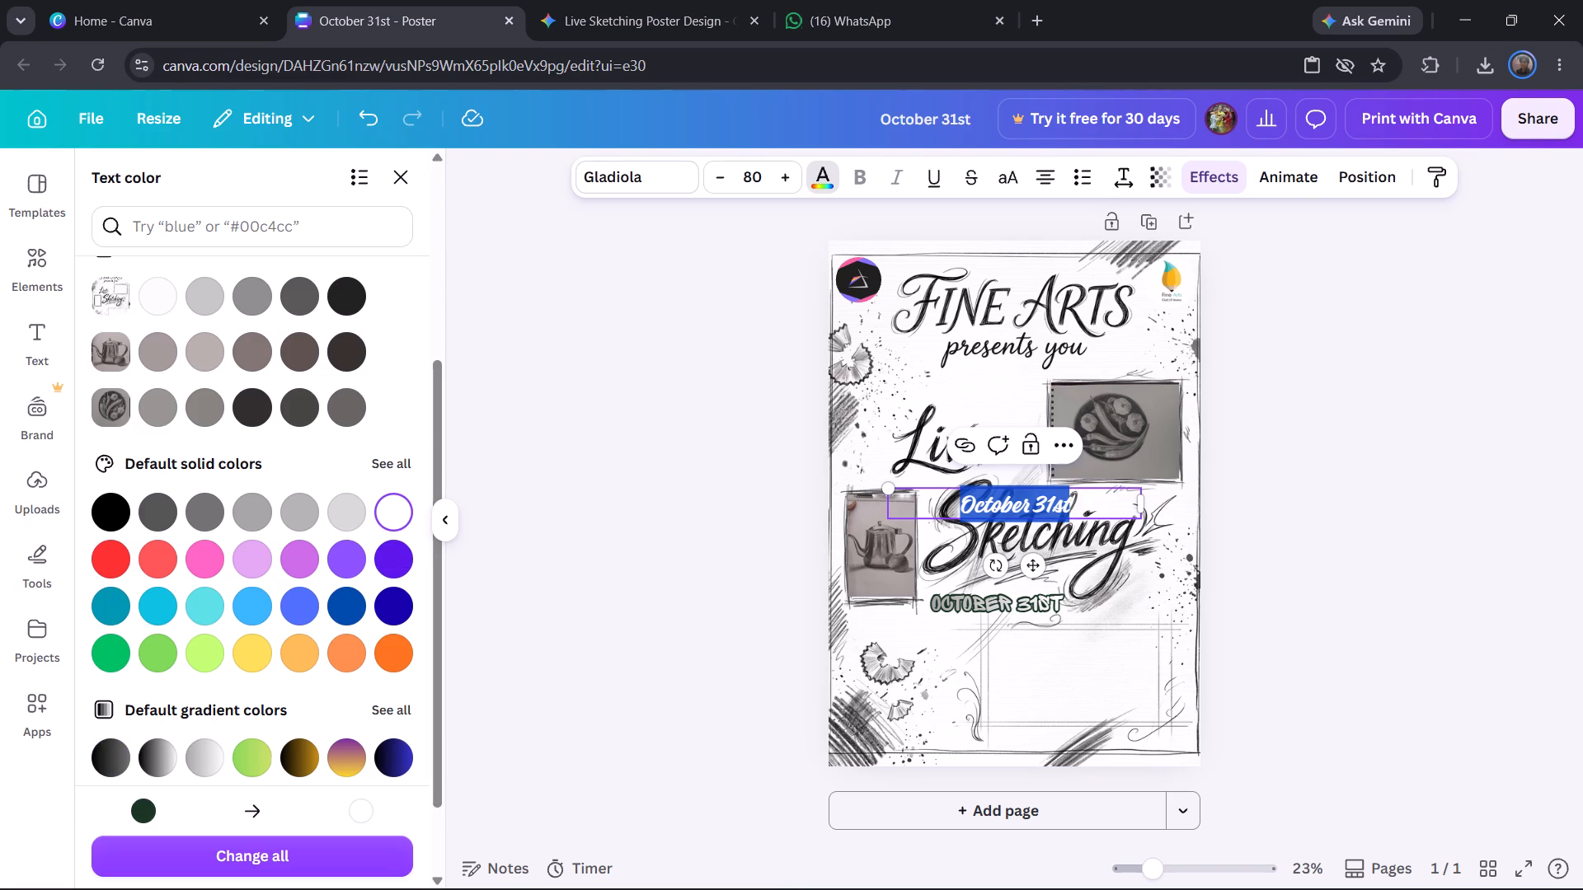
{"action": "left_click", "coordinate": [664, 547]}
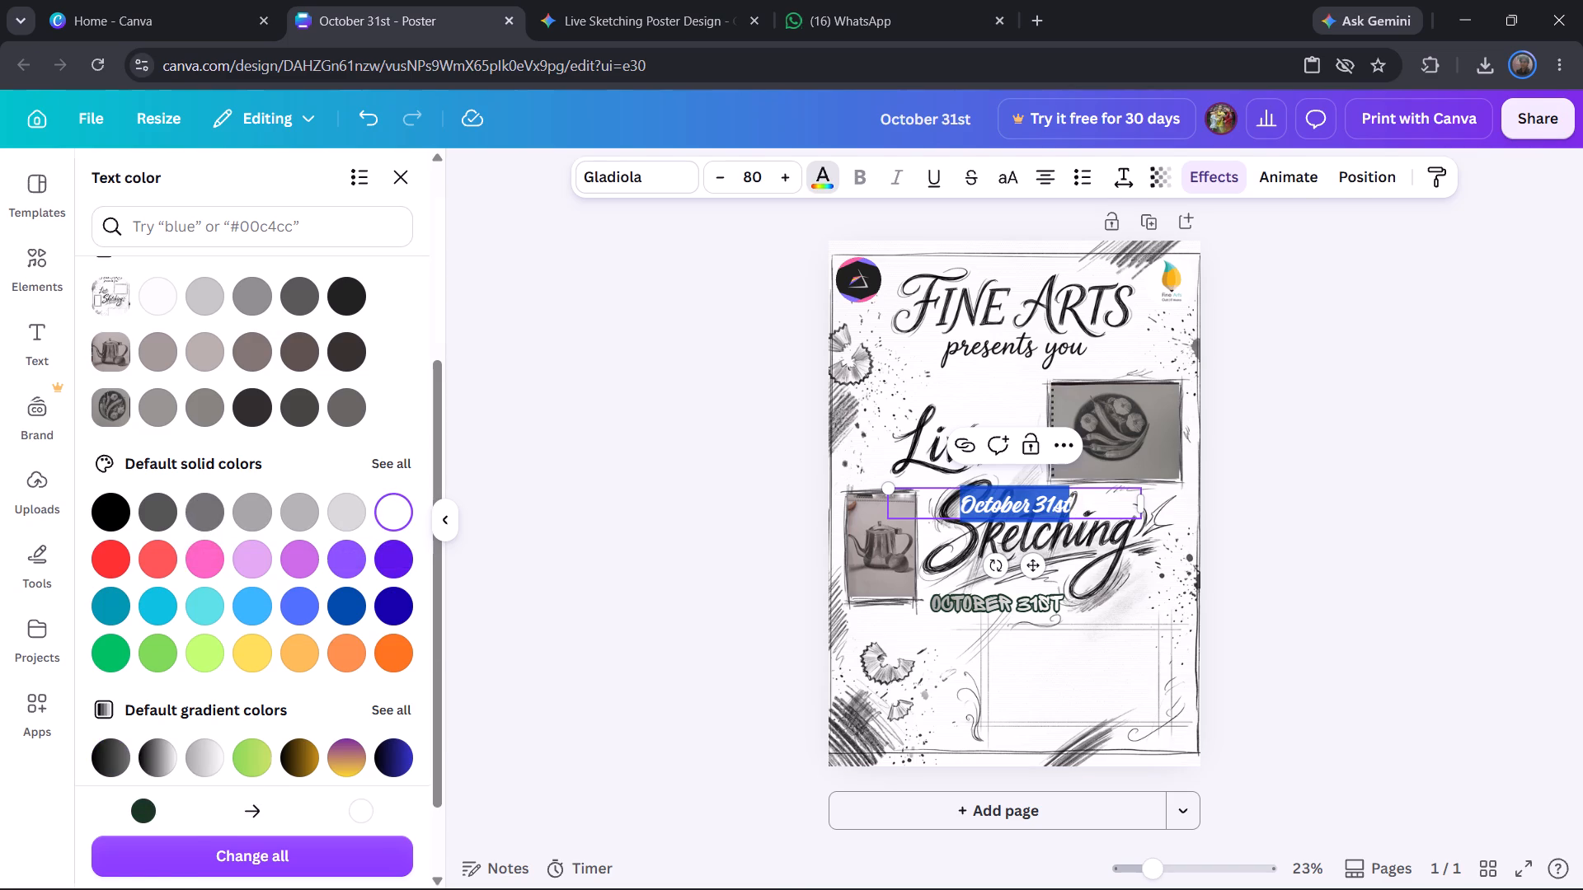
{"action": "left_click", "coordinate": [664, 547]}
Move the glowing October 31st text below the graffiti-style date, near the poster's left edge.
{"action": "left_click_drag", "start_coordinate": [1006, 496], "coordinate": [1008, 515]}
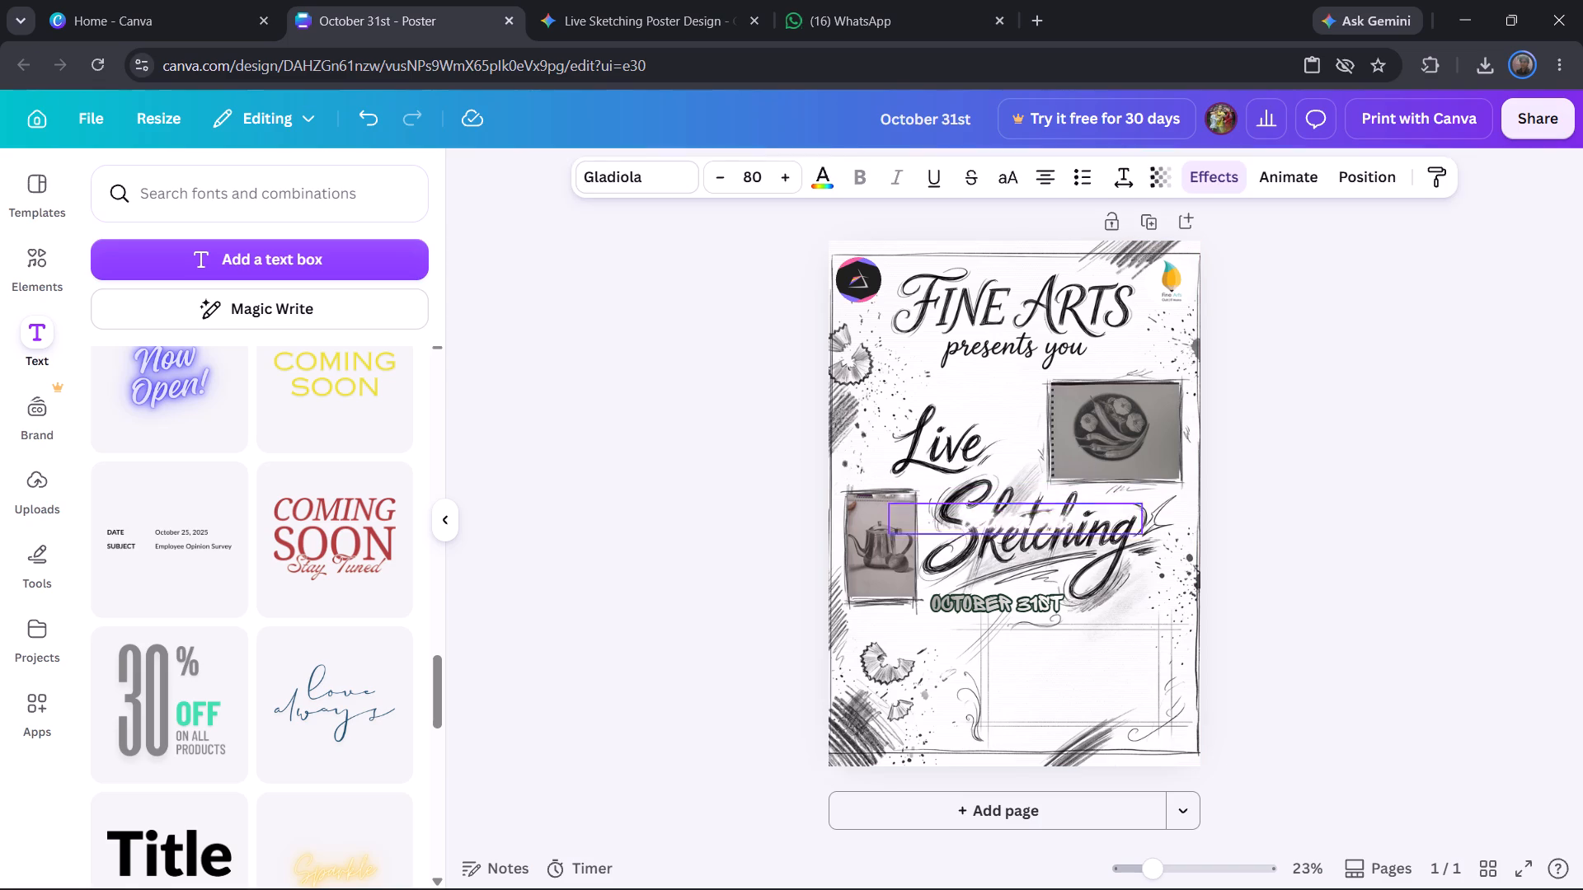
{"action": "left_click_drag", "start_coordinate": [1008, 515], "coordinate": [918, 624]}
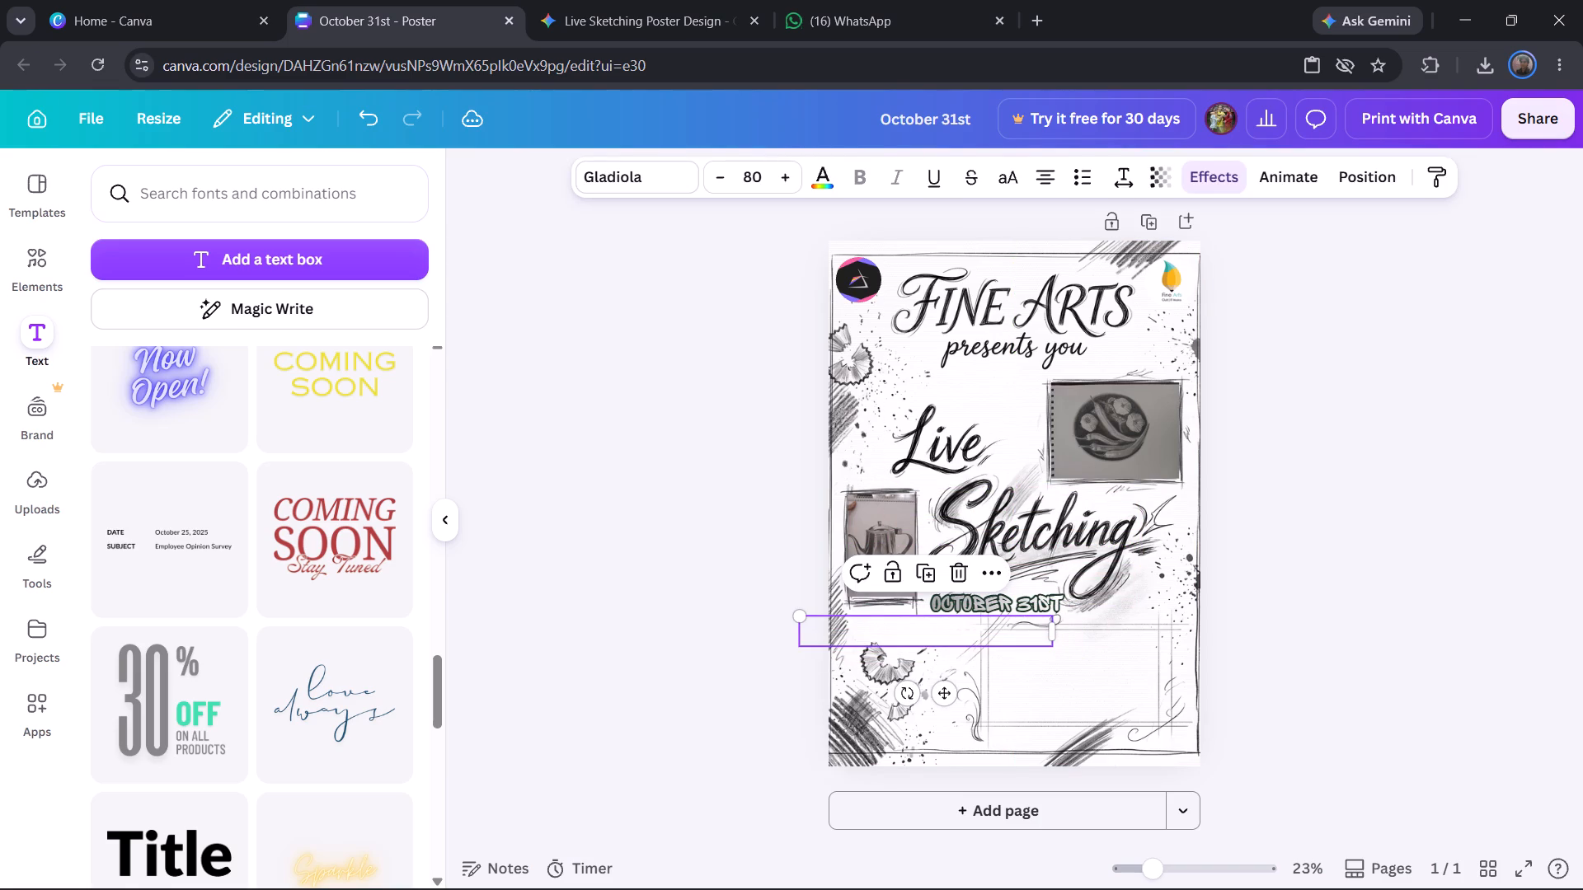
Colour the glowing October 31st text solid black.
{"action": "triple_click", "coordinate": [928, 629]}
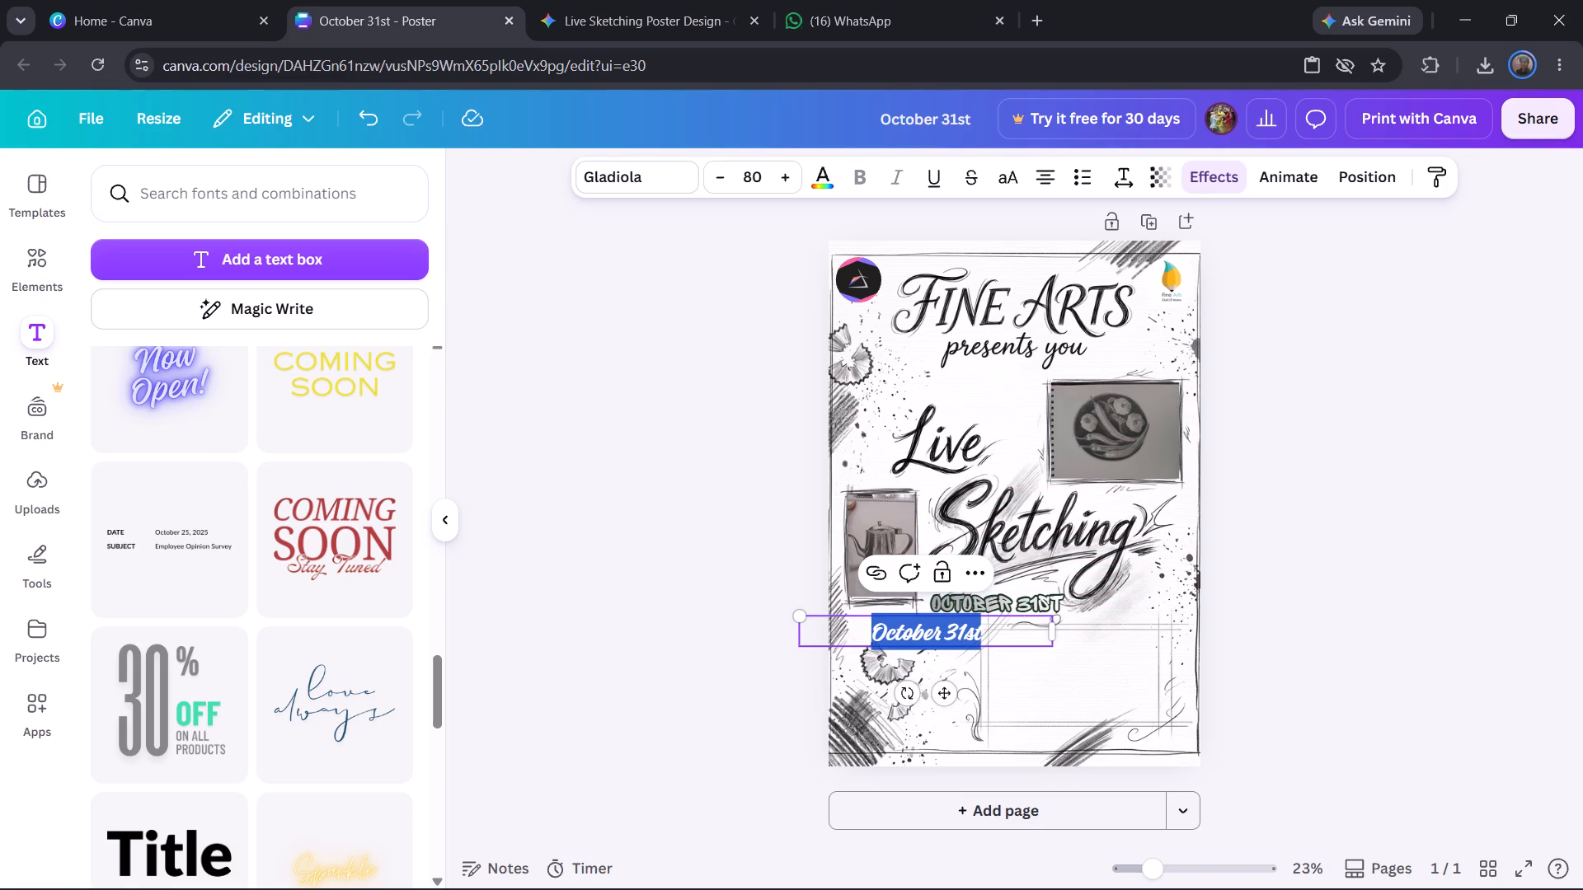
{"action": "left_click", "coordinate": [816, 178]}
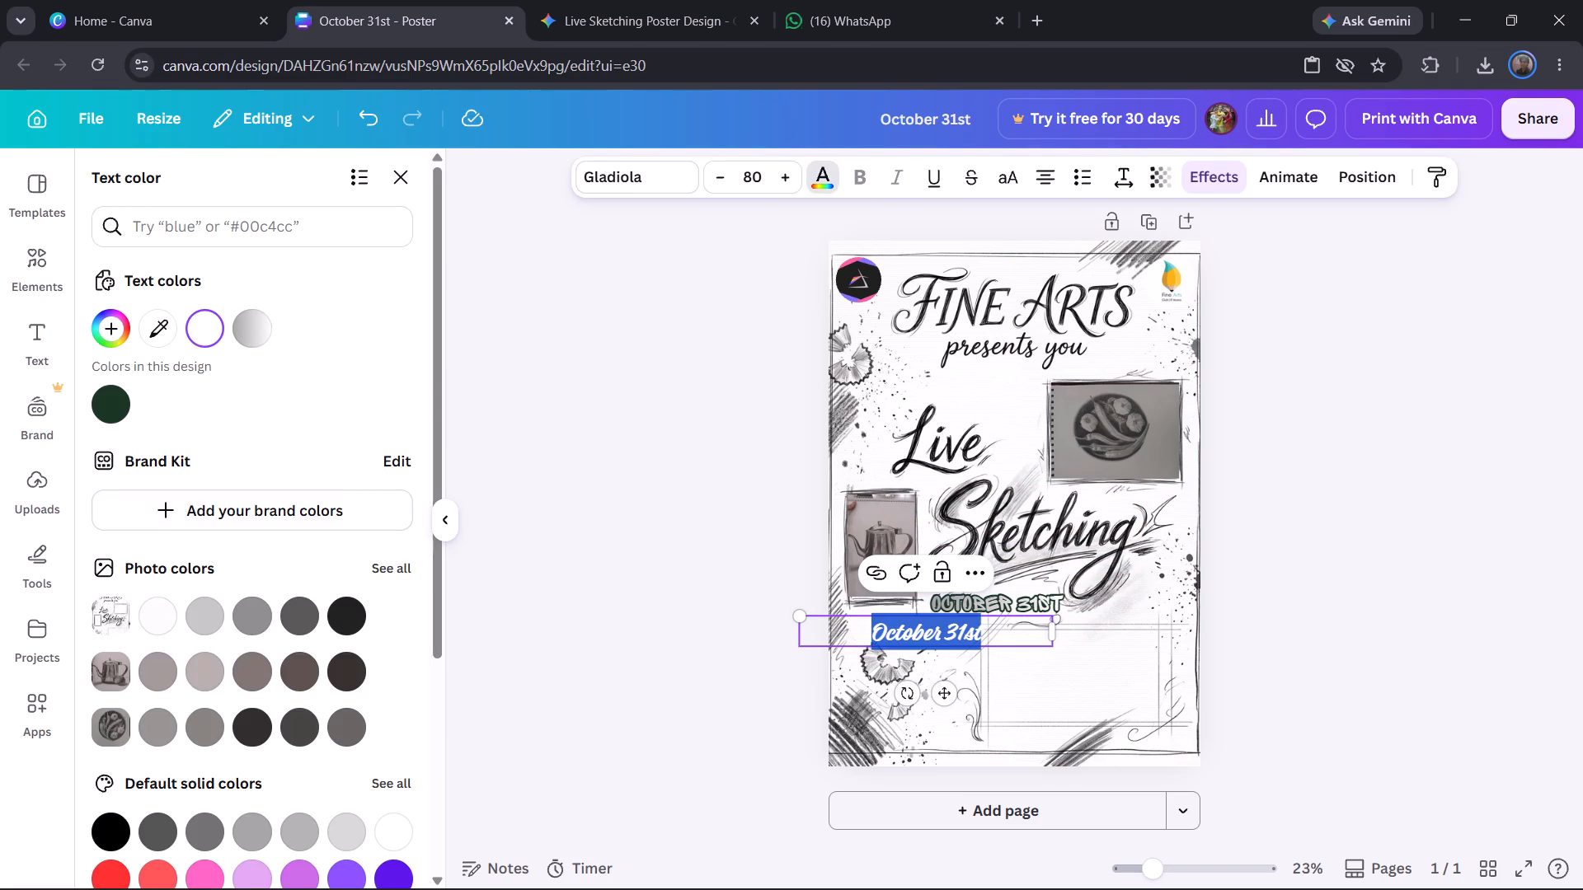
{"action": "scroll", "coordinate": [167, 613], "scroll_direction": "down", "scroll_amount": 4}
{"action": "scroll", "coordinate": [382, 813], "scroll_direction": "down", "scroll_amount": 4}
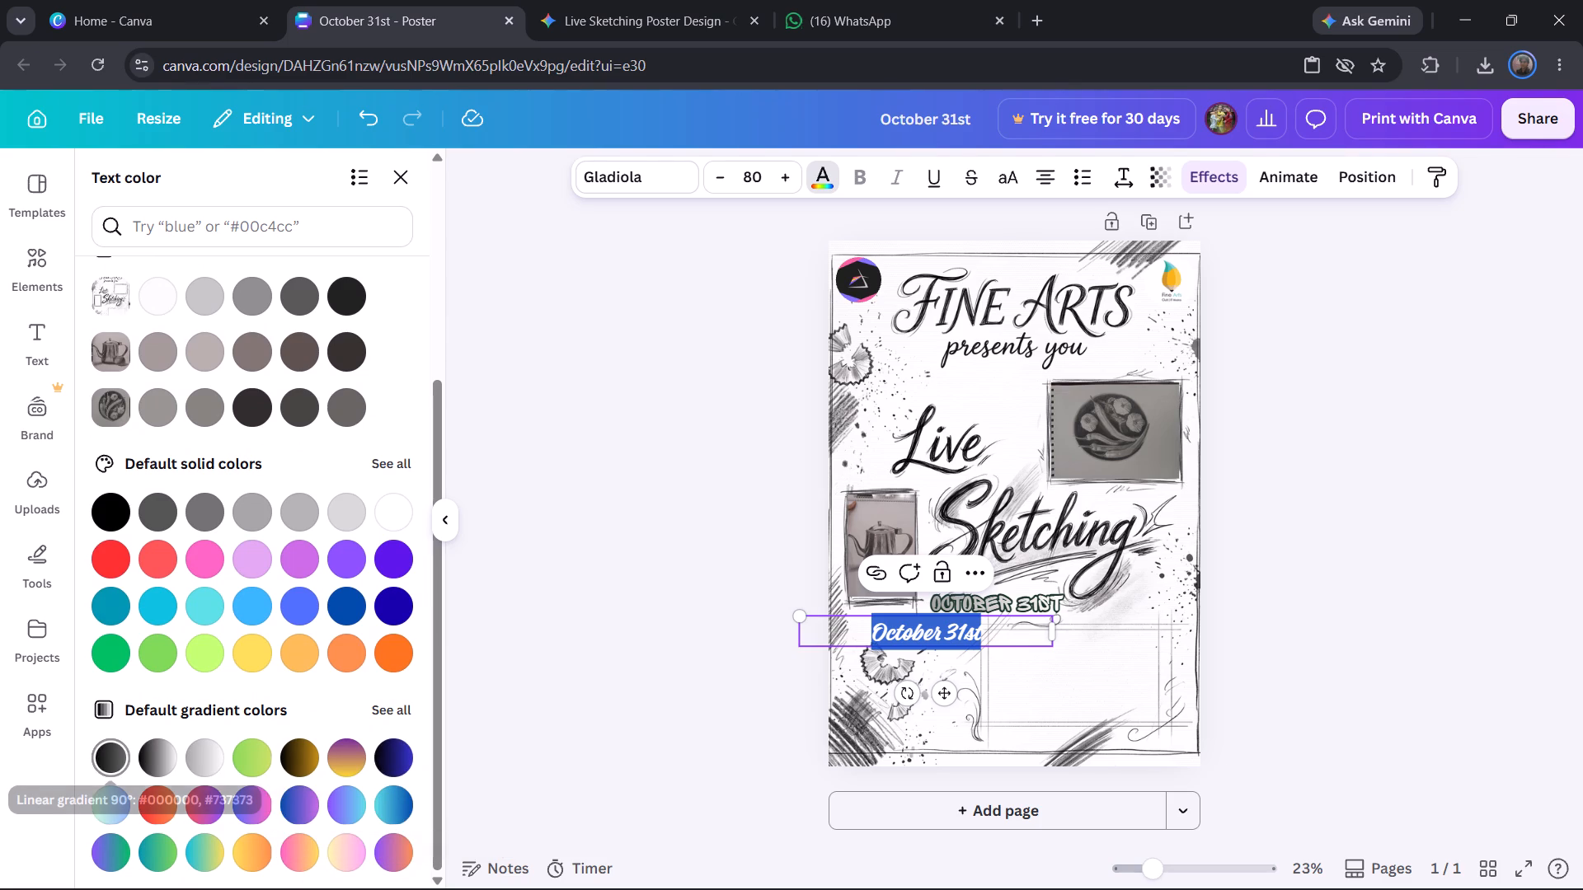
{"action": "left_click", "coordinate": [111, 522]}
{"action": "left_click", "coordinate": [609, 567]}
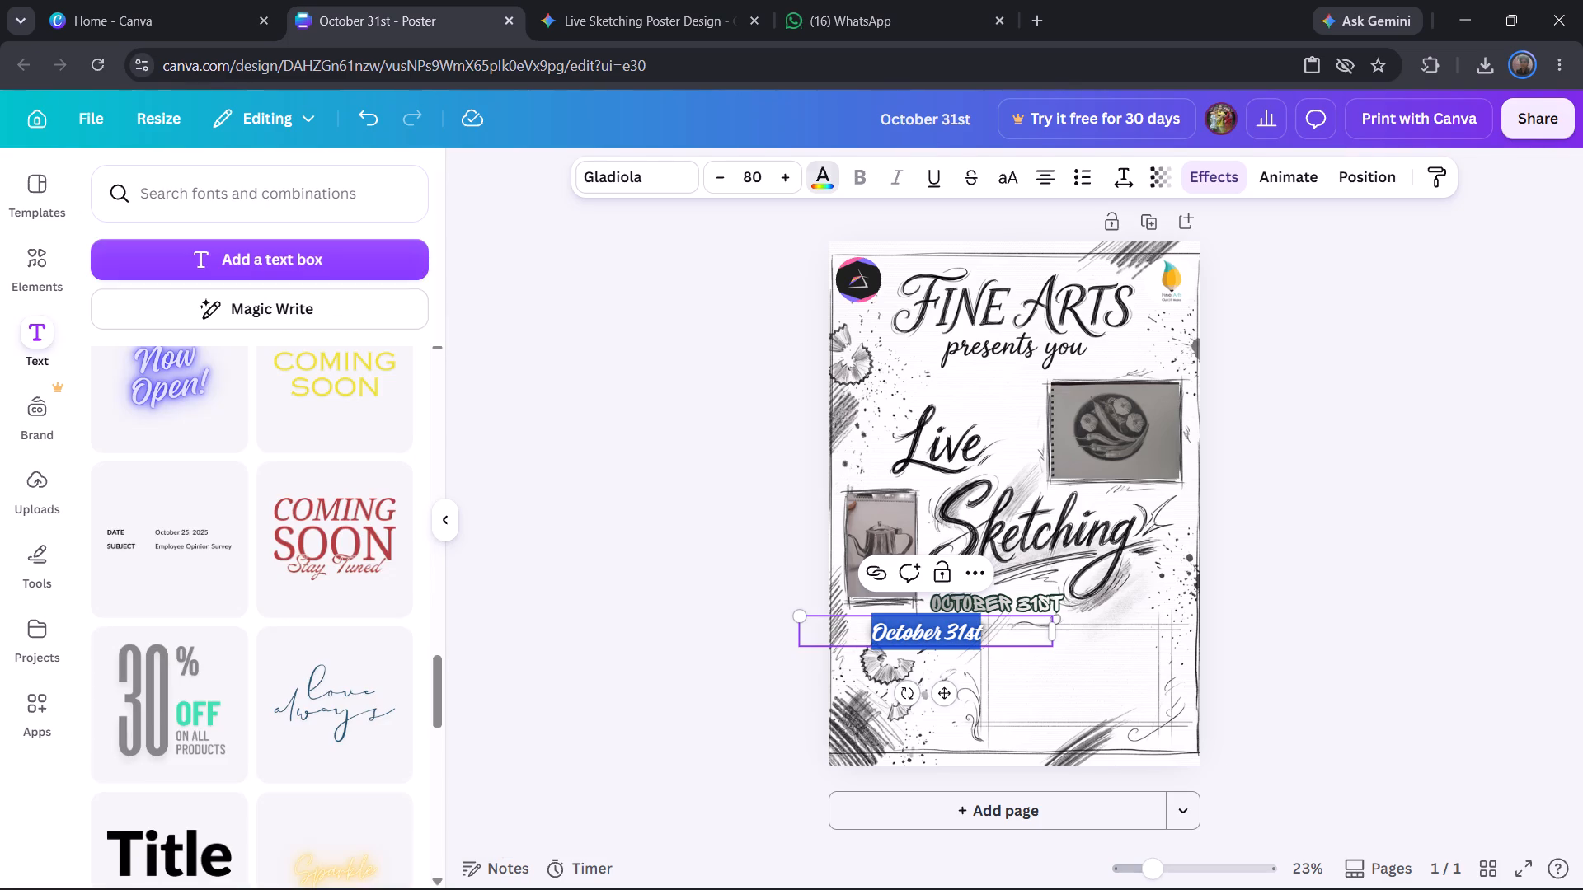
{"action": "left_click", "coordinate": [689, 551]}
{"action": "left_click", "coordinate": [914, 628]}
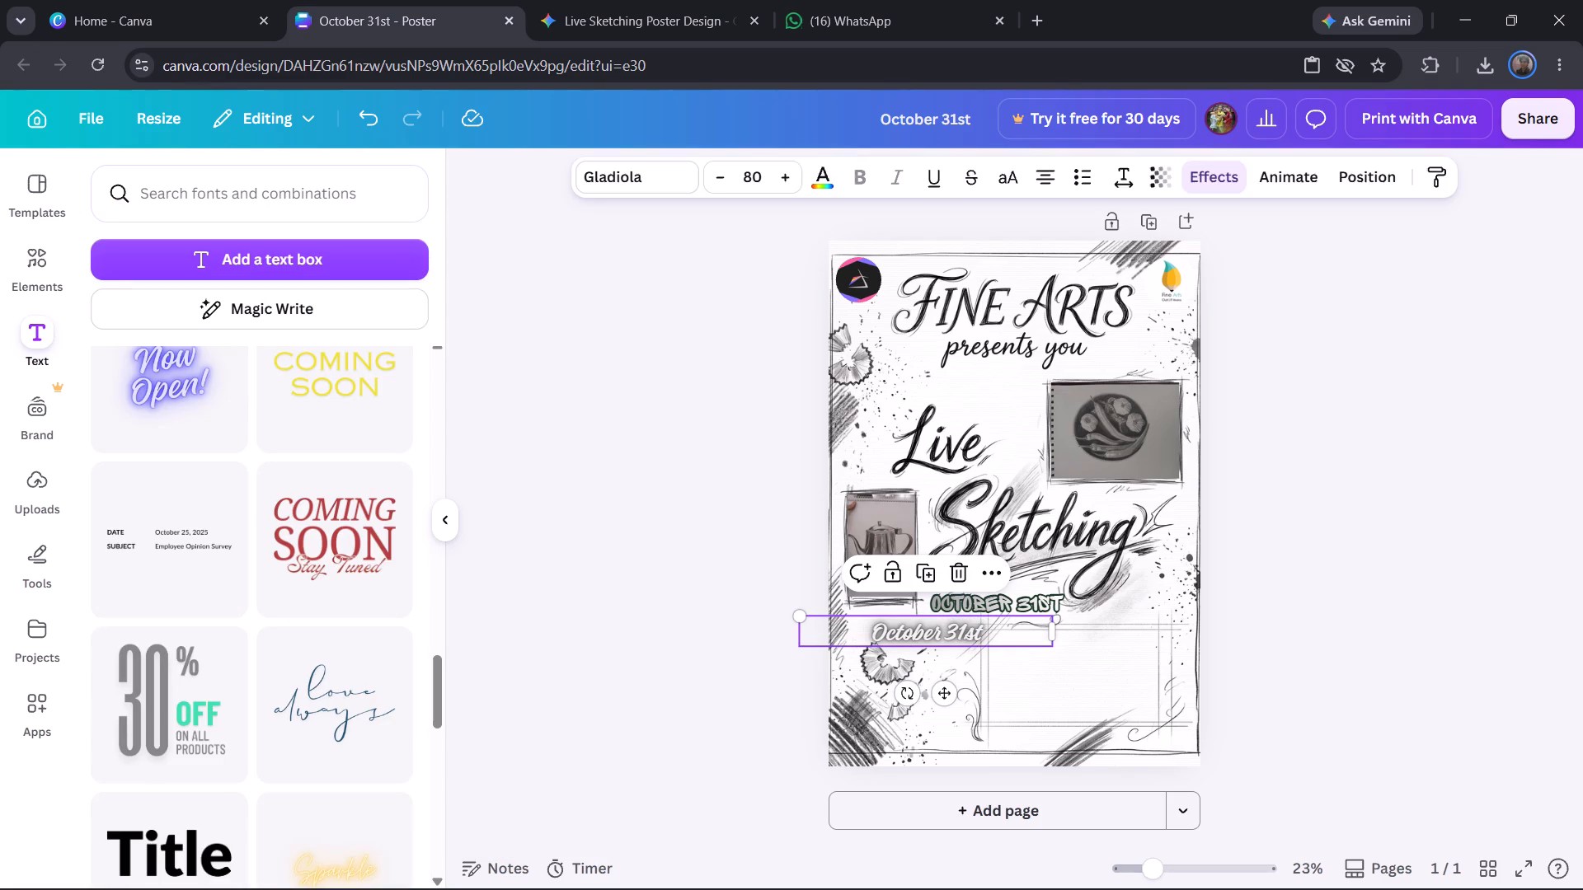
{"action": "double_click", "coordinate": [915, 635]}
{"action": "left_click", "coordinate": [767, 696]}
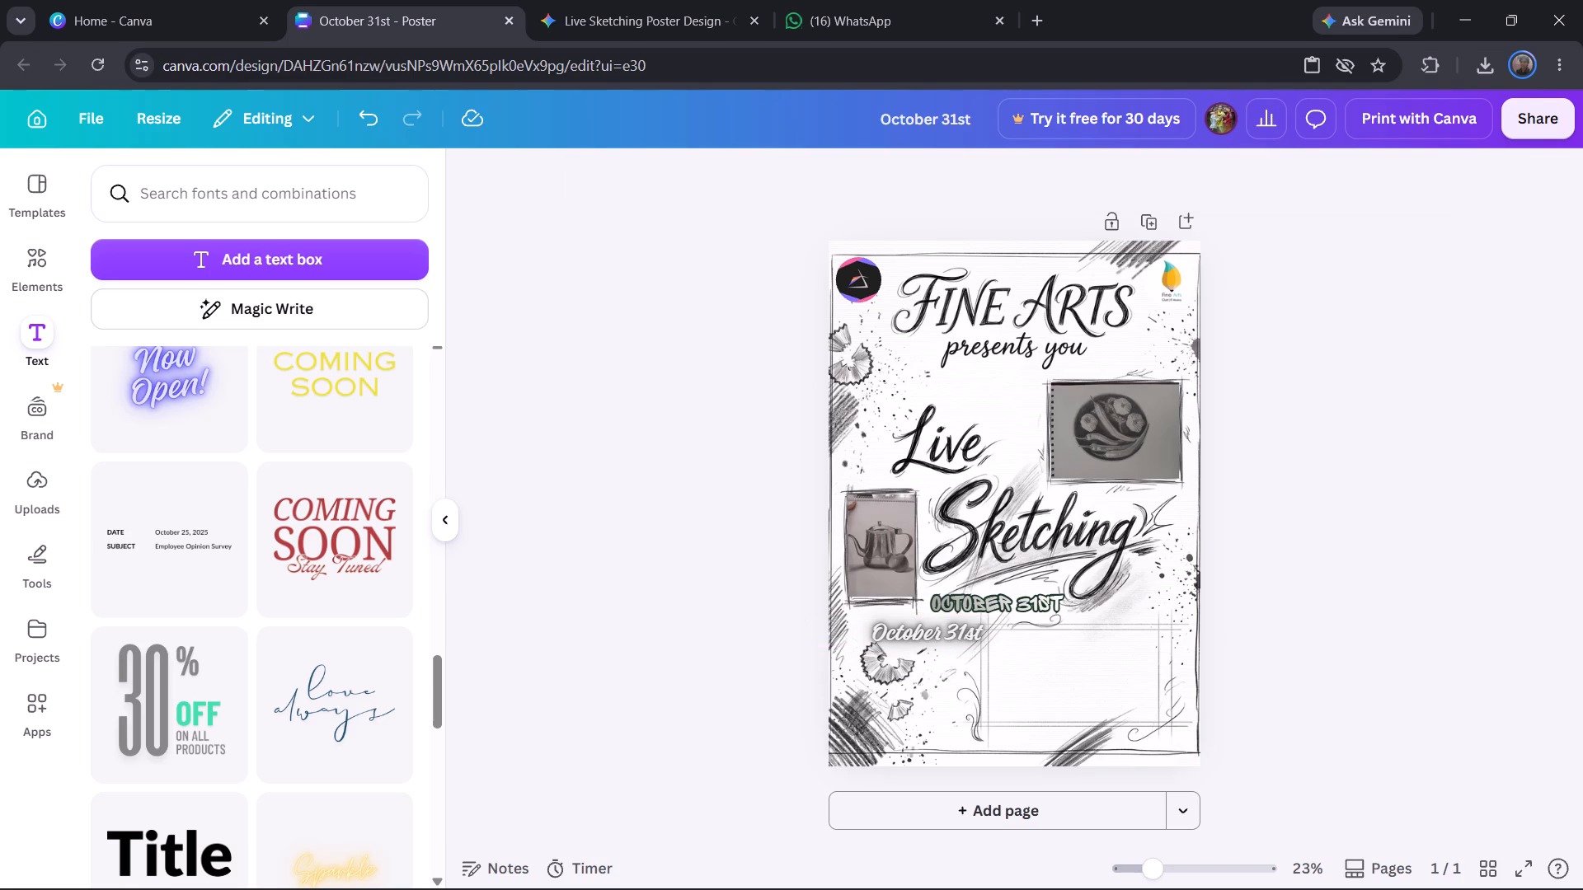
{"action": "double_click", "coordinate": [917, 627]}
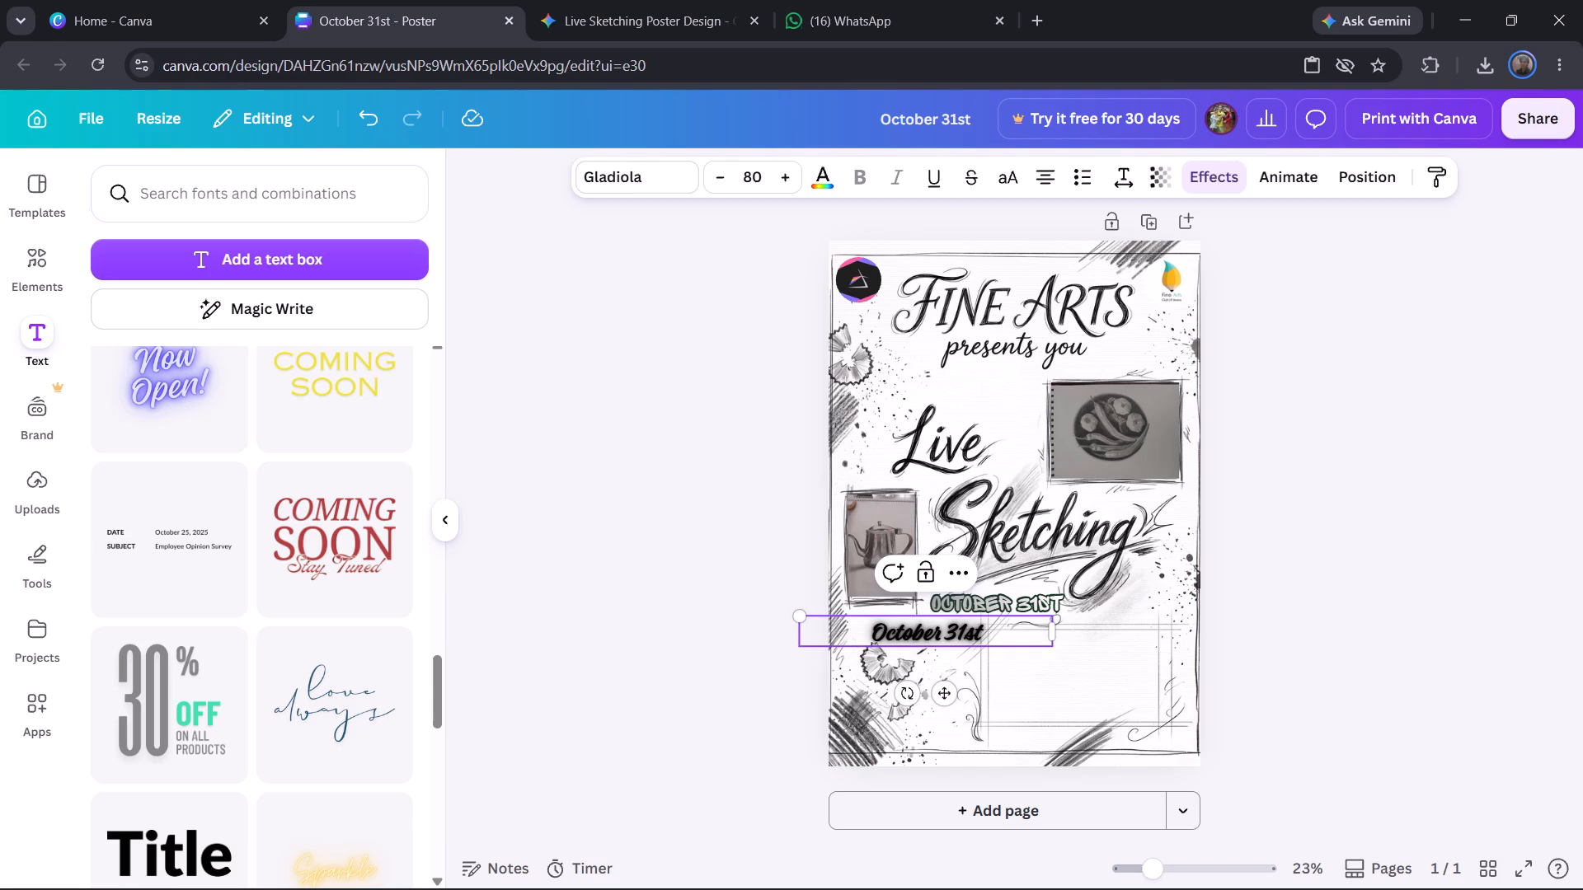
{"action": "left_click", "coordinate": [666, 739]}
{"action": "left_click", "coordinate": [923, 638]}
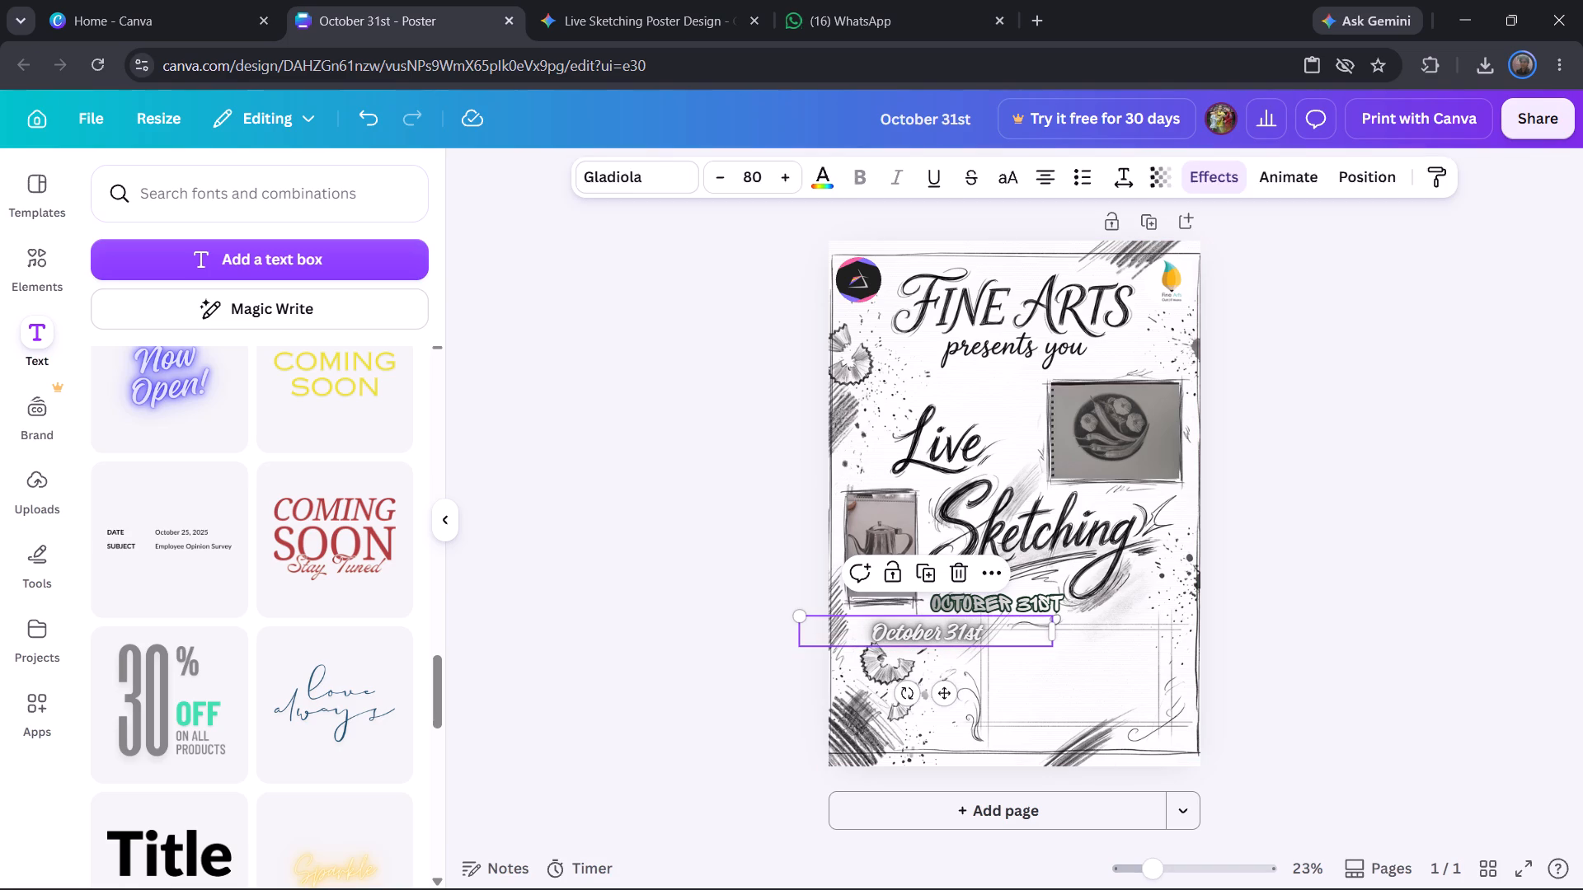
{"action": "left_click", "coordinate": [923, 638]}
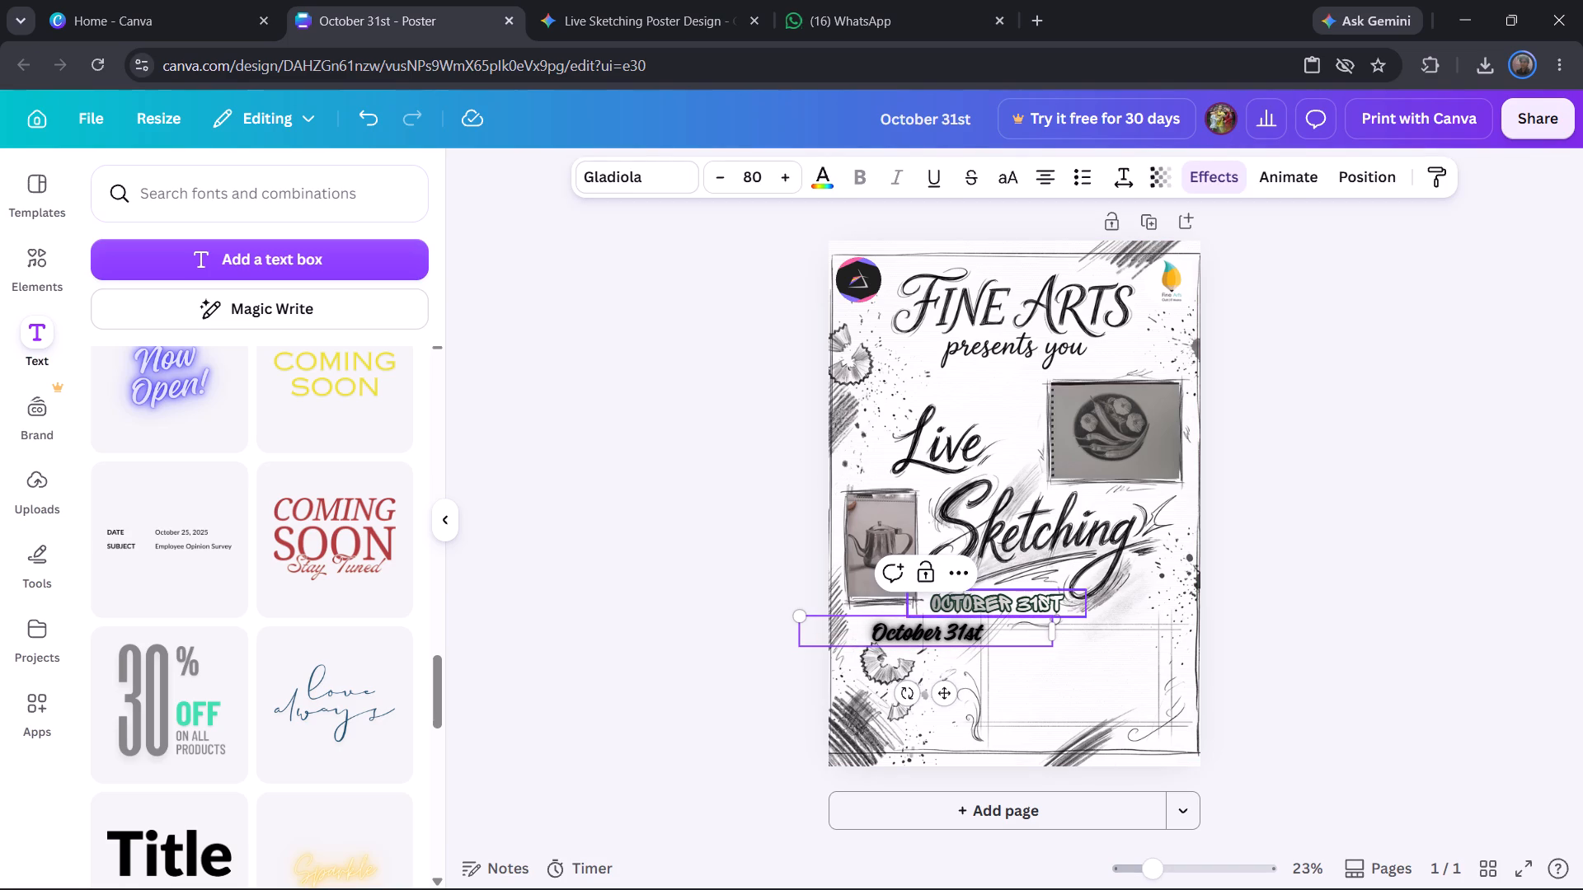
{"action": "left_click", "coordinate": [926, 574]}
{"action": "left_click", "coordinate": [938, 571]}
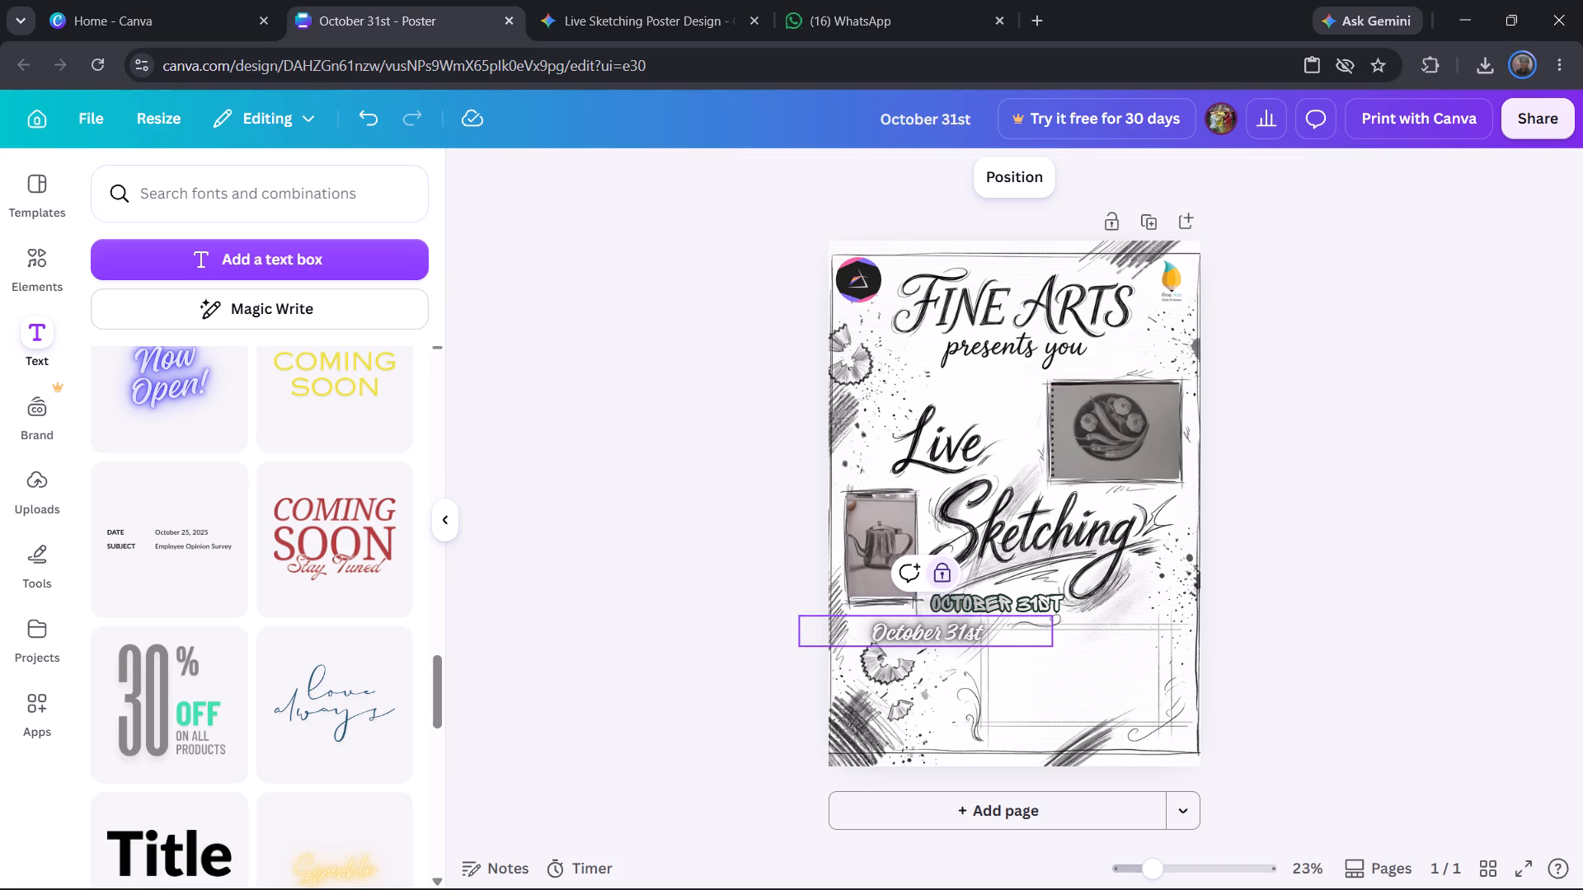
Lower the Neon effect's intensity to 5 on the glowing October 31st text.
{"action": "double_click", "coordinate": [921, 628]}
{"action": "left_click", "coordinate": [921, 628]}
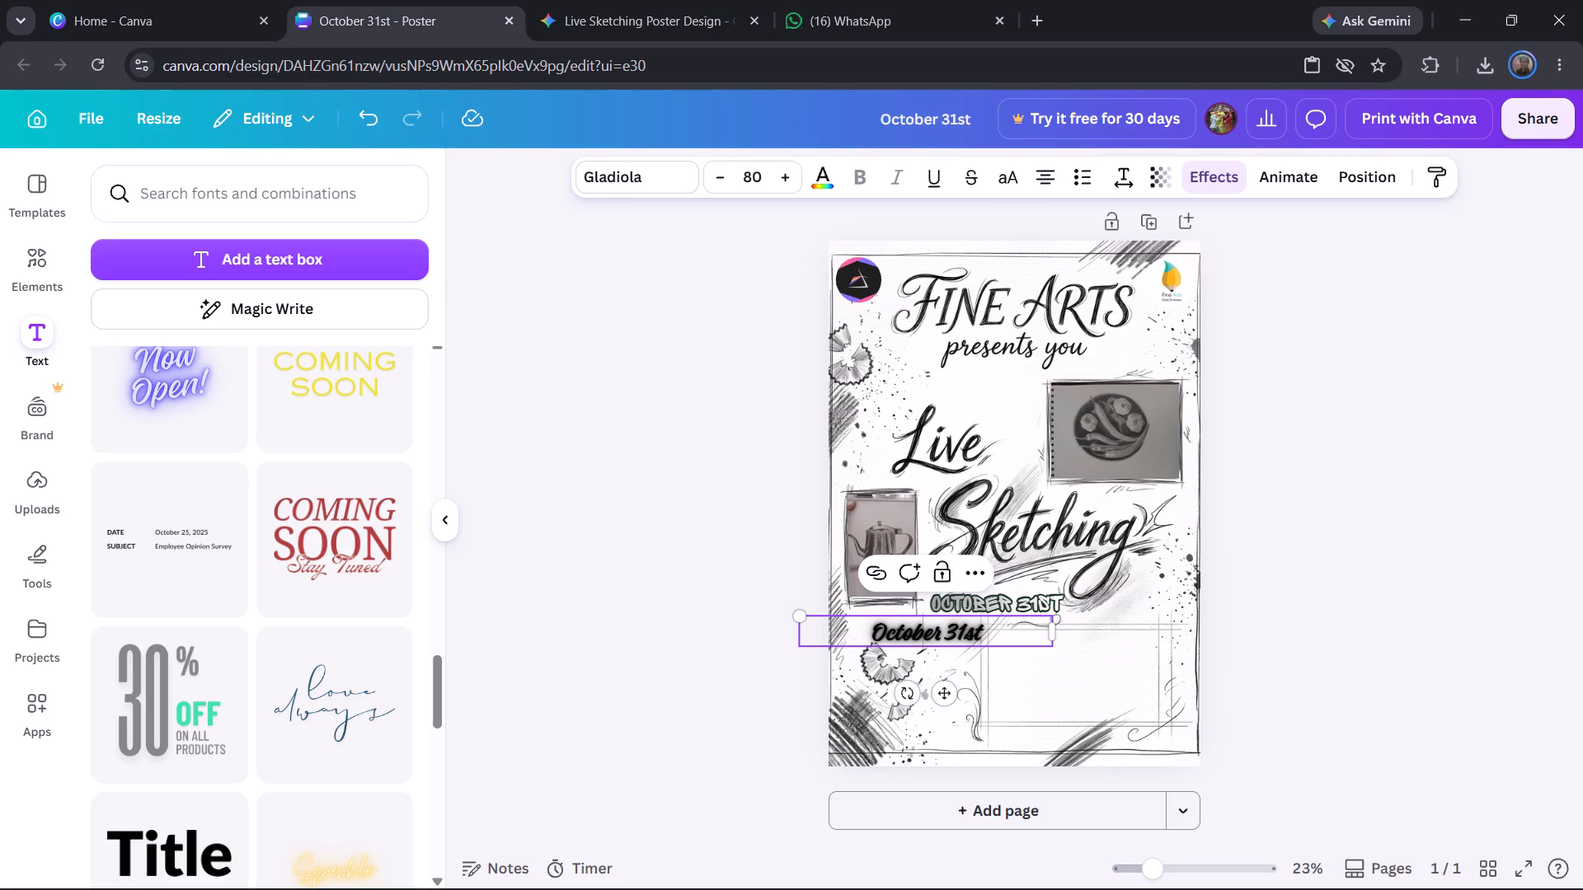
{"action": "double_click", "coordinate": [960, 631]}
{"action": "left_click", "coordinate": [960, 631]}
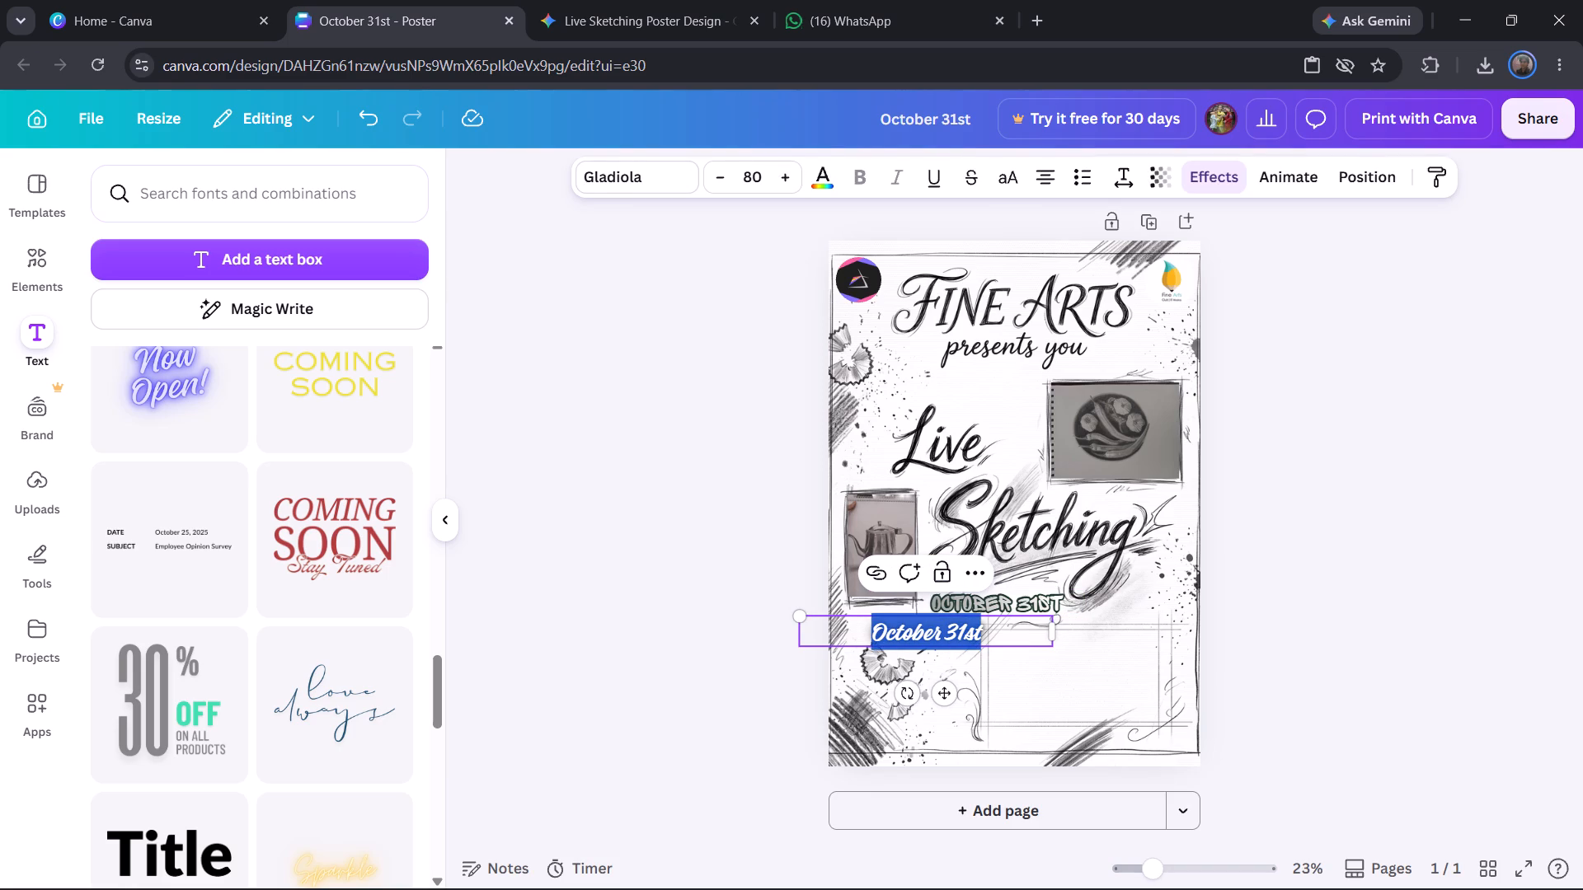
{"action": "left_click", "coordinate": [1238, 188]}
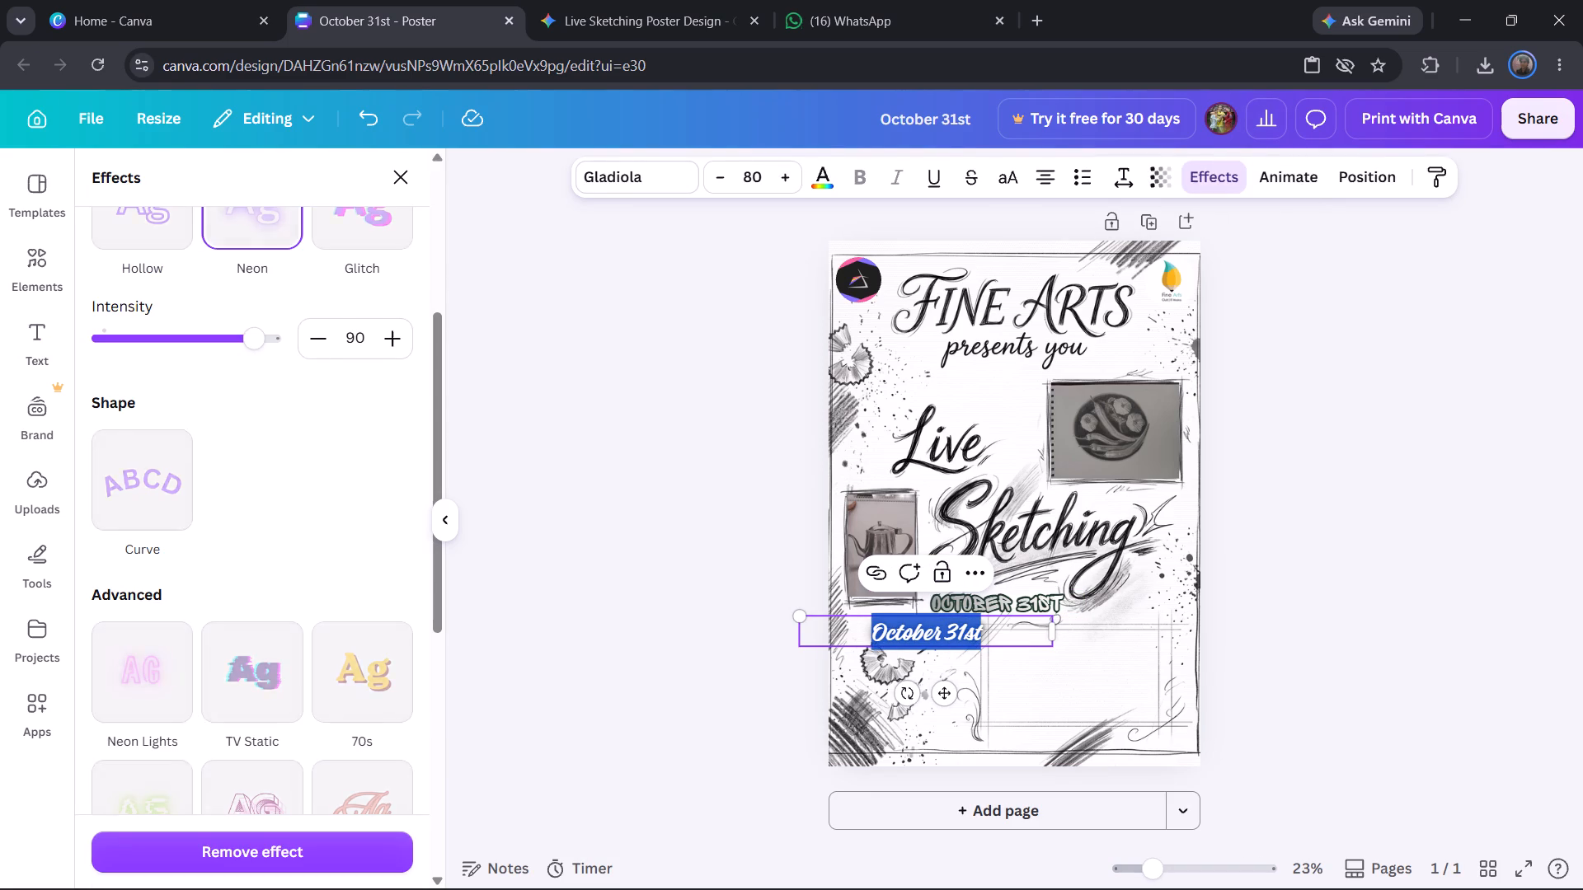
{"action": "scroll", "coordinate": [249, 372], "scroll_direction": "up", "scroll_amount": 5}
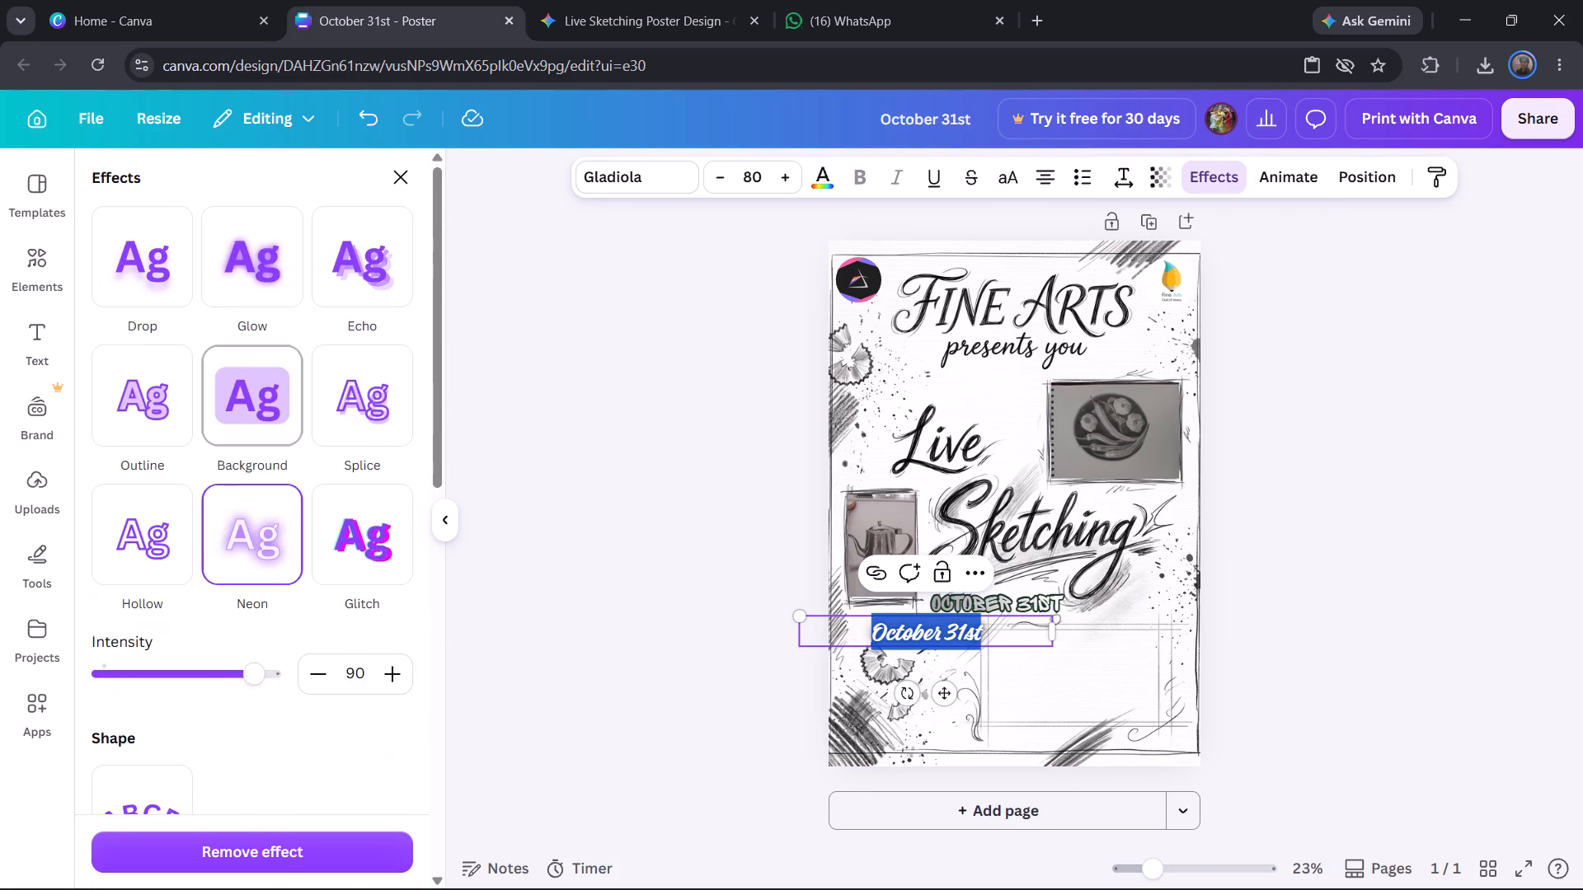
{"action": "scroll", "coordinate": [249, 372], "scroll_direction": "down", "scroll_amount": 6}
{"action": "scroll", "coordinate": [249, 375], "scroll_direction": "up", "scroll_amount": 3}
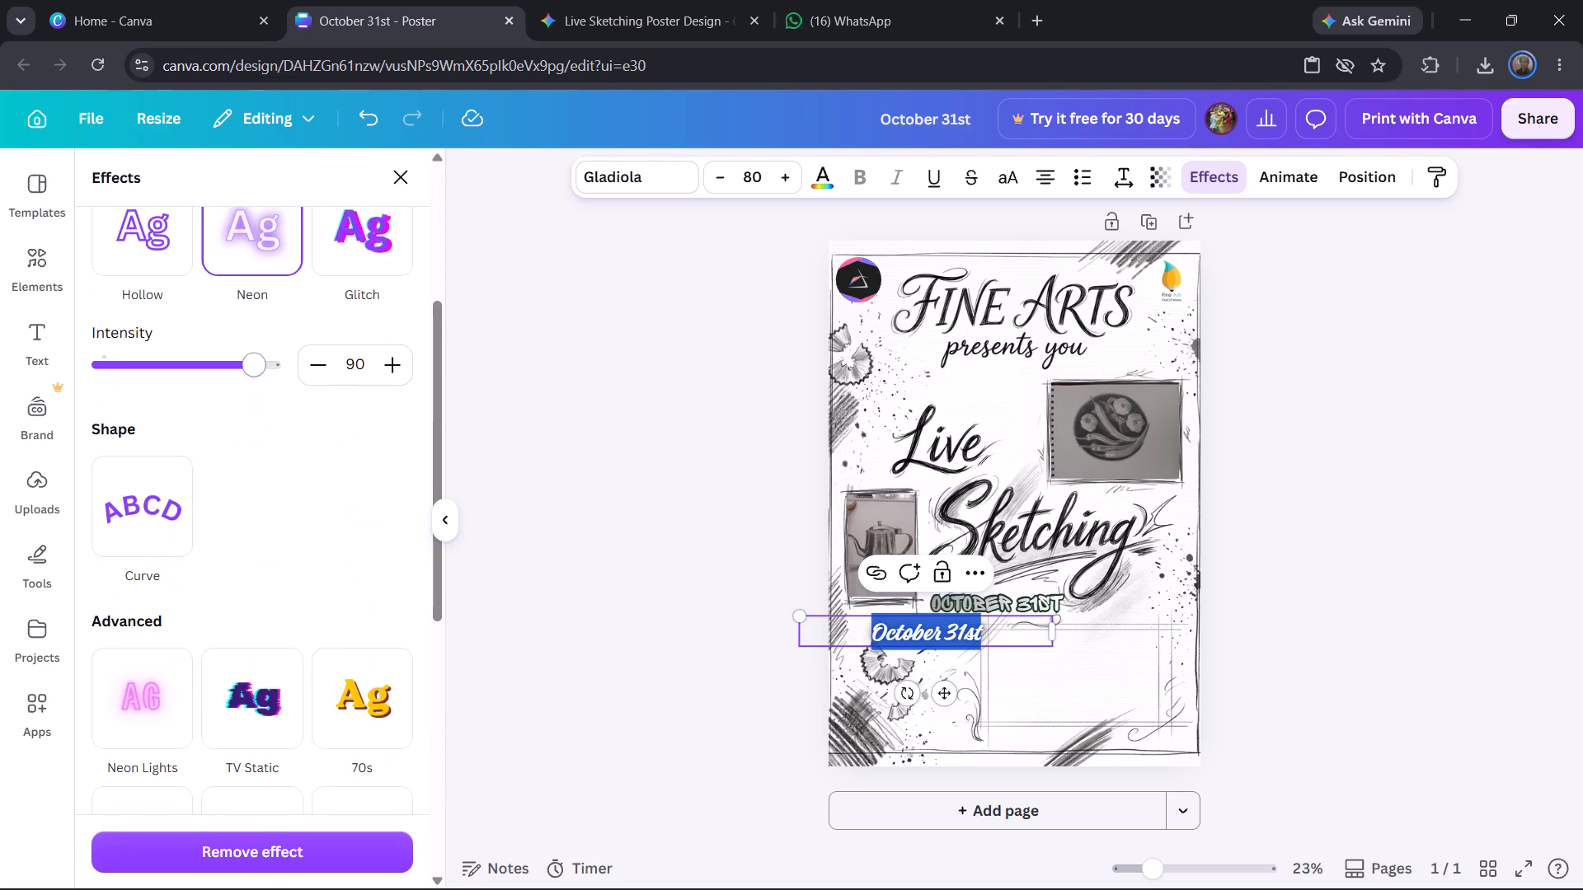
{"action": "scroll", "coordinate": [263, 525], "scroll_direction": "down", "scroll_amount": 12}
{"action": "scroll", "coordinate": [264, 530], "scroll_direction": "up", "scroll_amount": 4}
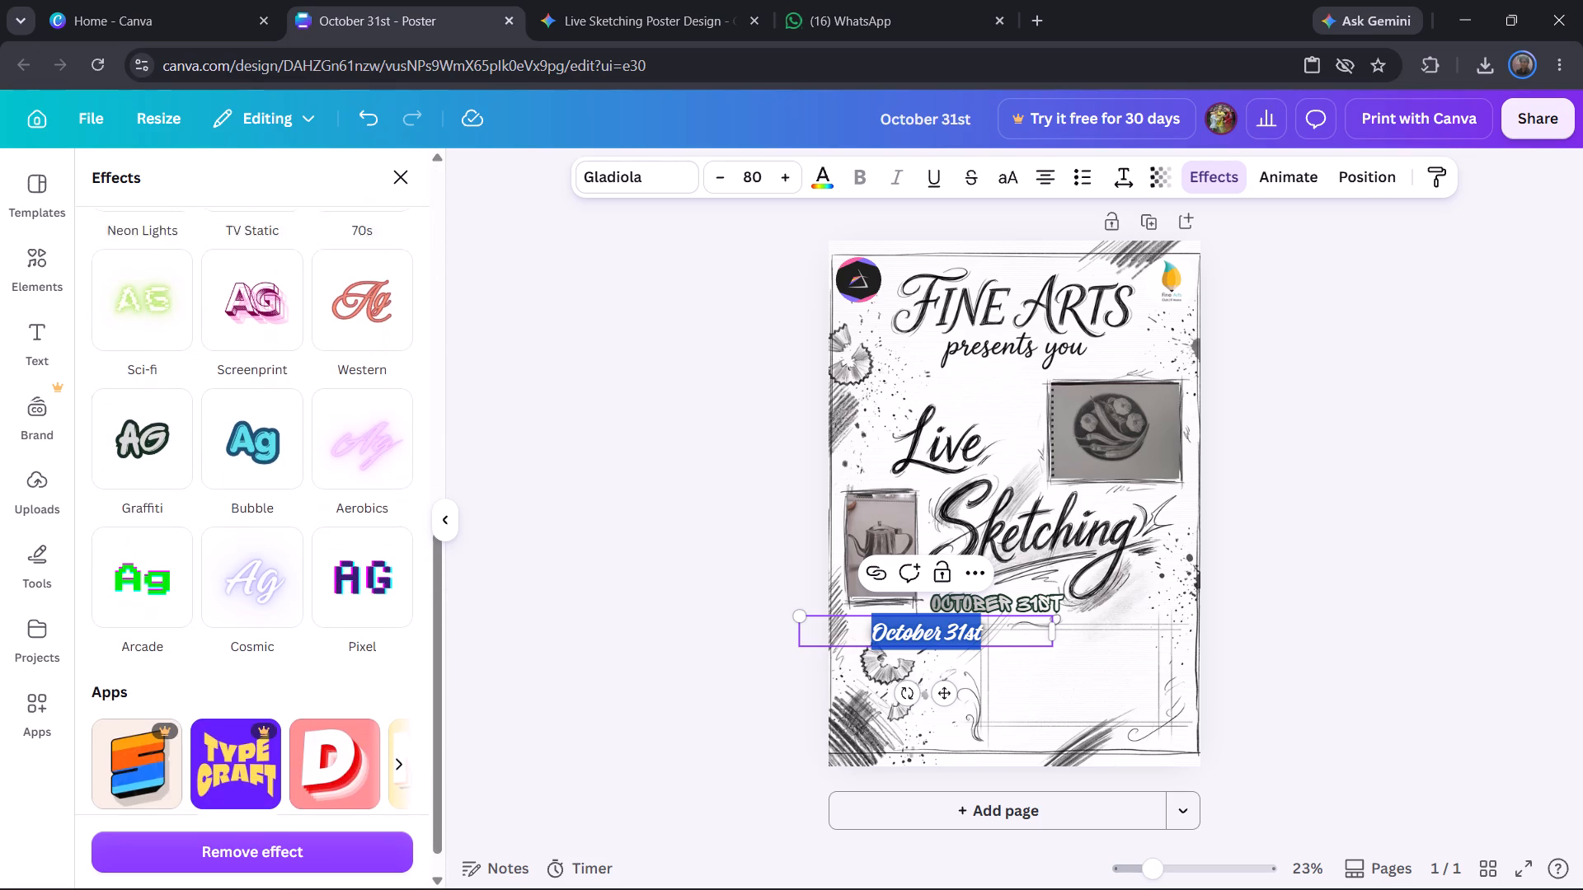
{"action": "scroll", "coordinate": [264, 530], "scroll_direction": "up", "scroll_amount": 7}
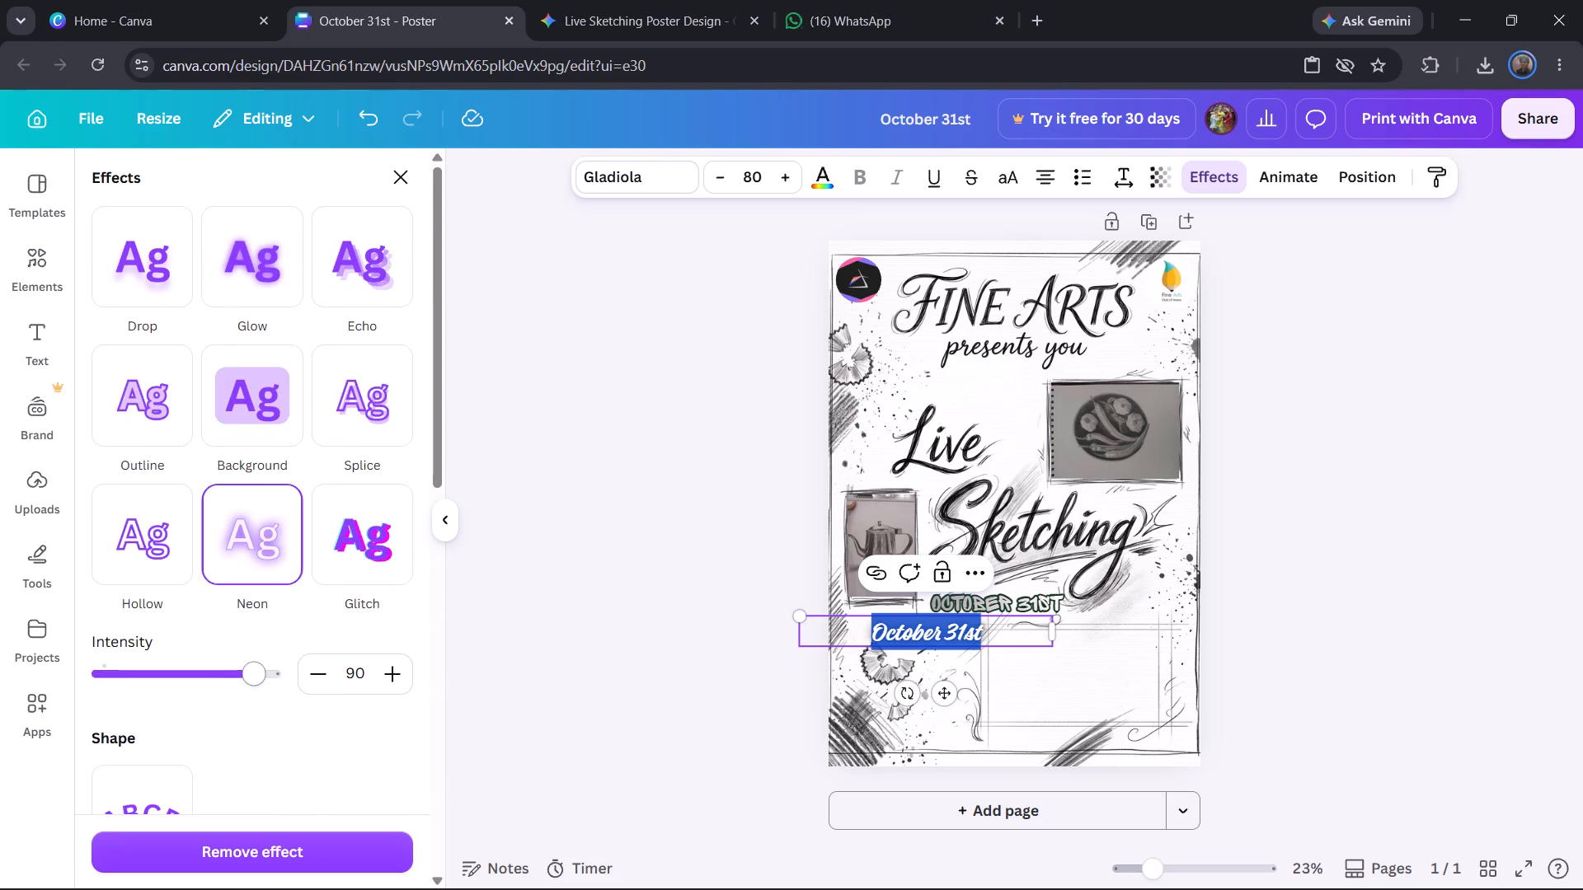
{"action": "left_click_drag", "start_coordinate": [256, 679], "coordinate": [168, 679]}
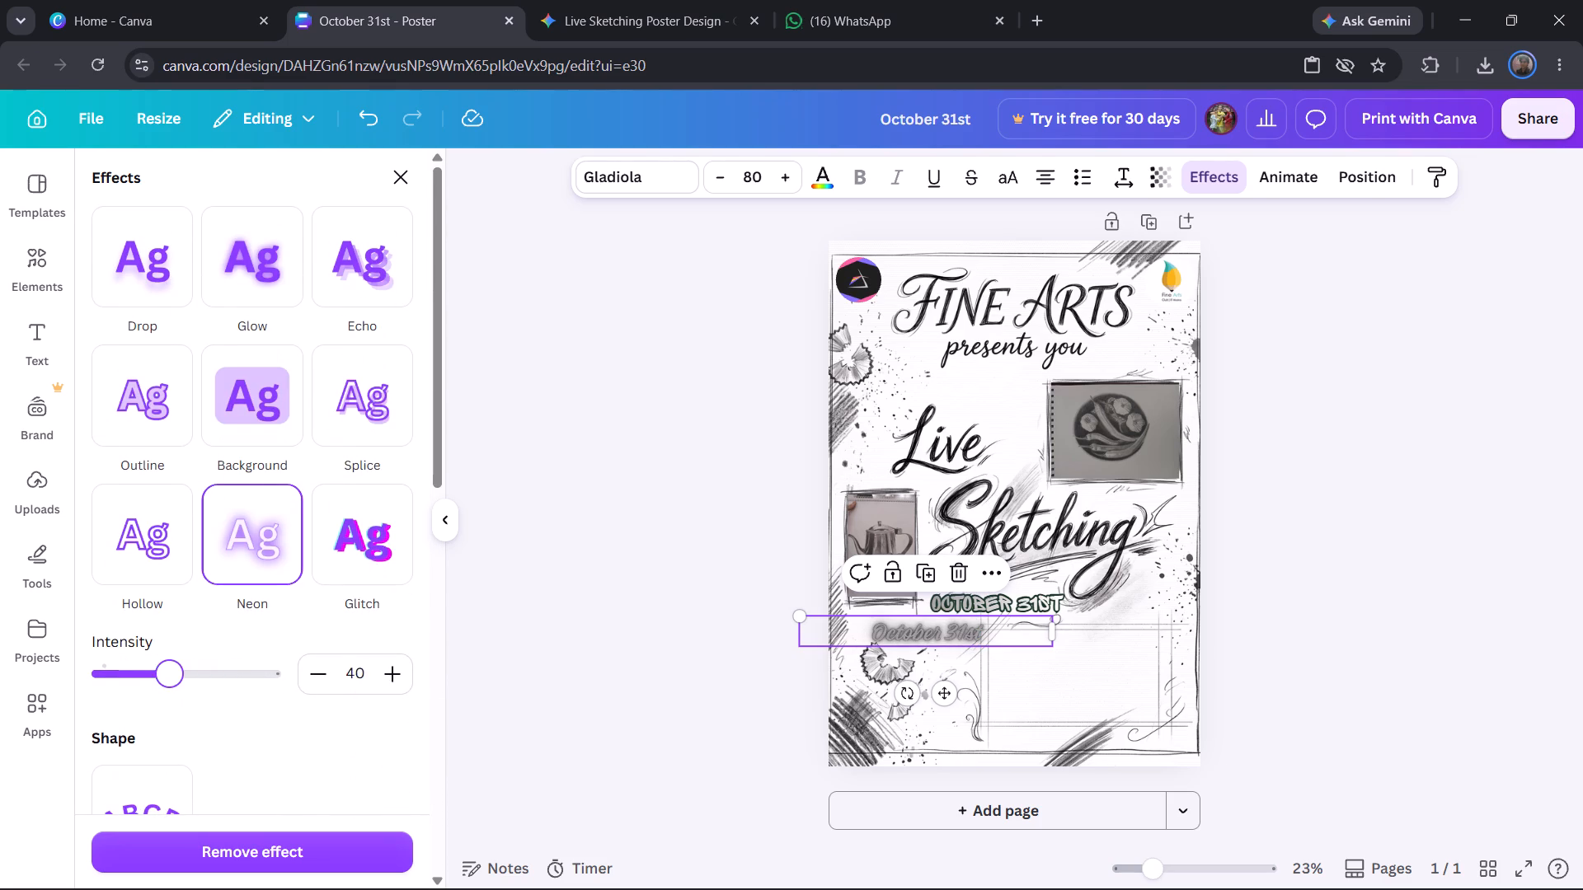
{"action": "left_click_drag", "start_coordinate": [168, 679], "coordinate": [96, 682]}
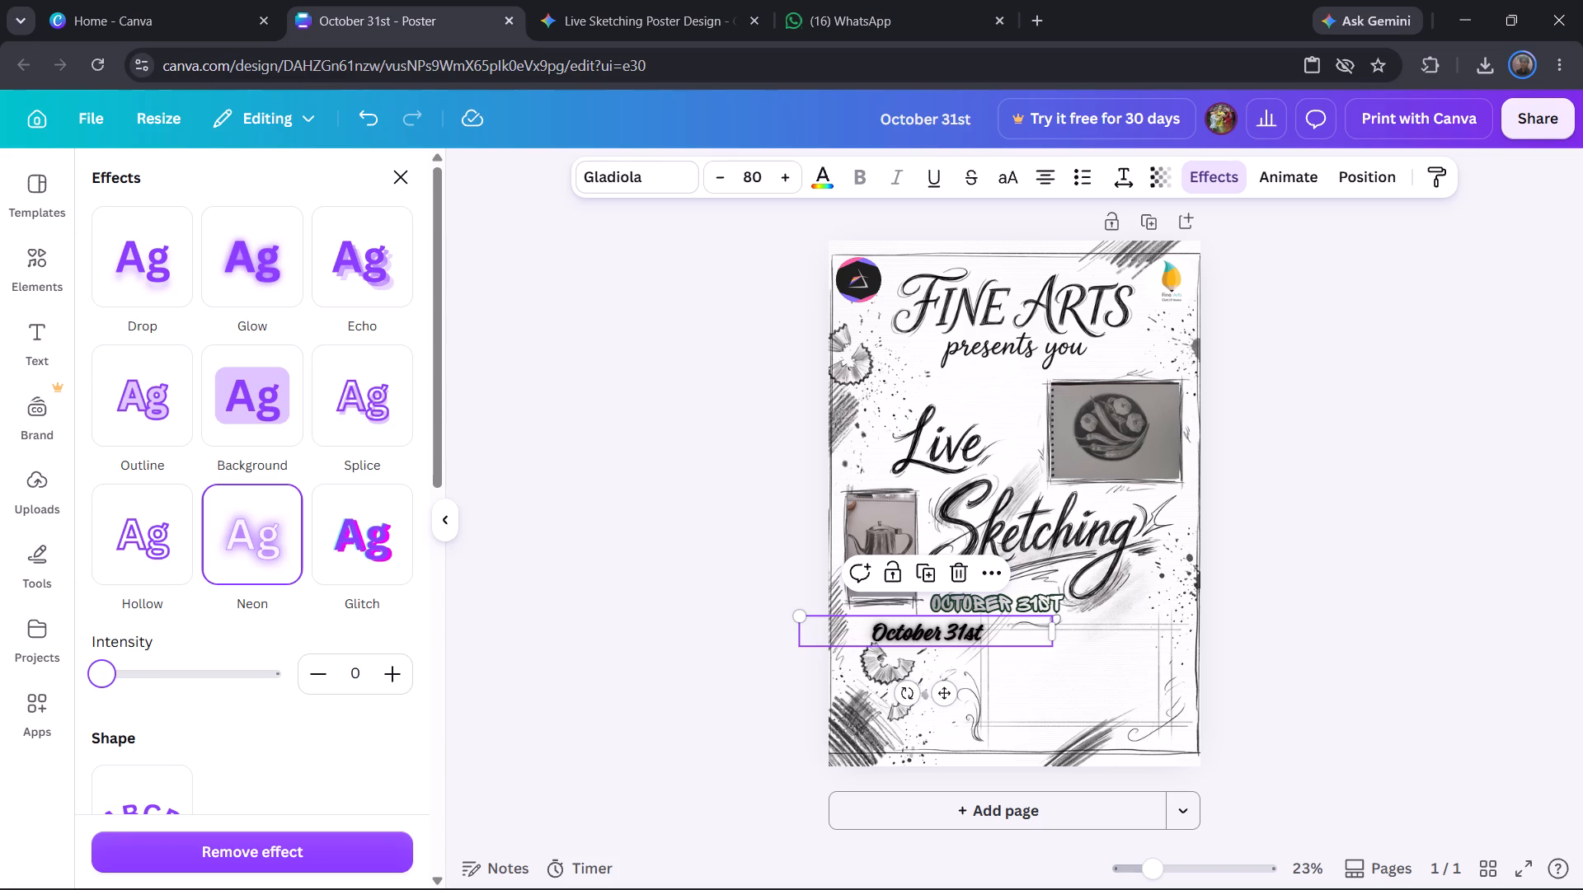
{"action": "left_click_drag", "start_coordinate": [96, 682], "coordinate": [114, 693]}
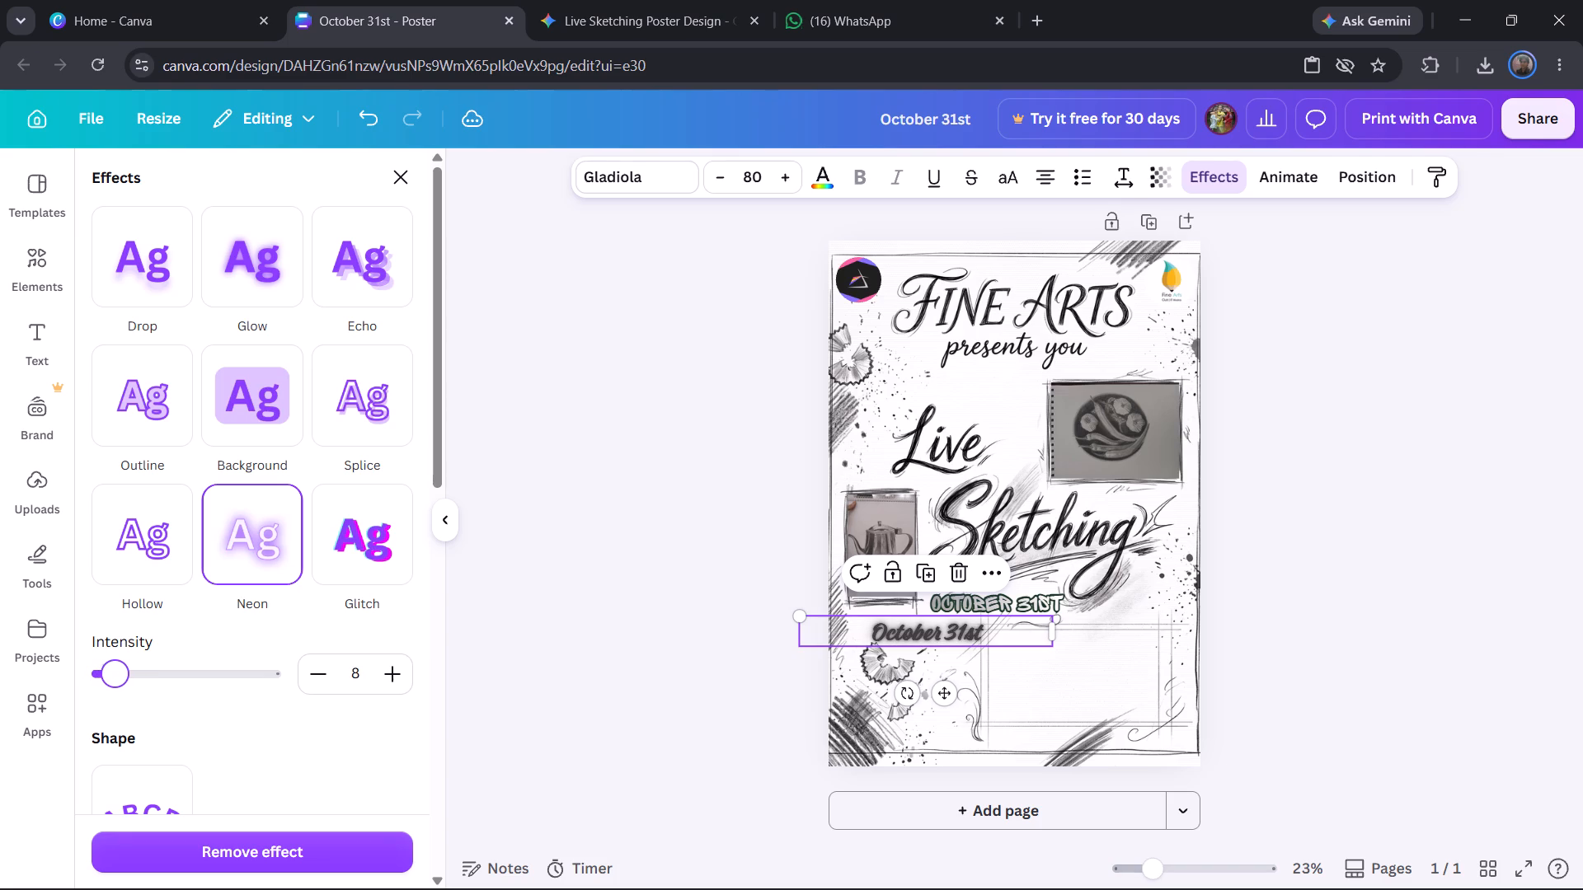
{"action": "left_click_drag", "start_coordinate": [114, 693], "coordinate": [108, 693]}
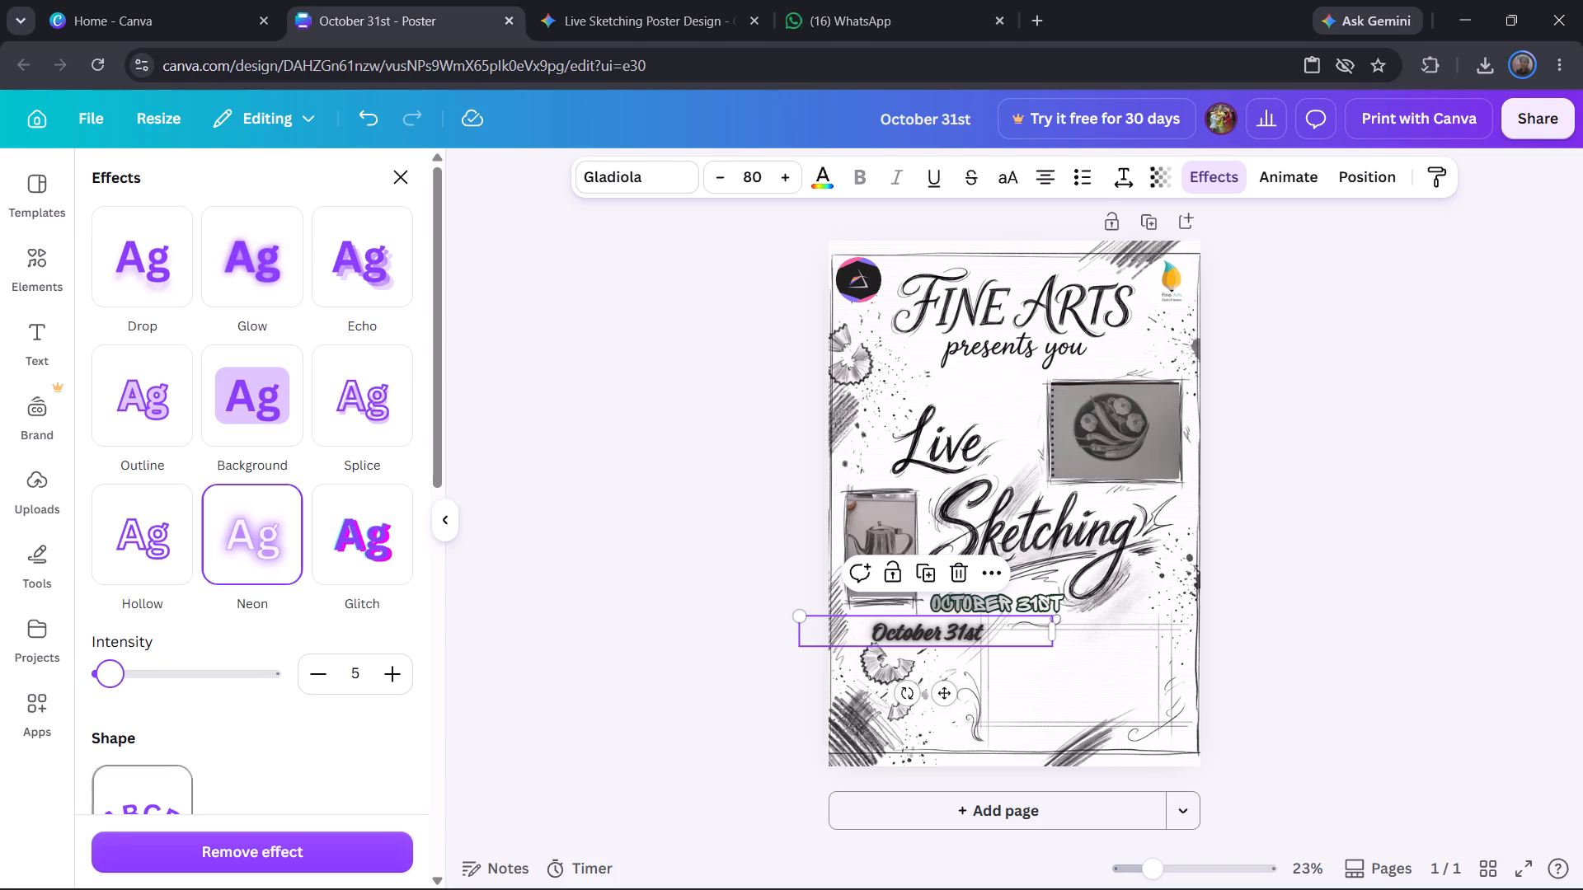
{"action": "left_click", "coordinate": [585, 647]}
{"action": "left_click", "coordinate": [634, 640]}
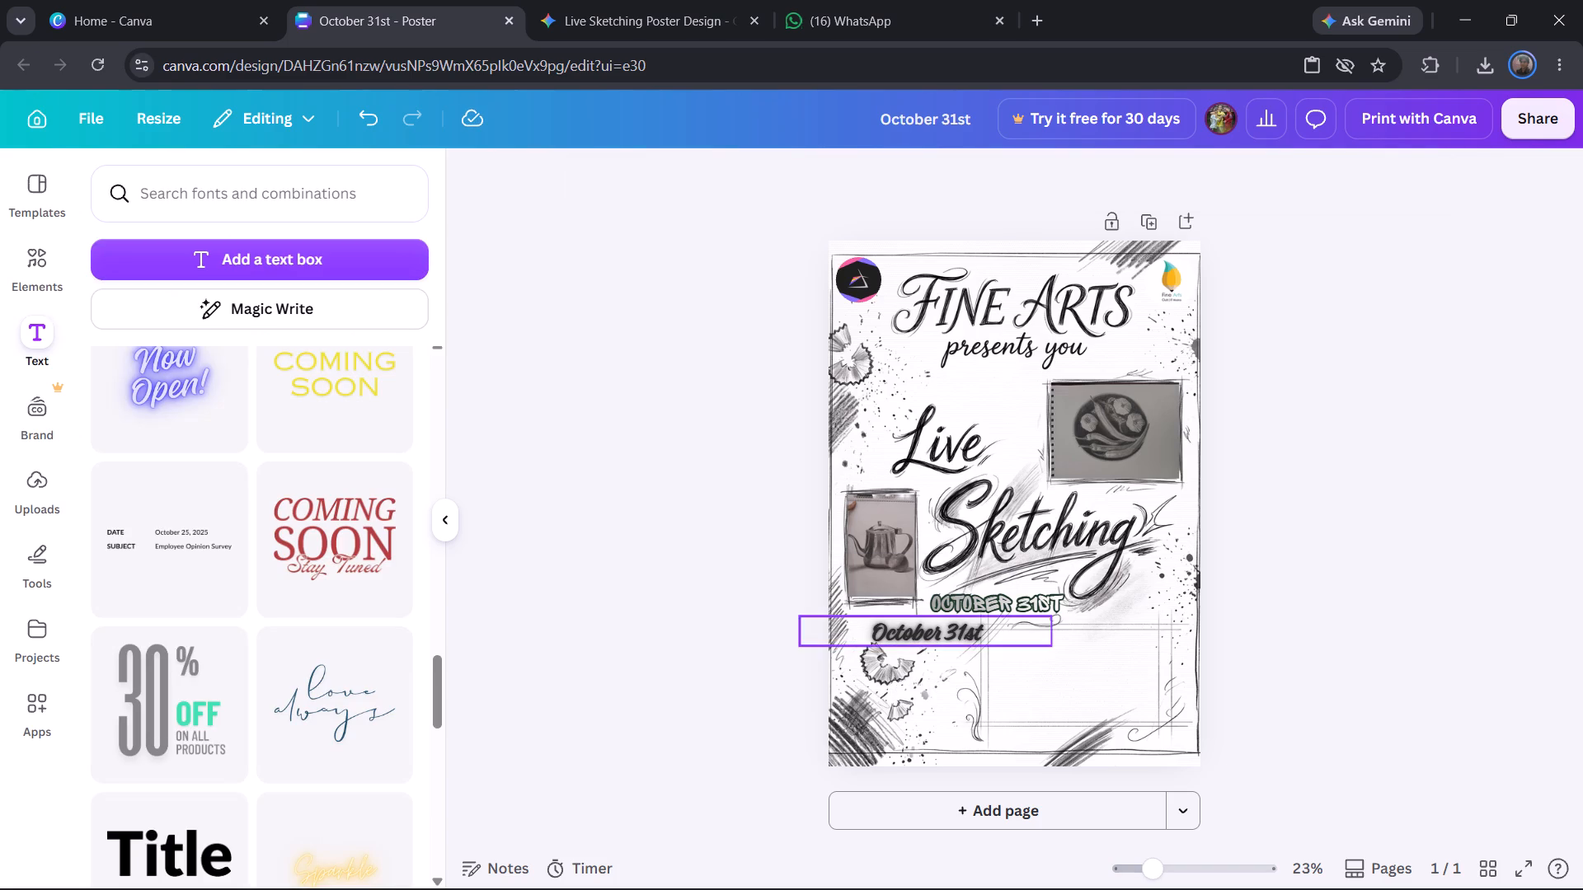
Delete the graffiti-style October 31st text.
{"action": "left_click", "coordinate": [981, 598]}
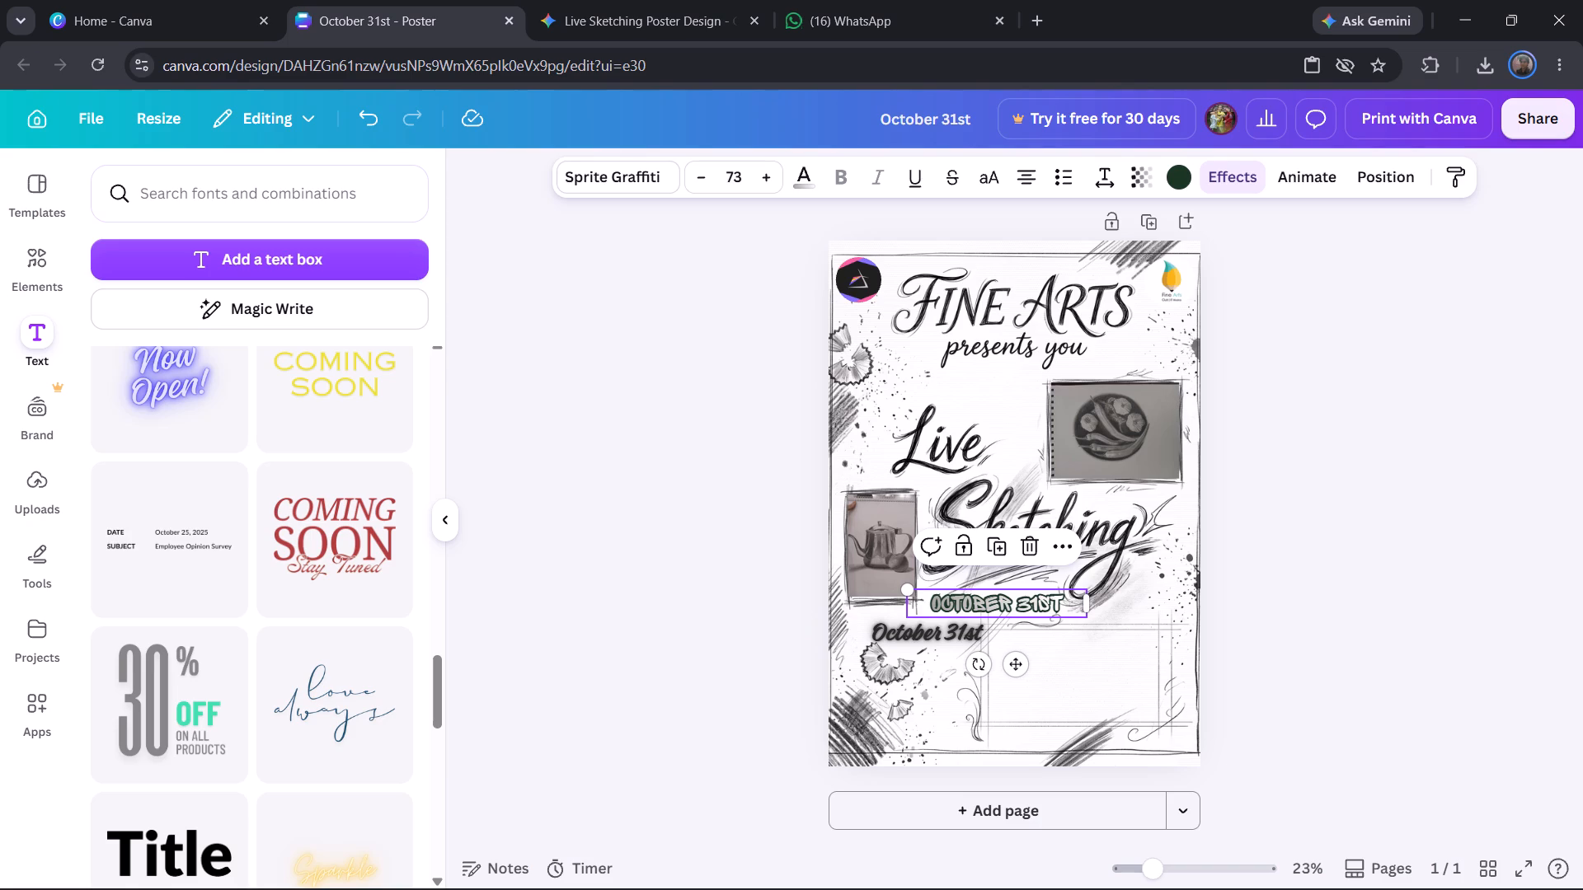
{"action": "key", "text": "Delete"}
Place the glowing date directly beneath the Sketching title and tilt it about 8° so it rises towards its end.
{"action": "left_click_drag", "start_coordinate": [950, 627], "coordinate": [999, 600]}
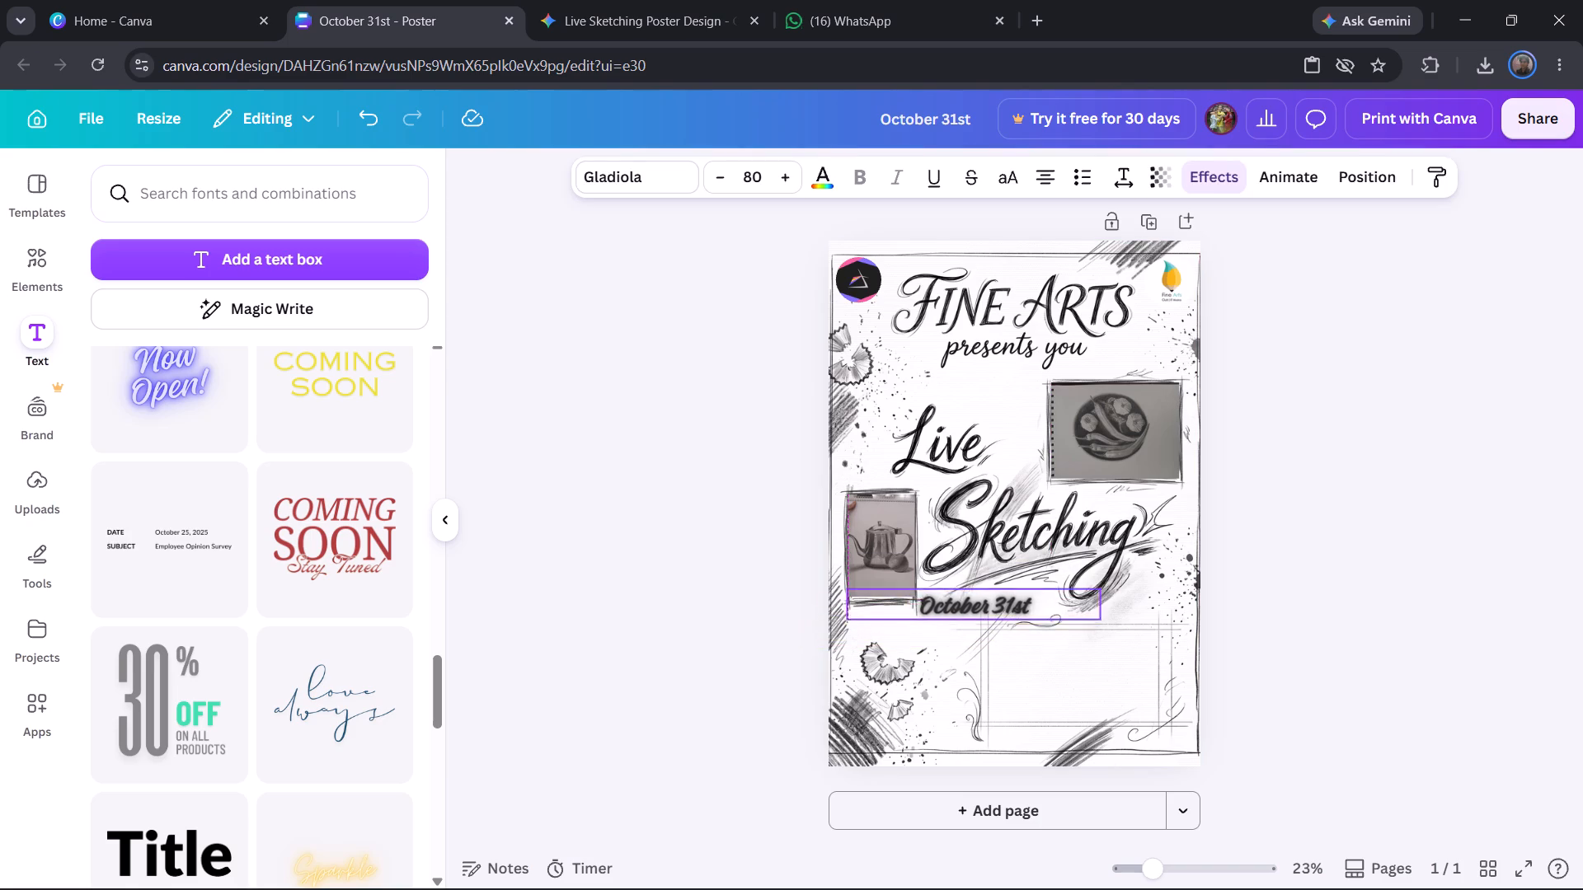
{"action": "left_click_drag", "start_coordinate": [999, 600], "coordinate": [1030, 587]}
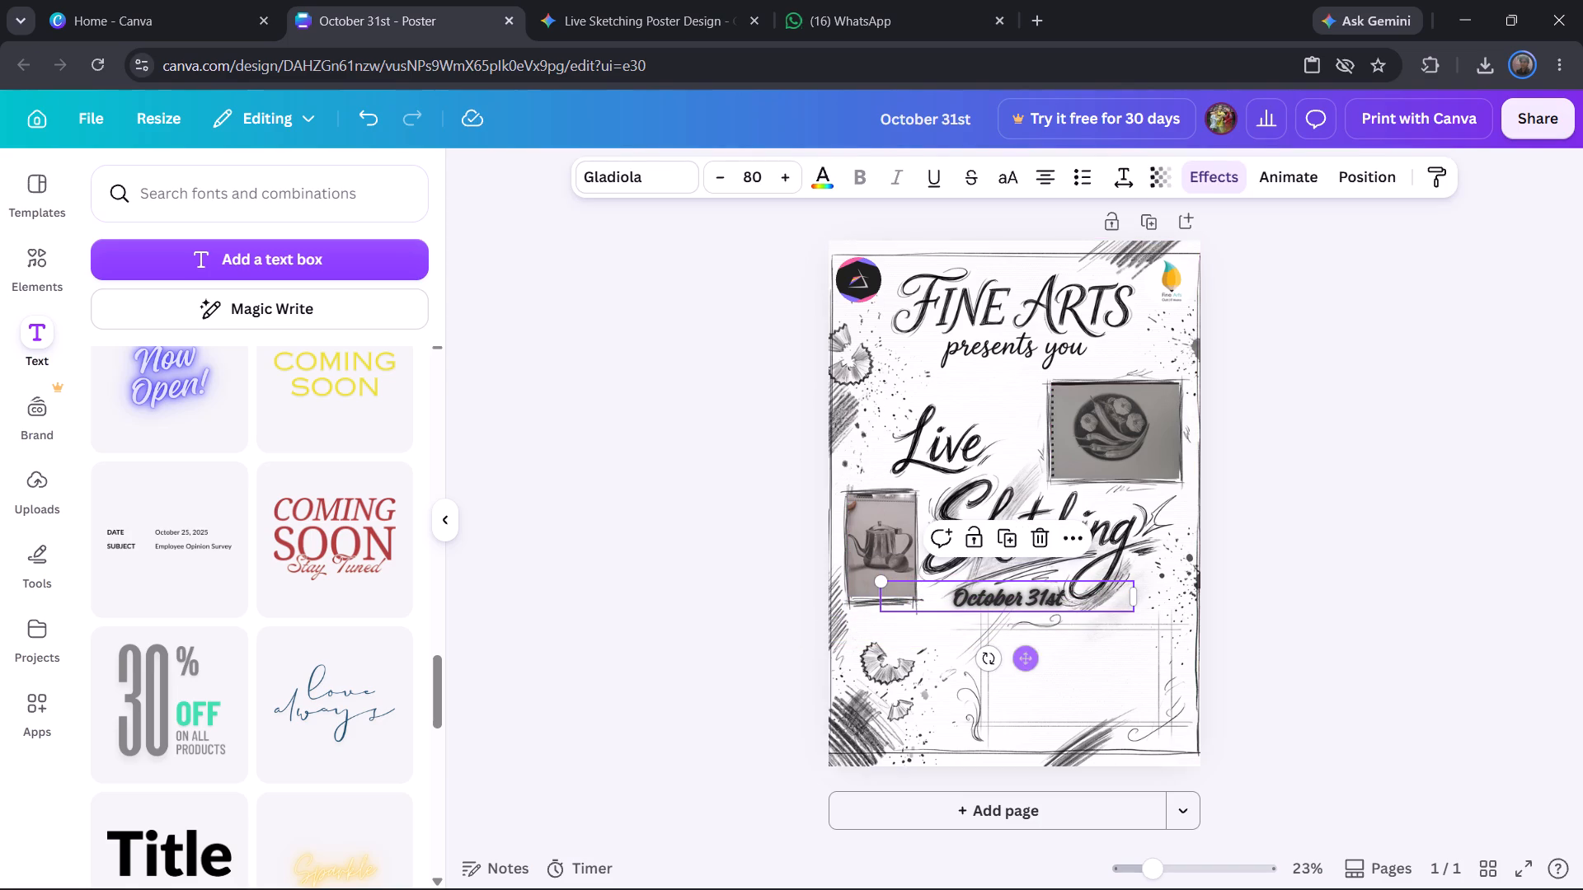
{"action": "left_click_drag", "start_coordinate": [983, 667], "coordinate": [994, 686]}
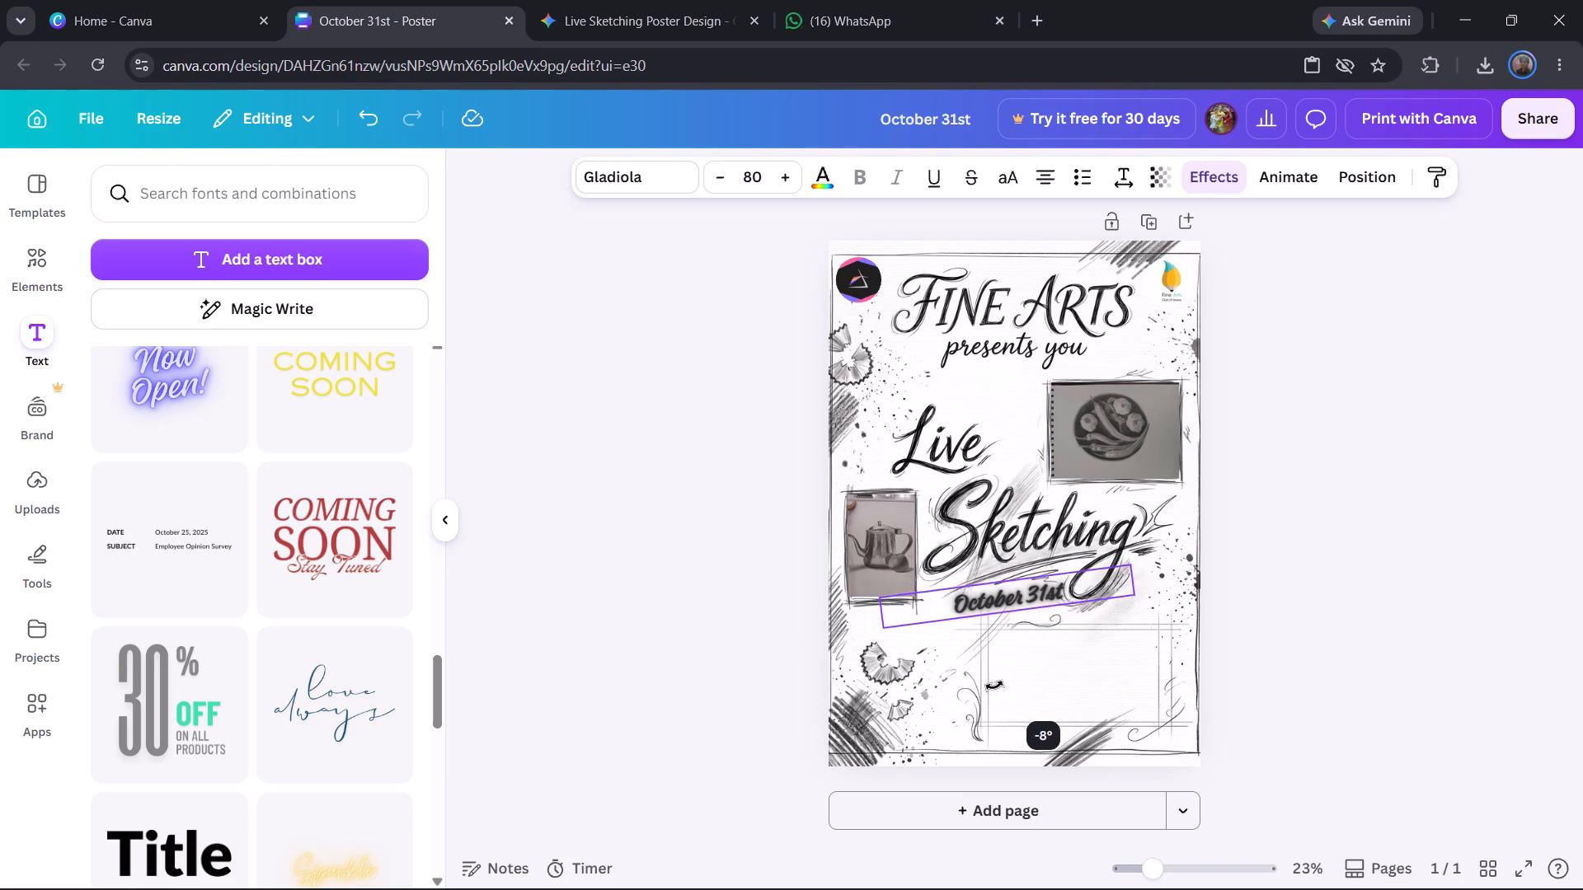
{"action": "left_click_drag", "start_coordinate": [994, 686], "coordinate": [997, 691]}
{"action": "left_click", "coordinate": [1023, 583]}
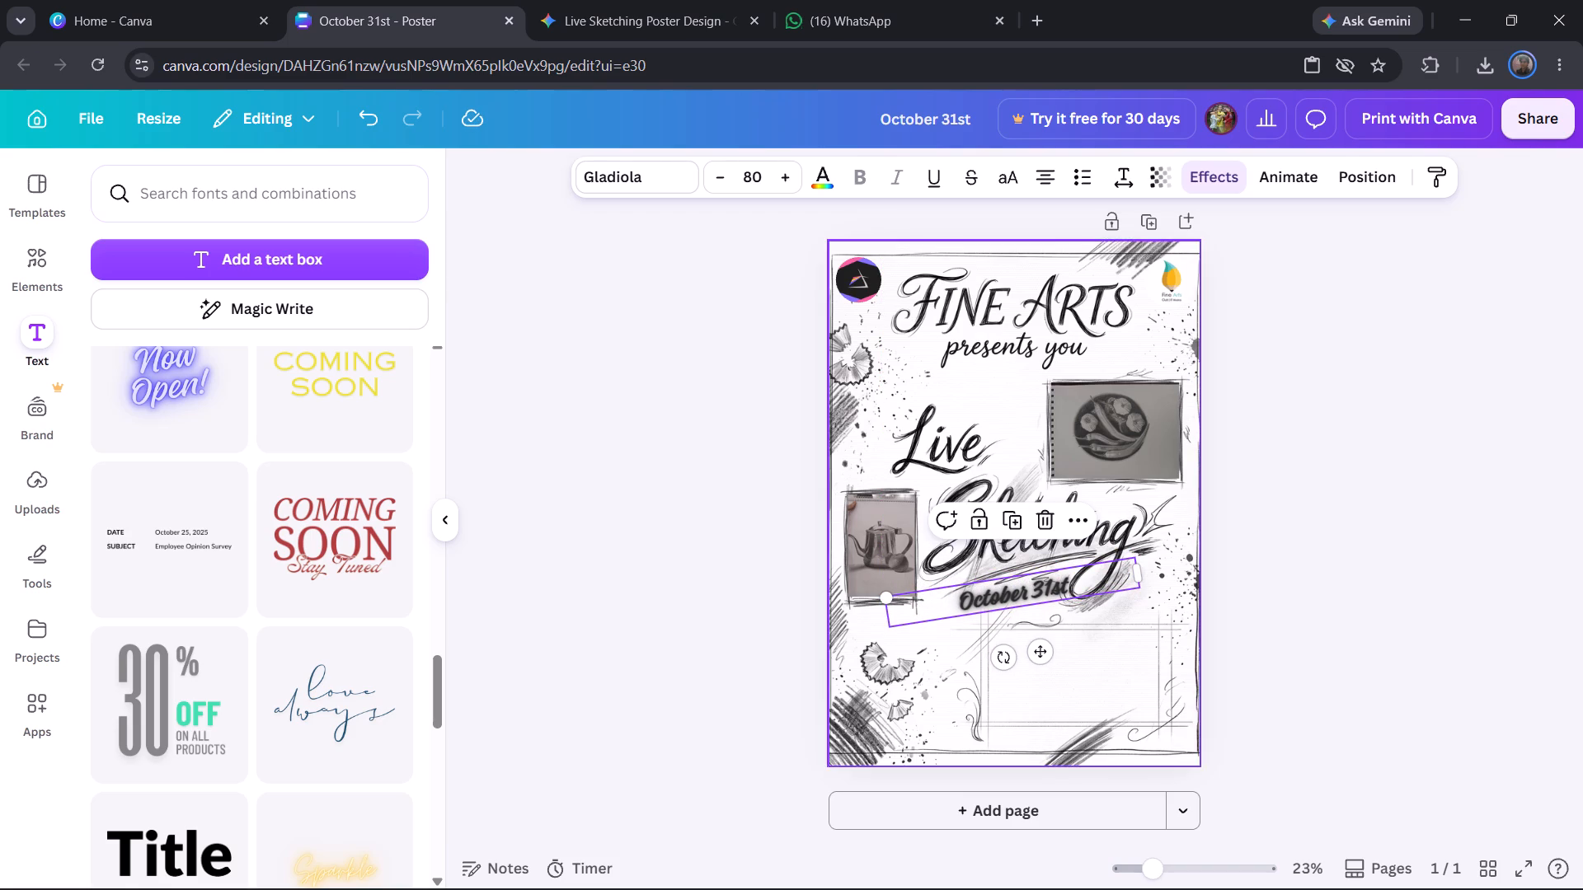
Narrow the date's text box to fit its wording, enlarge the text to size 95.8 and place it under the start of Sketching.
{"action": "left_click_drag", "start_coordinate": [886, 612], "coordinate": [924, 598]}
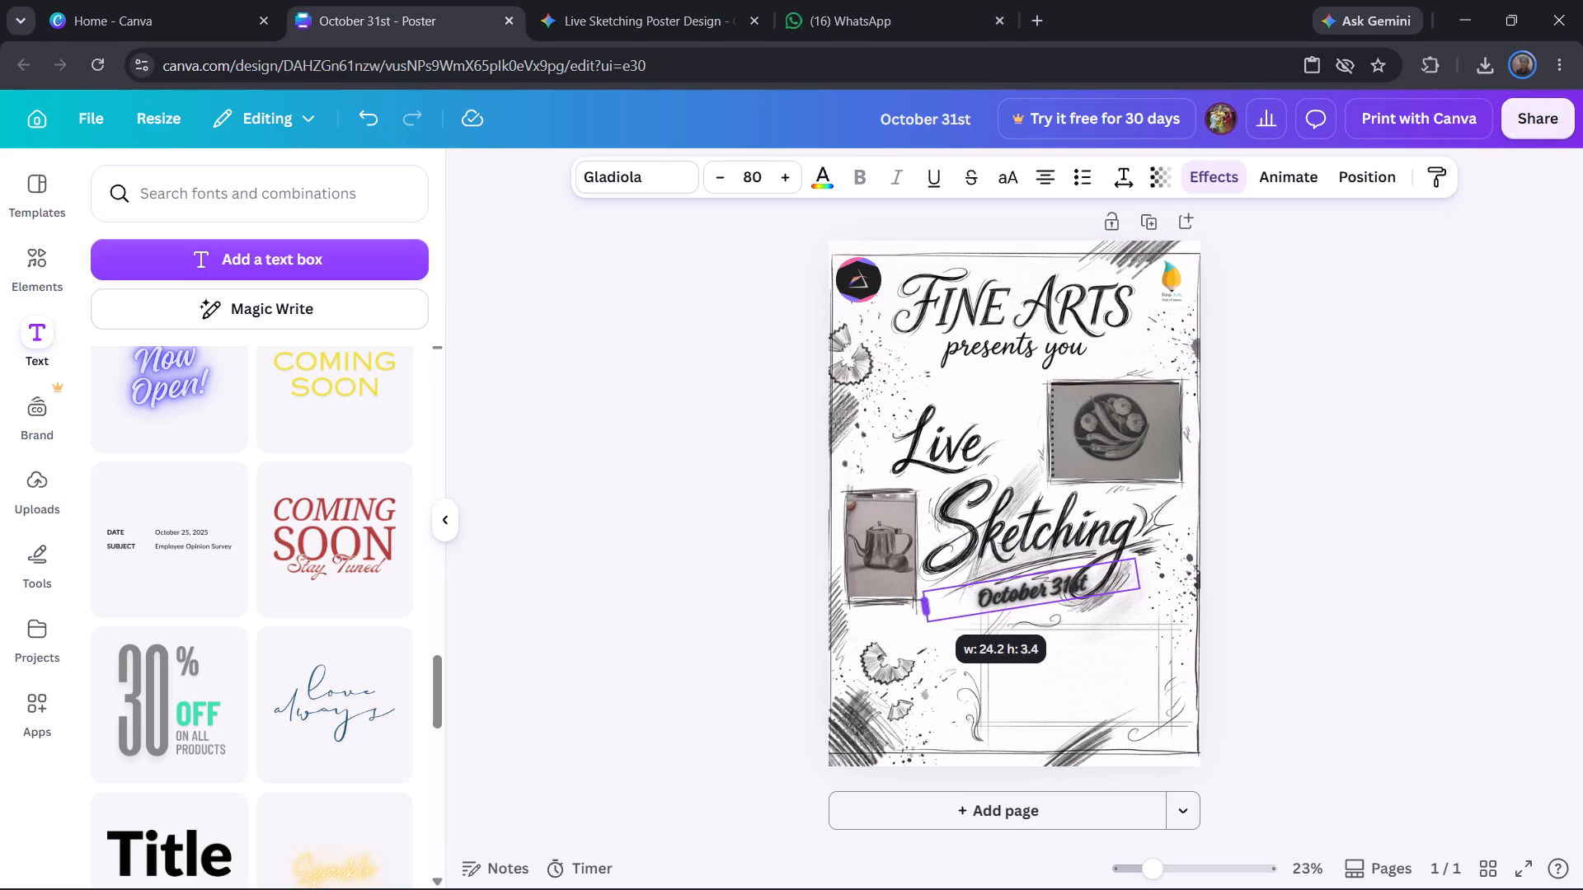
{"action": "left_click_drag", "start_coordinate": [924, 598], "coordinate": [1012, 582]}
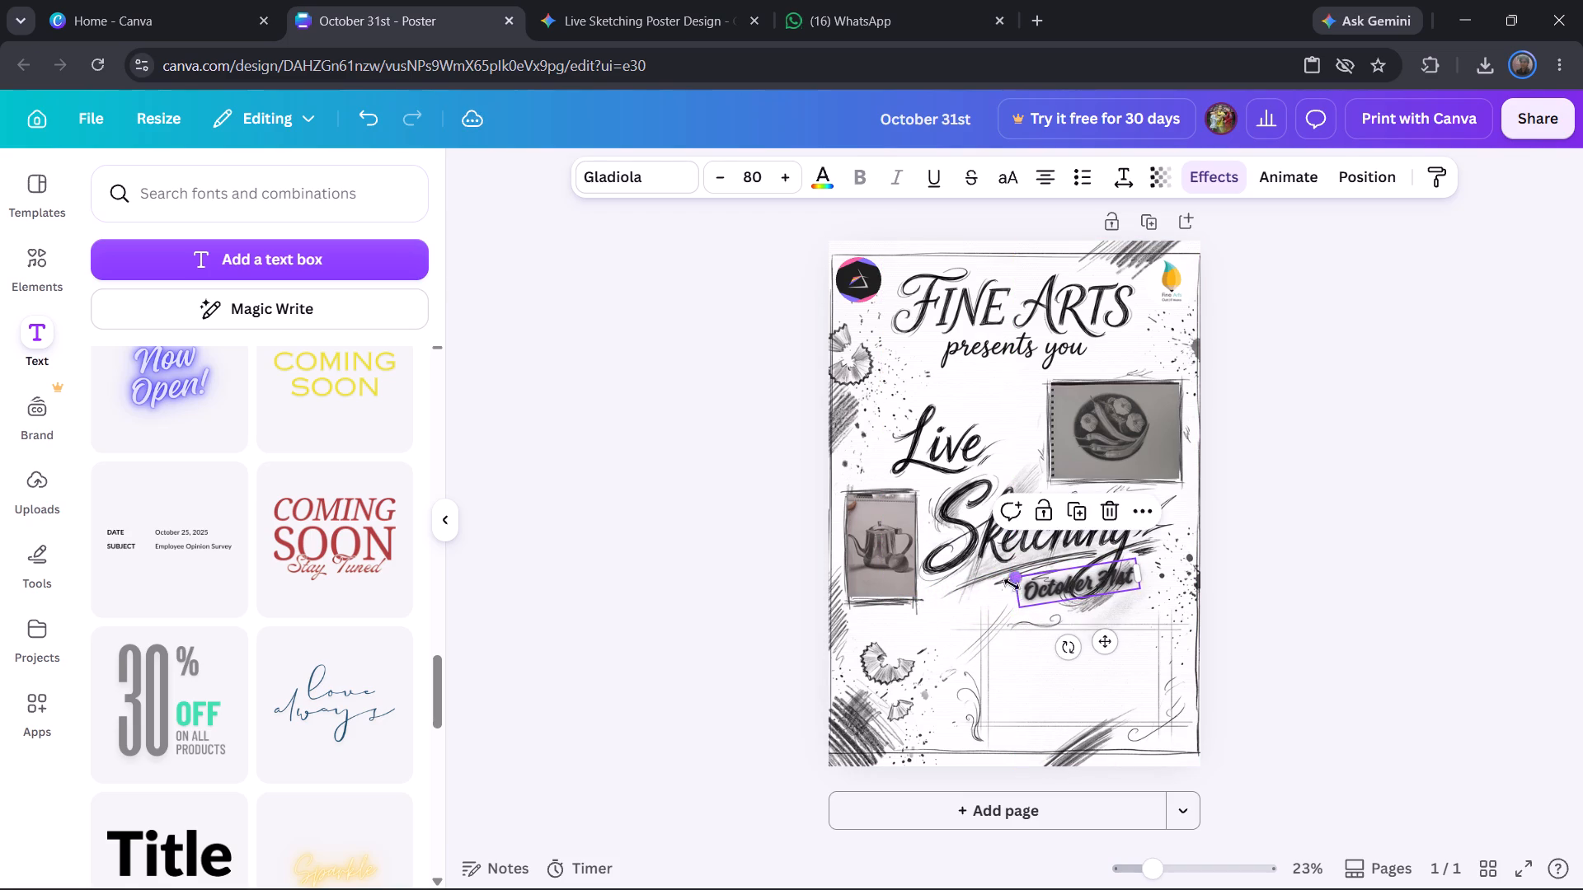
{"action": "left_click_drag", "start_coordinate": [1012, 574], "coordinate": [988, 572]}
{"action": "left_click_drag", "start_coordinate": [1037, 586], "coordinate": [981, 600]}
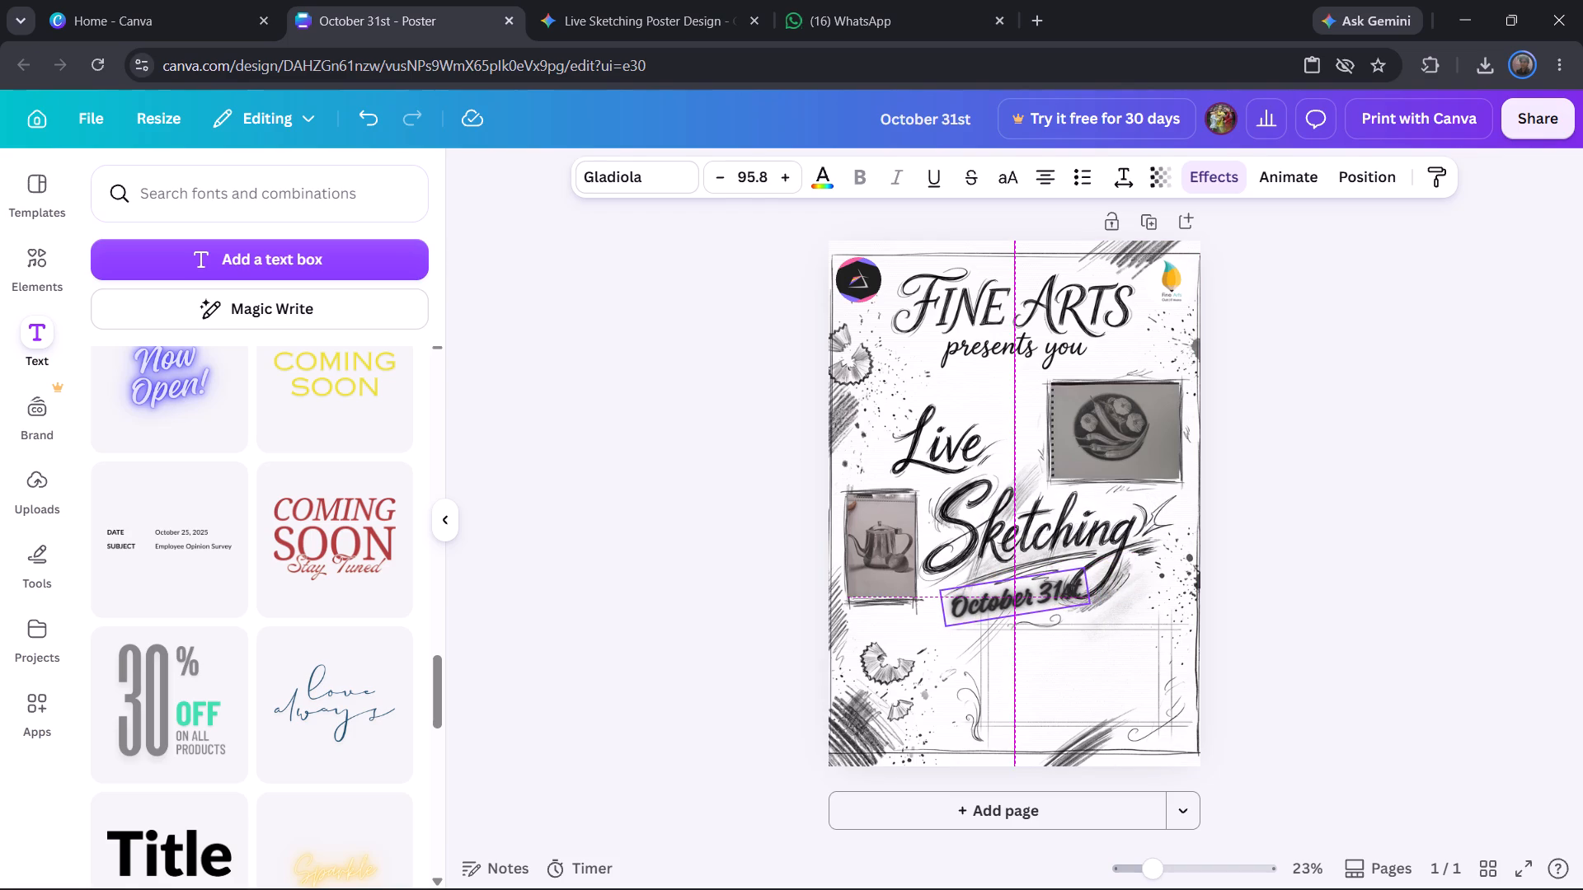
{"action": "left_click_drag", "start_coordinate": [981, 600], "coordinate": [966, 609]}
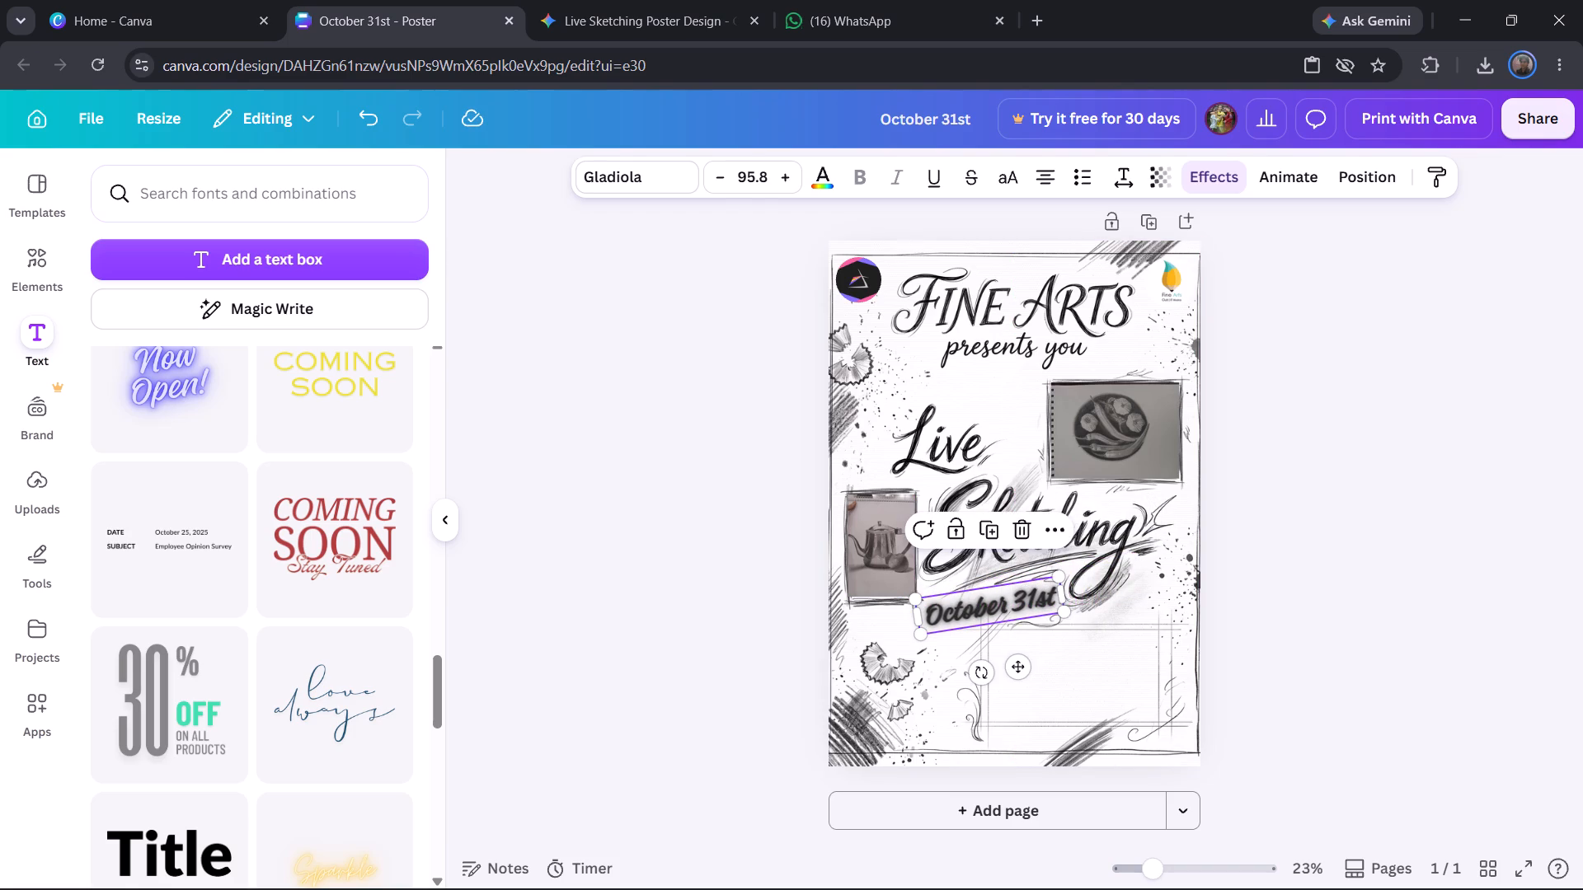
{"action": "left_click", "coordinate": [1252, 589]}
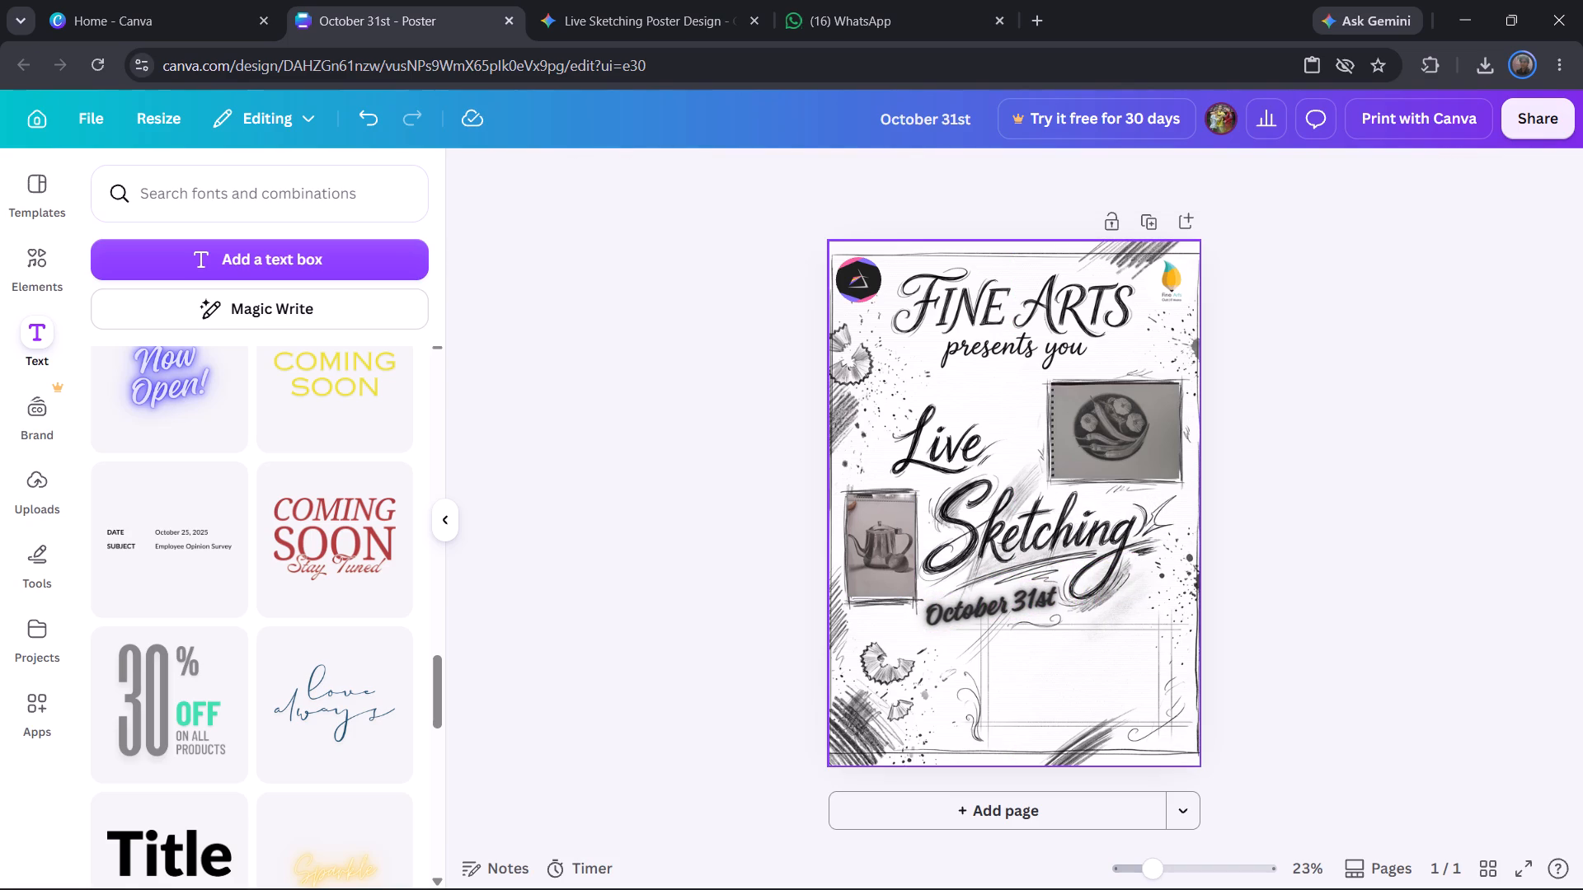
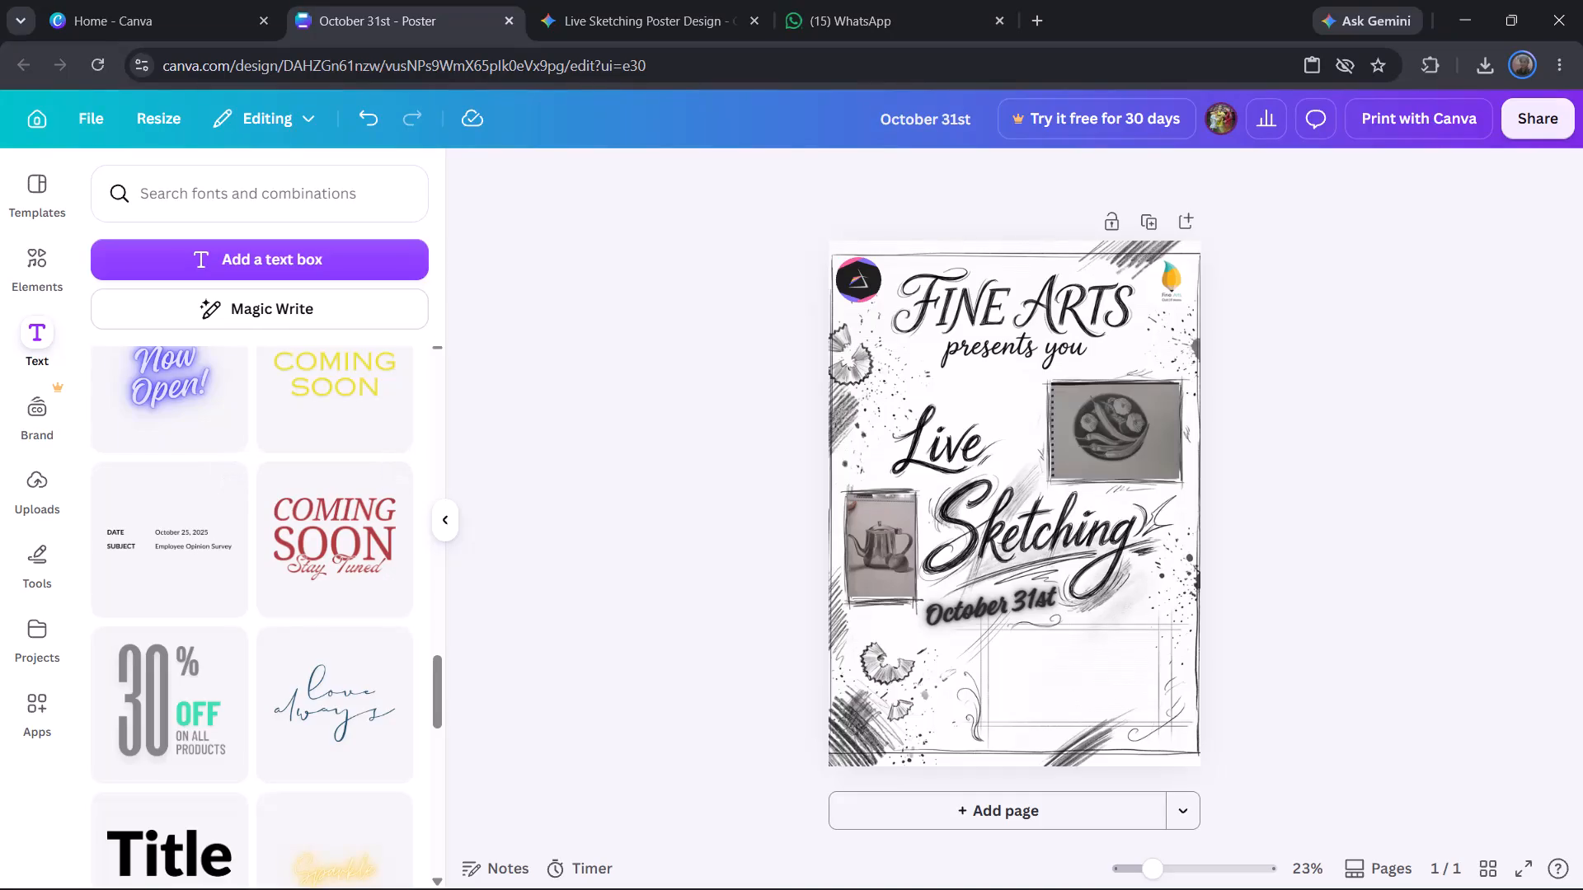
Move the October 31st text below the teapot photo, above the pencil shavings, and straighten its rotation to 0°.
{"action": "left_click", "coordinate": [721, 740]}
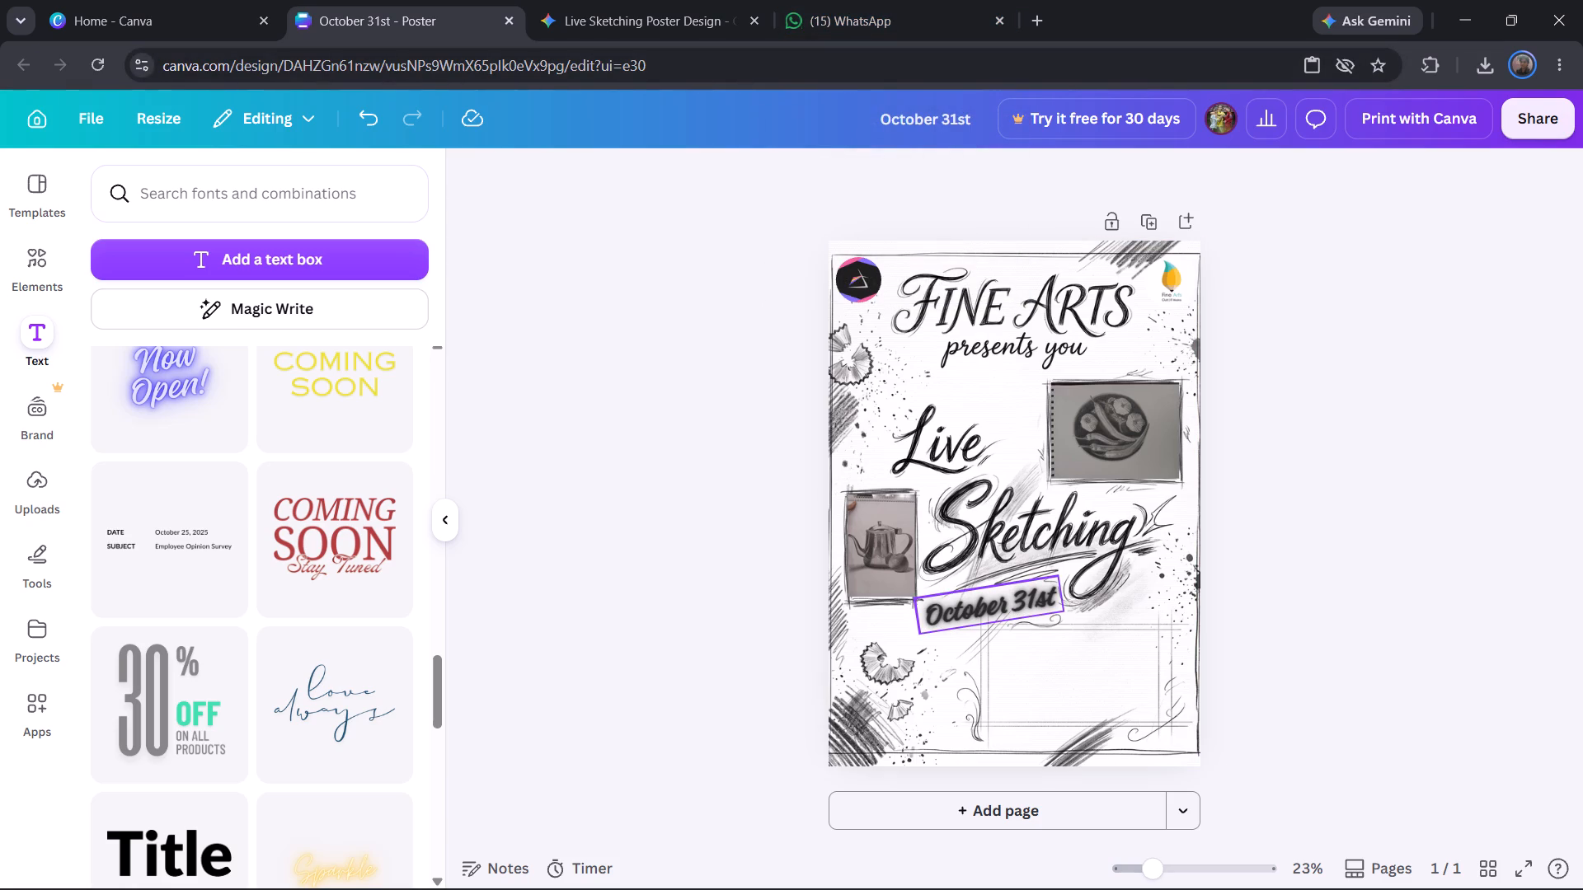
{"action": "left_click_drag", "start_coordinate": [972, 614], "coordinate": [904, 641]}
{"action": "left_click_drag", "start_coordinate": [956, 690], "coordinate": [964, 679]}
{"action": "left_click_drag", "start_coordinate": [928, 695], "coordinate": [916, 701]}
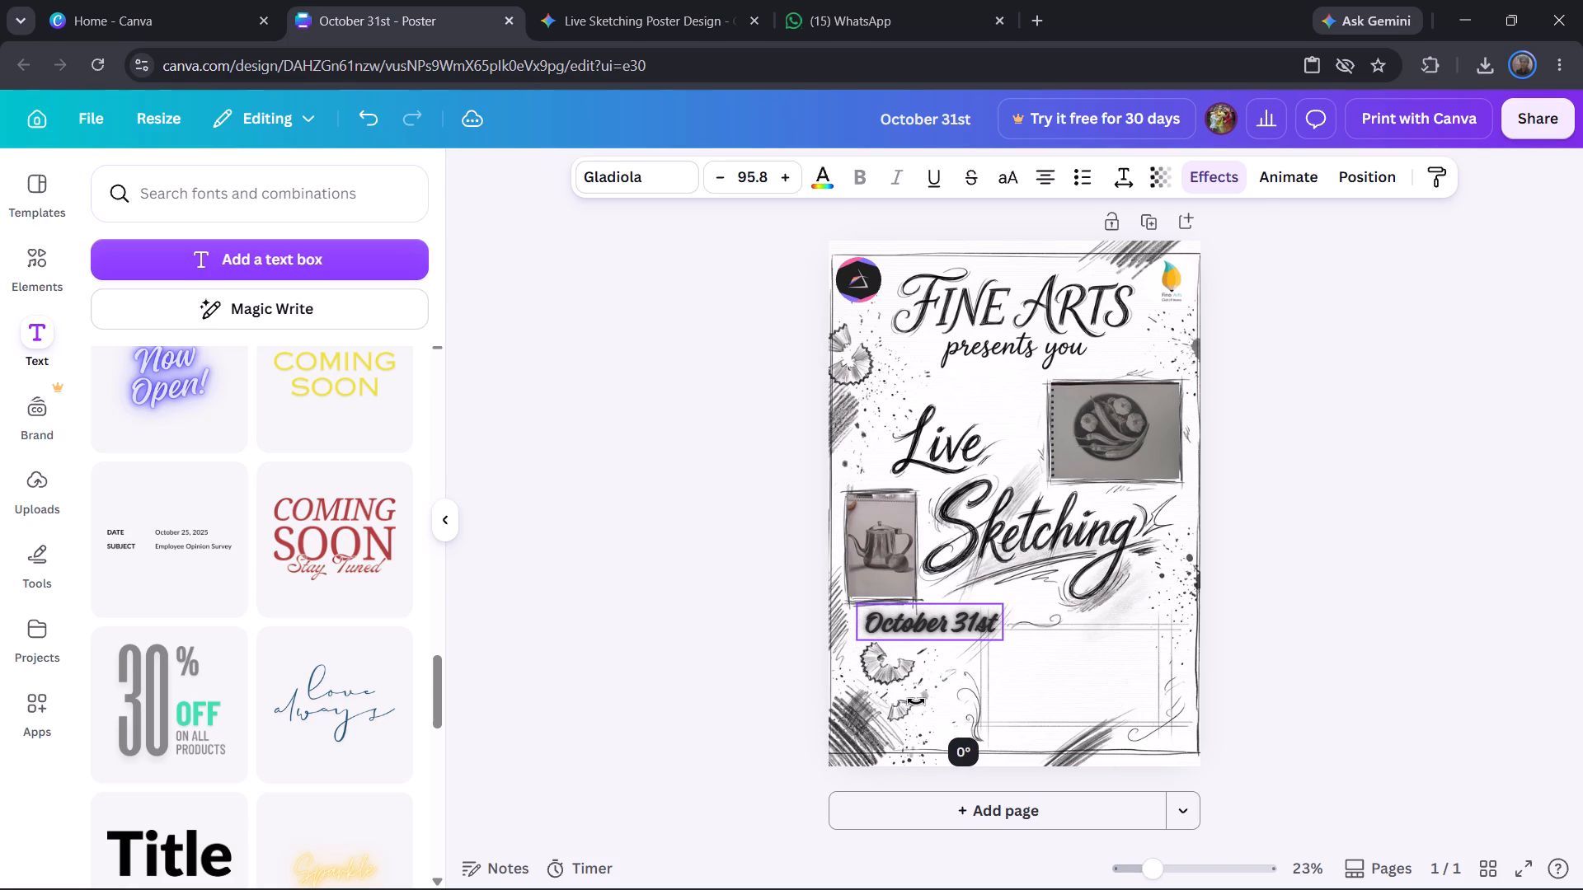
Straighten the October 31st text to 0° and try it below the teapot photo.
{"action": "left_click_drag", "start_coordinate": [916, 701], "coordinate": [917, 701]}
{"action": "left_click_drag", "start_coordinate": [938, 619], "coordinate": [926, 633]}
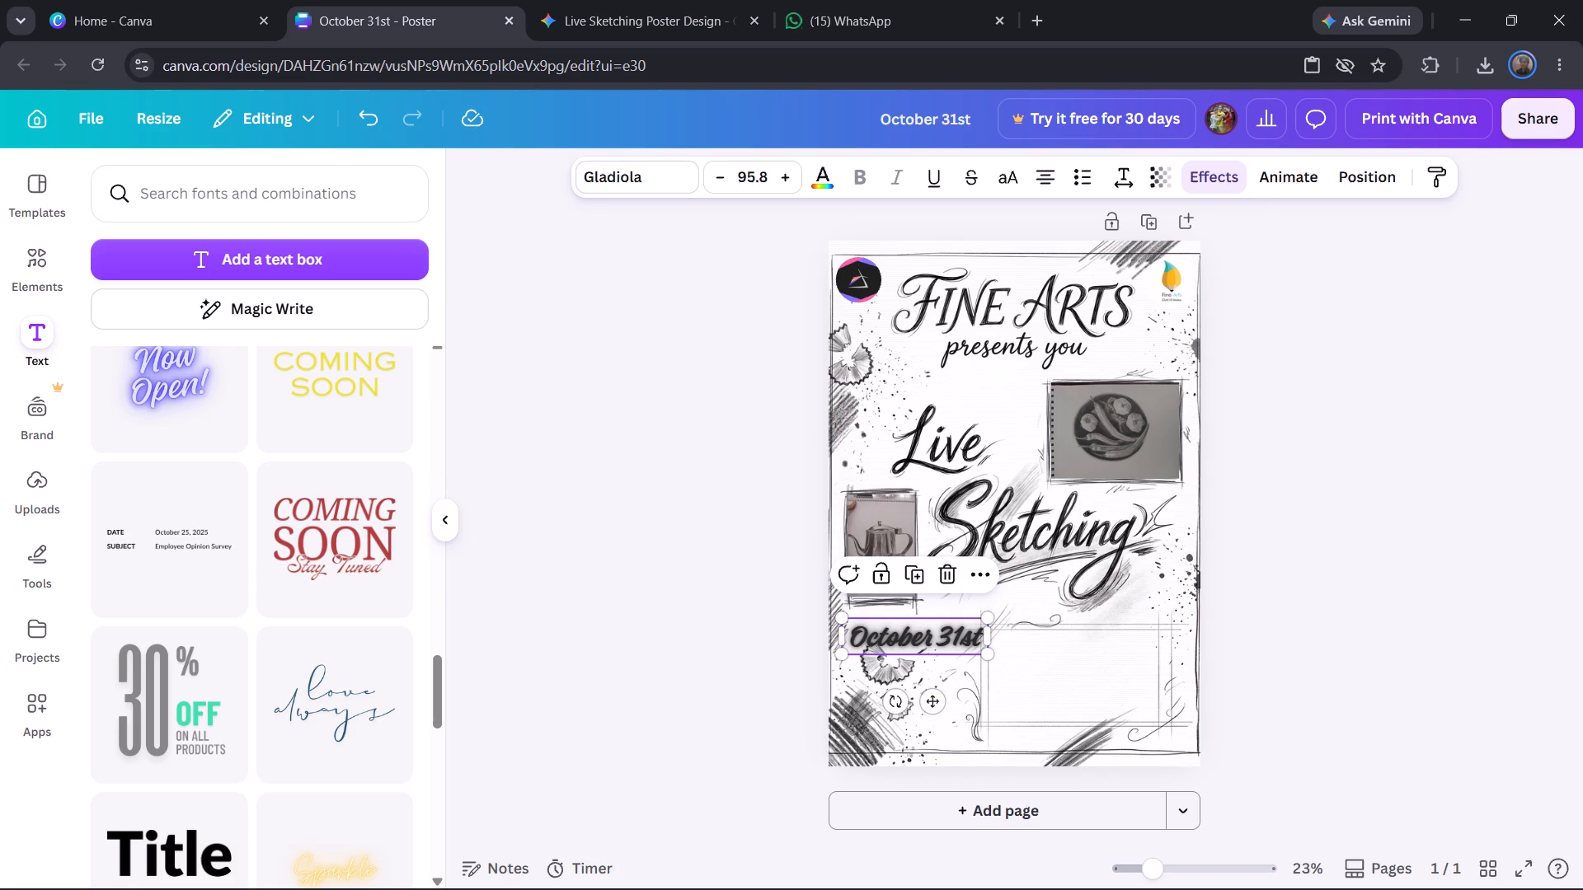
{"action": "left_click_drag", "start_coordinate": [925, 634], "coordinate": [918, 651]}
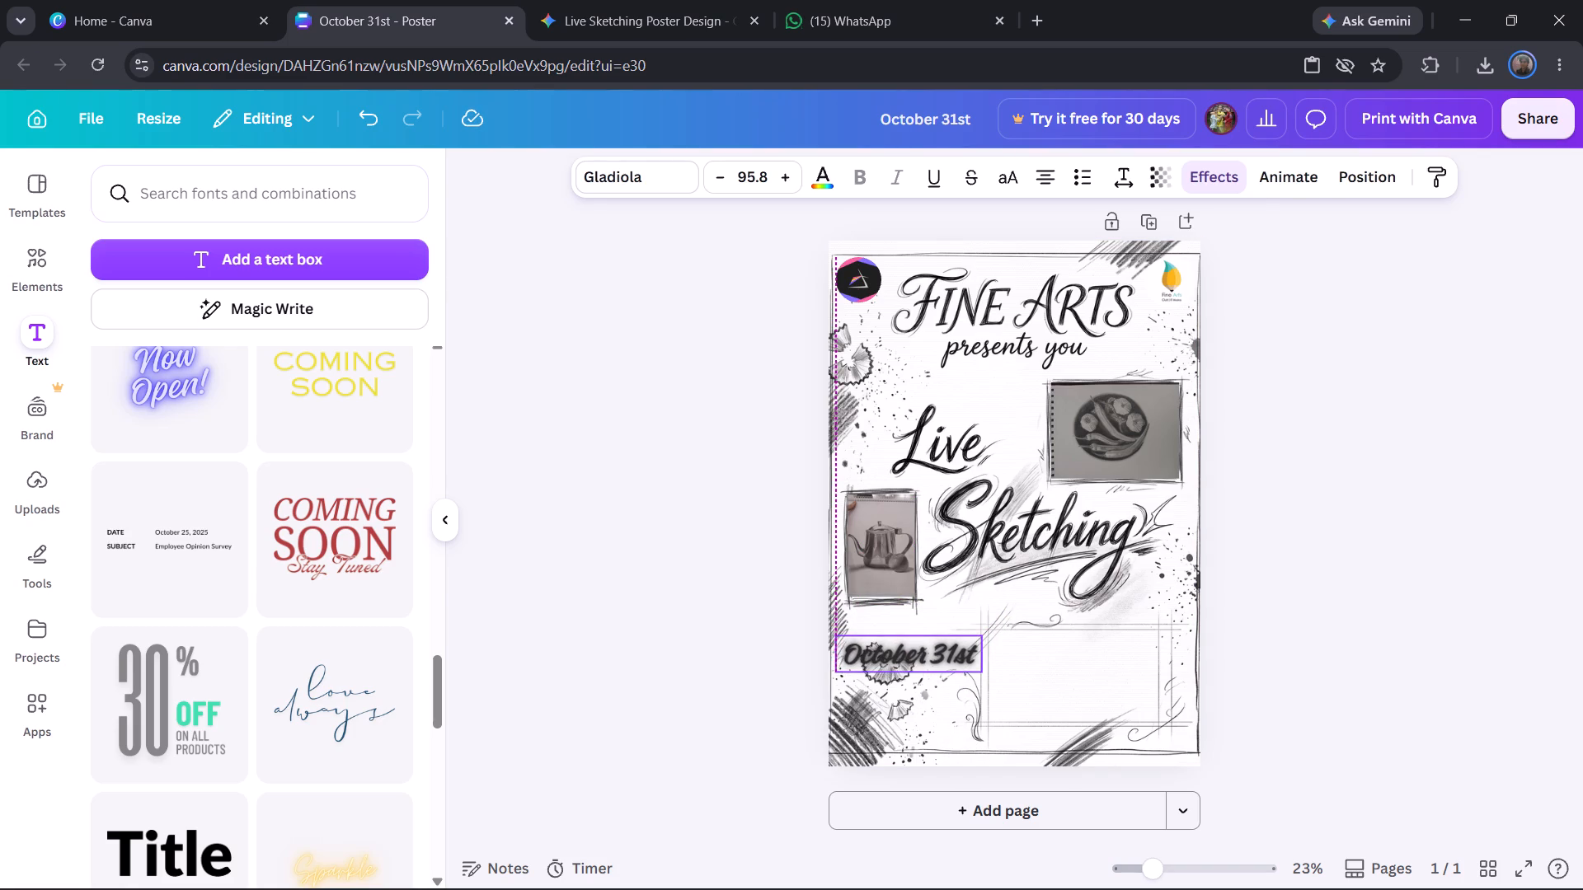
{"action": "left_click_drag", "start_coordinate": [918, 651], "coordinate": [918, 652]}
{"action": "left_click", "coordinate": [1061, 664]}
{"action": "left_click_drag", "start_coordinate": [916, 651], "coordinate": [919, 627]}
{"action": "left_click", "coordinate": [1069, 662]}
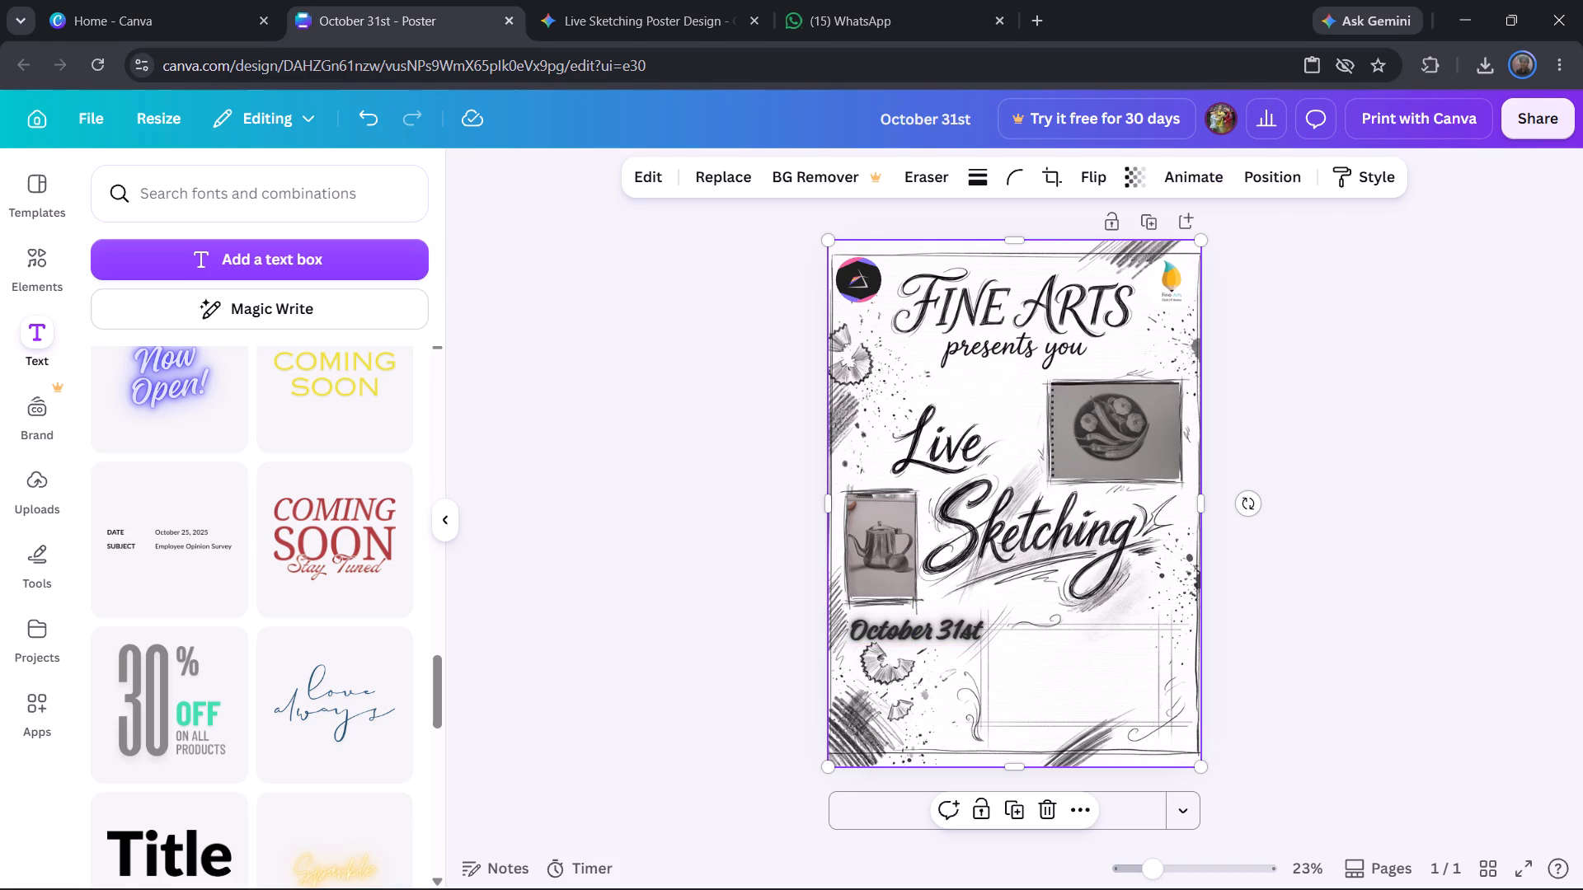
Move the October 31st text directly beneath the Sketching title and tilt it so it rises towards its end.
{"action": "left_click_drag", "start_coordinate": [919, 640], "coordinate": [1015, 612]}
{"action": "left_click_drag", "start_coordinate": [991, 670], "coordinate": [1004, 672]}
{"action": "left_click_drag", "start_coordinate": [996, 597], "coordinate": [975, 605]}
{"action": "left_click", "coordinate": [1106, 627]}
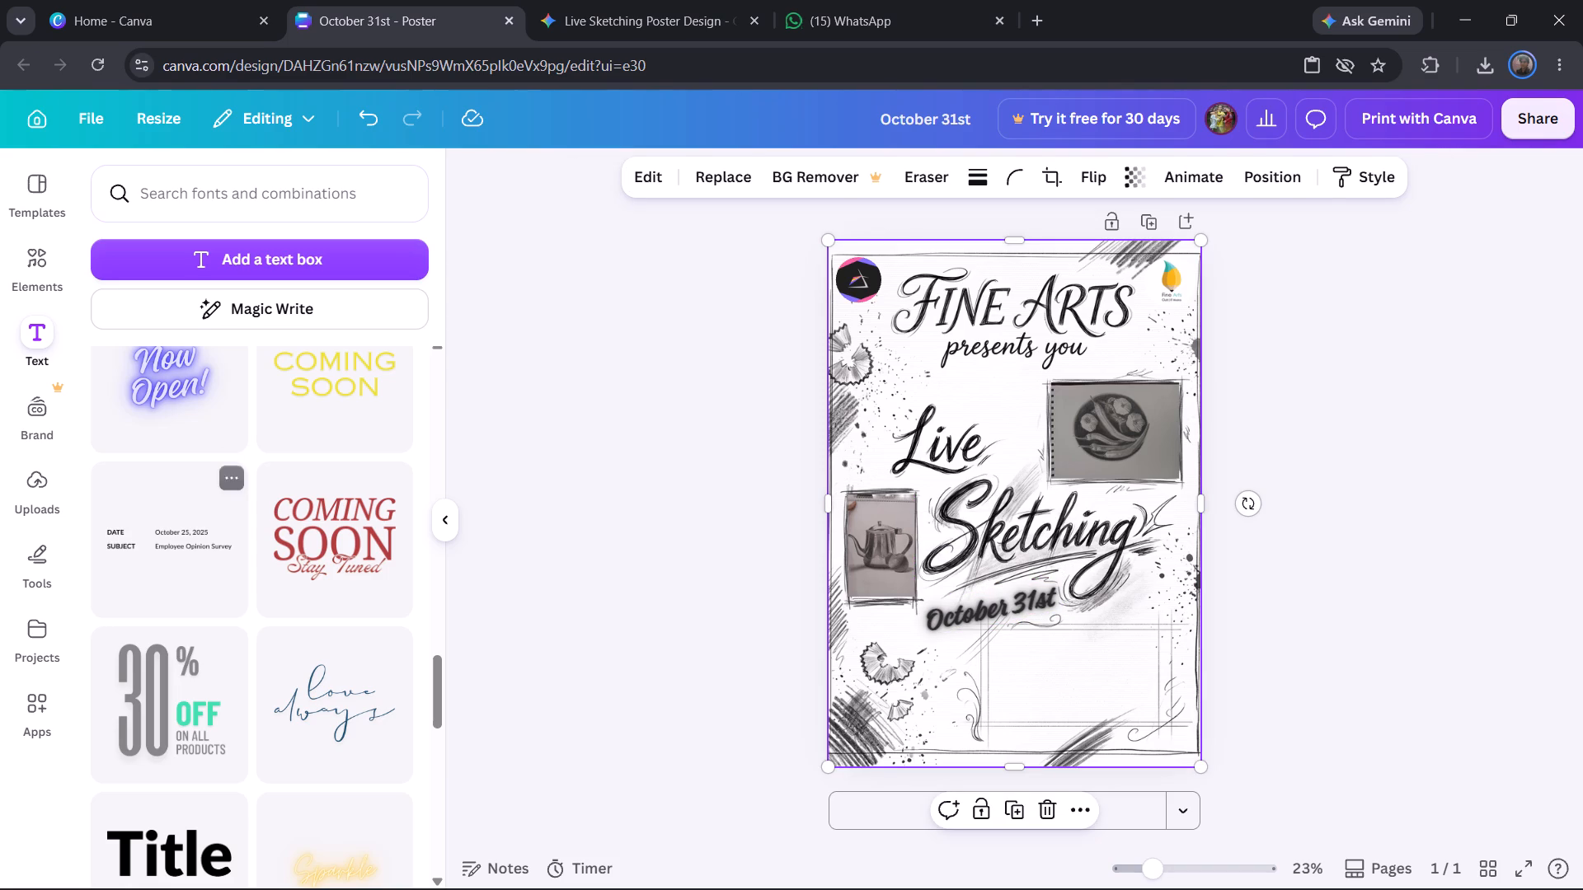
Add the glowing Now Open! text style to the poster and replace its wording with 4 - 7pm.
{"action": "left_click", "coordinate": [153, 414]}
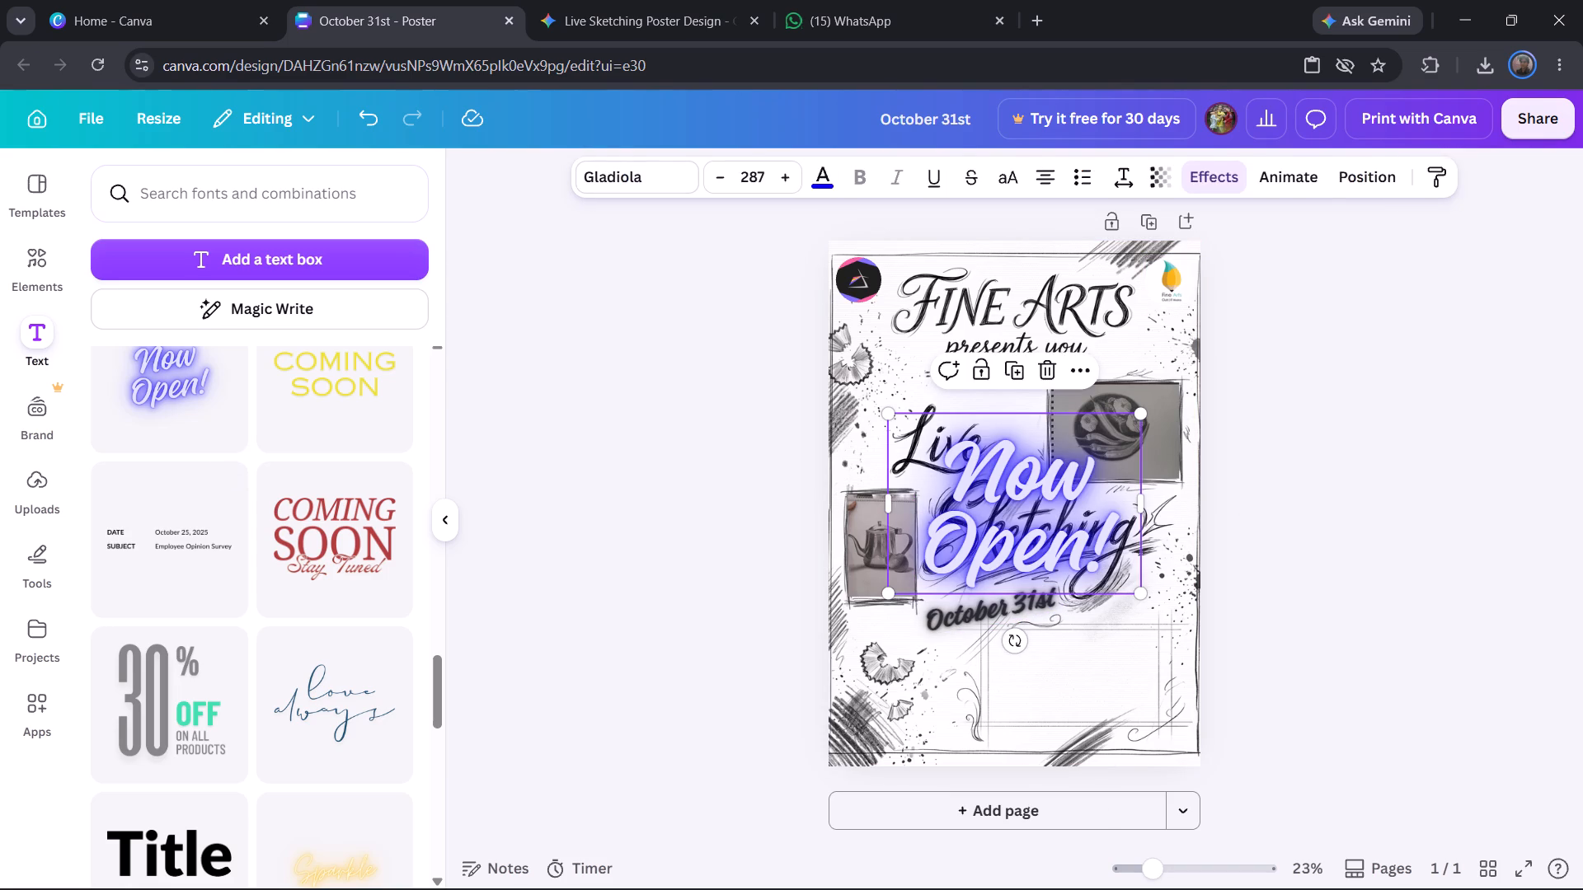
{"action": "double_click", "coordinate": [1000, 467]}
{"action": "key", "text": "BackSpace"}
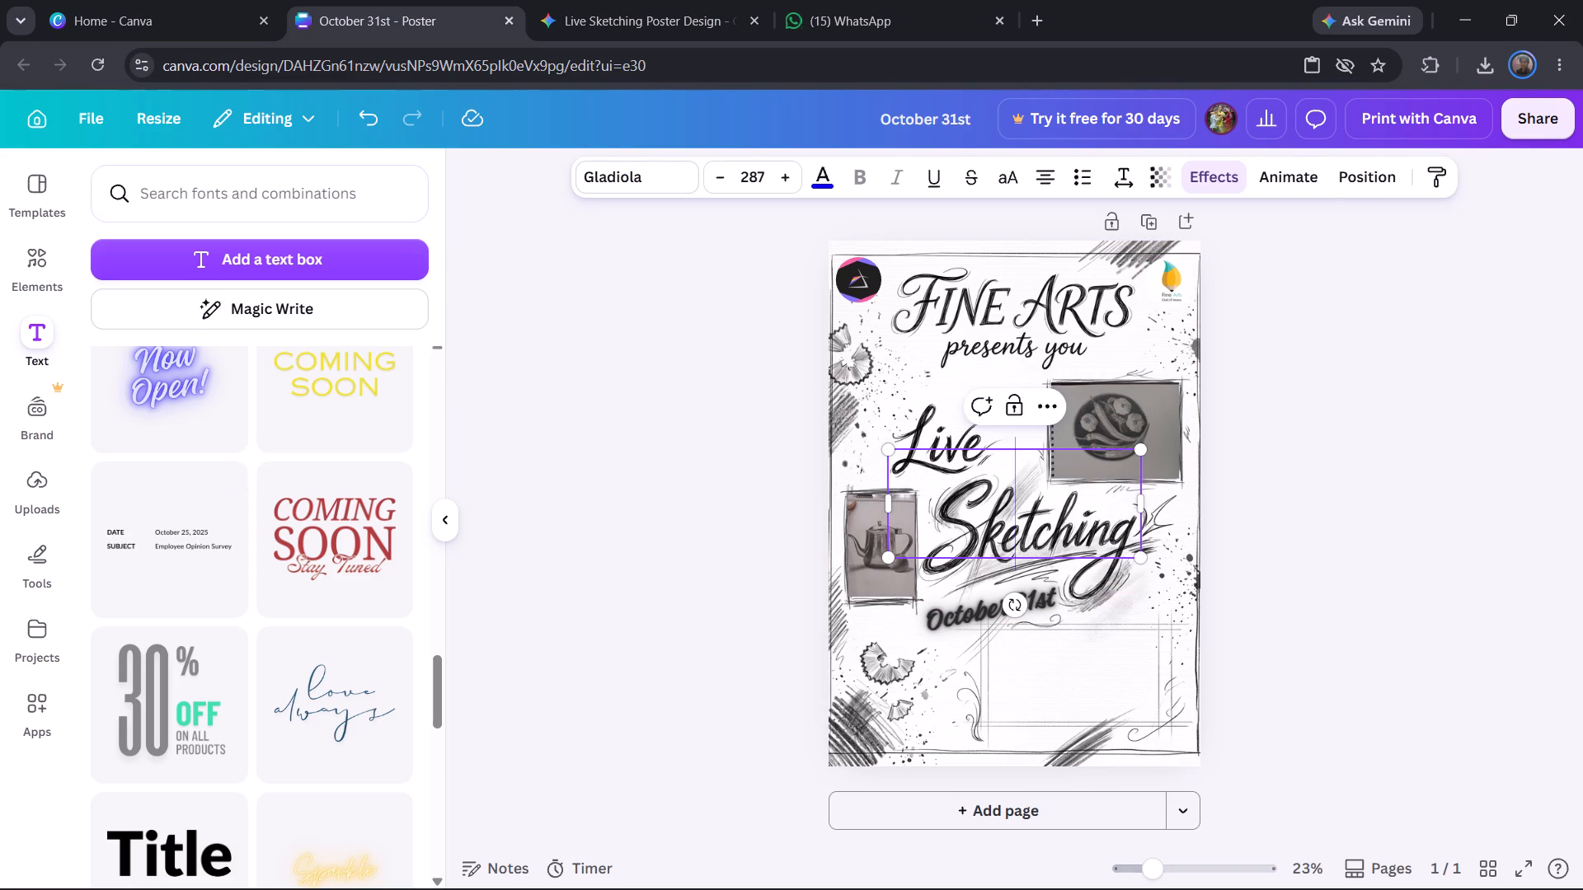
{"action": "type", "text": "4 -"}
{"action": "key", "text": "space"}
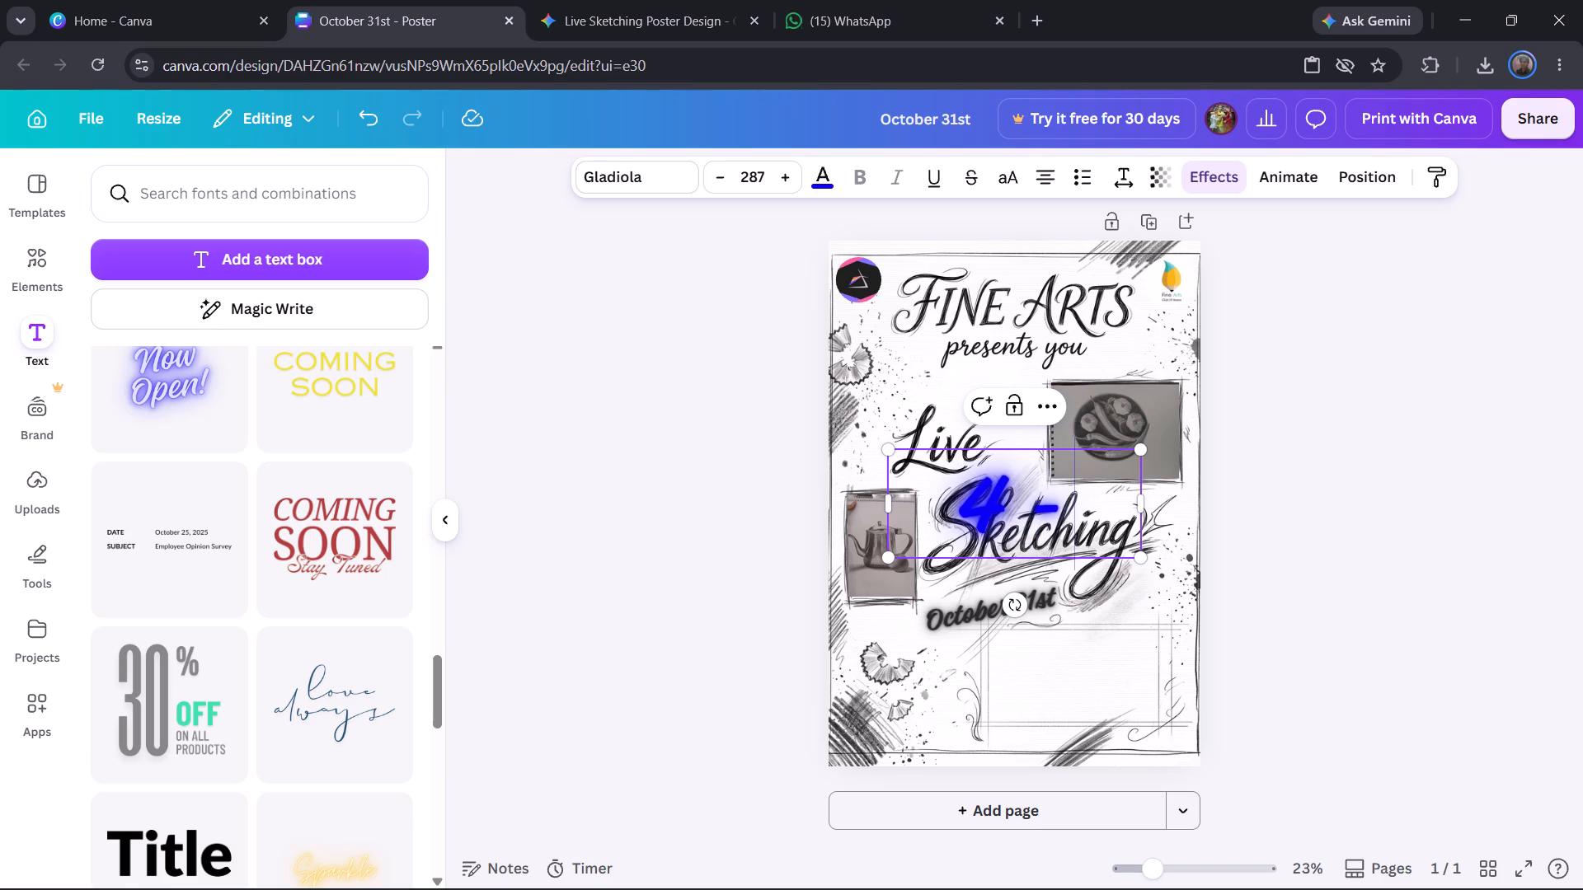
{"action": "key", "text": "7"}
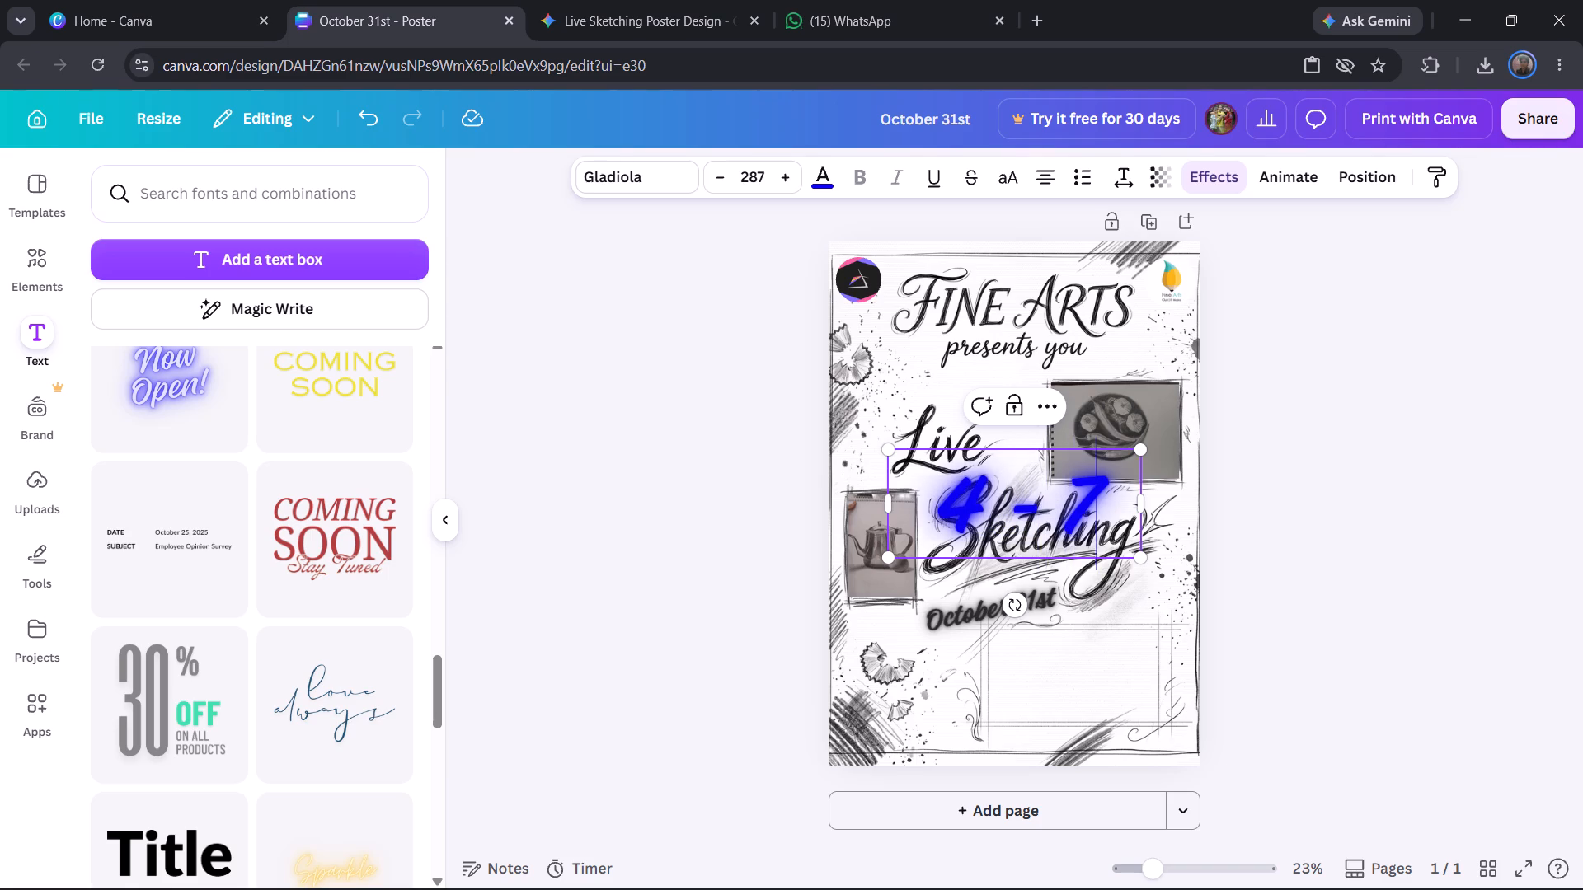
{"action": "type", "text": "pm"}
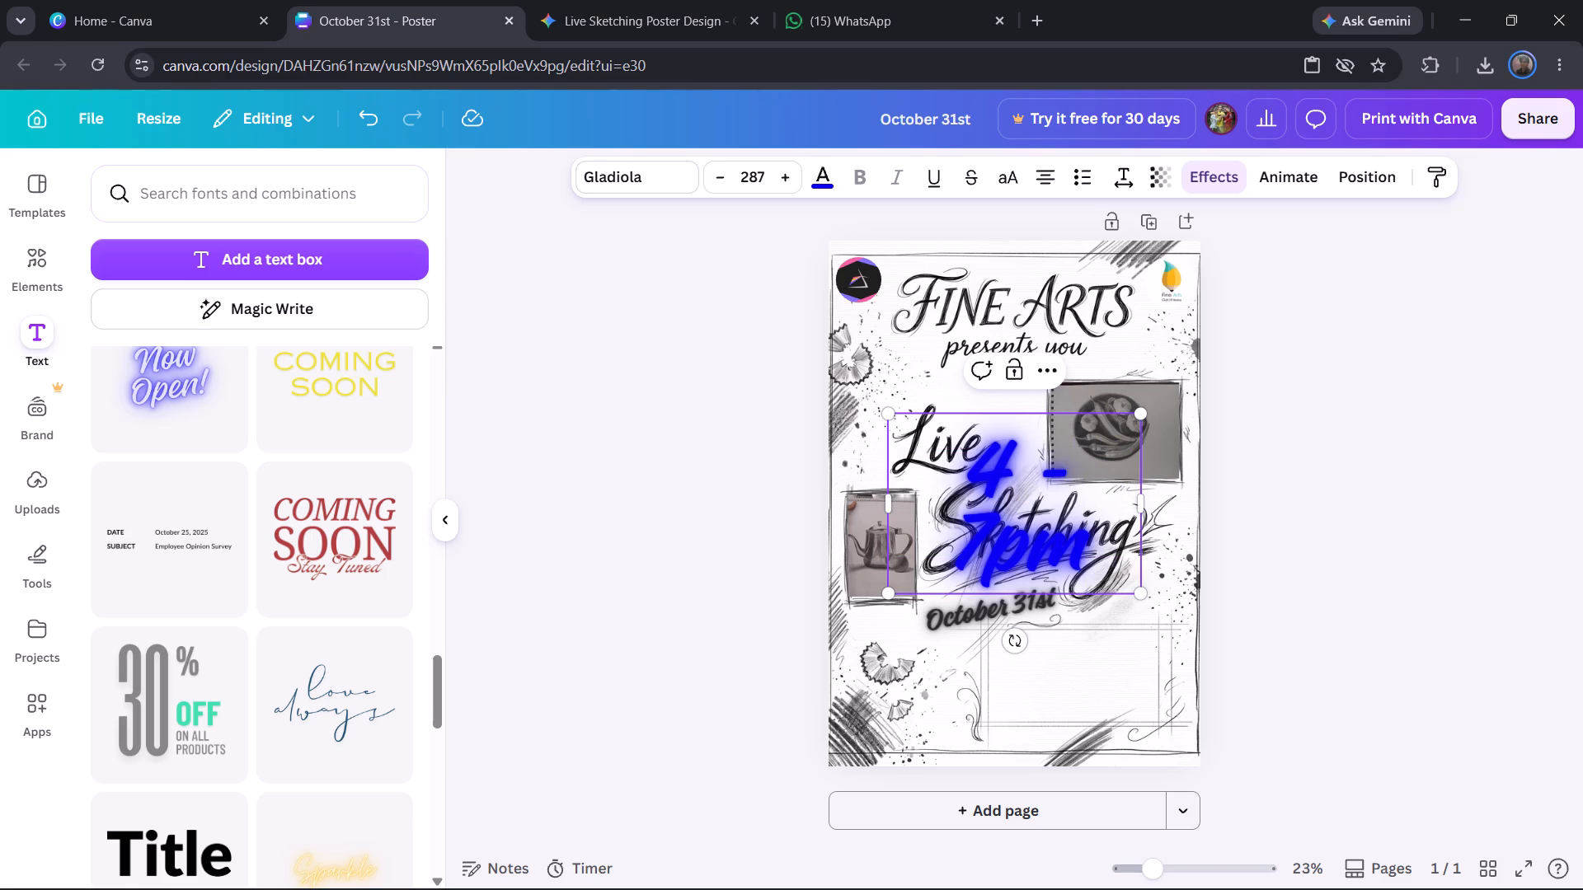
Set the 4 - 7pm text to size 80 and colour it black.
{"action": "triple_click", "coordinate": [1036, 536]}
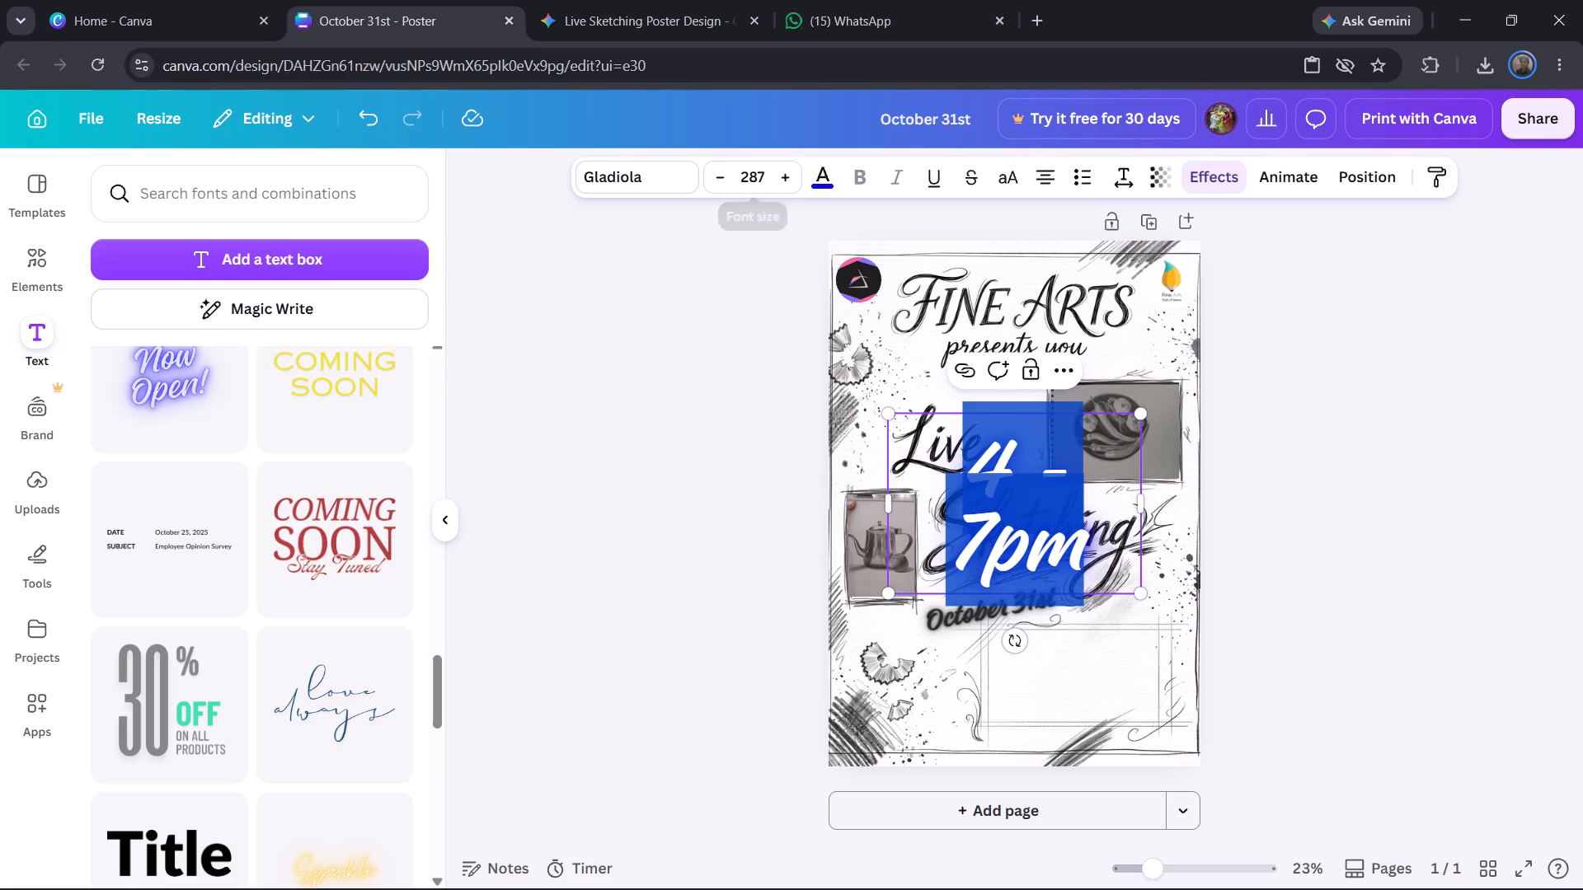
{"action": "left_click", "coordinate": [751, 186]}
{"action": "type", "text": "80"}
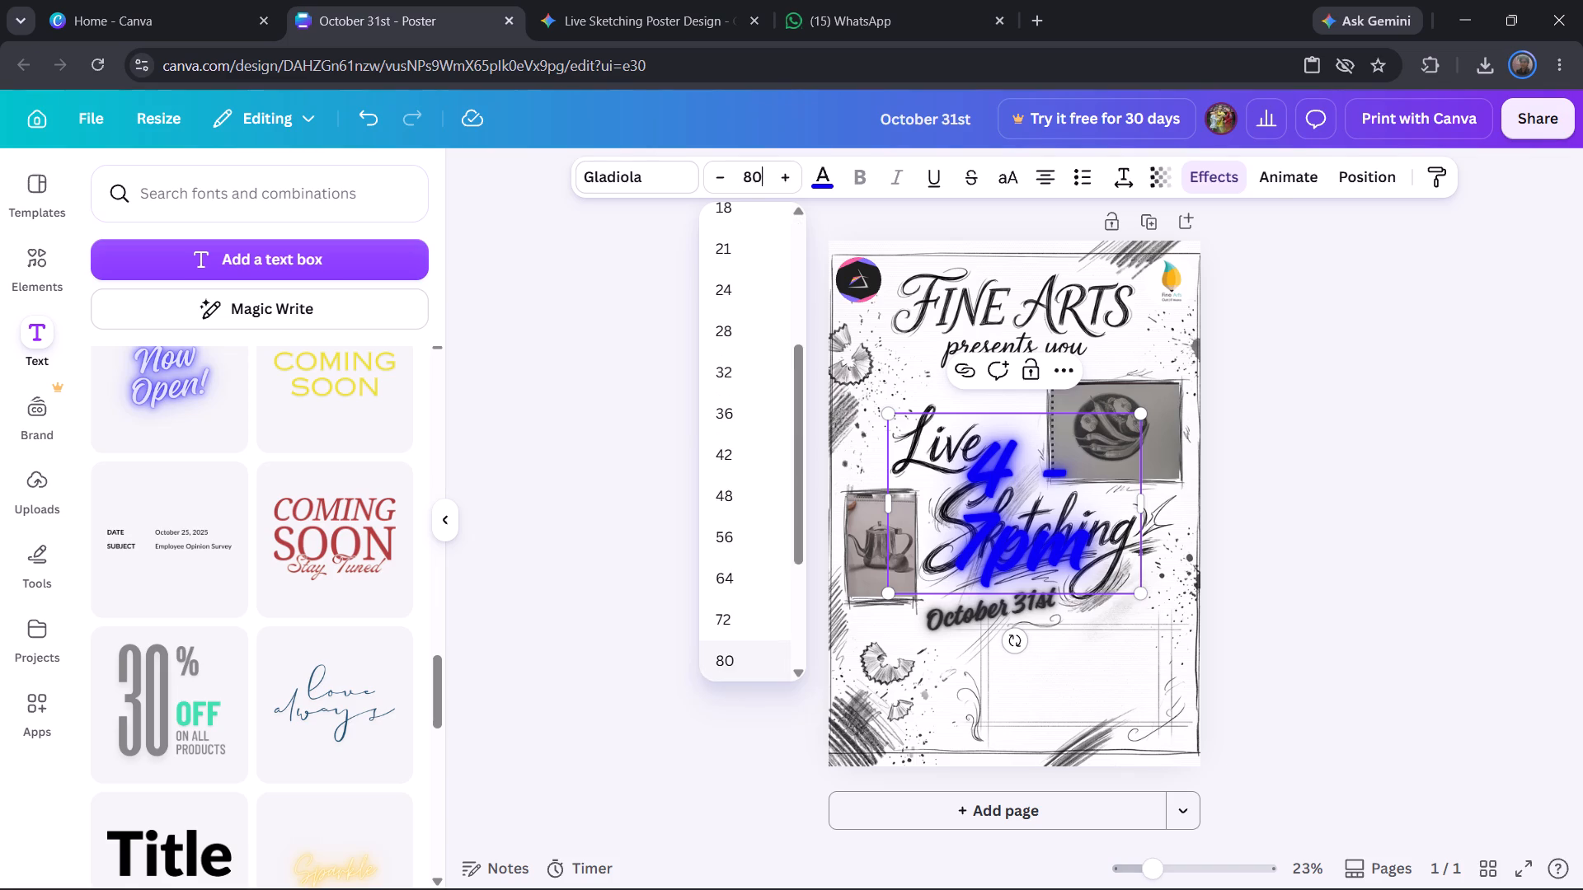
{"action": "key", "text": "Return"}
{"action": "left_click", "coordinate": [820, 180]}
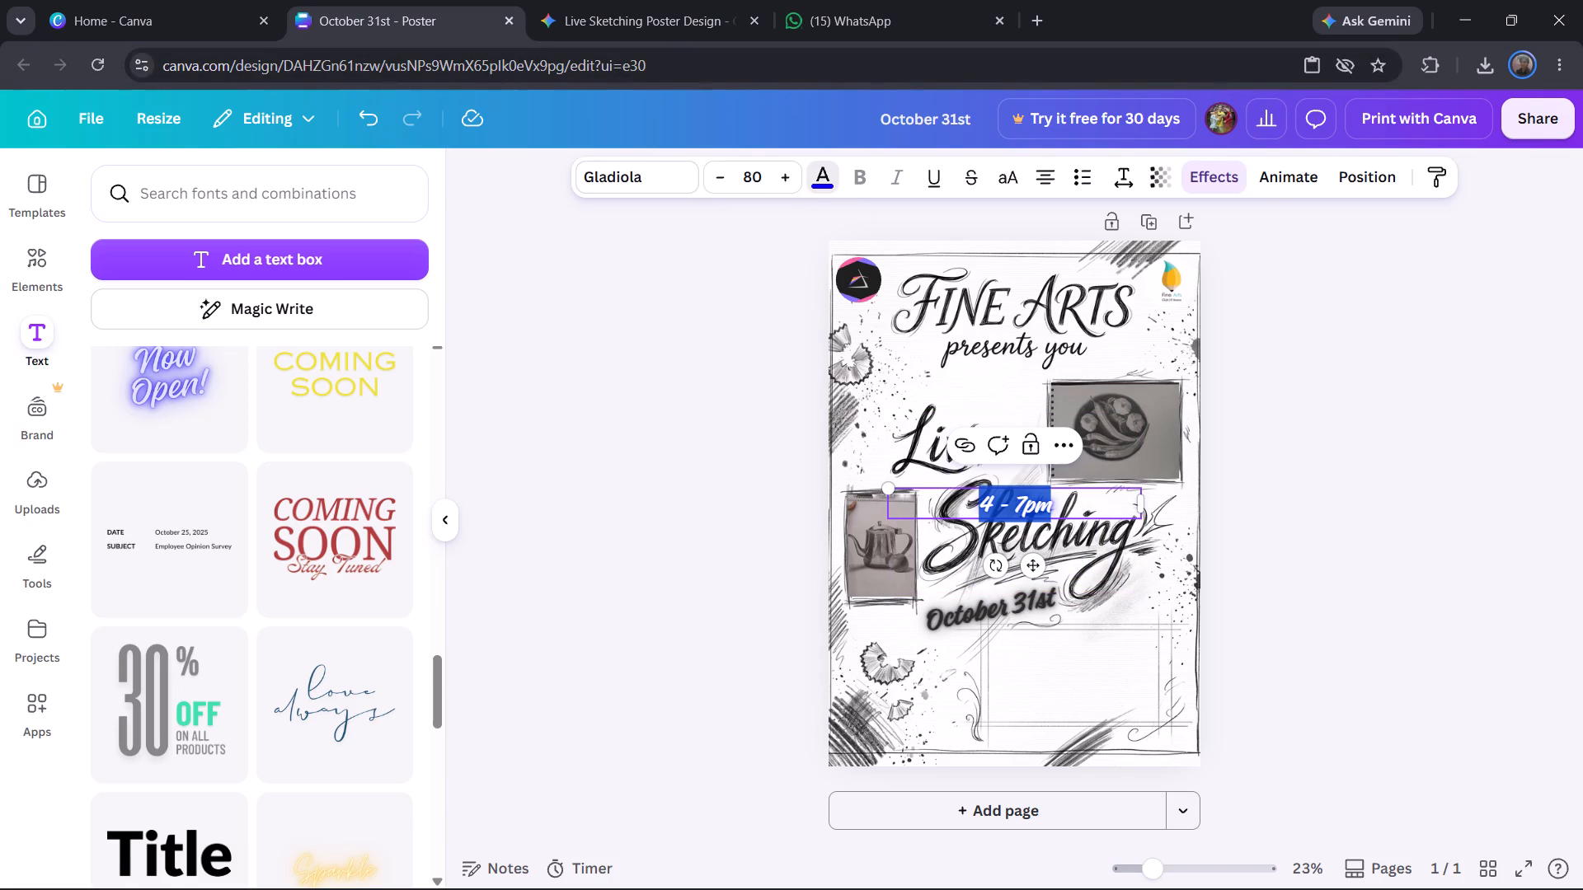
{"action": "left_click", "coordinate": [110, 834]}
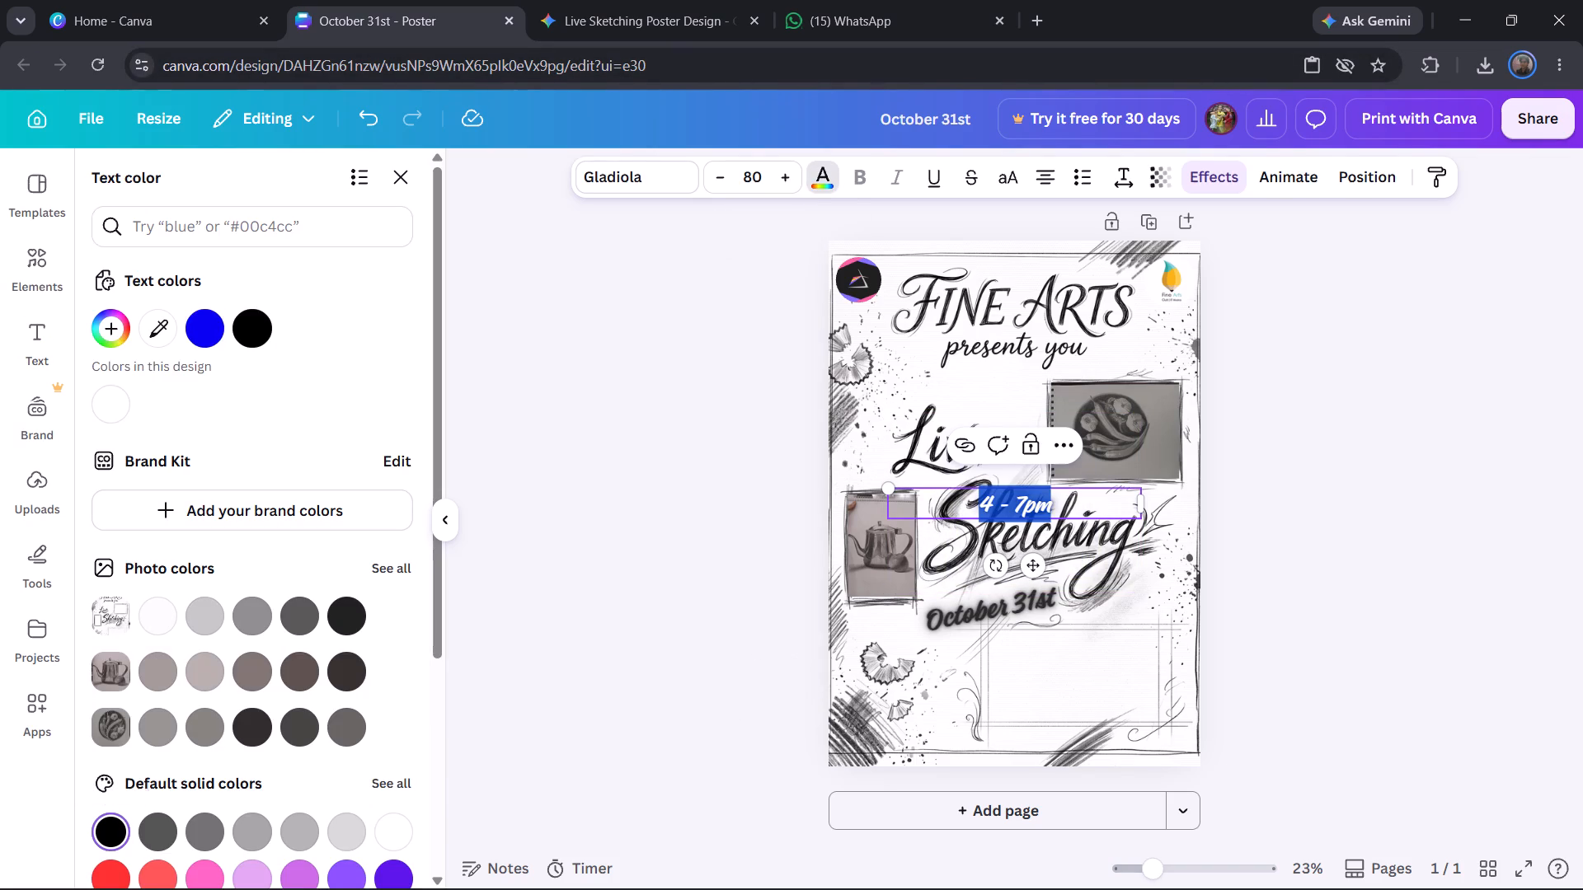
Lower the Neon effect's intensity to about 6 on the 4 - 7pm text.
{"action": "left_click", "coordinate": [1215, 180]}
{"action": "left_click_drag", "start_coordinate": [247, 341], "coordinate": [188, 347]}
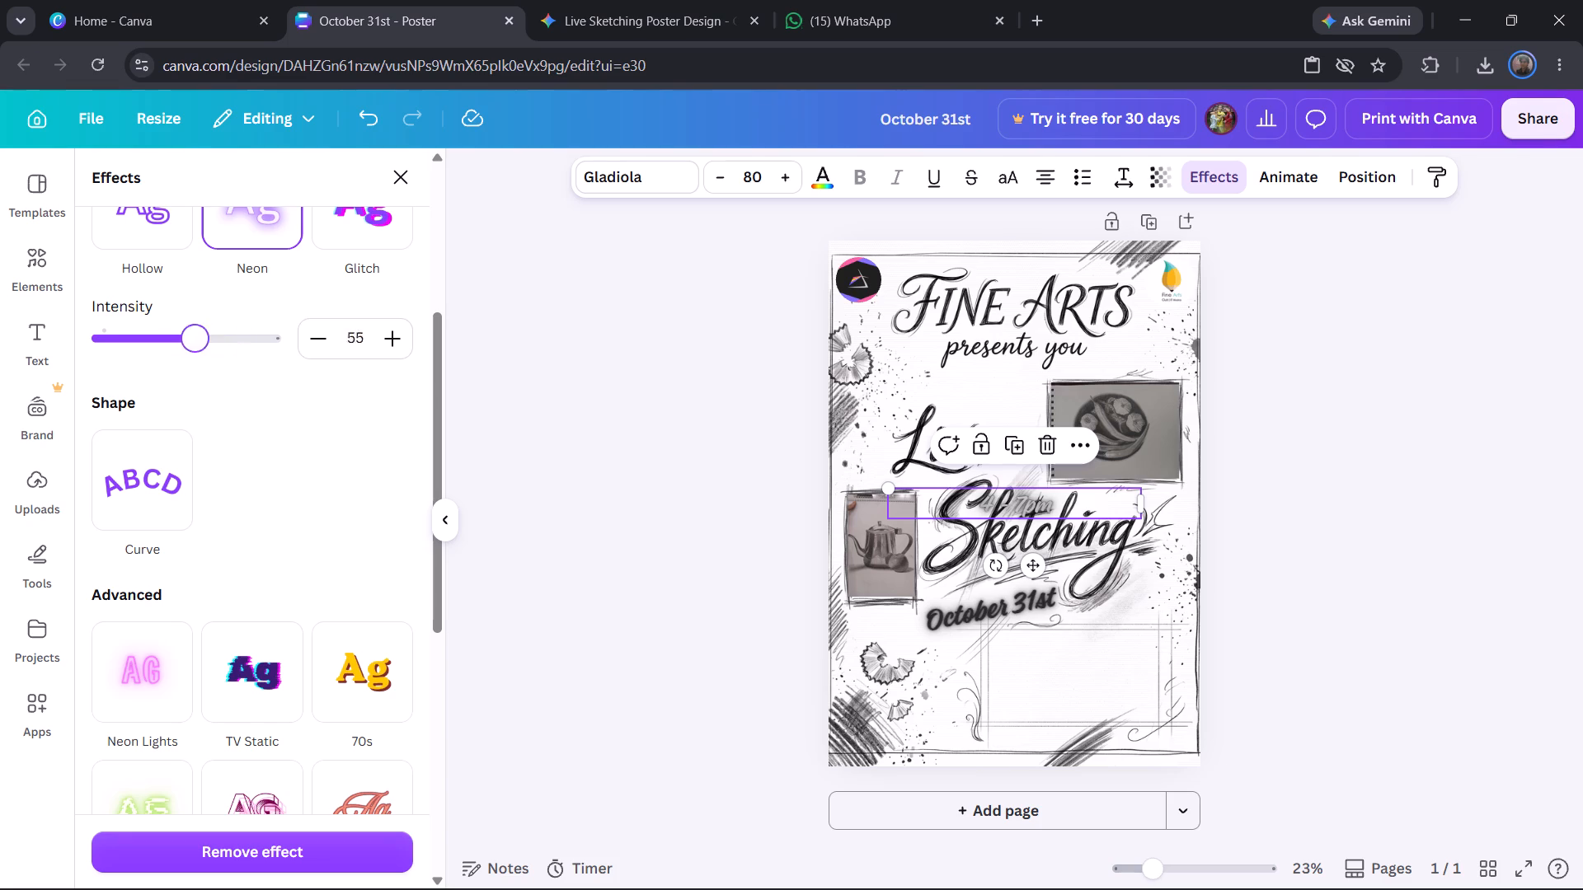
{"action": "left_click_drag", "start_coordinate": [188, 347], "coordinate": [108, 358]}
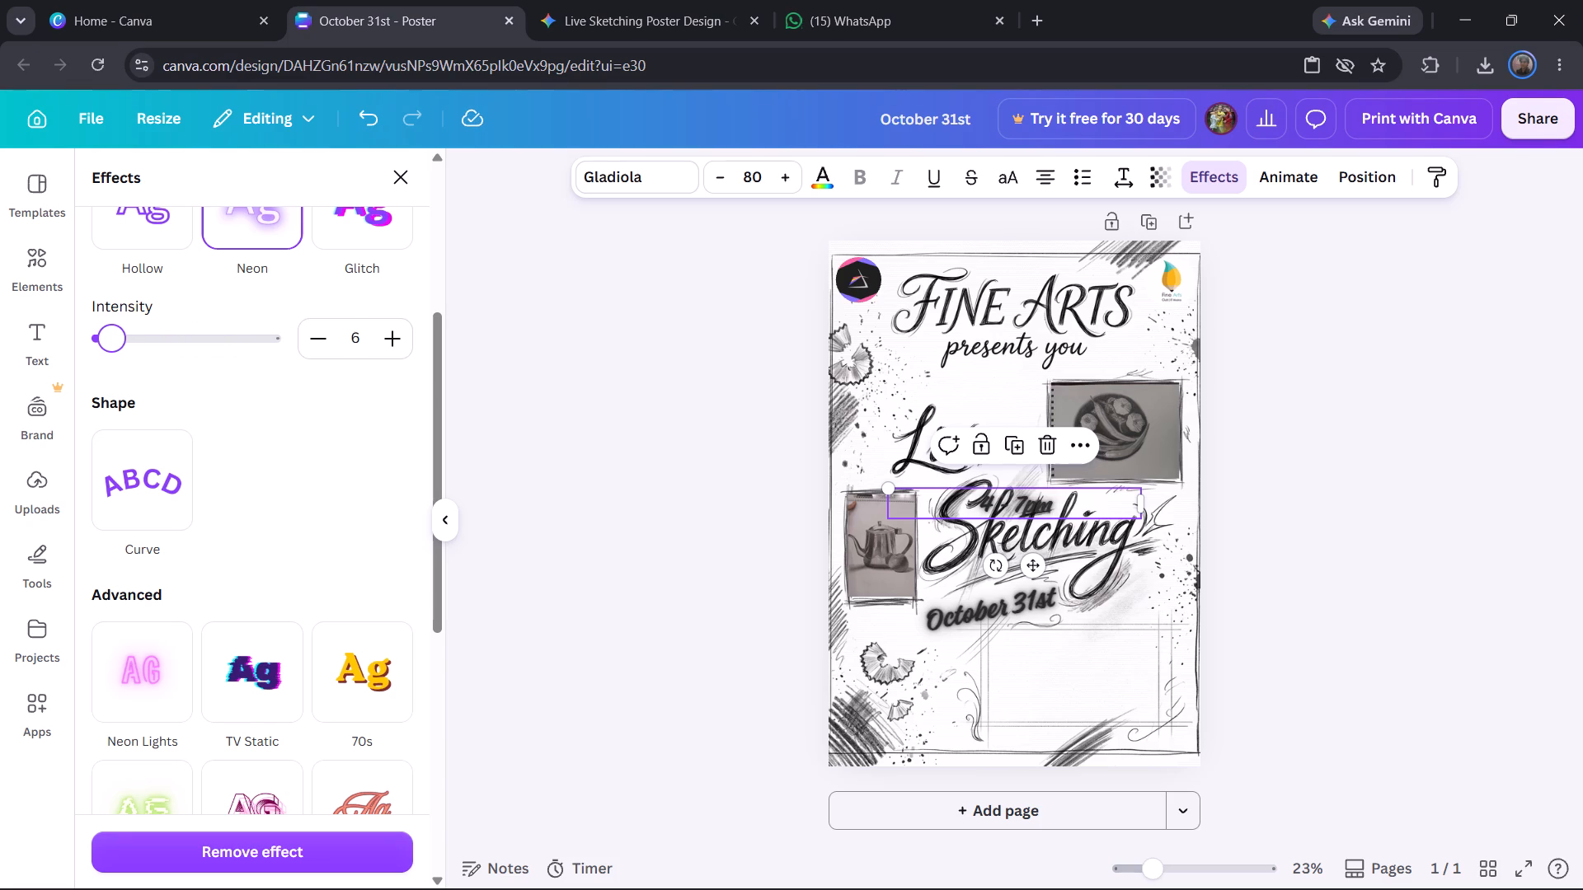
{"action": "left_click_drag", "start_coordinate": [108, 358], "coordinate": [110, 361]}
{"action": "left_click_drag", "start_coordinate": [110, 361], "coordinate": [107, 361]}
{"action": "left_click", "coordinate": [695, 444]}
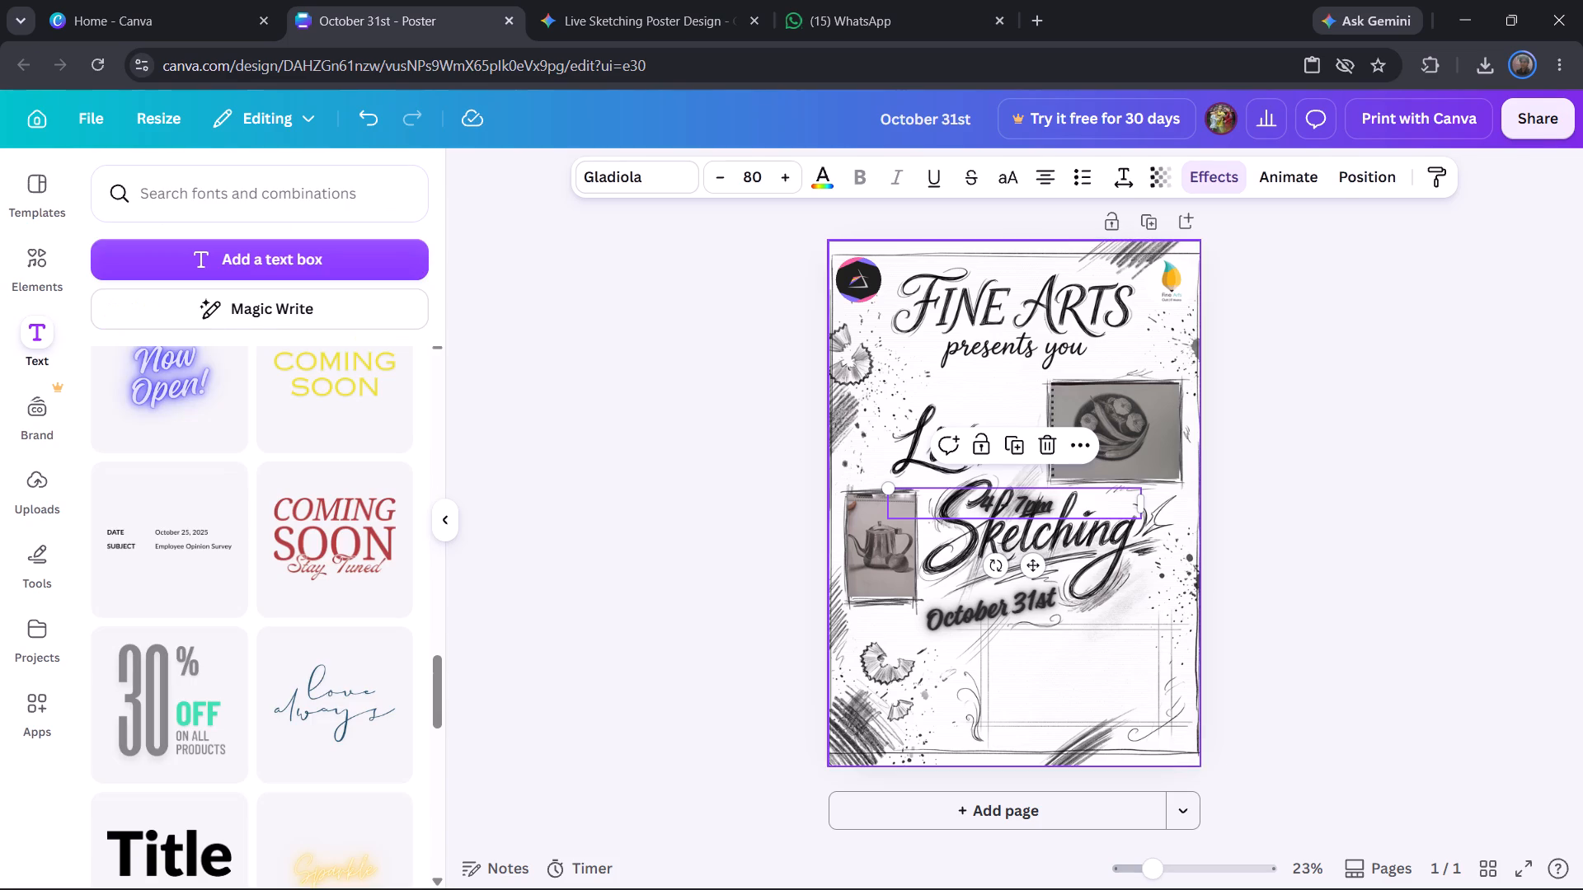
Place the 4 - 7pm text just beneath the October 31st date and tilt it to match the date's slope.
{"action": "left_click_drag", "start_coordinate": [1030, 562], "coordinate": [1007, 645]}
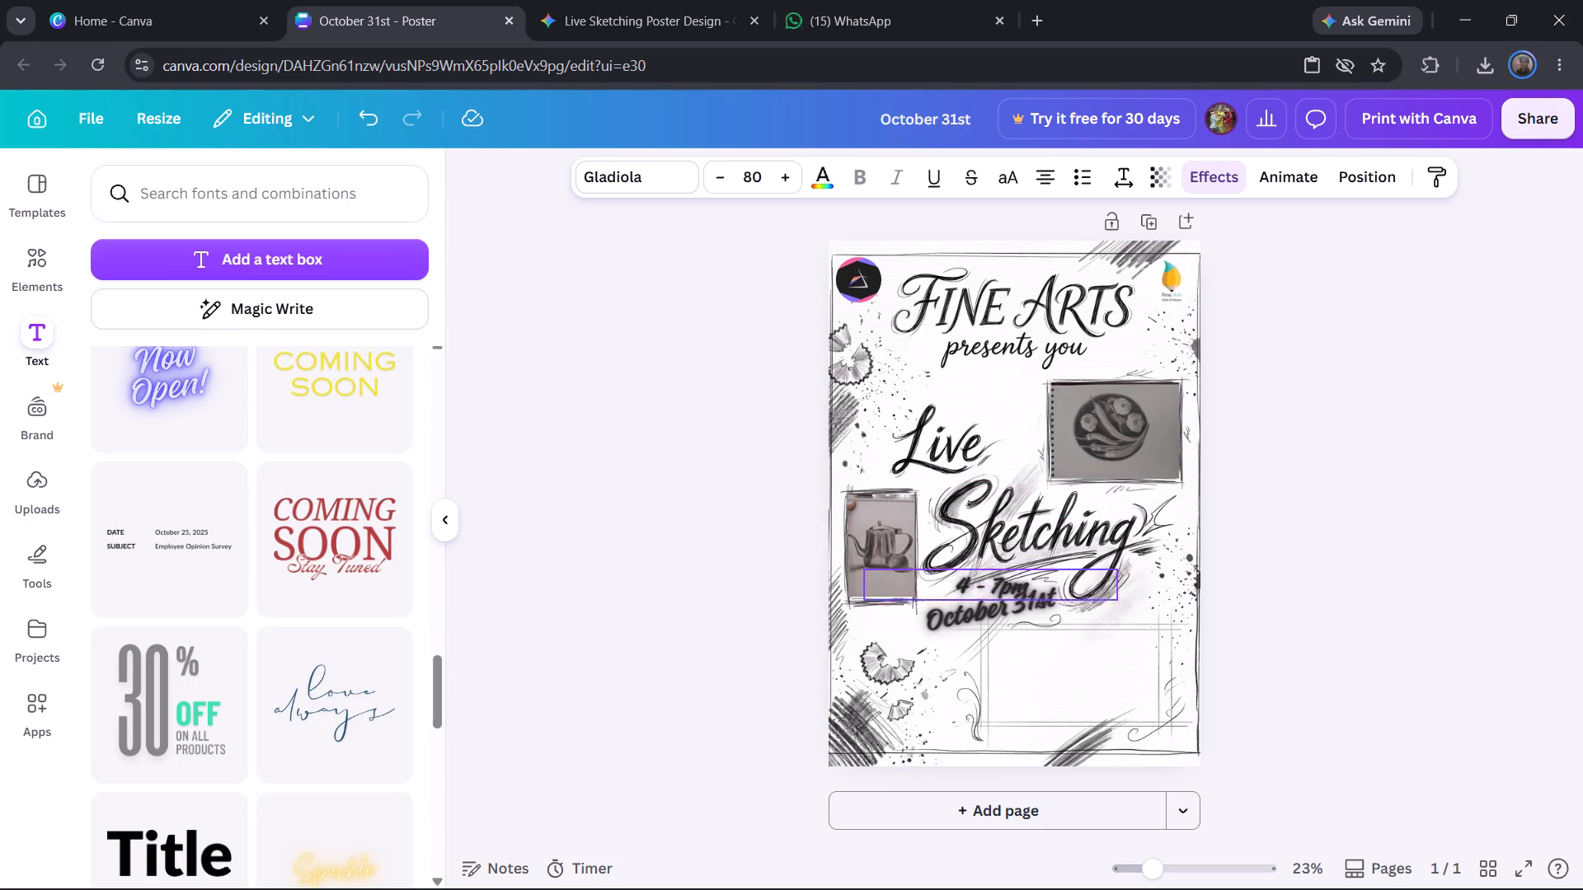
{"action": "left_click_drag", "start_coordinate": [1007, 645], "coordinate": [956, 703]}
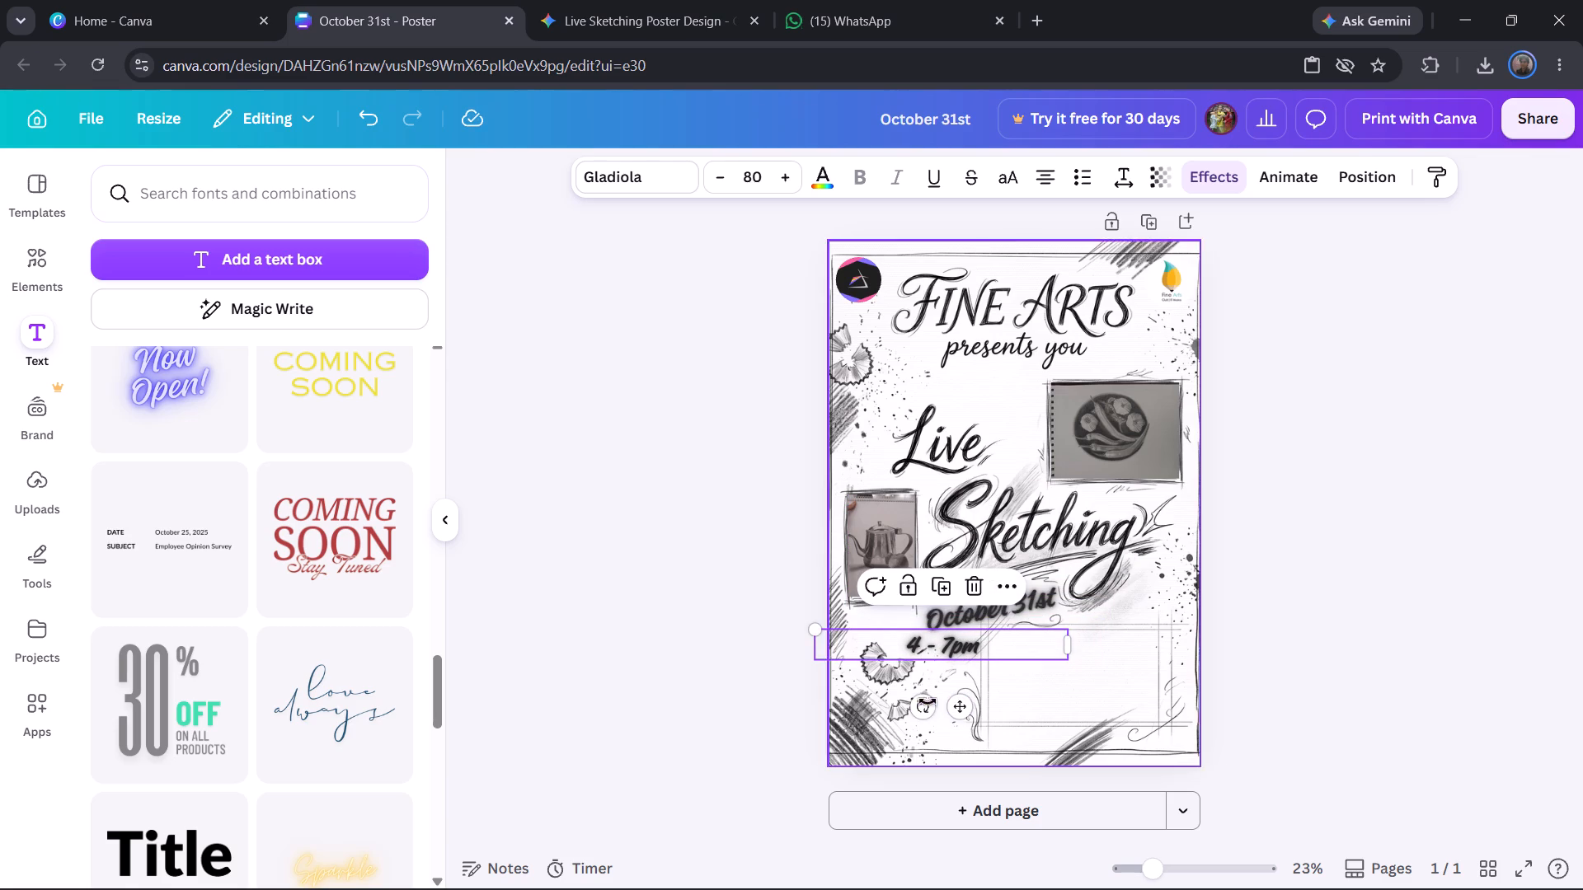
{"action": "left_click_drag", "start_coordinate": [923, 708], "coordinate": [940, 716]}
{"action": "left_click", "coordinate": [1076, 667]}
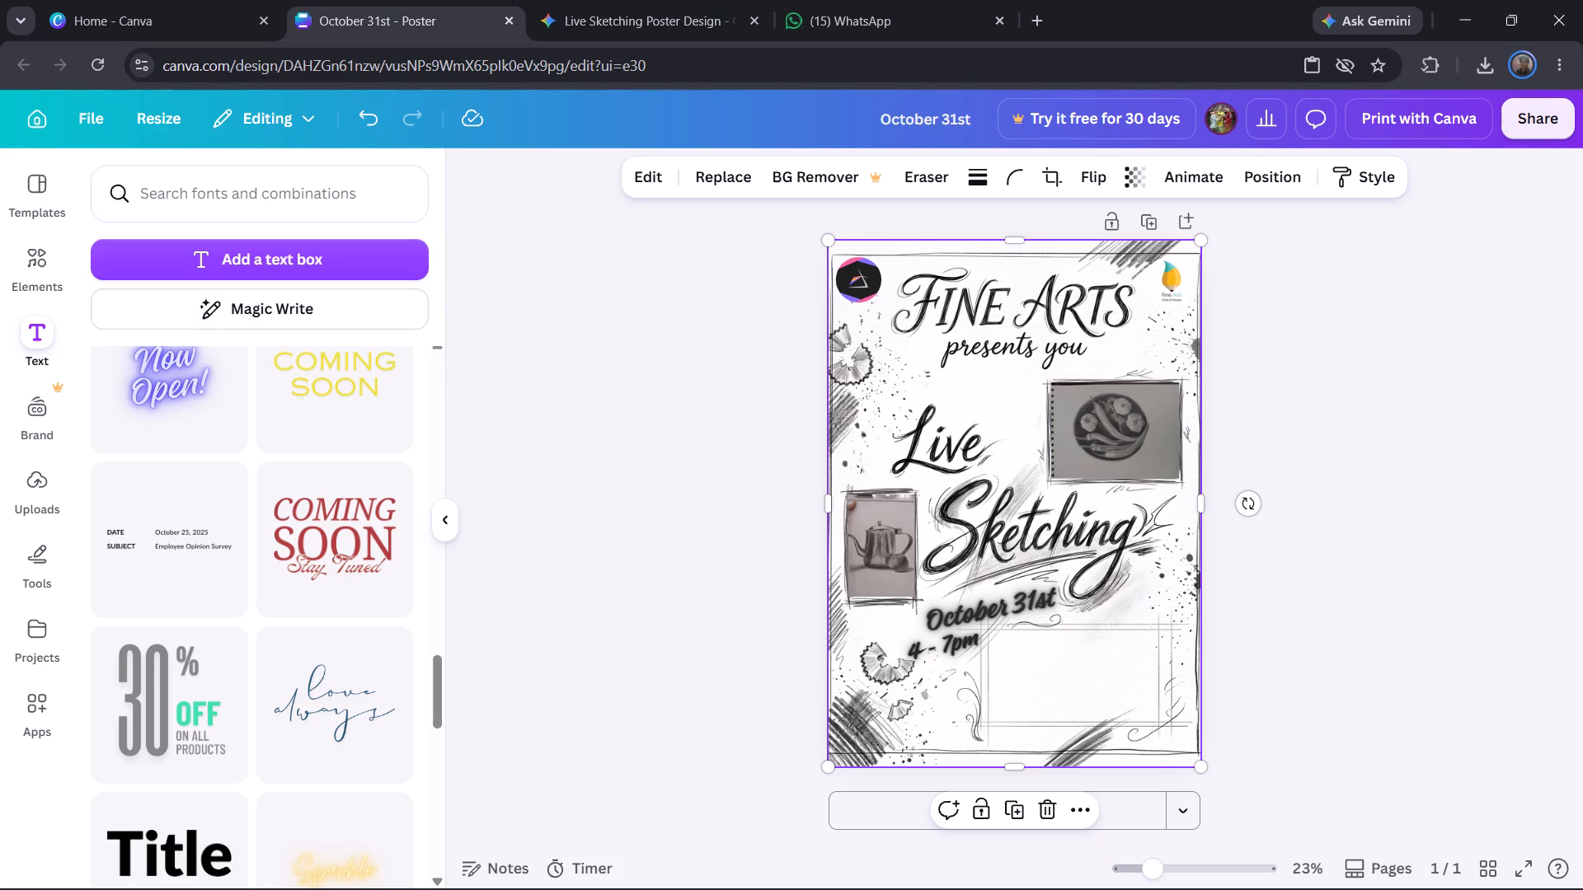
Find the Cinzel font, add a text box in it enlarged to size 108, and enter the wording contact.
{"action": "scroll", "coordinate": [314, 555], "scroll_direction": "up", "scroll_amount": 6}
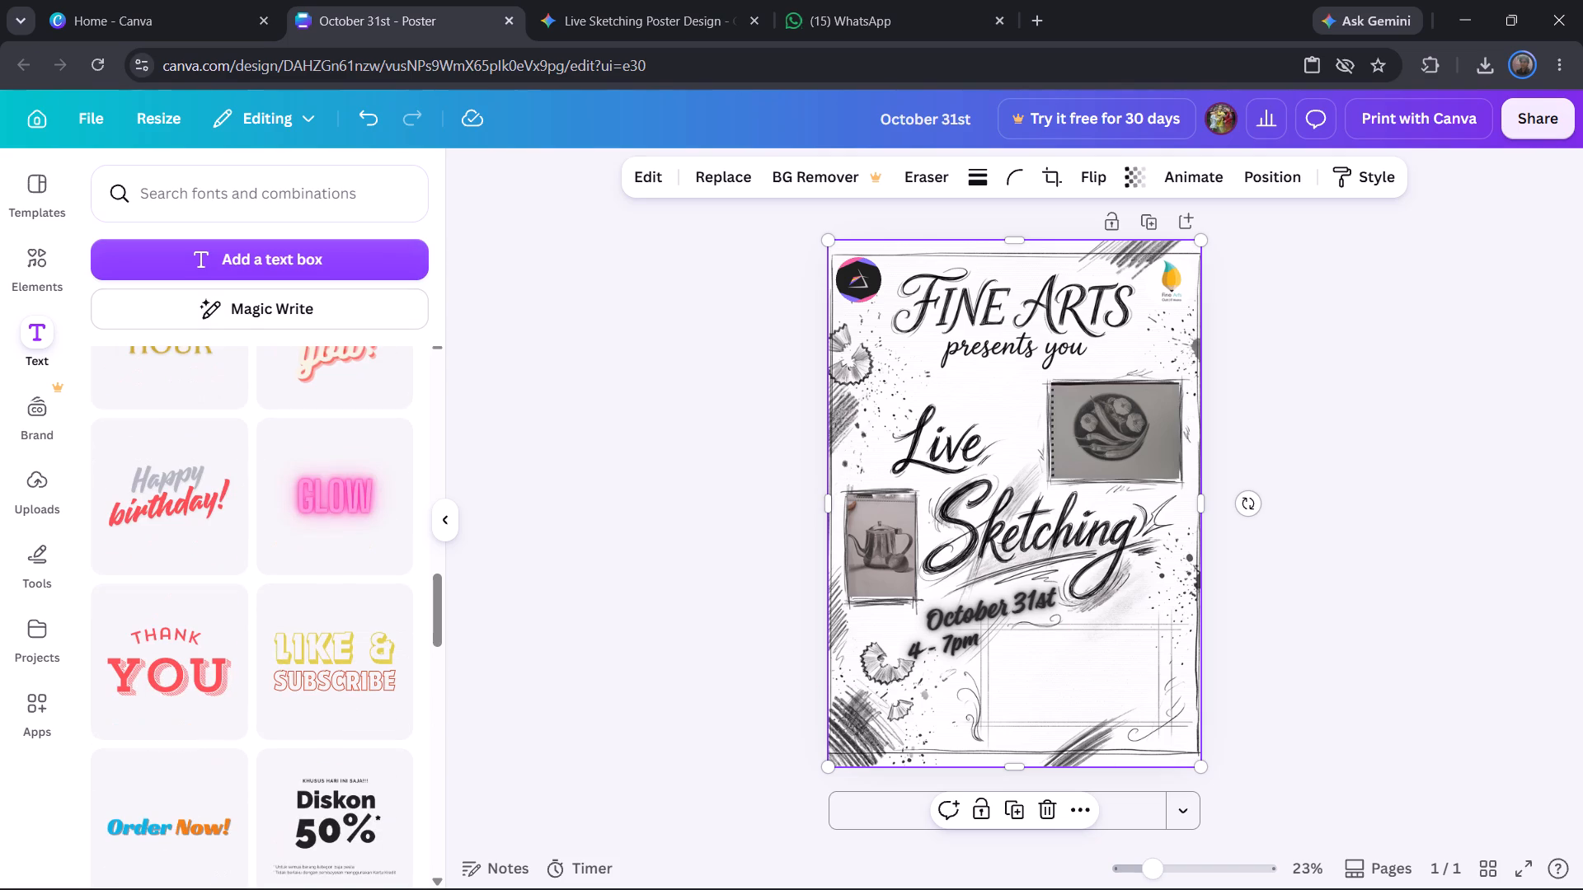
{"action": "scroll", "coordinate": [314, 555], "scroll_direction": "up", "scroll_amount": 1}
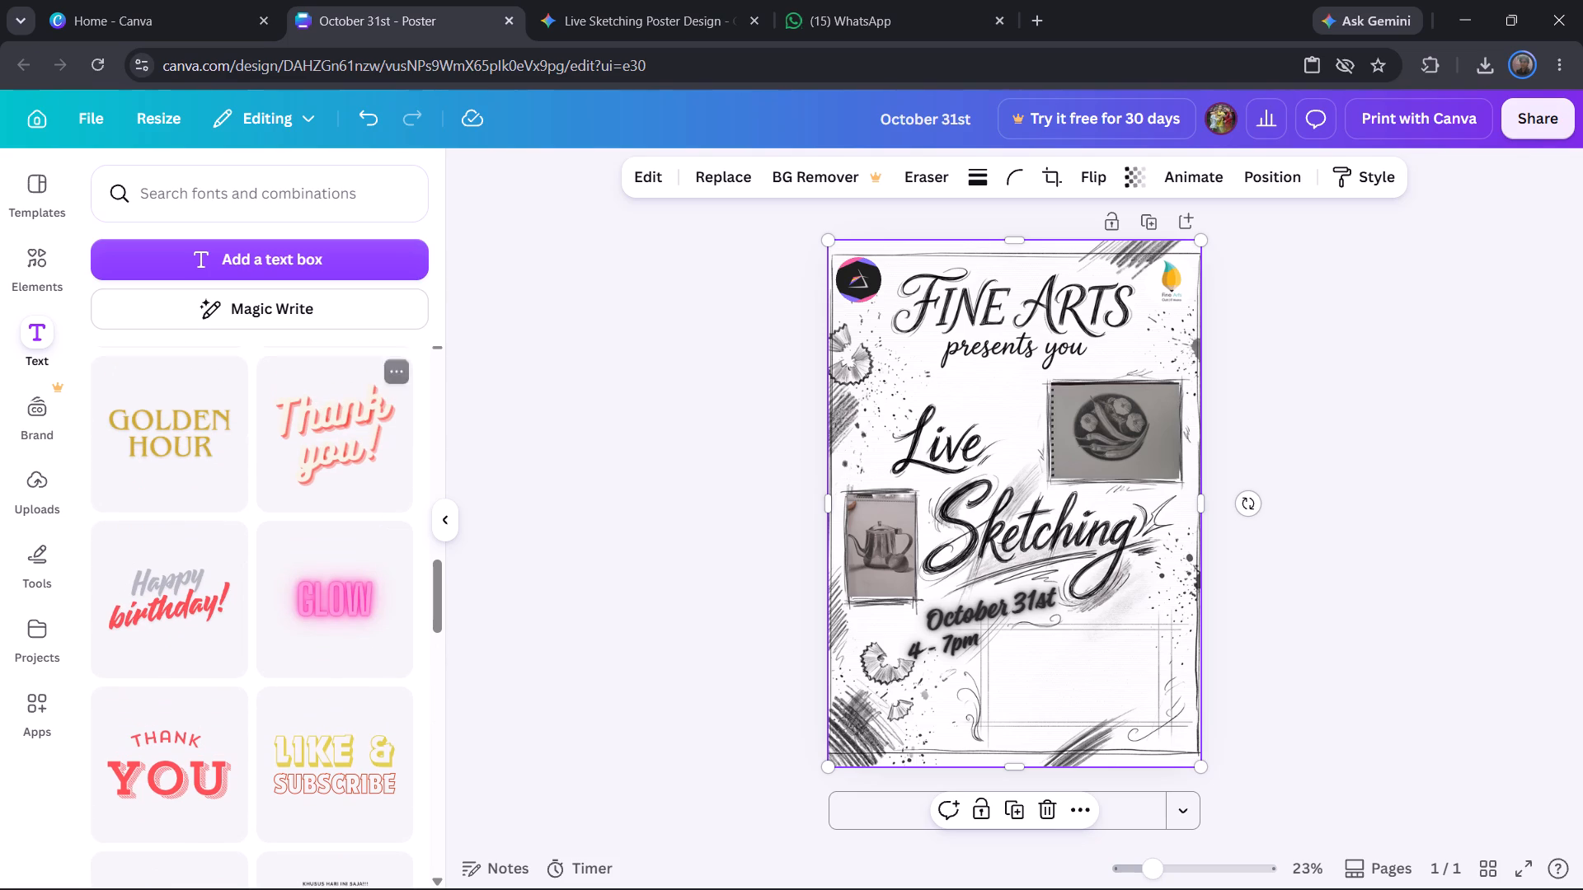
{"action": "left_click", "coordinate": [256, 197]}
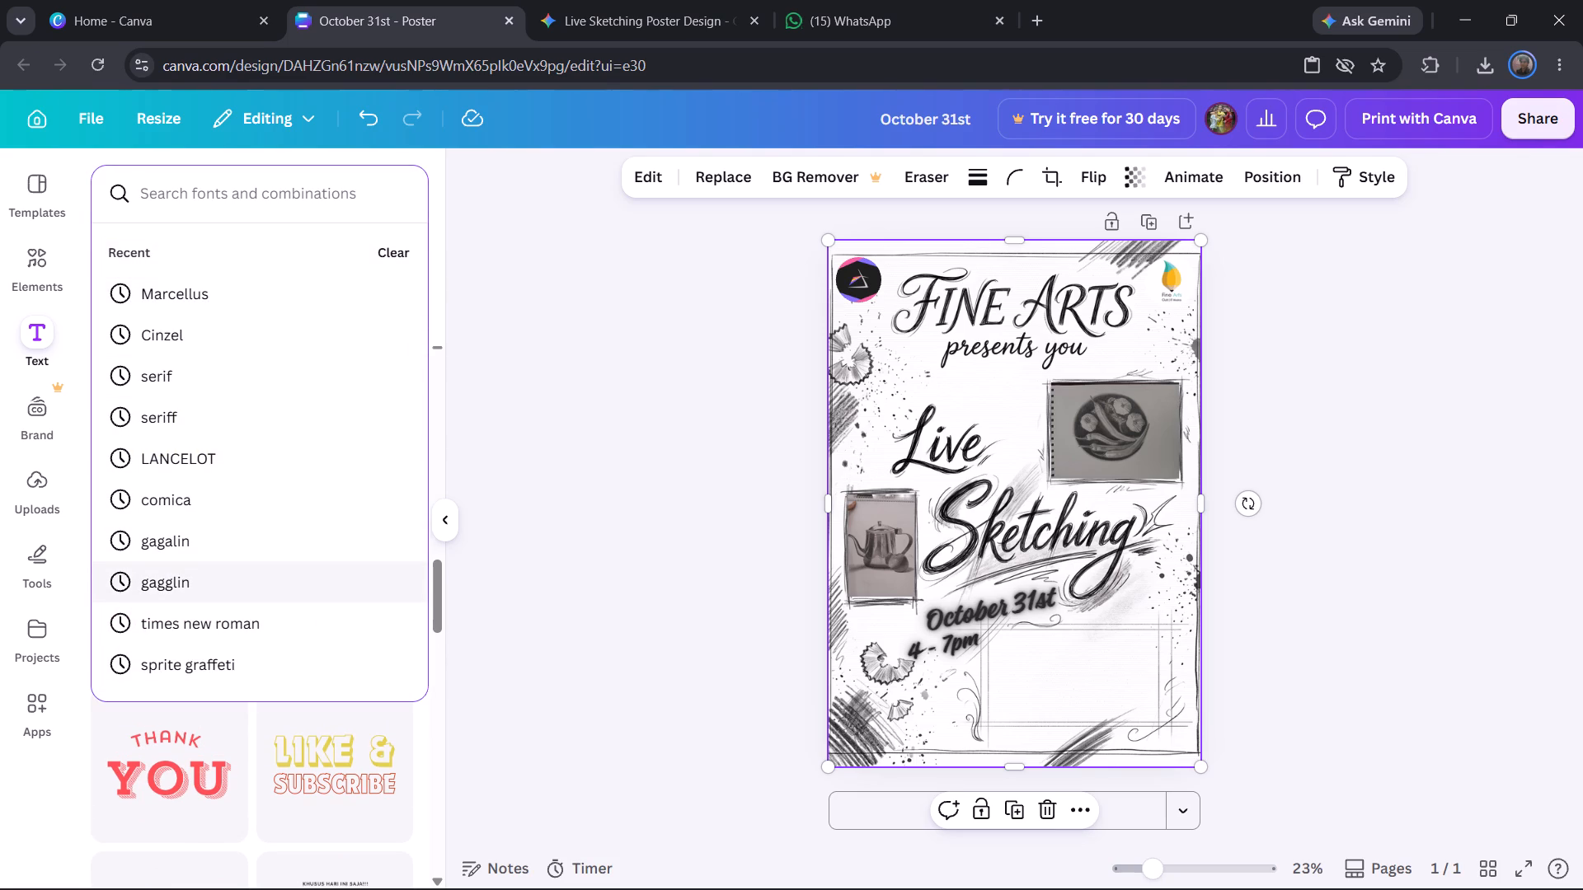
{"action": "left_click", "coordinate": [233, 316]}
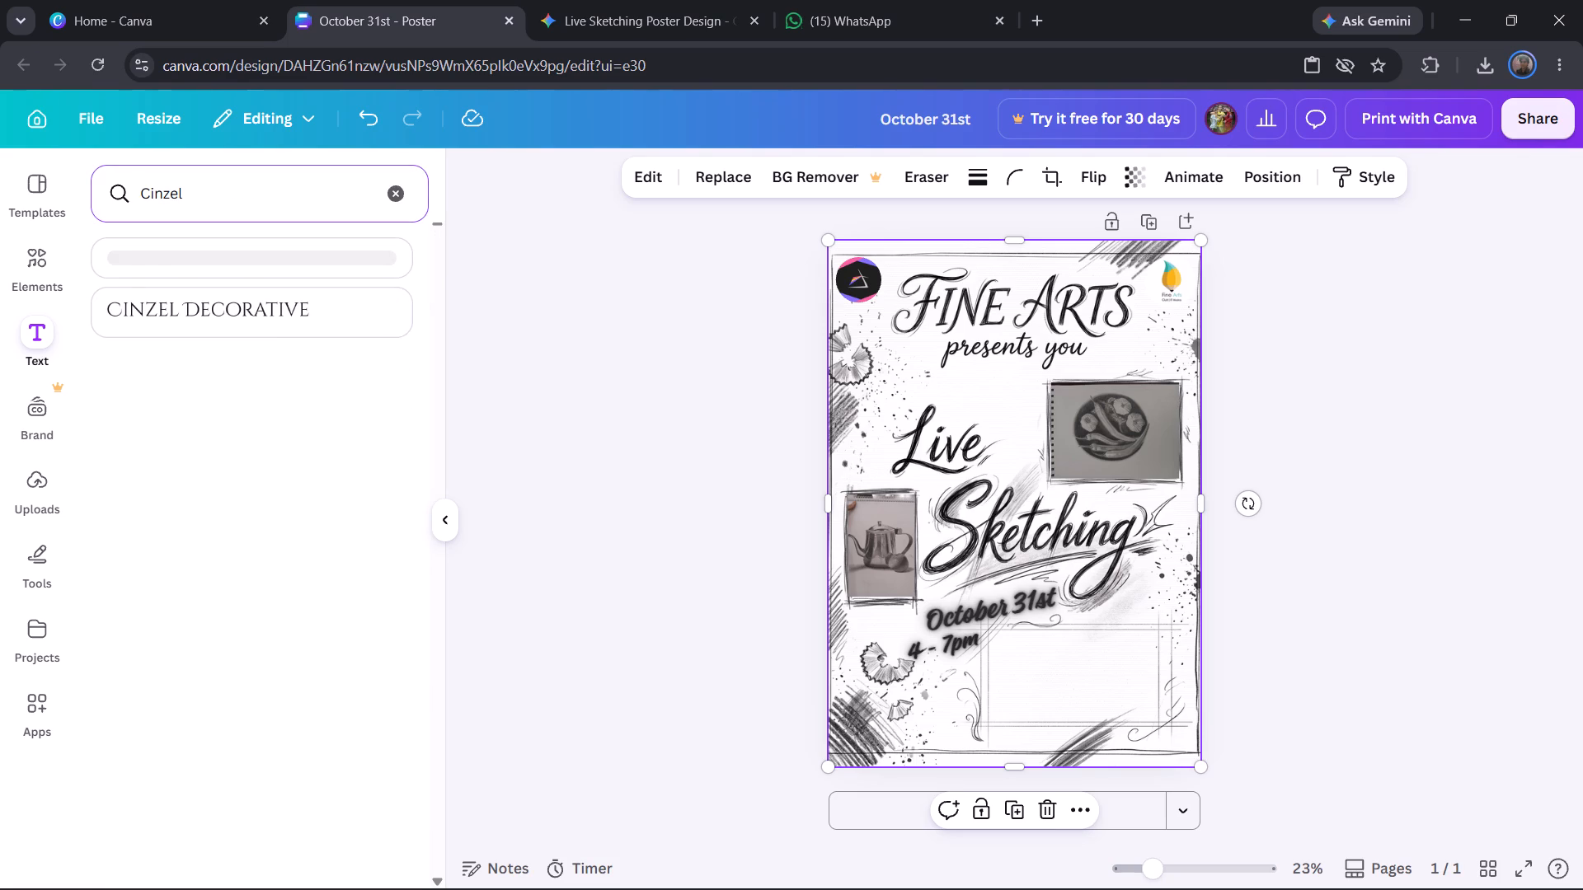
{"action": "left_click", "coordinate": [304, 274]}
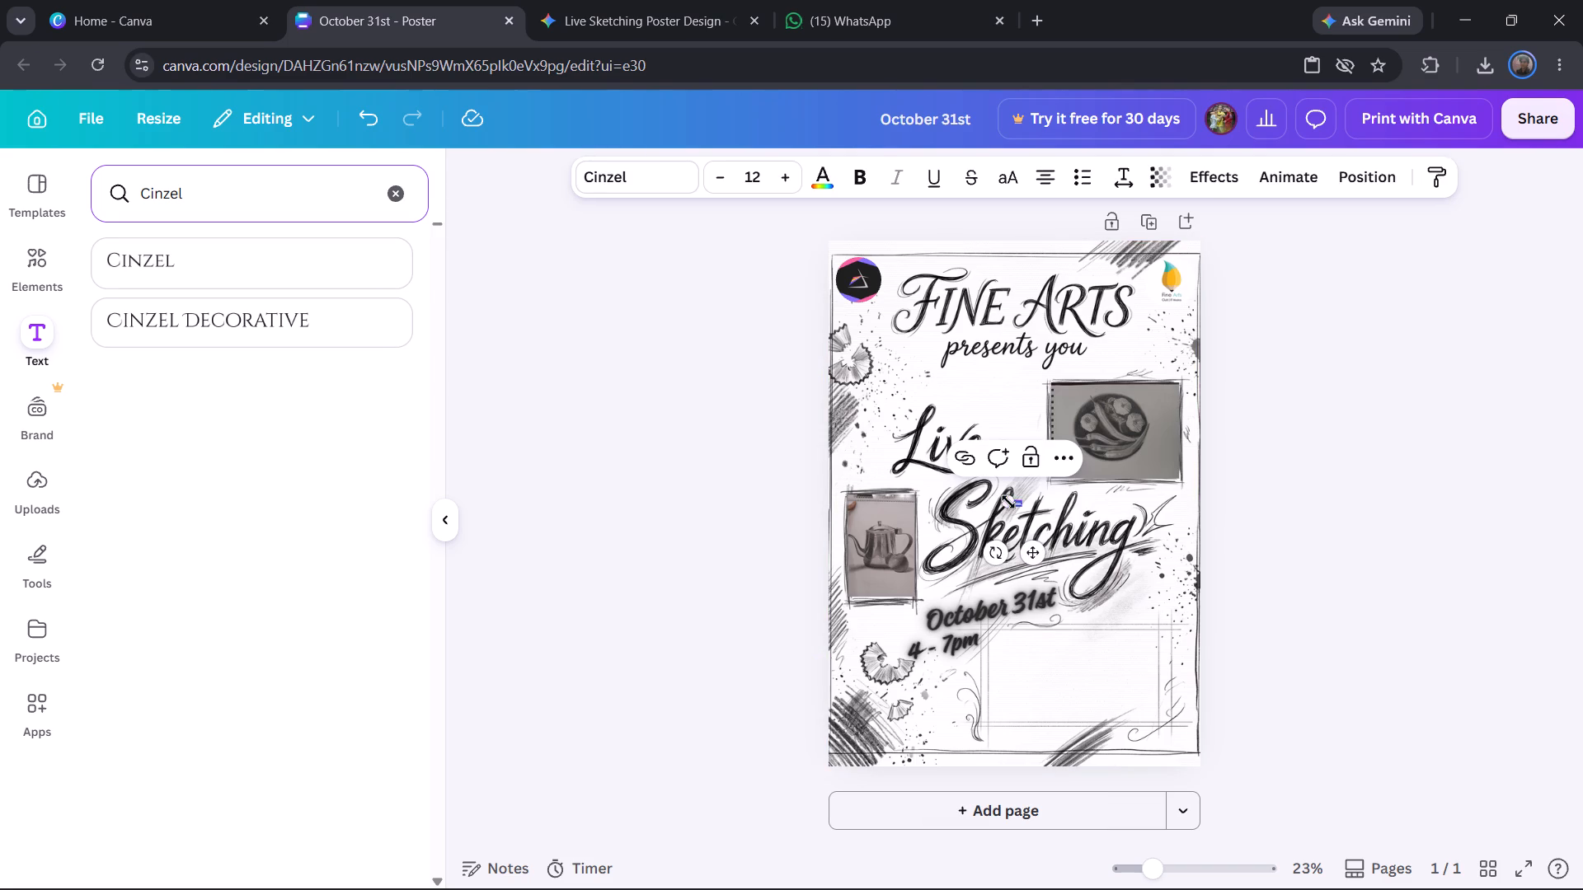
{"action": "left_click_drag", "start_coordinate": [1008, 502], "coordinate": [923, 398]}
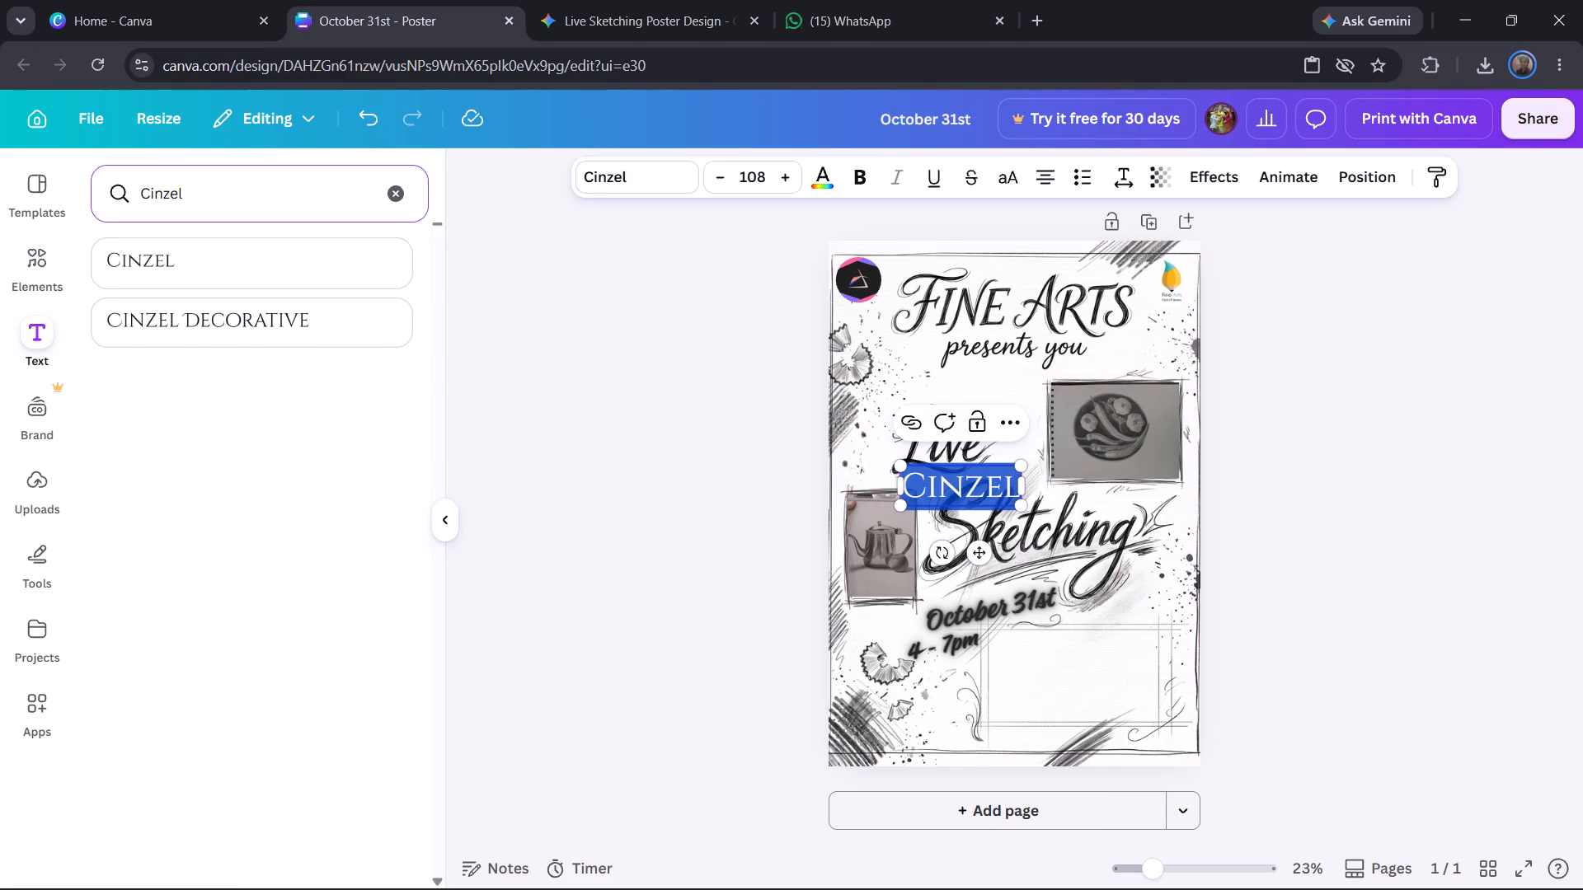
{"action": "type", "text": "contacy"}
{"action": "key", "text": "BackSpace"}
{"action": "key", "text": "t"}
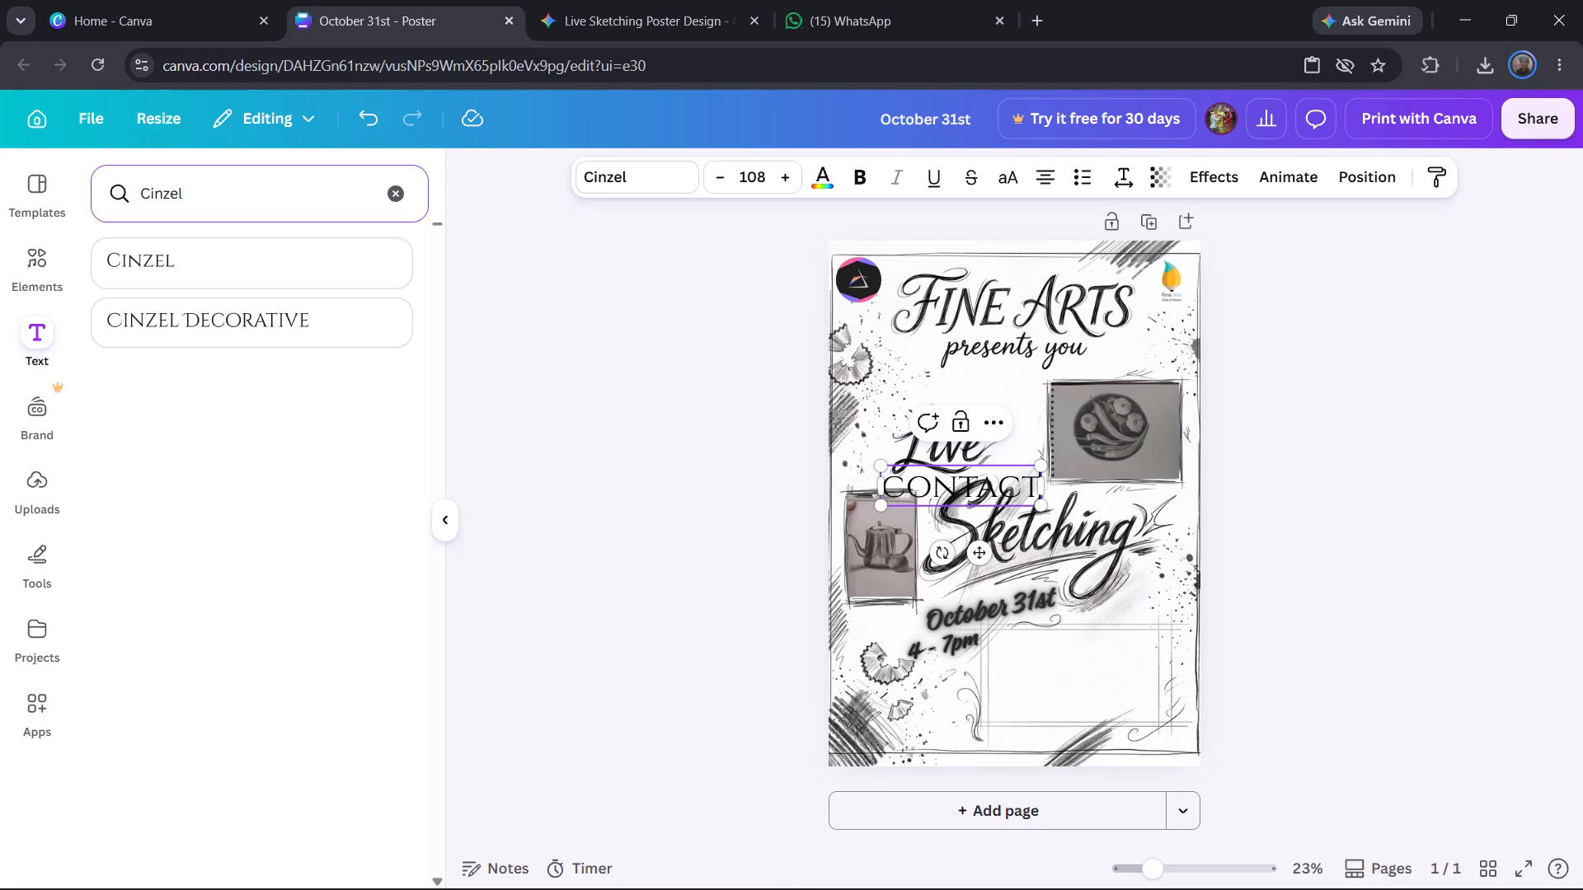
Shrink the contact heading to size 64.3 and place it in the upper-left corner of the empty lower frame.
{"action": "left_click_drag", "start_coordinate": [977, 552], "coordinate": [1064, 722]}
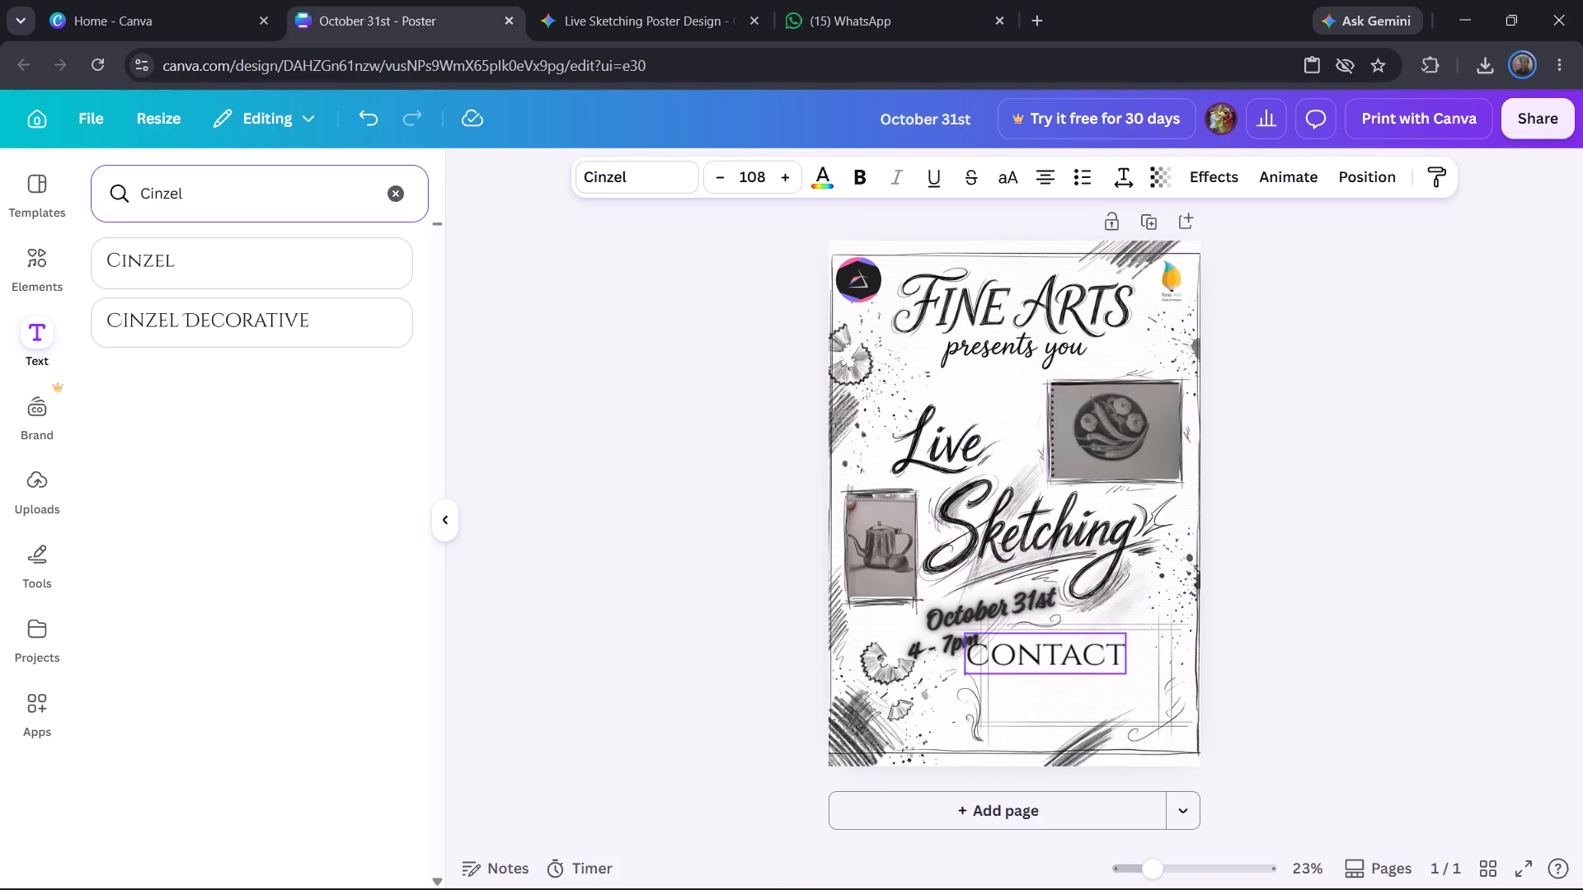
{"action": "left_click_drag", "start_coordinate": [1064, 722], "coordinate": [1069, 718]}
{"action": "left_click_drag", "start_coordinate": [1130, 661], "coordinate": [1078, 650]}
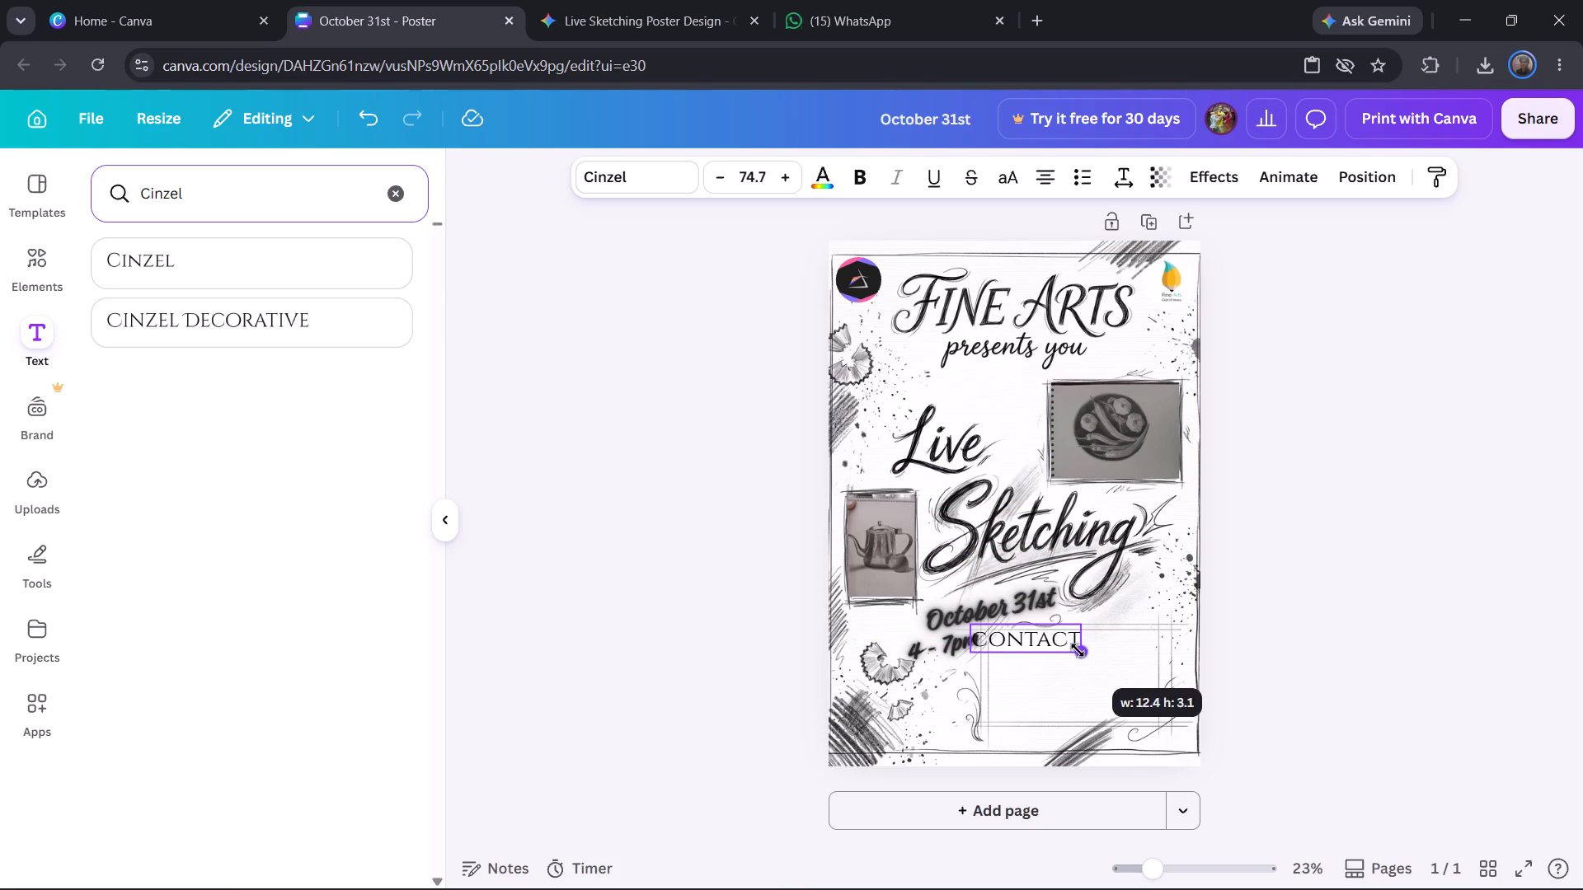
{"action": "left_click_drag", "start_coordinate": [1078, 650], "coordinate": [1066, 640]}
{"action": "left_click_drag", "start_coordinate": [1043, 694], "coordinate": [1061, 702]}
{"action": "left_click", "coordinate": [1104, 678]}
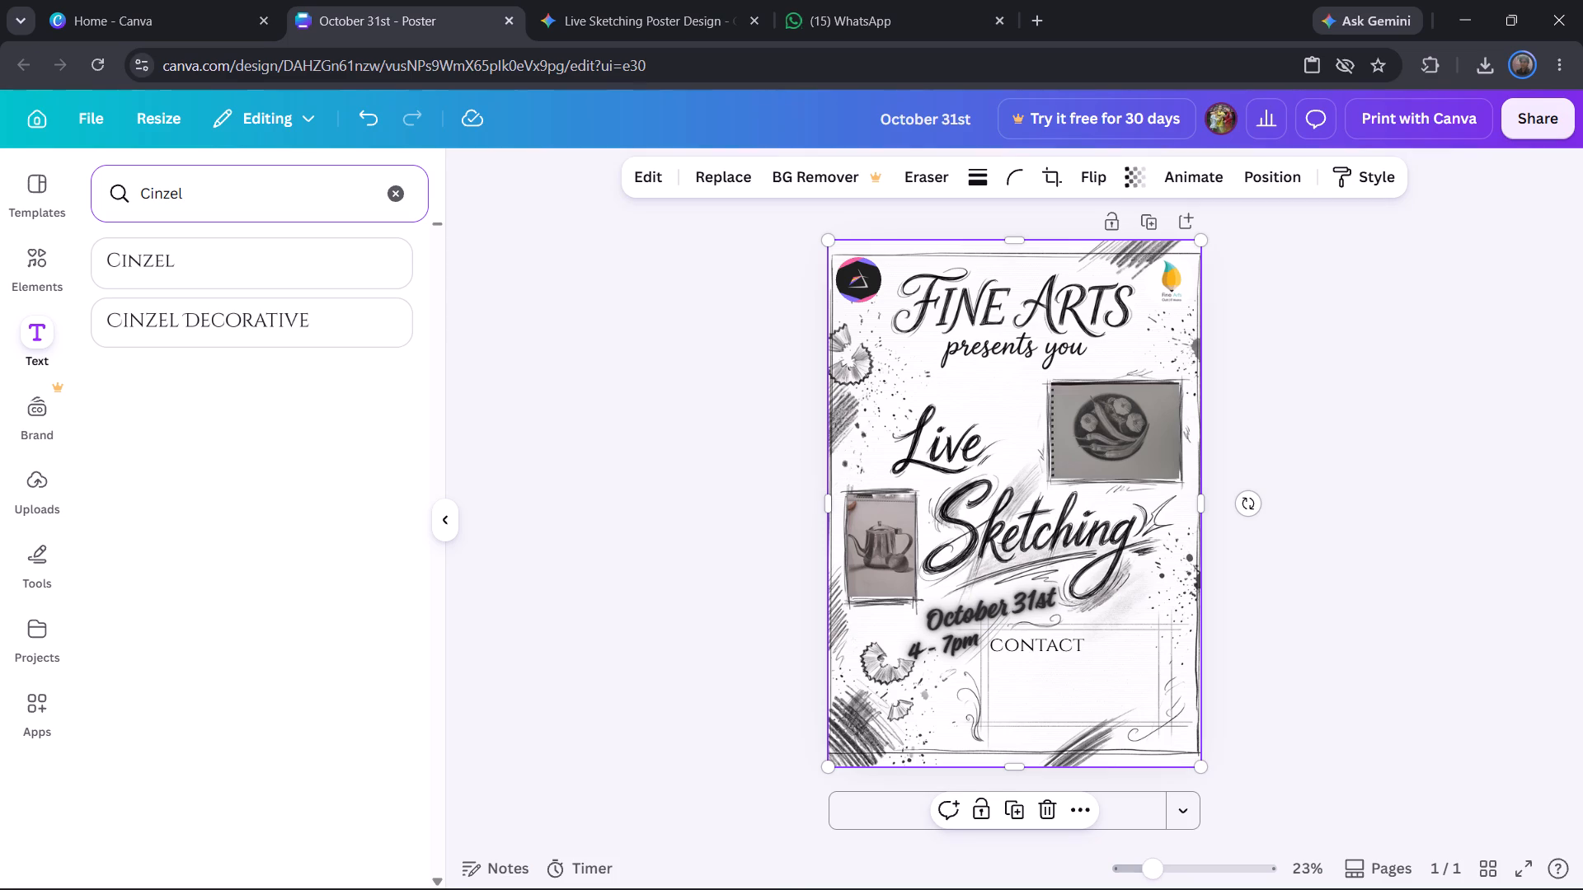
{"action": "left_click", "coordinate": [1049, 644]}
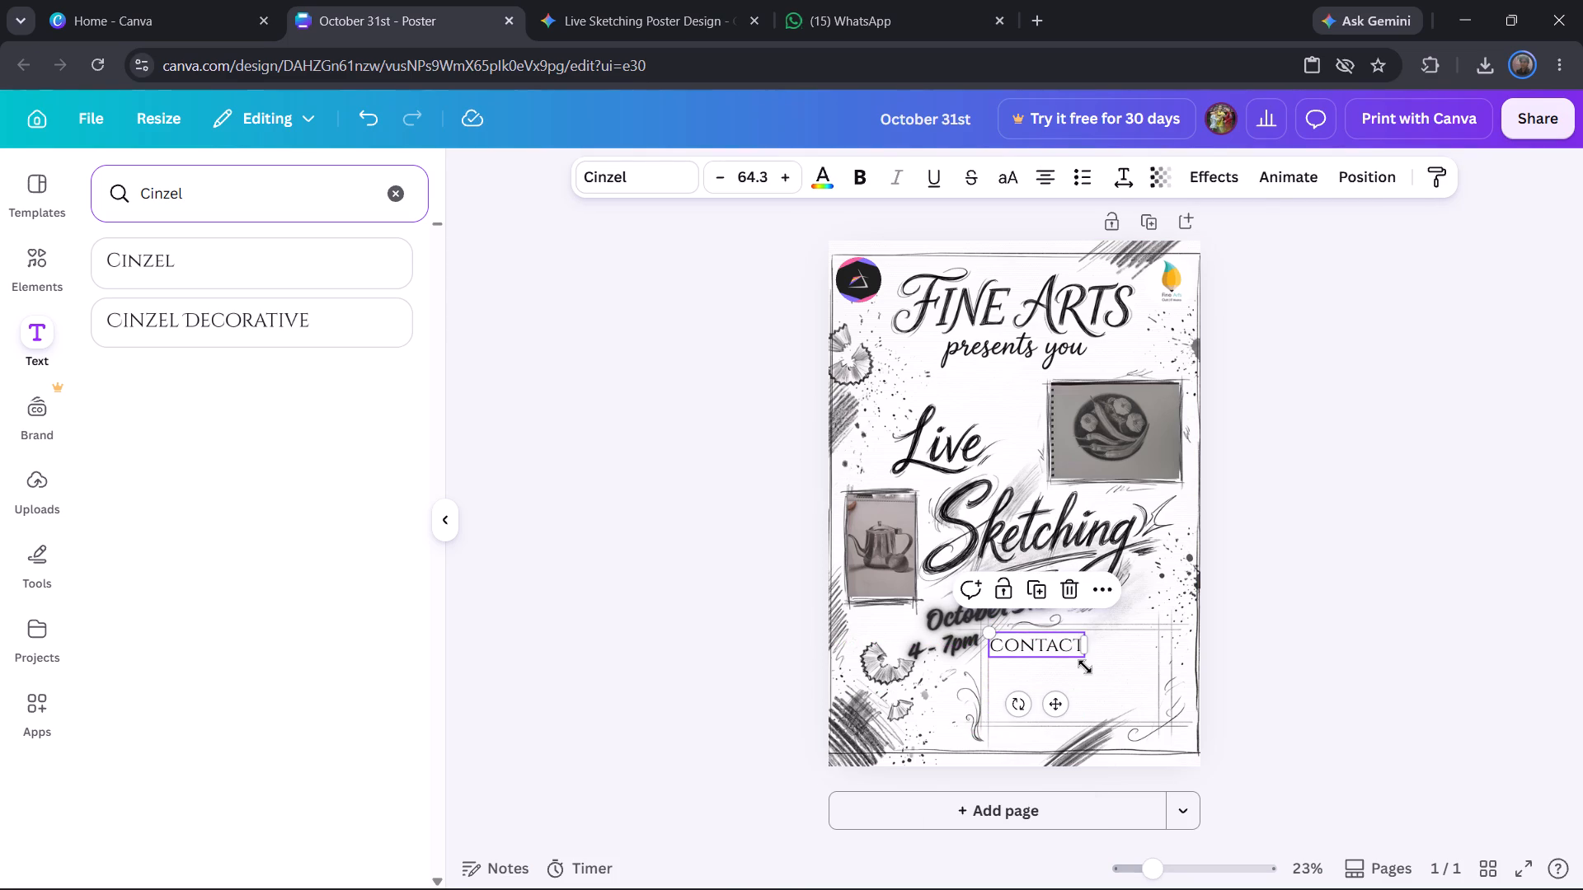
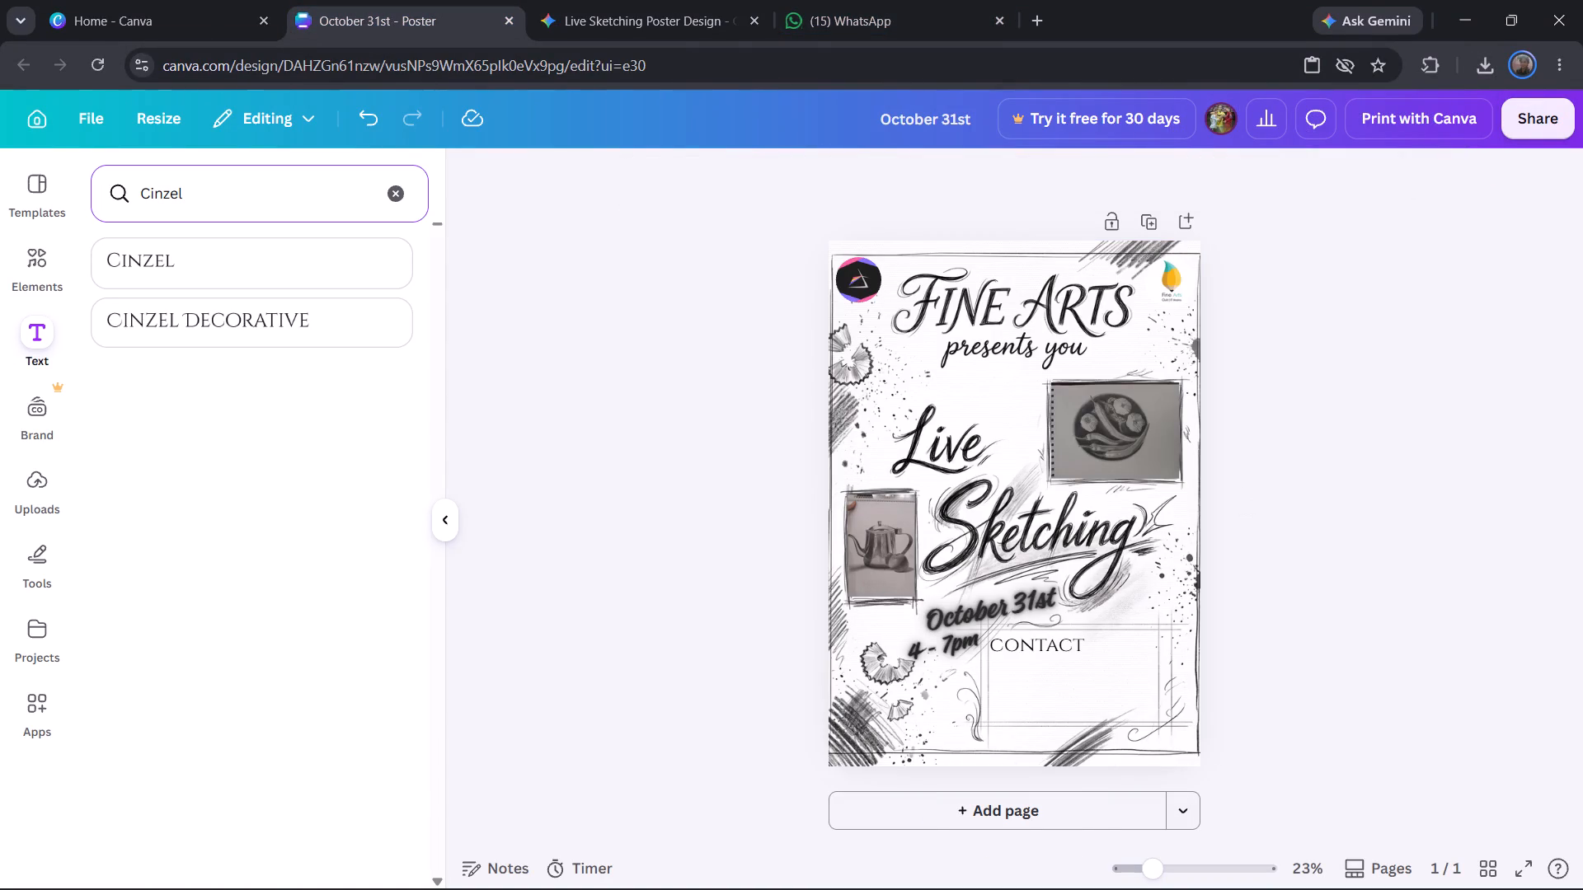
{"action": "left_click", "coordinate": [1089, 813]}
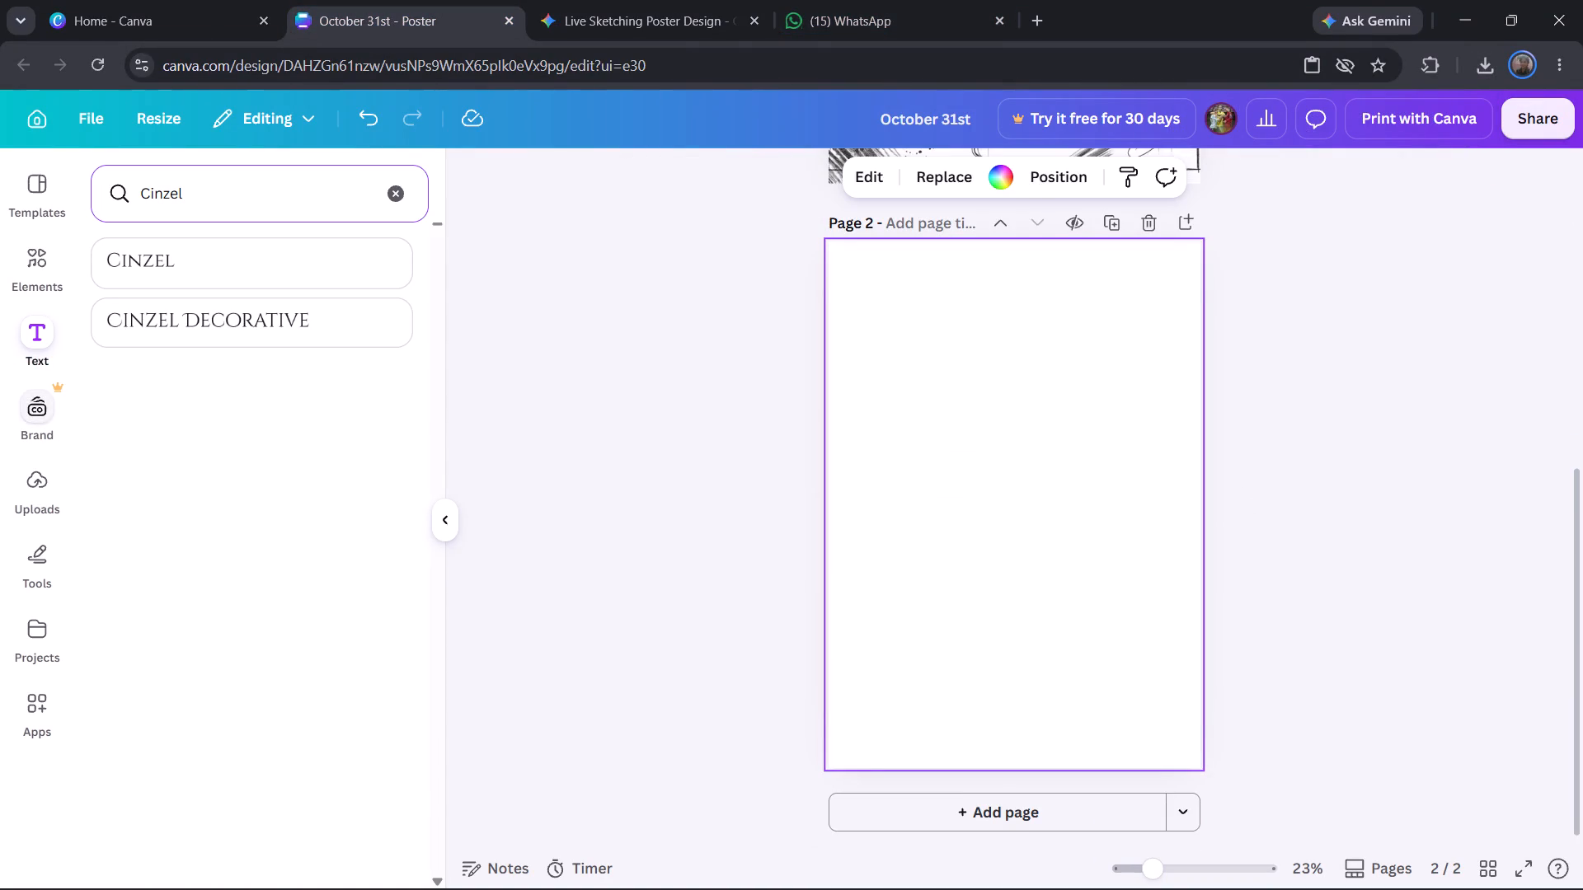
Upload the newest Gemini background image, Gemini_Generated_Image_ba7wh5ba7wh5ba7w.png, from the Downloads folder to the Canva uploads.
{"action": "left_click", "coordinate": [13, 476]}
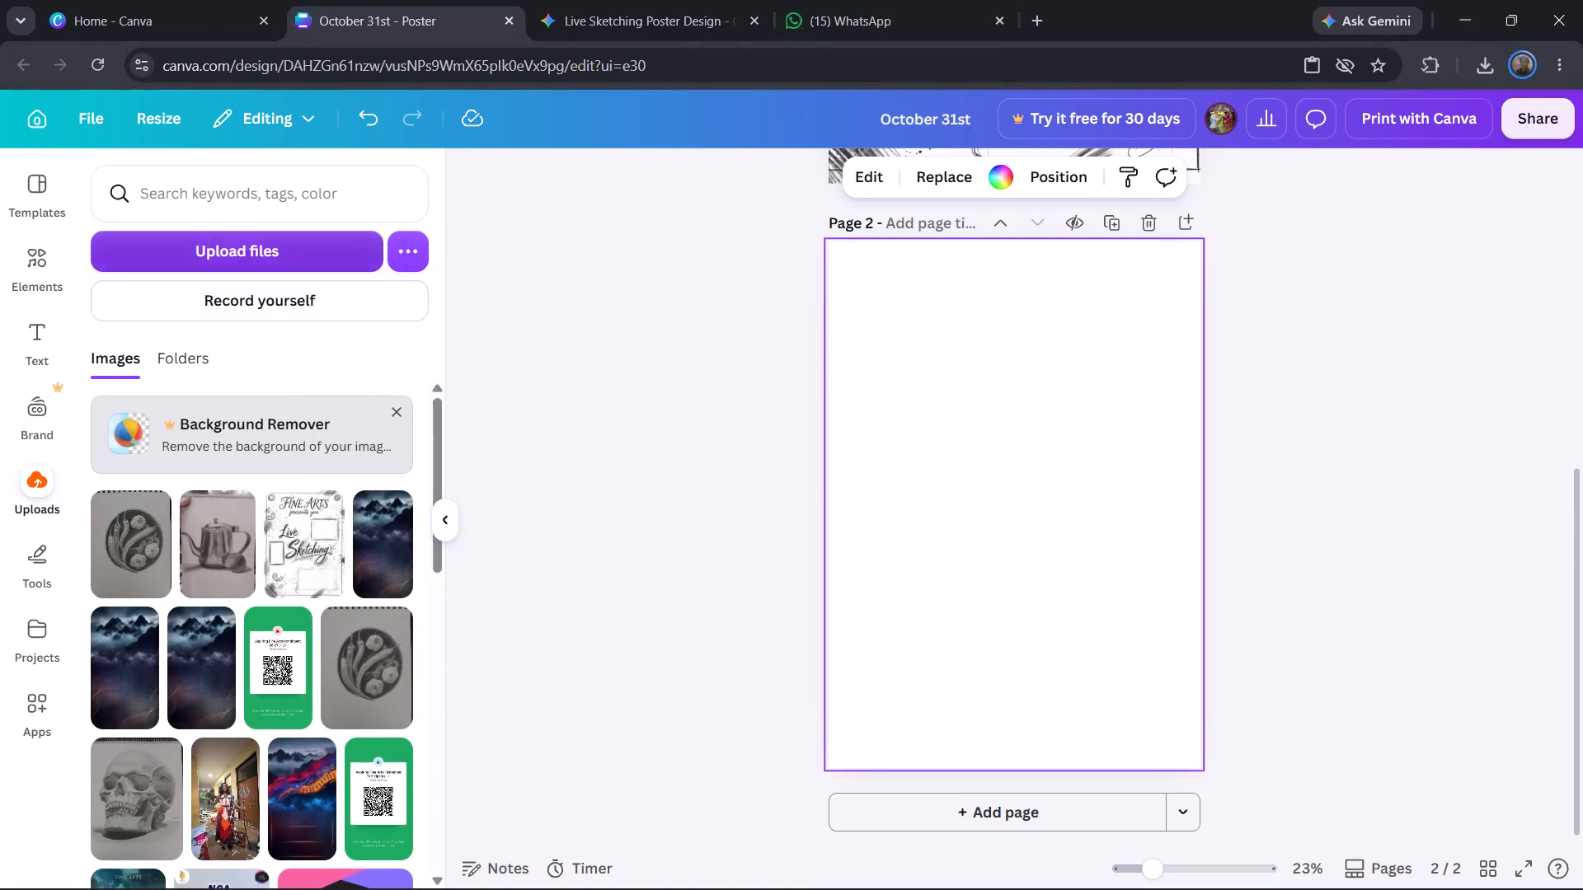
{"action": "left_click", "coordinate": [210, 234]}
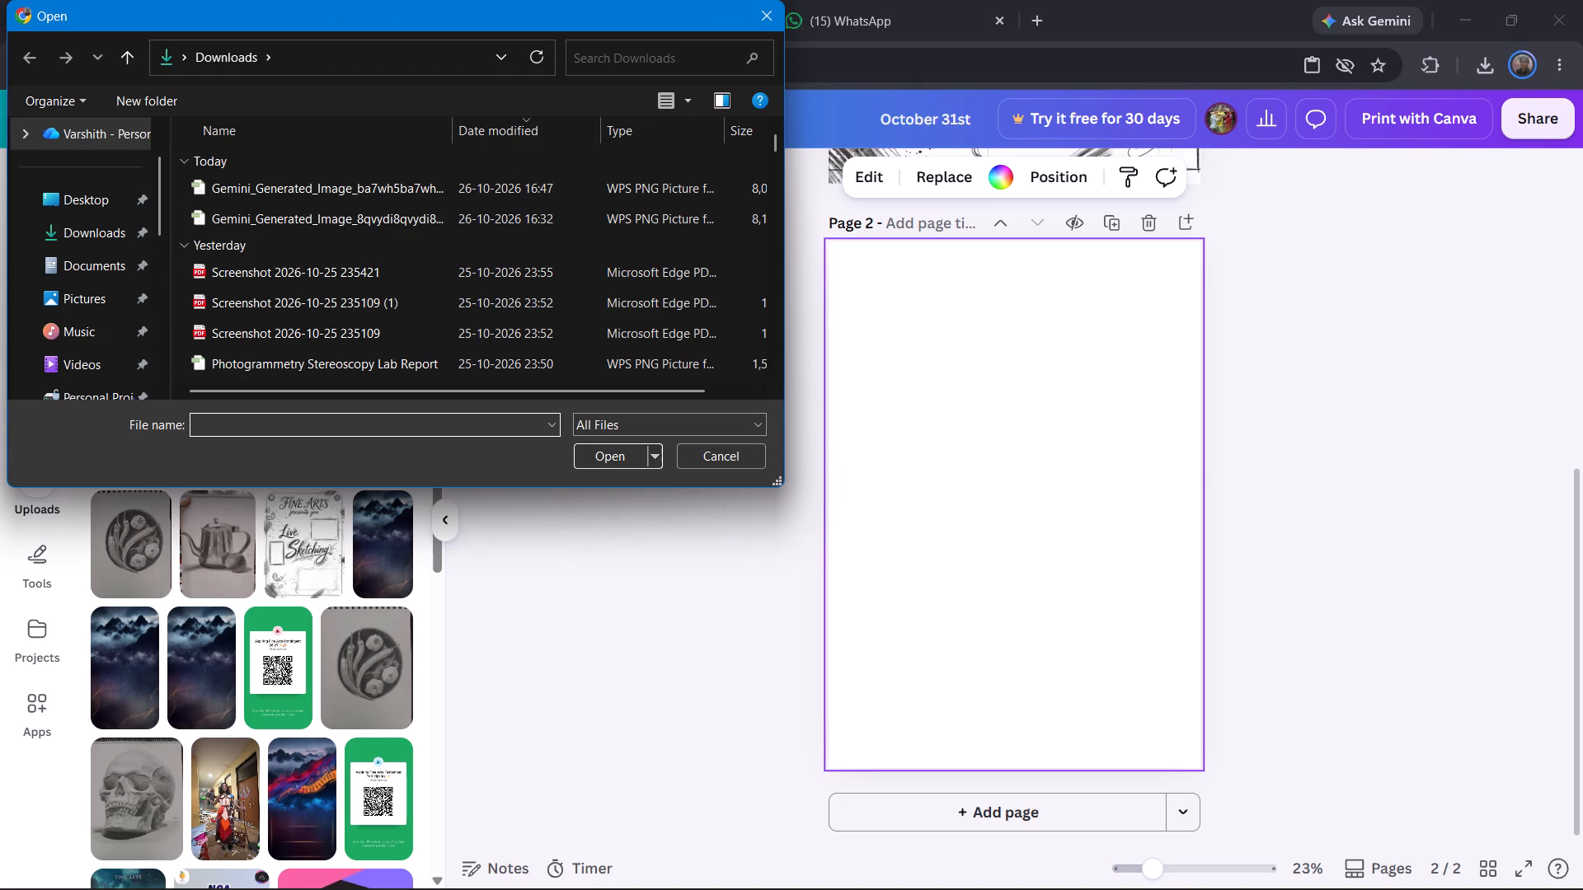
{"action": "left_click", "coordinate": [221, 190]}
{"action": "left_click", "coordinate": [590, 454]}
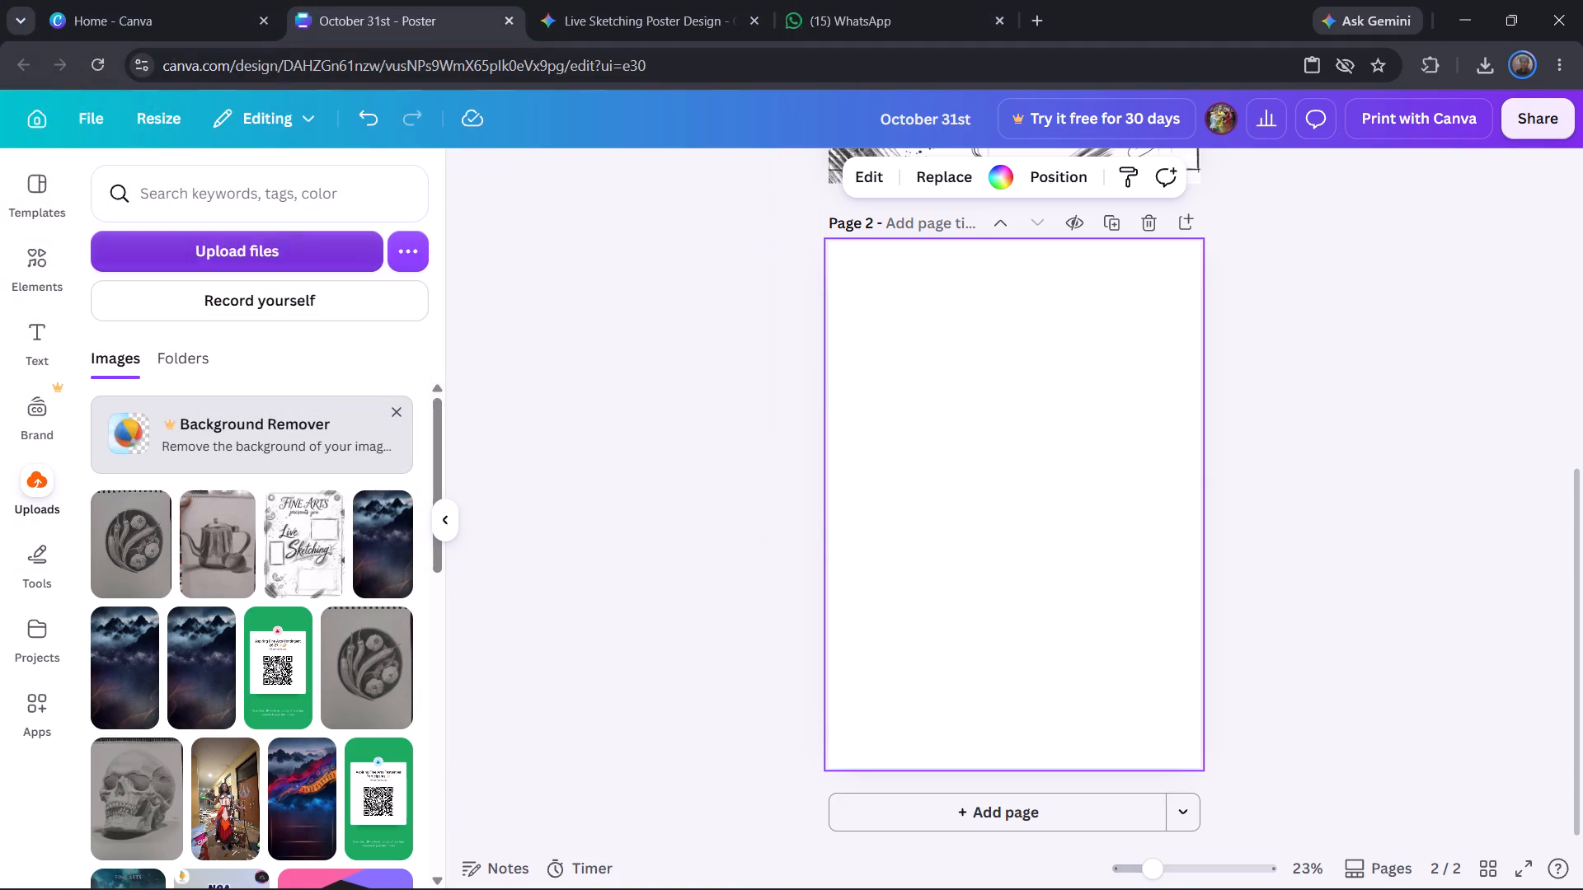
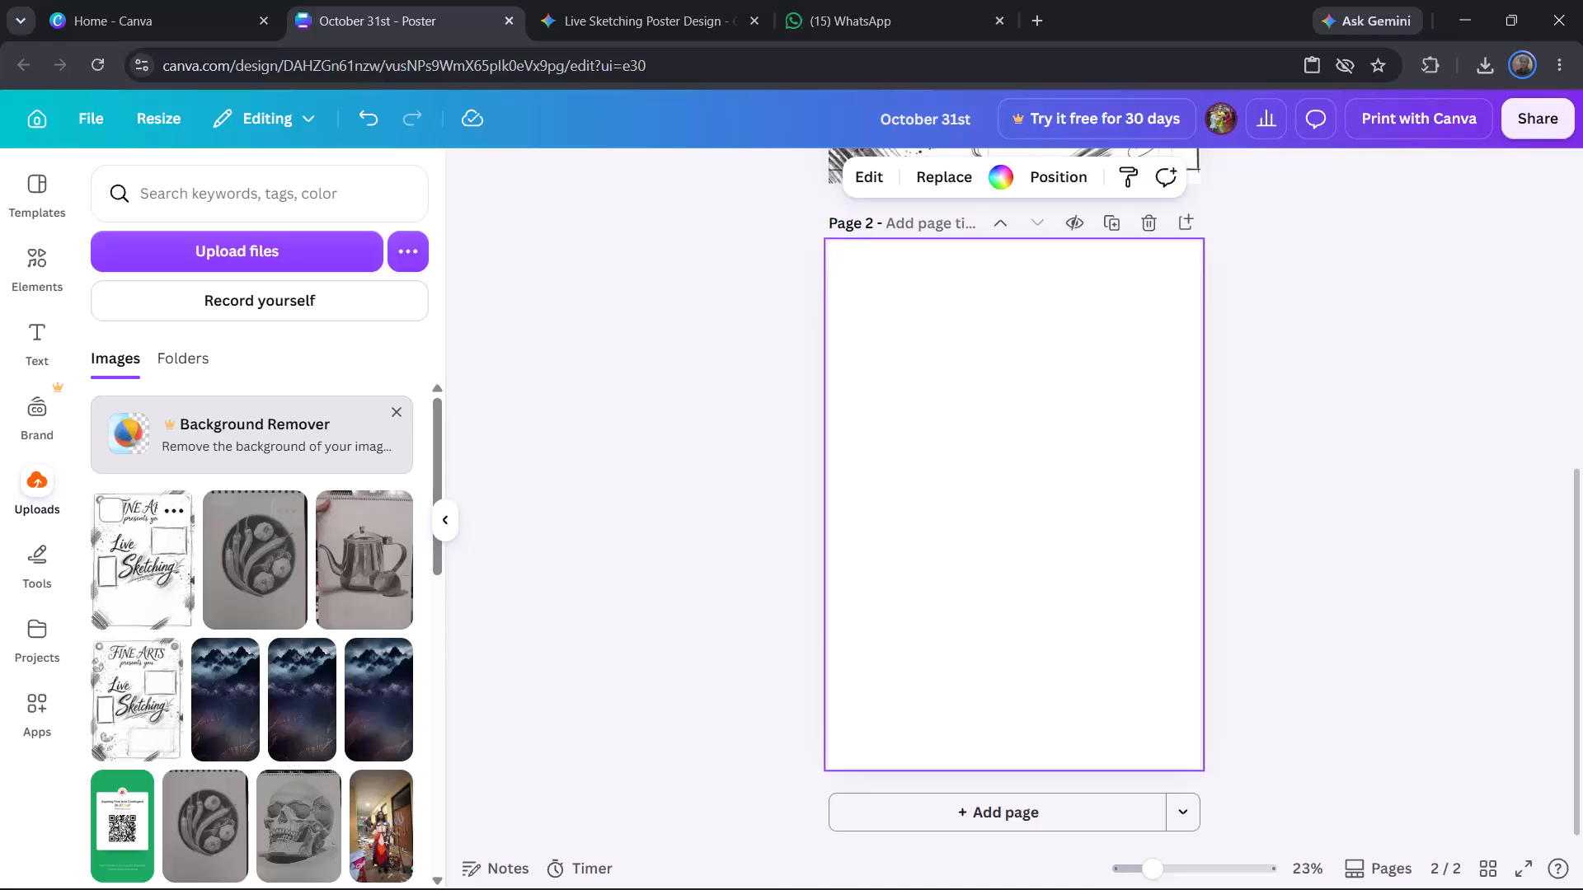
Place the newly uploaded sketch background on page 2, align it to the top-left corner and enlarge it to fill the page.
{"action": "left_click", "coordinate": [145, 599]}
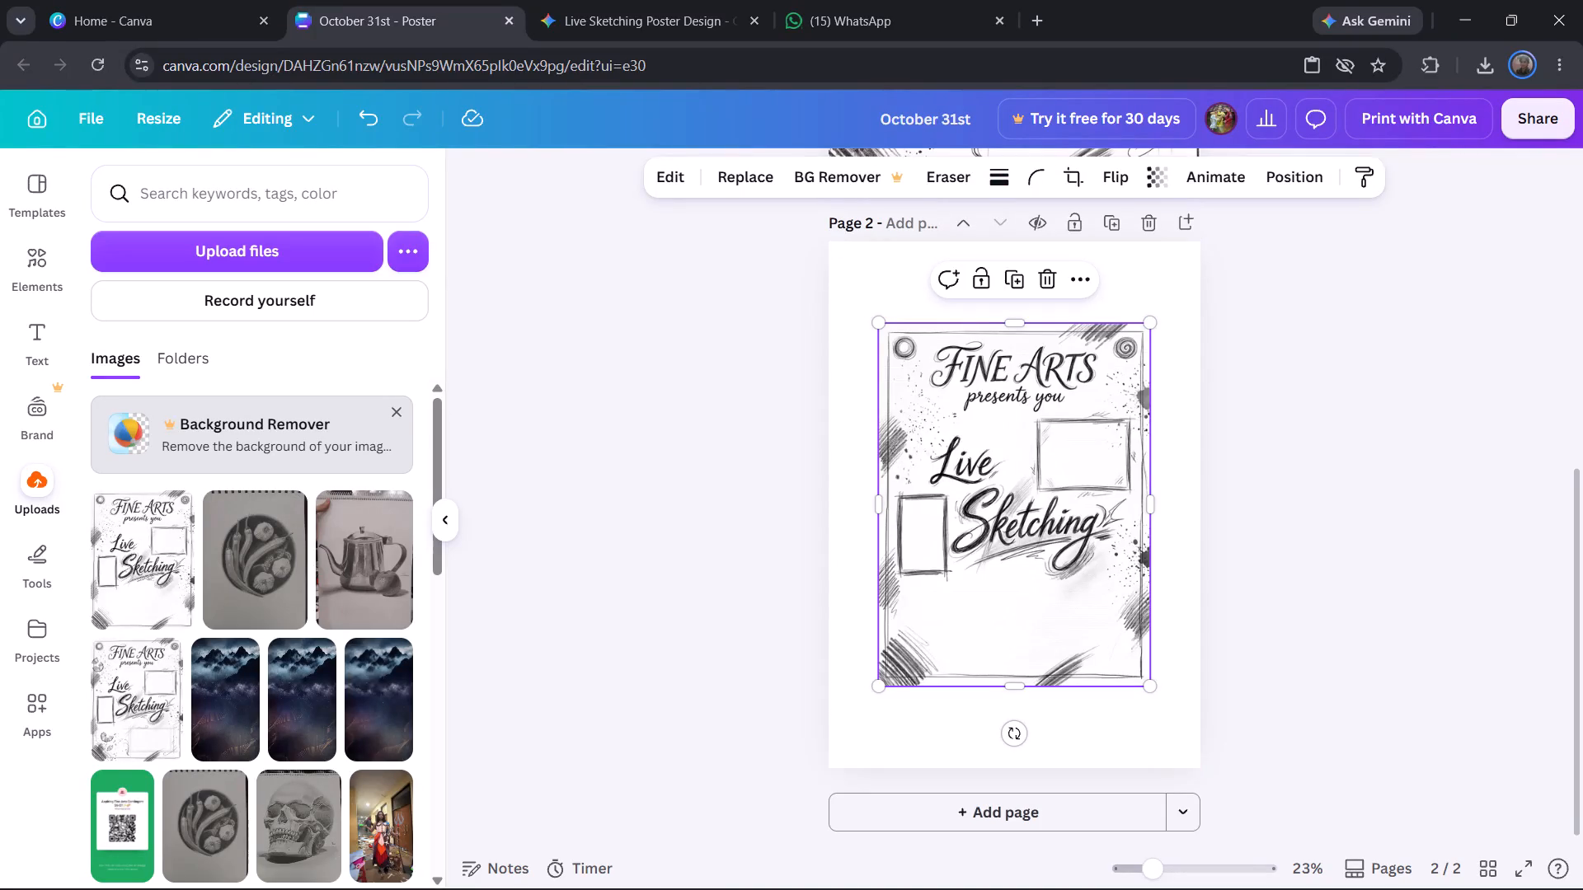
{"action": "left_click_drag", "start_coordinate": [996, 429], "coordinate": [950, 339]}
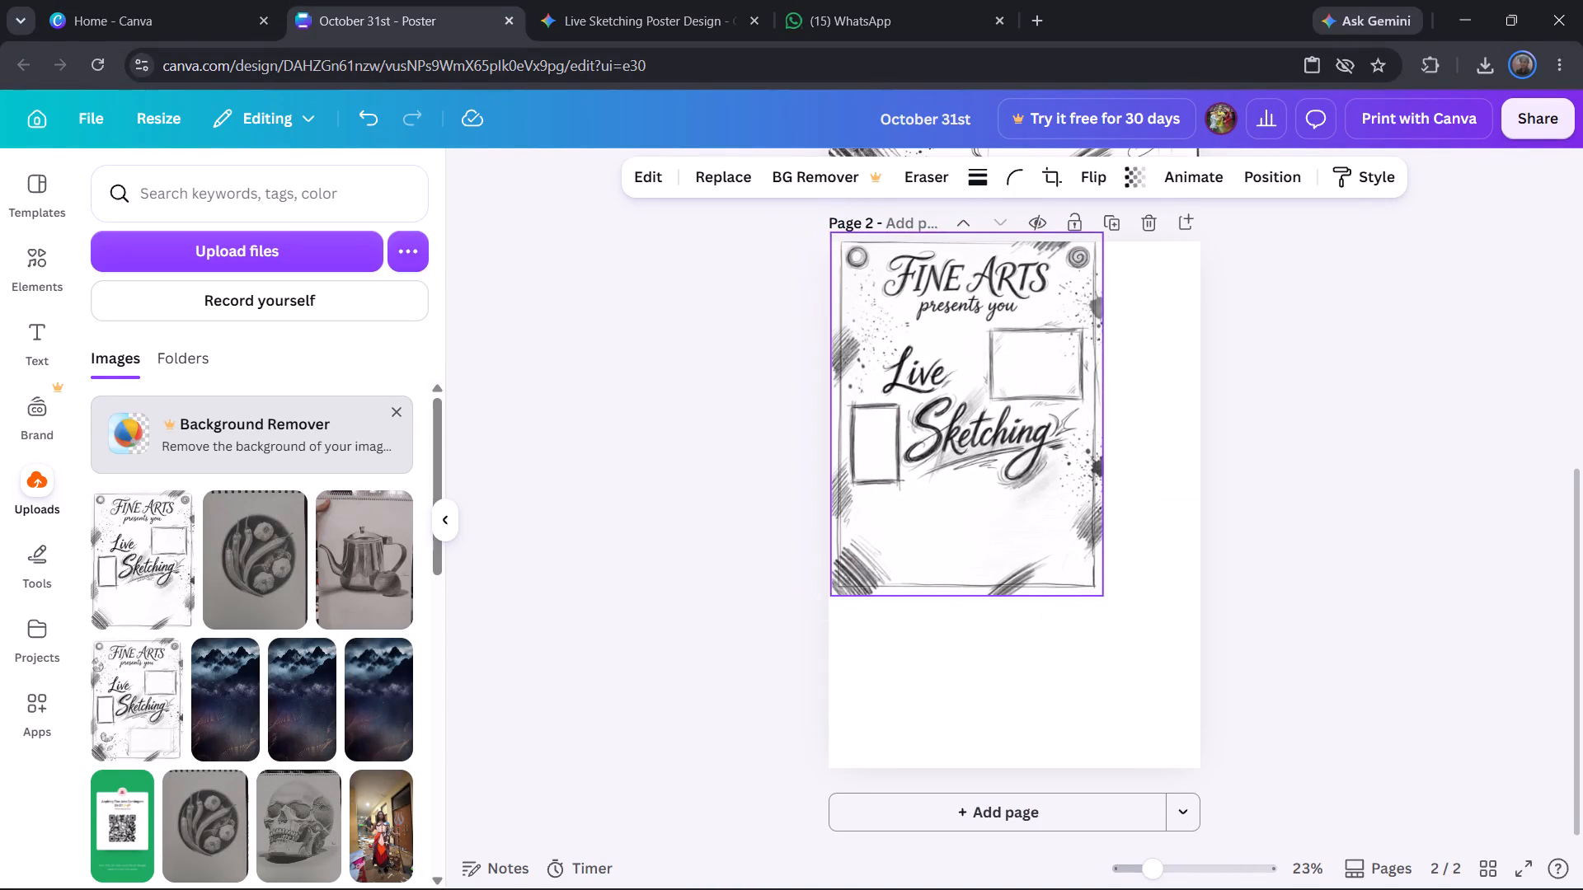
{"action": "left_click_drag", "start_coordinate": [950, 339], "coordinate": [950, 350]}
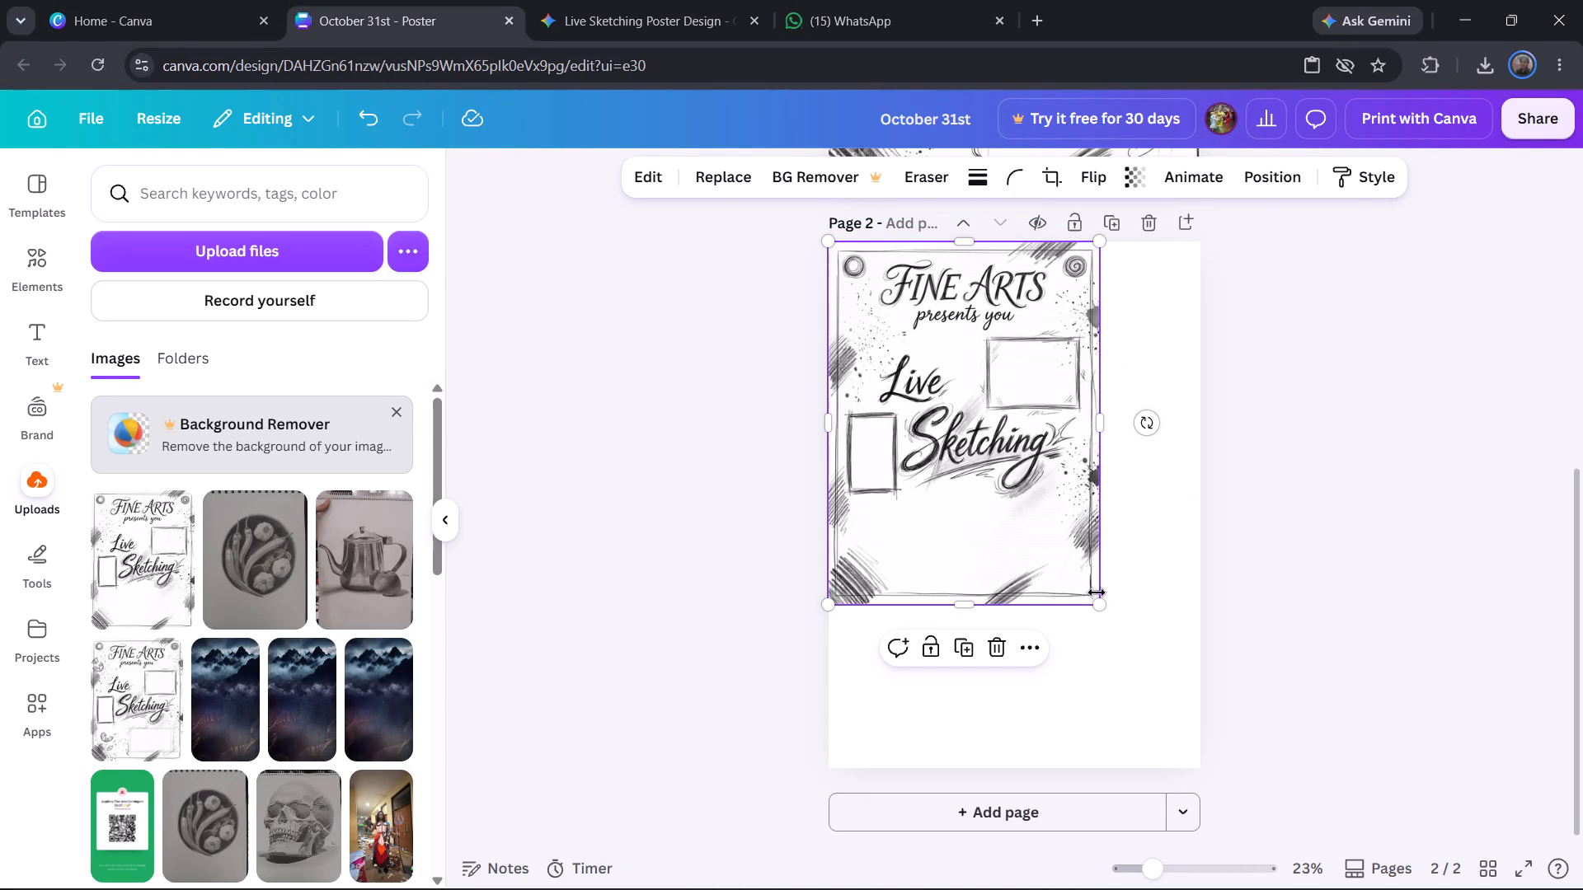
{"action": "left_click_drag", "start_coordinate": [1102, 607], "coordinate": [1205, 742]}
{"action": "left_click_drag", "start_coordinate": [1012, 741], "coordinate": [1013, 771]}
{"action": "left_click", "coordinate": [1360, 663]}
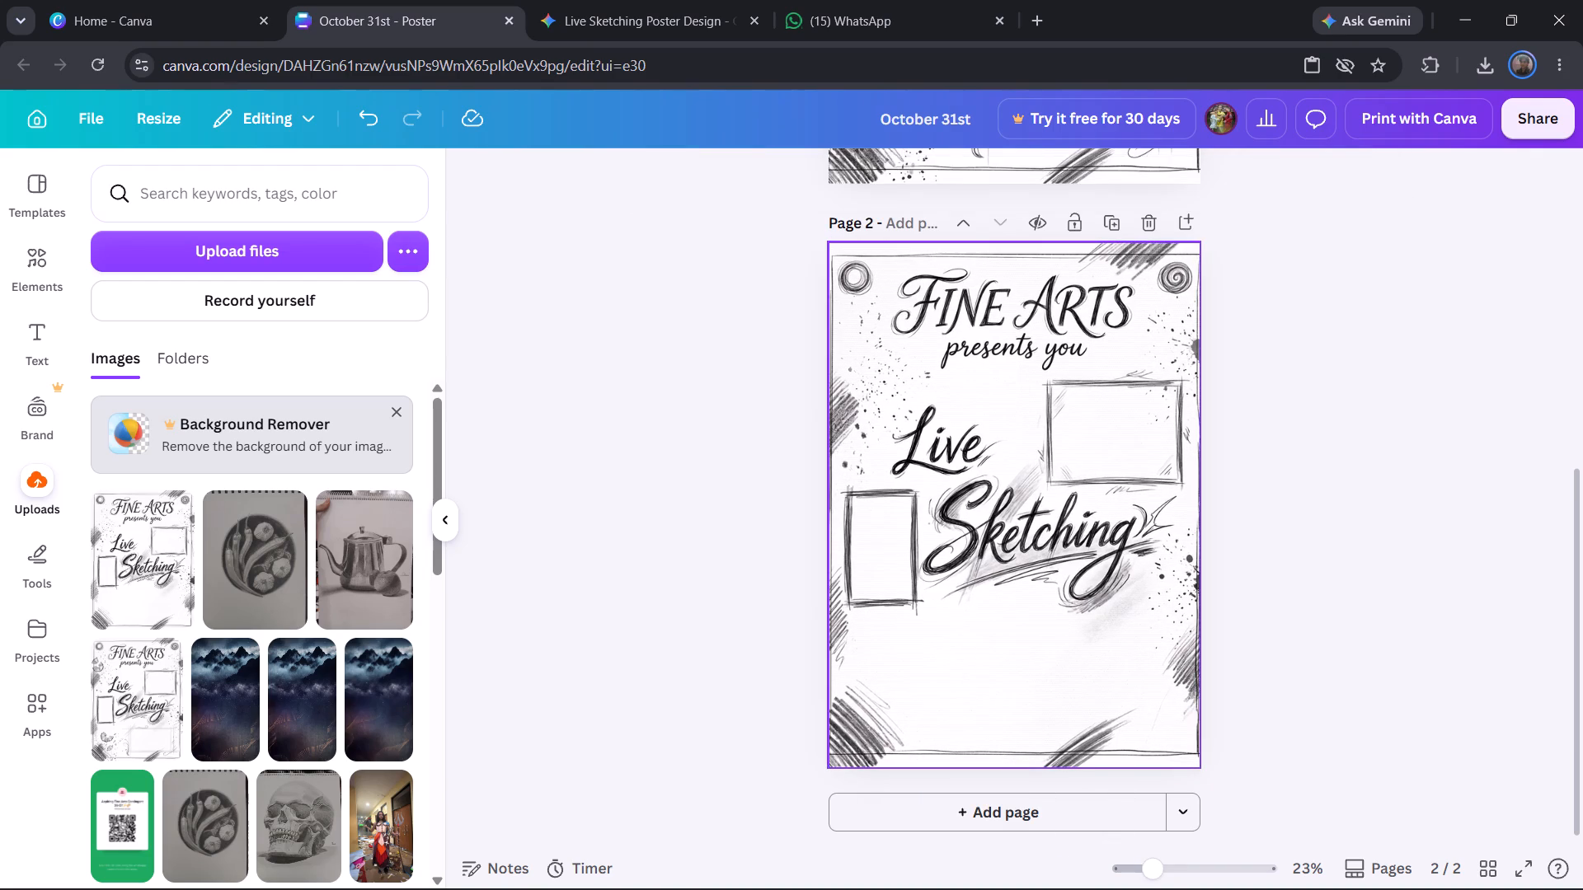
Move the vegetable bowl sketch from page 1 into the landscape frame beside "Live" on page 2.
{"action": "scroll", "coordinate": [971, 526], "scroll_direction": "up", "scroll_amount": 4}
{"action": "left_click_drag", "start_coordinate": [1128, 284], "coordinate": [1120, 785]}
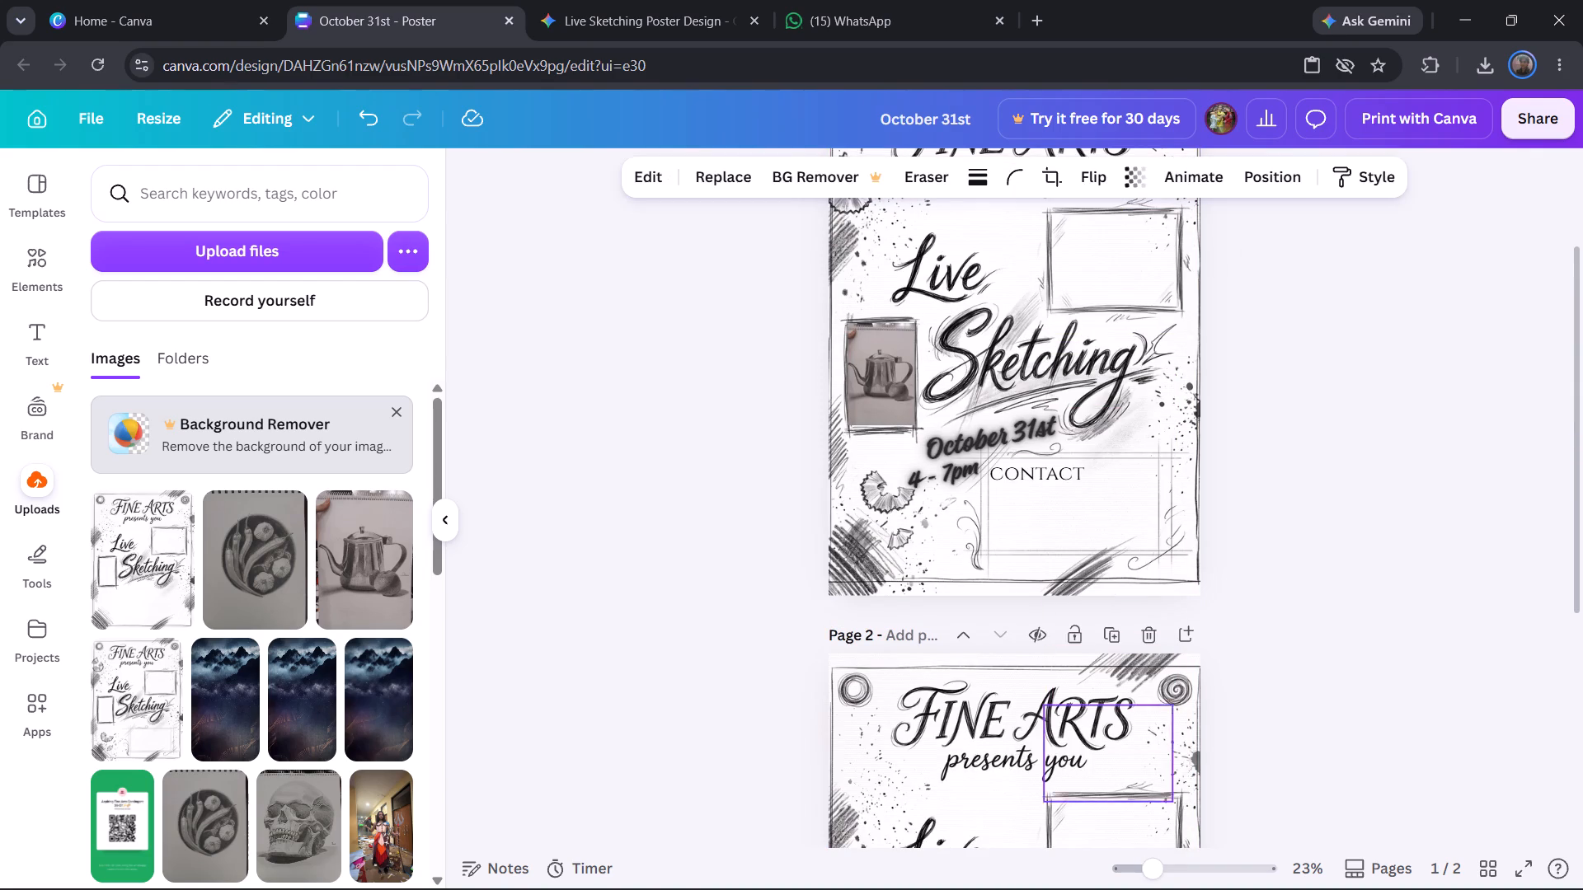
{"action": "left_click_drag", "start_coordinate": [1120, 785], "coordinate": [1127, 863]}
{"action": "scroll", "coordinate": [1334, 718], "scroll_direction": "down", "scroll_amount": 2}
{"action": "left_click_drag", "start_coordinate": [1127, 649], "coordinate": [1126, 658]}
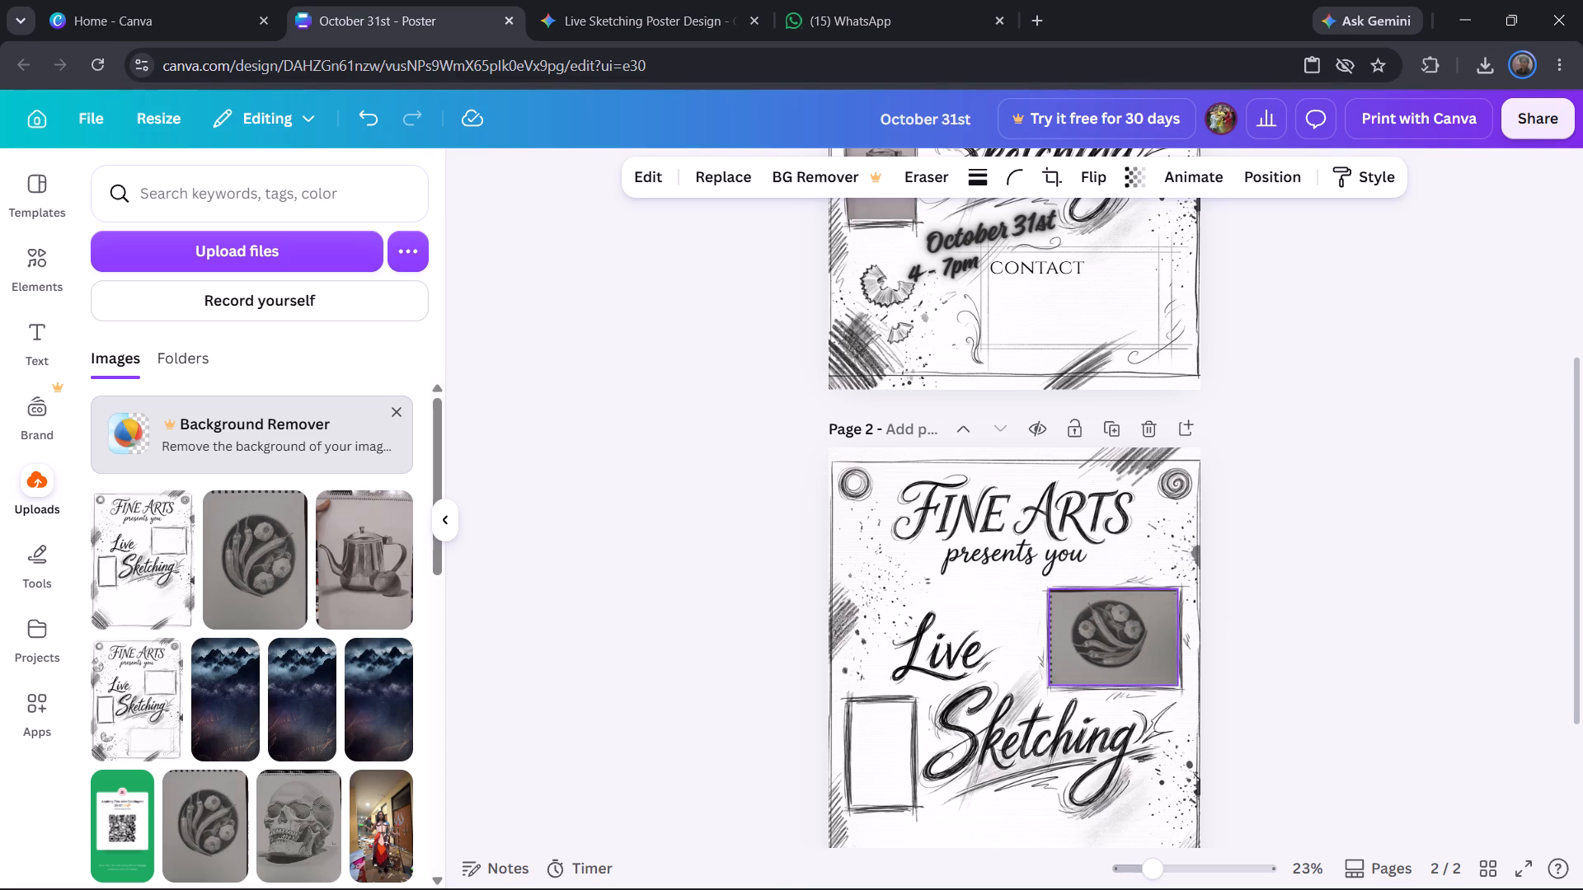
{"action": "left_click_drag", "start_coordinate": [1126, 658], "coordinate": [1126, 658]}
{"action": "left_click", "coordinate": [1290, 607]}
Move the teapot sketch from page 1 into the portrait frame beside "Sketching" on page 2.
{"action": "scroll", "coordinate": [971, 475], "scroll_direction": "up", "scroll_amount": 1}
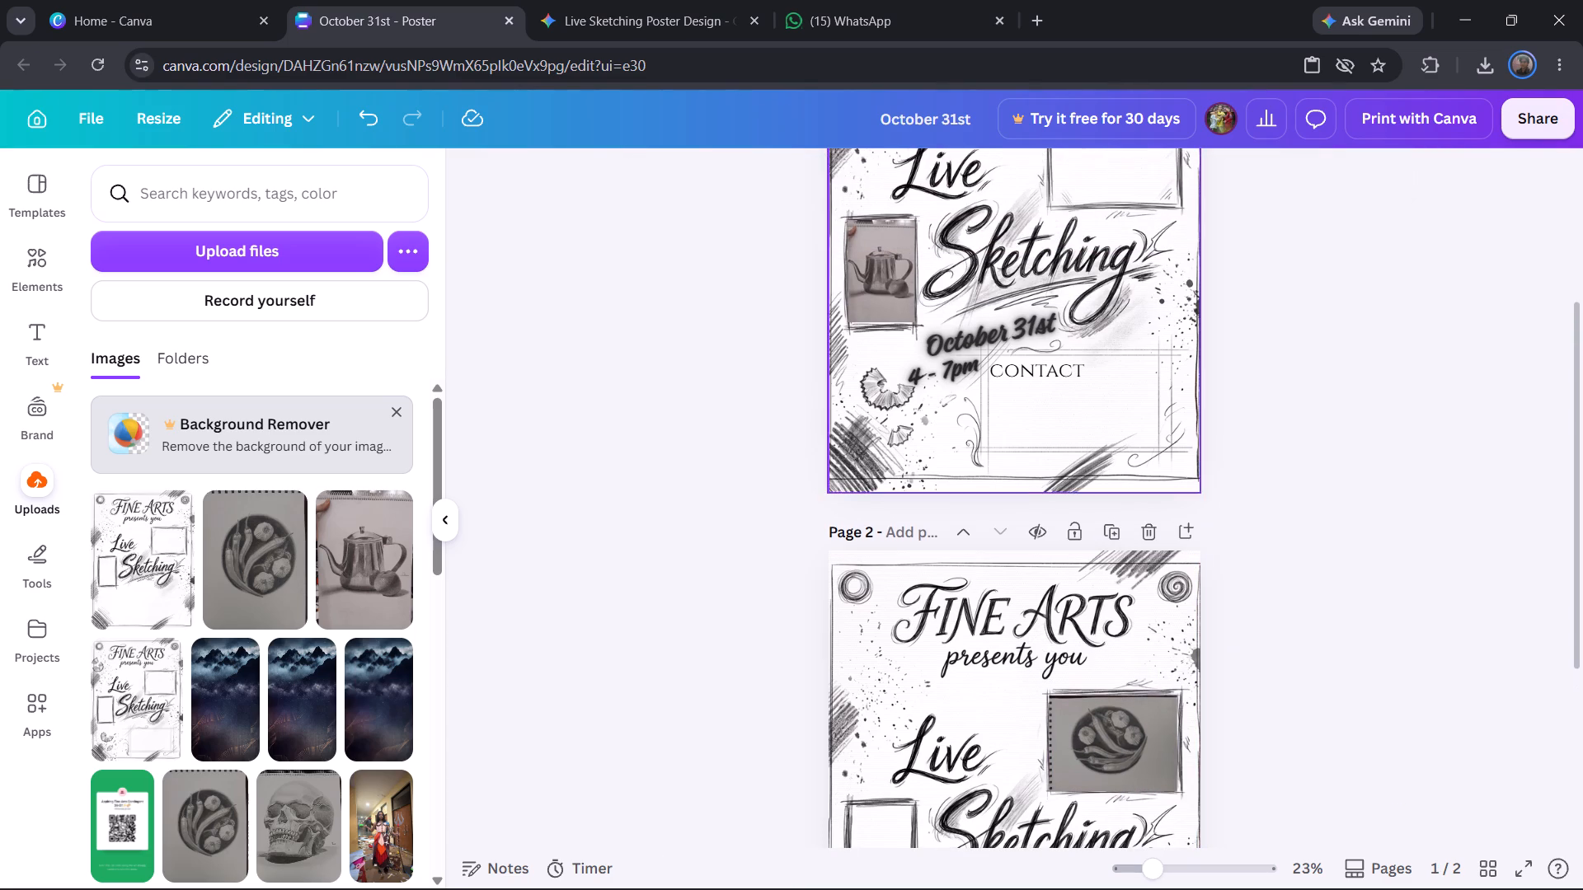
{"action": "left_click_drag", "start_coordinate": [879, 269], "coordinate": [881, 775]}
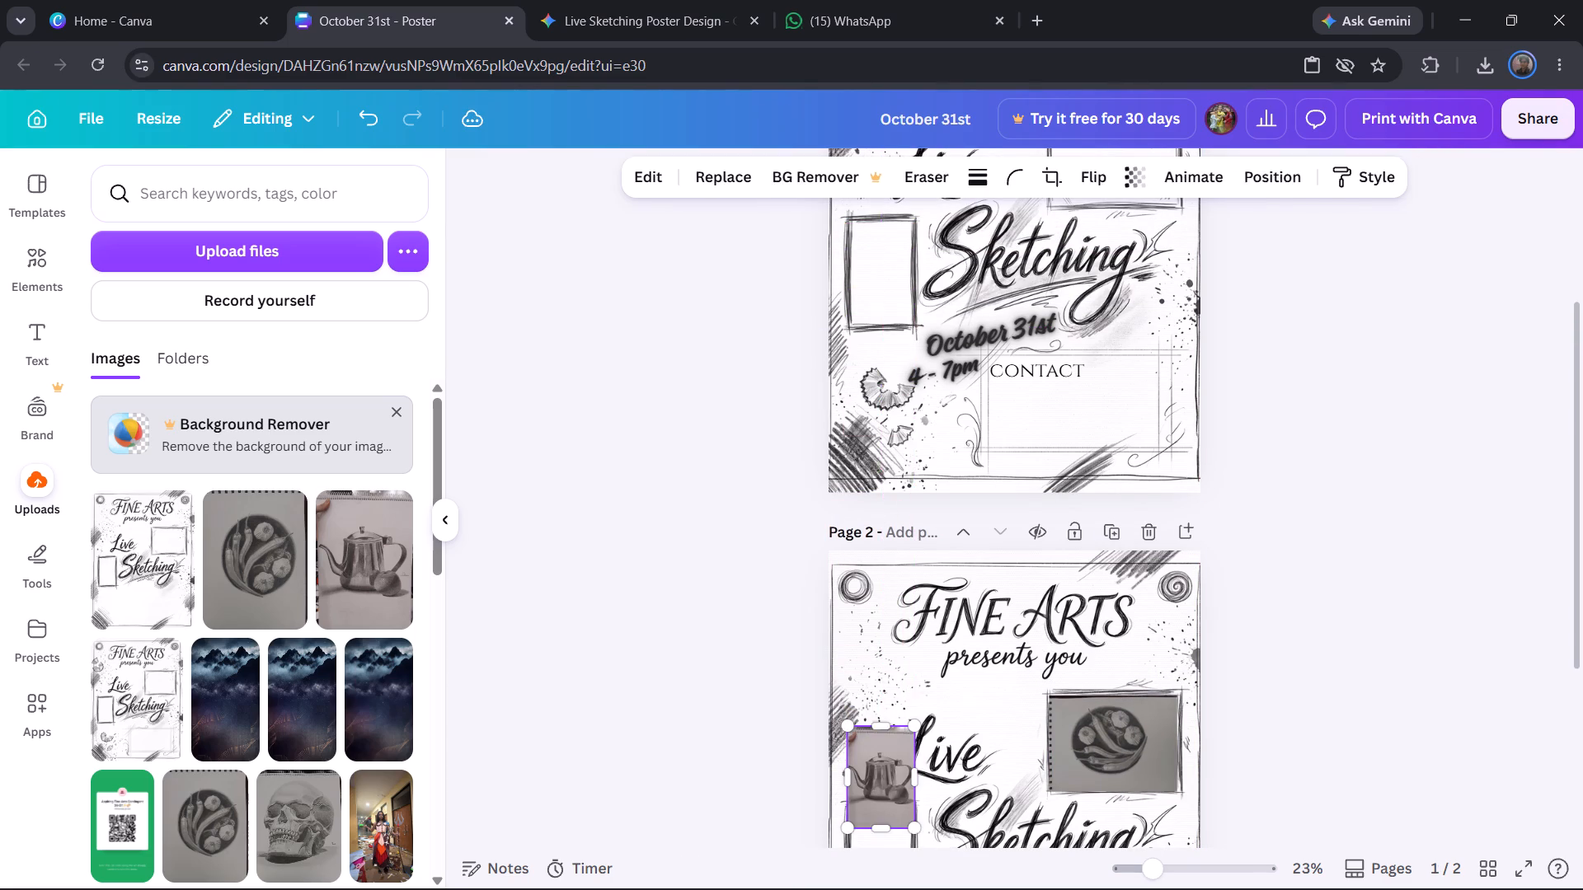
{"action": "scroll", "coordinate": [877, 730], "scroll_direction": "down", "scroll_amount": 3}
{"action": "left_click_drag", "start_coordinate": [879, 459], "coordinate": [878, 542]}
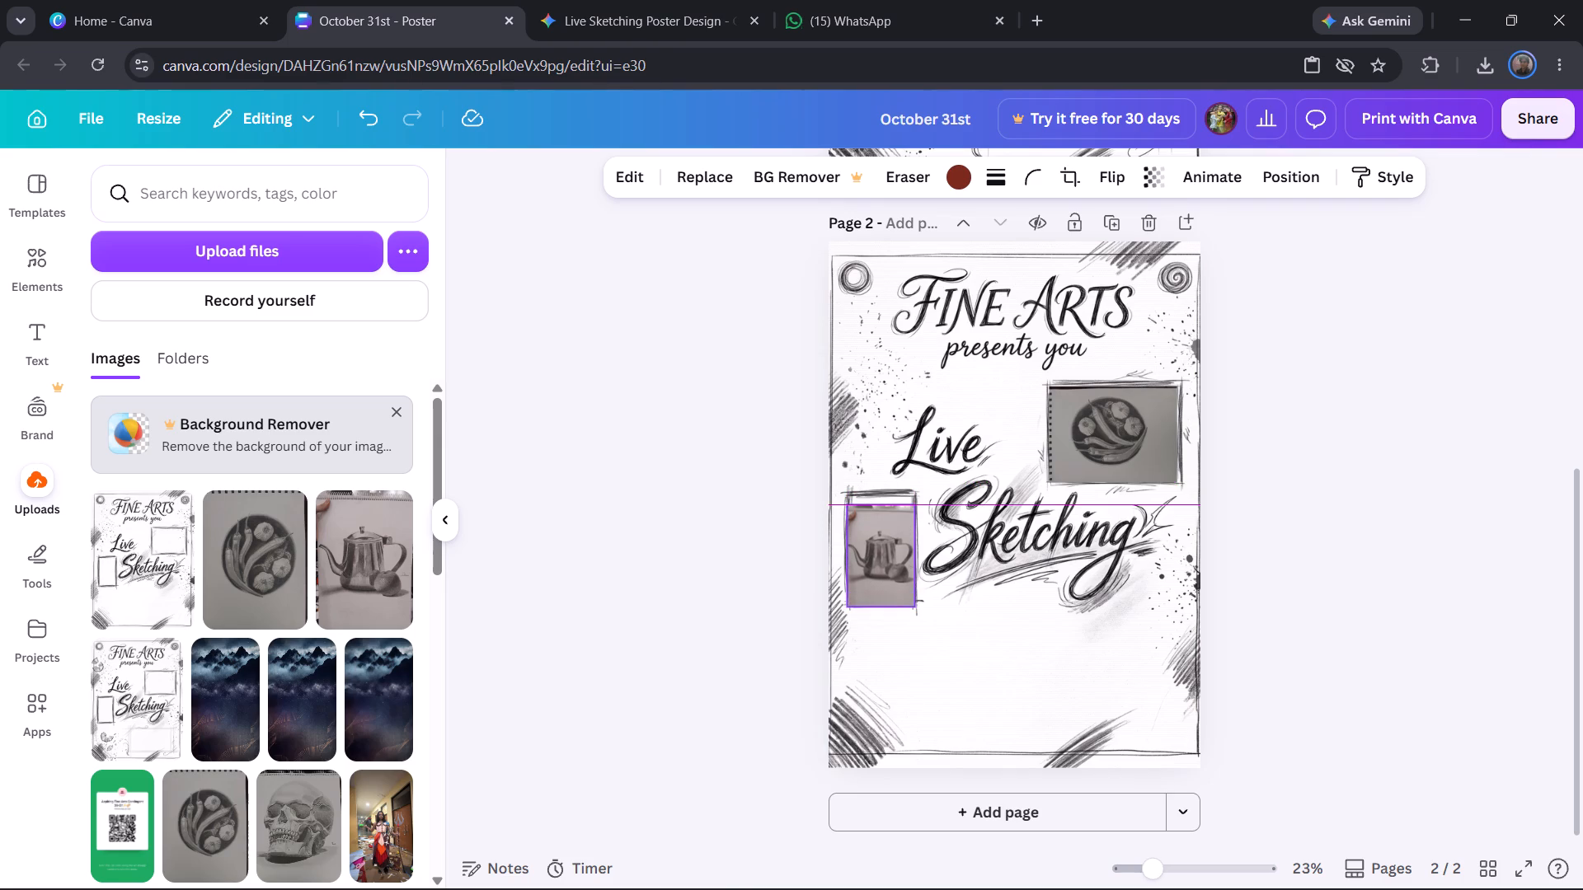
{"action": "left_click_drag", "start_coordinate": [878, 542], "coordinate": [878, 537]}
Move the "October 31st" text from page 1 to just below the "Sketching" lettering on page 2.
{"action": "scroll", "coordinate": [1145, 524], "scroll_direction": "up", "scroll_amount": 7}
{"action": "left_click_drag", "start_coordinate": [998, 598], "coordinate": [999, 755]}
{"action": "scroll", "coordinate": [995, 749], "scroll_direction": "down", "scroll_amount": 2}
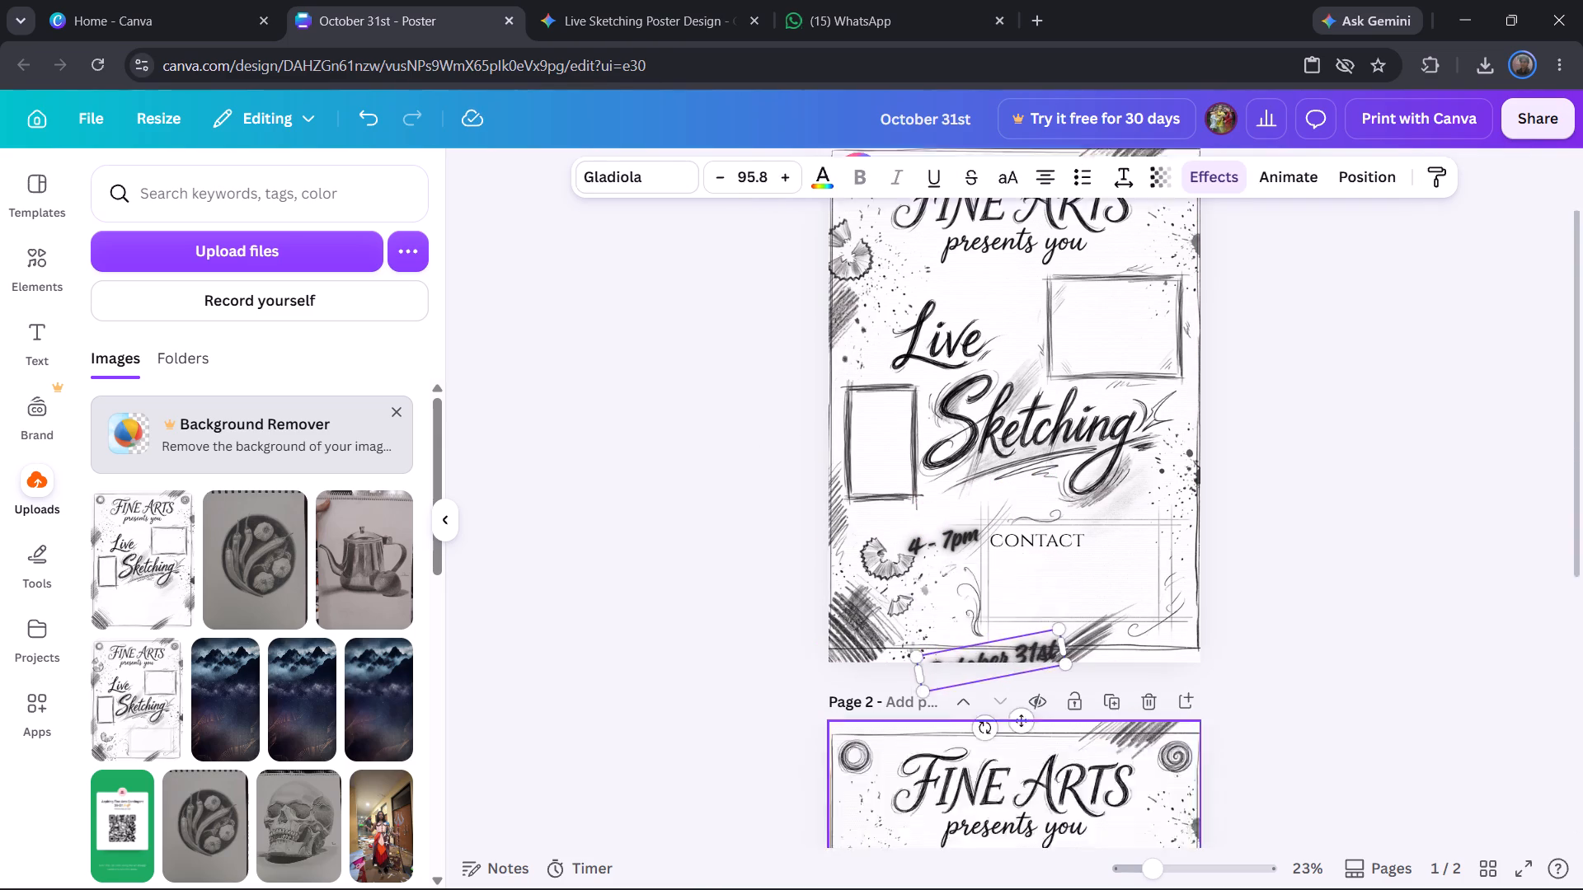
{"action": "scroll", "coordinate": [995, 749], "scroll_direction": "down", "scroll_amount": 2}
{"action": "scroll", "coordinate": [990, 655], "scroll_direction": "down", "scroll_amount": 2}
{"action": "scroll", "coordinate": [990, 655], "scroll_direction": "up", "scroll_amount": 4}
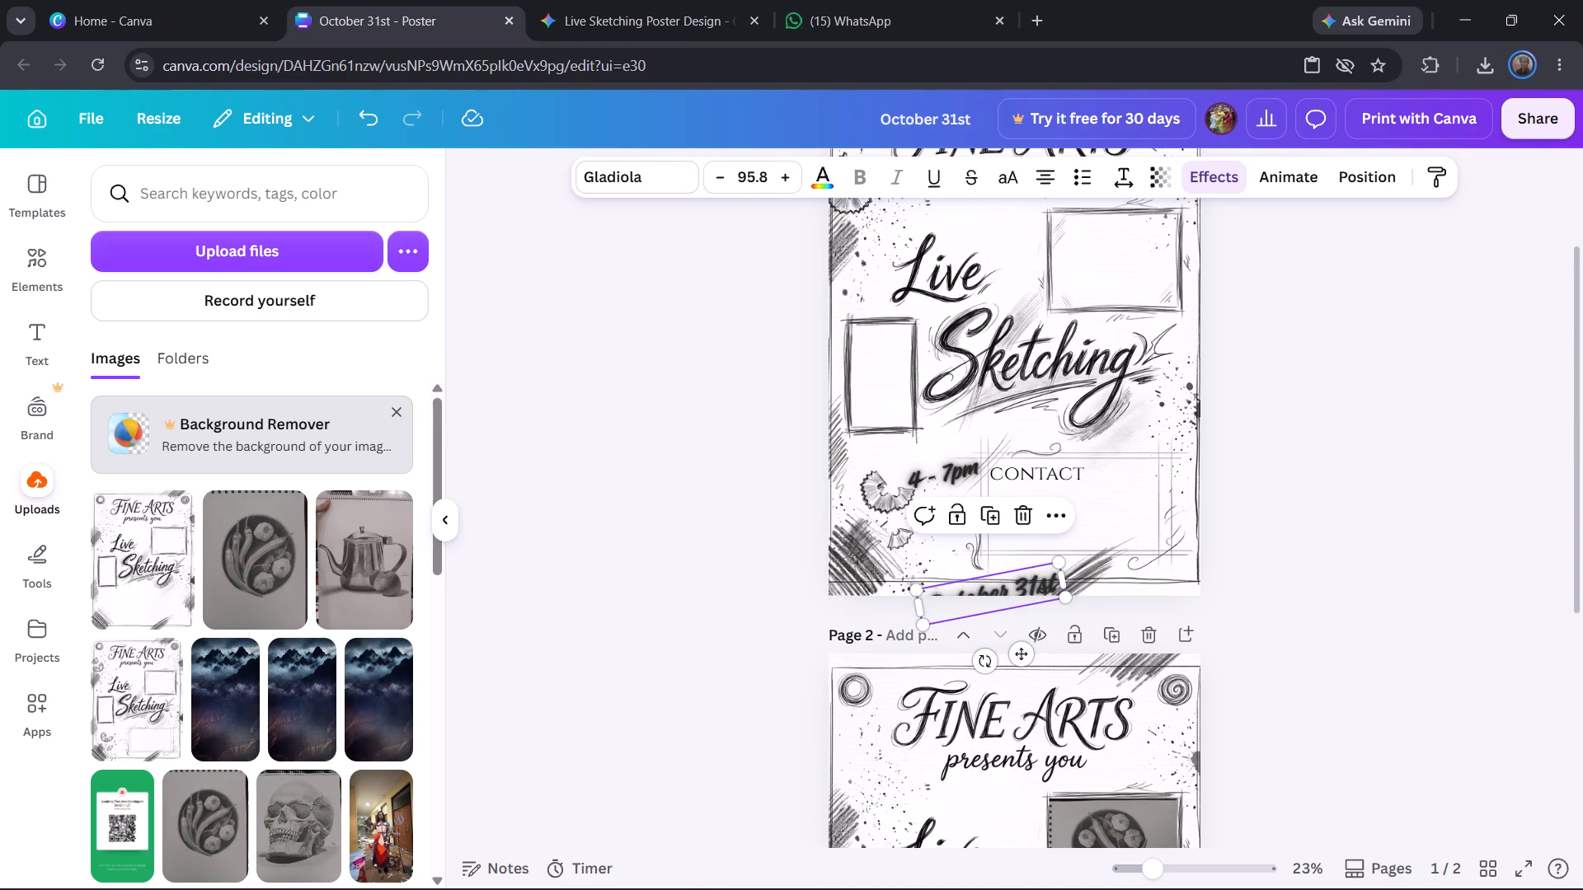
{"action": "left_click_drag", "start_coordinate": [1012, 579], "coordinate": [1002, 789]}
{"action": "scroll", "coordinate": [998, 780], "scroll_direction": "down", "scroll_amount": 4}
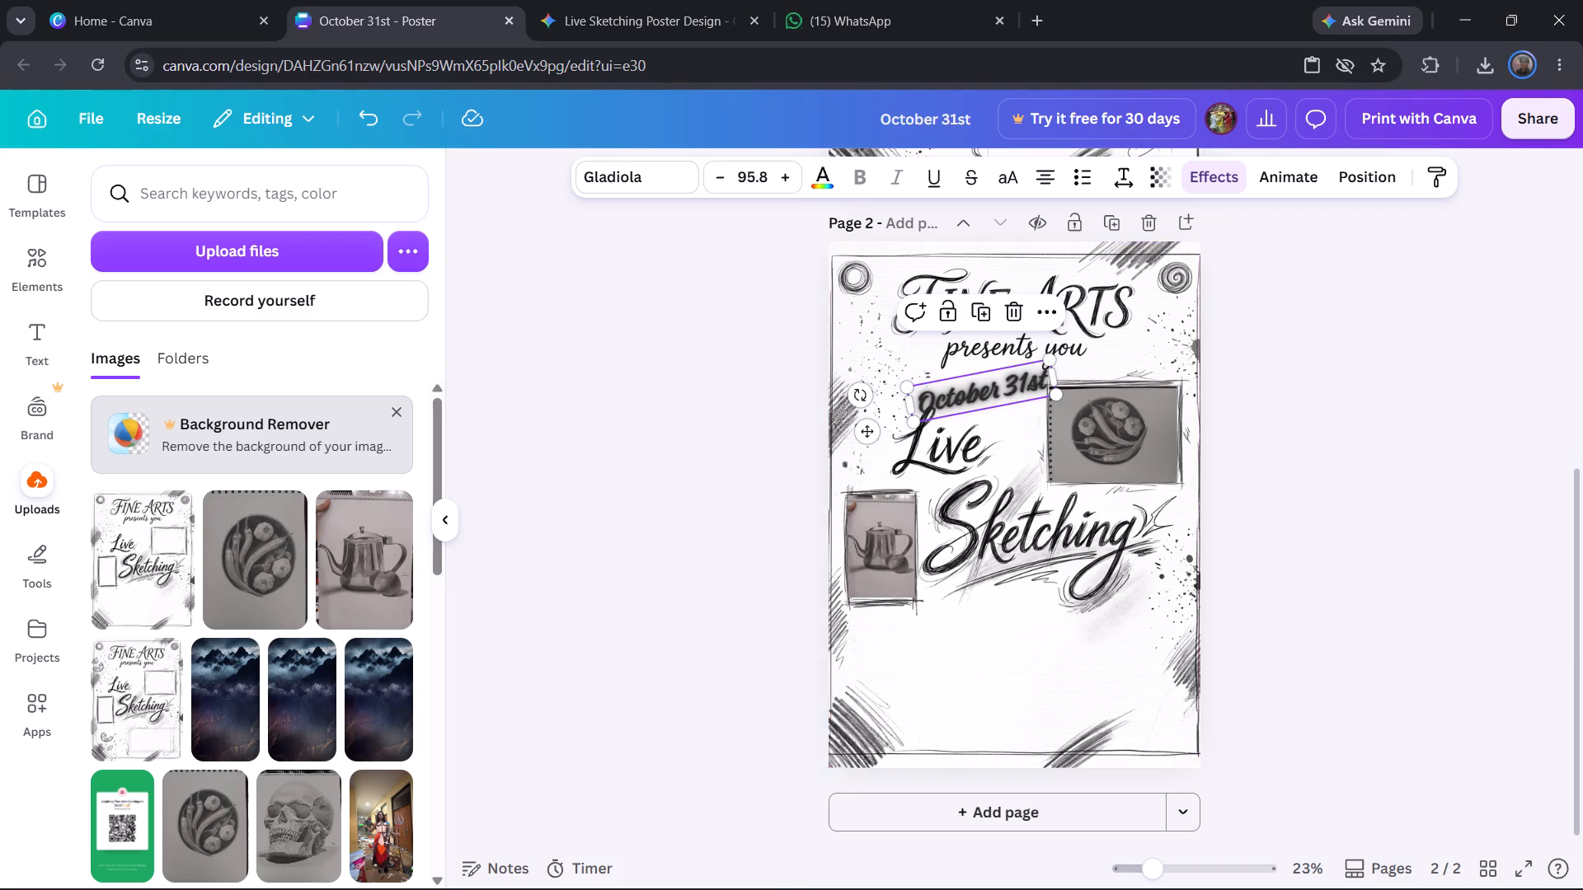
{"action": "left_click_drag", "start_coordinate": [990, 392], "coordinate": [1004, 604]}
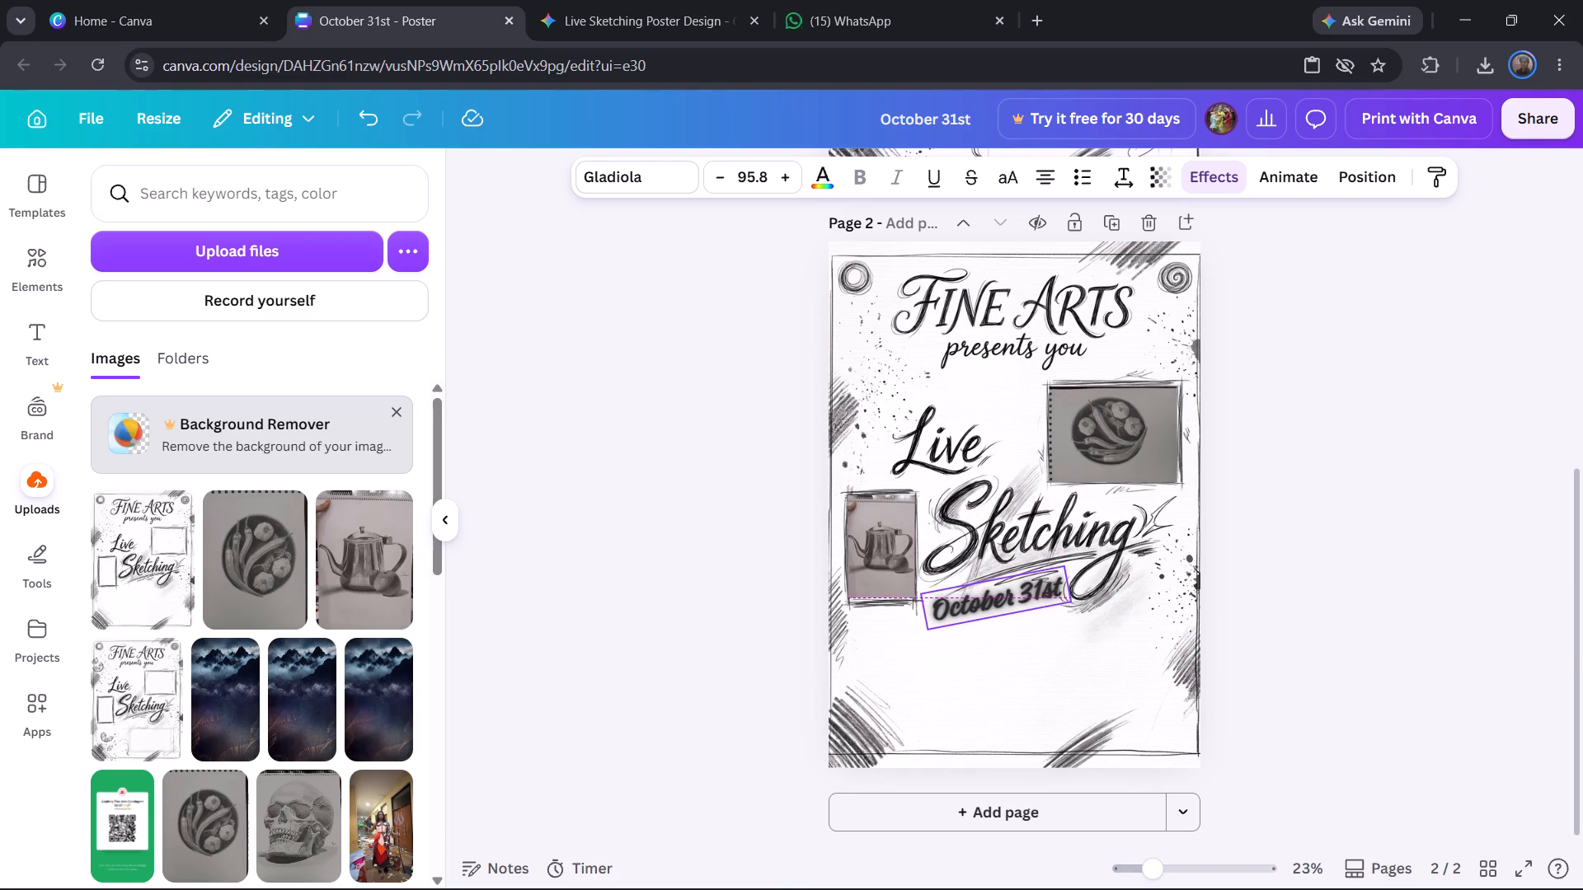
{"action": "left_click_drag", "start_coordinate": [1004, 604], "coordinate": [1005, 605]}
Move the "4 - 7pm" text from page 1 to the blank area below the teapot sketch on page 2.
{"action": "scroll", "coordinate": [1100, 369], "scroll_direction": "up", "scroll_amount": 4}
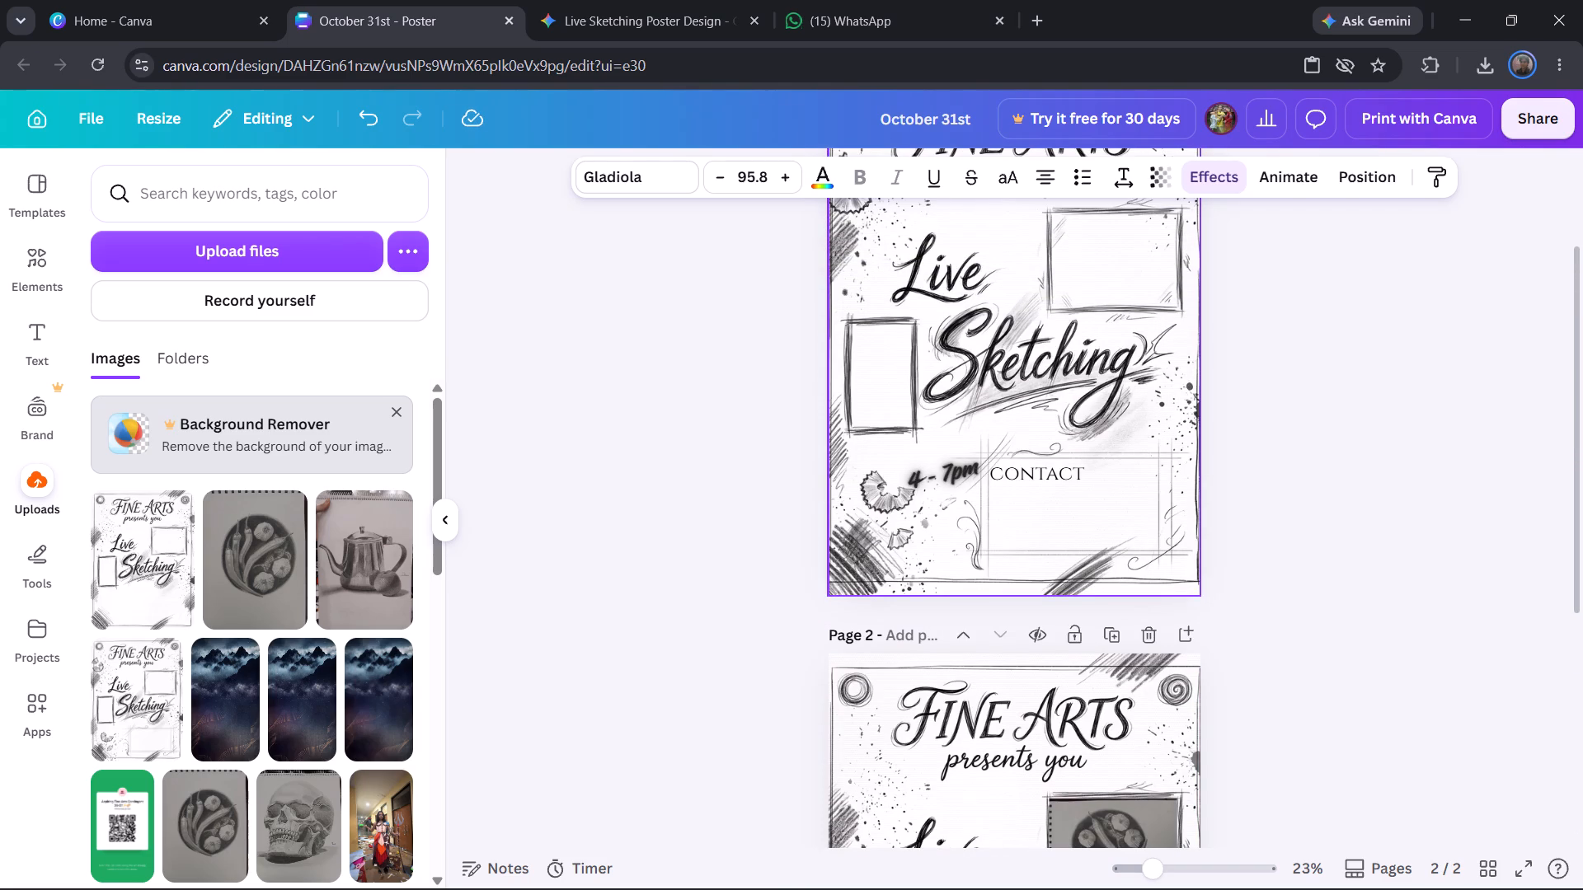
{"action": "left_click_drag", "start_coordinate": [945, 480], "coordinate": [958, 792]}
{"action": "scroll", "coordinate": [956, 787], "scroll_direction": "down", "scroll_amount": 3}
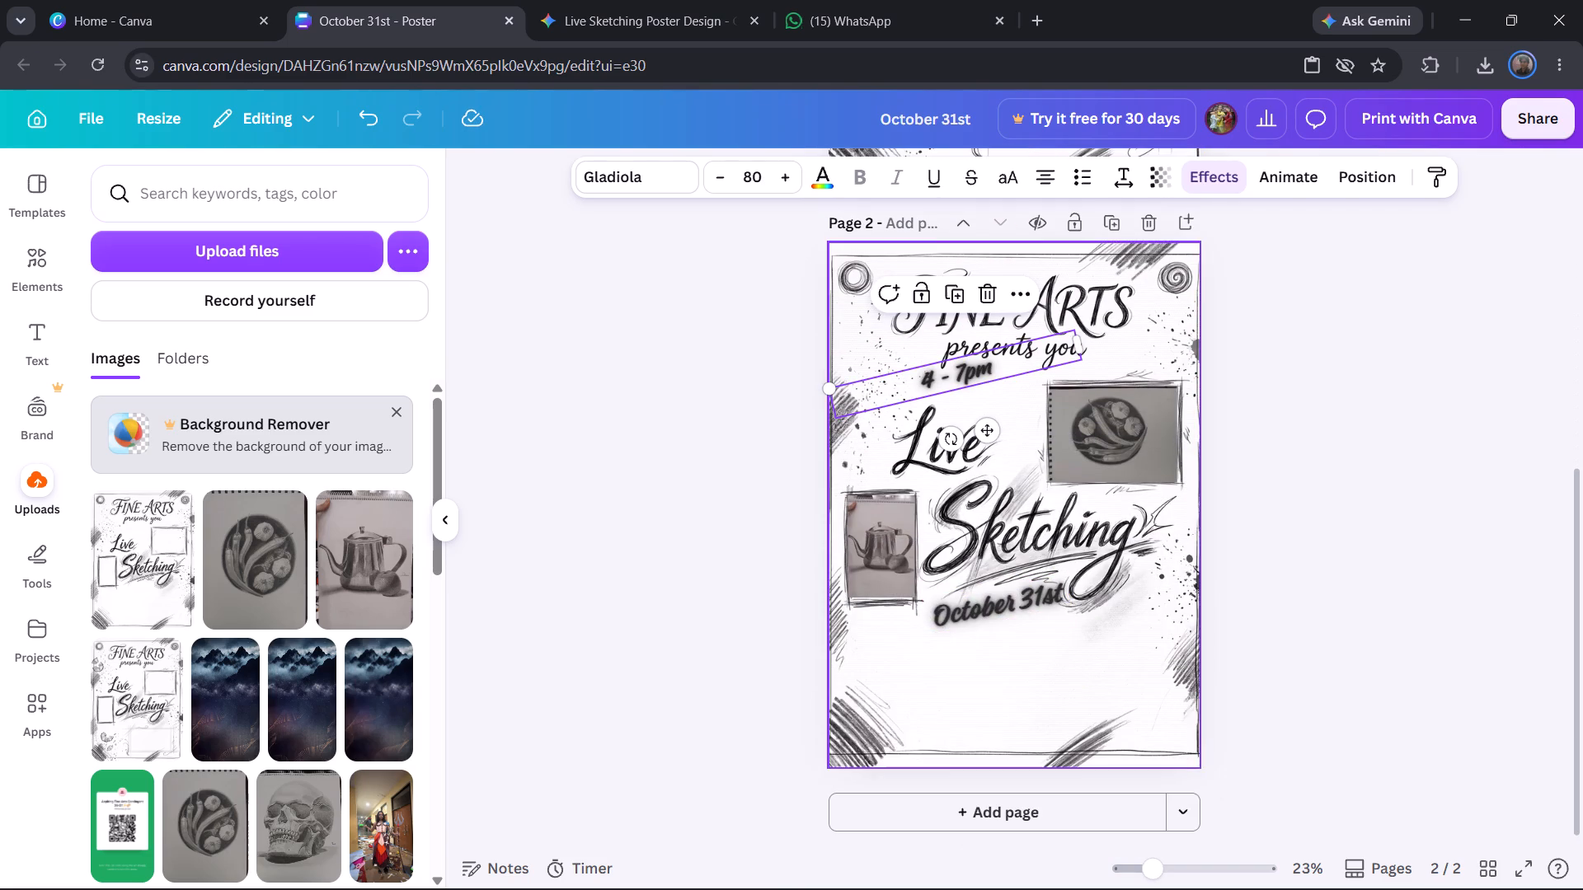
{"action": "left_click_drag", "start_coordinate": [955, 361], "coordinate": [927, 649]}
Stack "October 31st" above "4 - 7pm" below the teapot sketch and slightly adjust the time text's tilt.
{"action": "left_click_drag", "start_coordinate": [968, 613], "coordinate": [895, 645]}
{"action": "left_click_drag", "start_coordinate": [927, 658], "coordinate": [922, 671]}
{"action": "left_click_drag", "start_coordinate": [917, 642], "coordinate": [913, 649]}
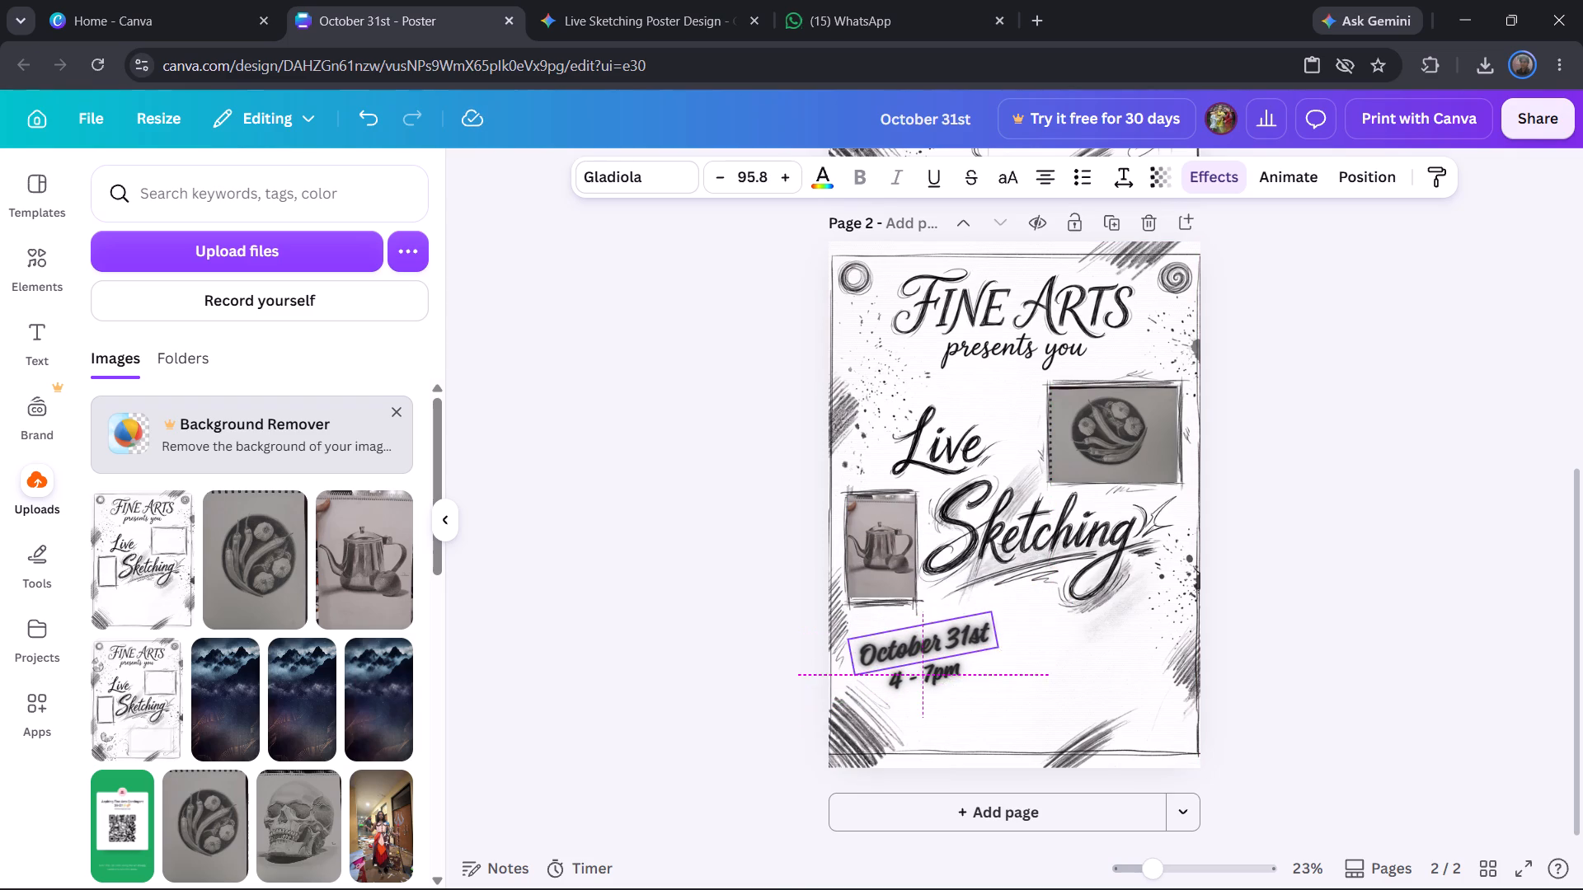
{"action": "left_click_drag", "start_coordinate": [913, 649], "coordinate": [912, 649]}
{"action": "left_click_drag", "start_coordinate": [918, 666], "coordinate": [911, 670]}
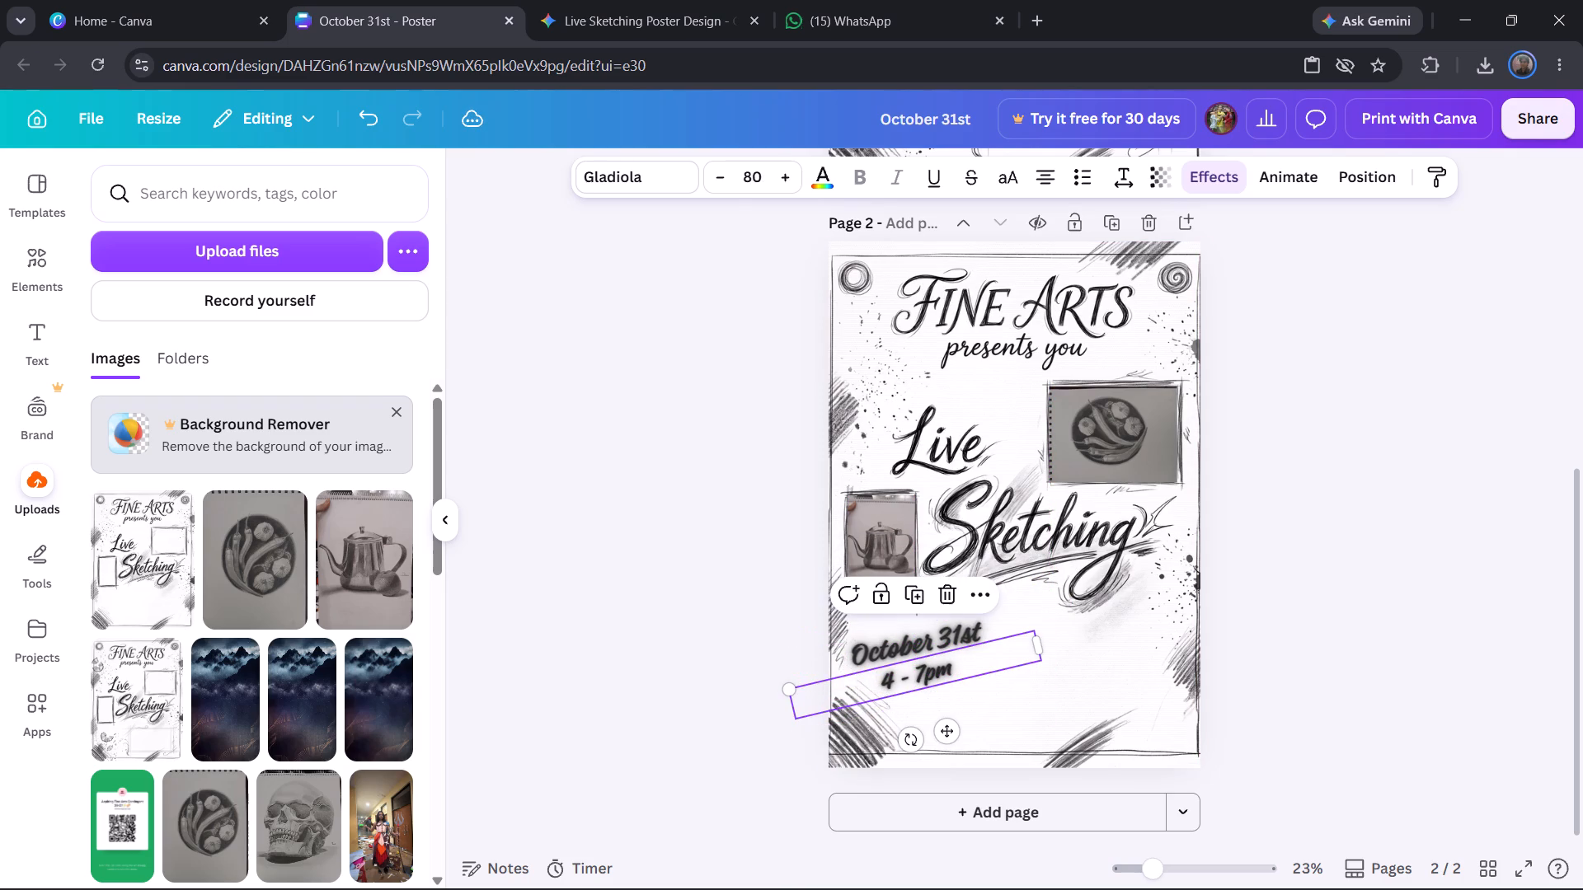
{"action": "left_click", "coordinate": [908, 734]}
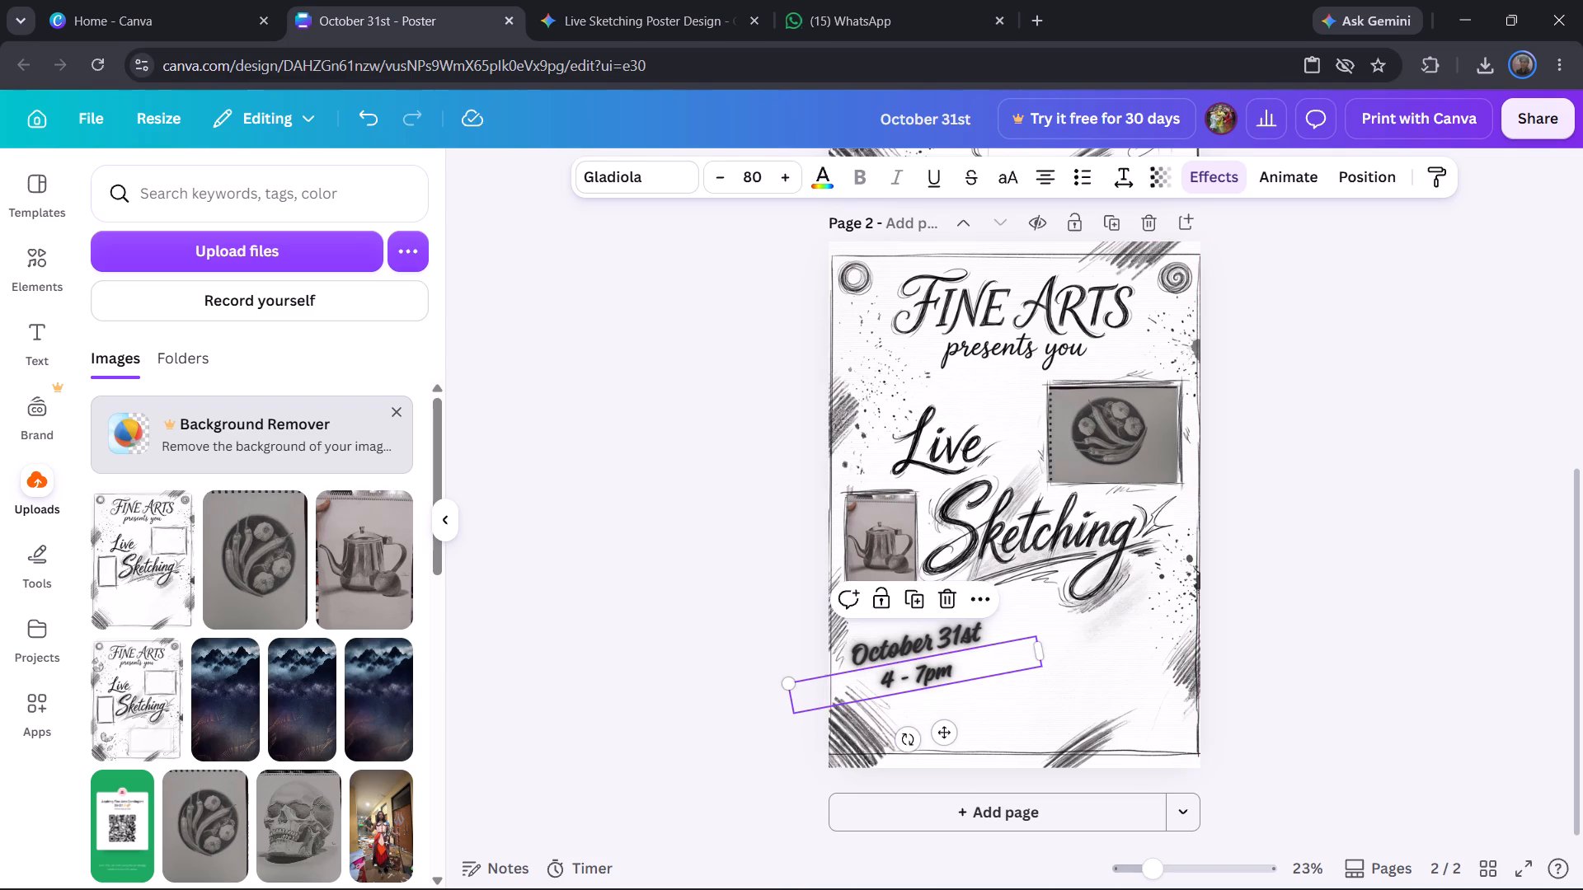
{"action": "left_click", "coordinate": [1225, 674]}
Move the "CONTACT" heading from page 1 to below the "4 - 7pm" text on page 2.
{"action": "scroll", "coordinate": [999, 673], "scroll_direction": "up", "scroll_amount": 1}
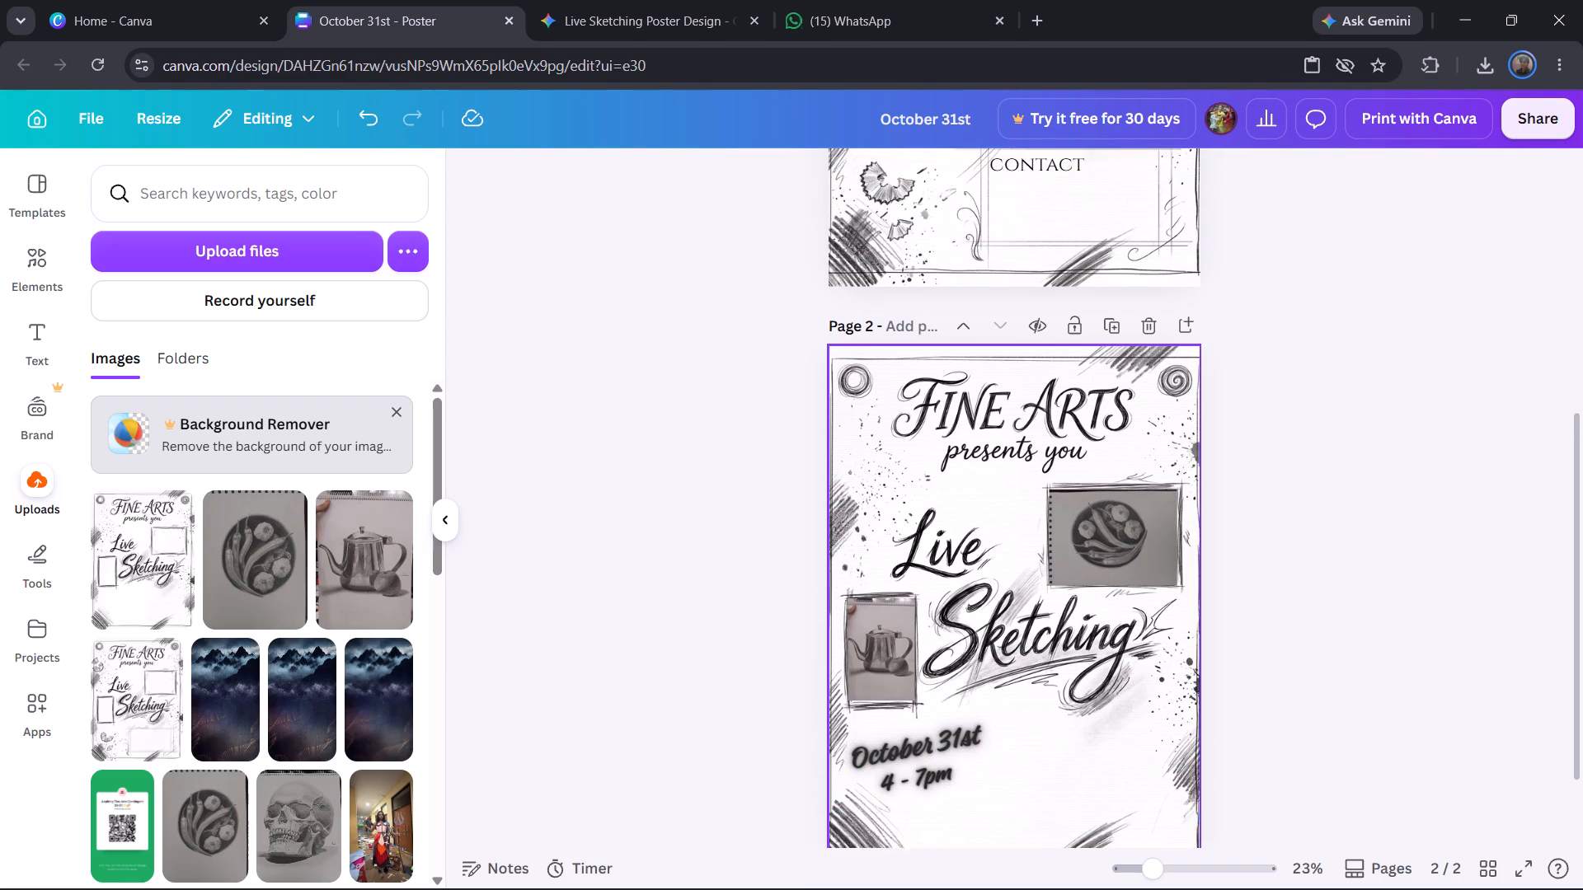
{"action": "scroll", "coordinate": [1000, 668], "scroll_direction": "up", "scroll_amount": 3}
{"action": "left_click_drag", "start_coordinate": [1038, 476], "coordinate": [1036, 766]}
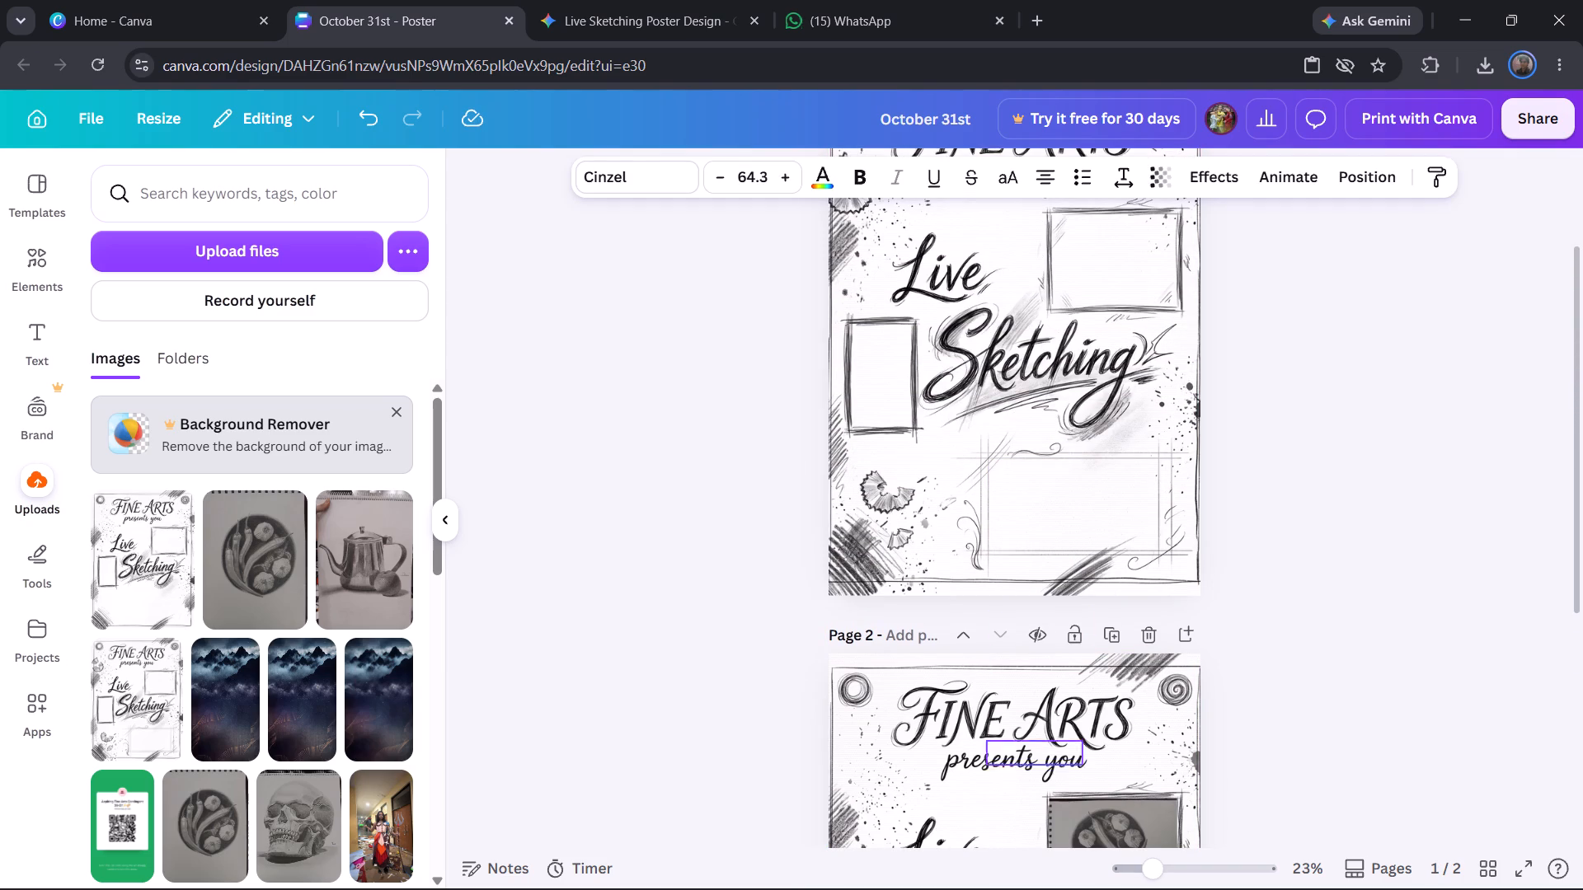
{"action": "left_click_drag", "start_coordinate": [1036, 766], "coordinate": [989, 800]}
{"action": "scroll", "coordinate": [987, 797], "scroll_direction": "down", "scroll_amount": 4}
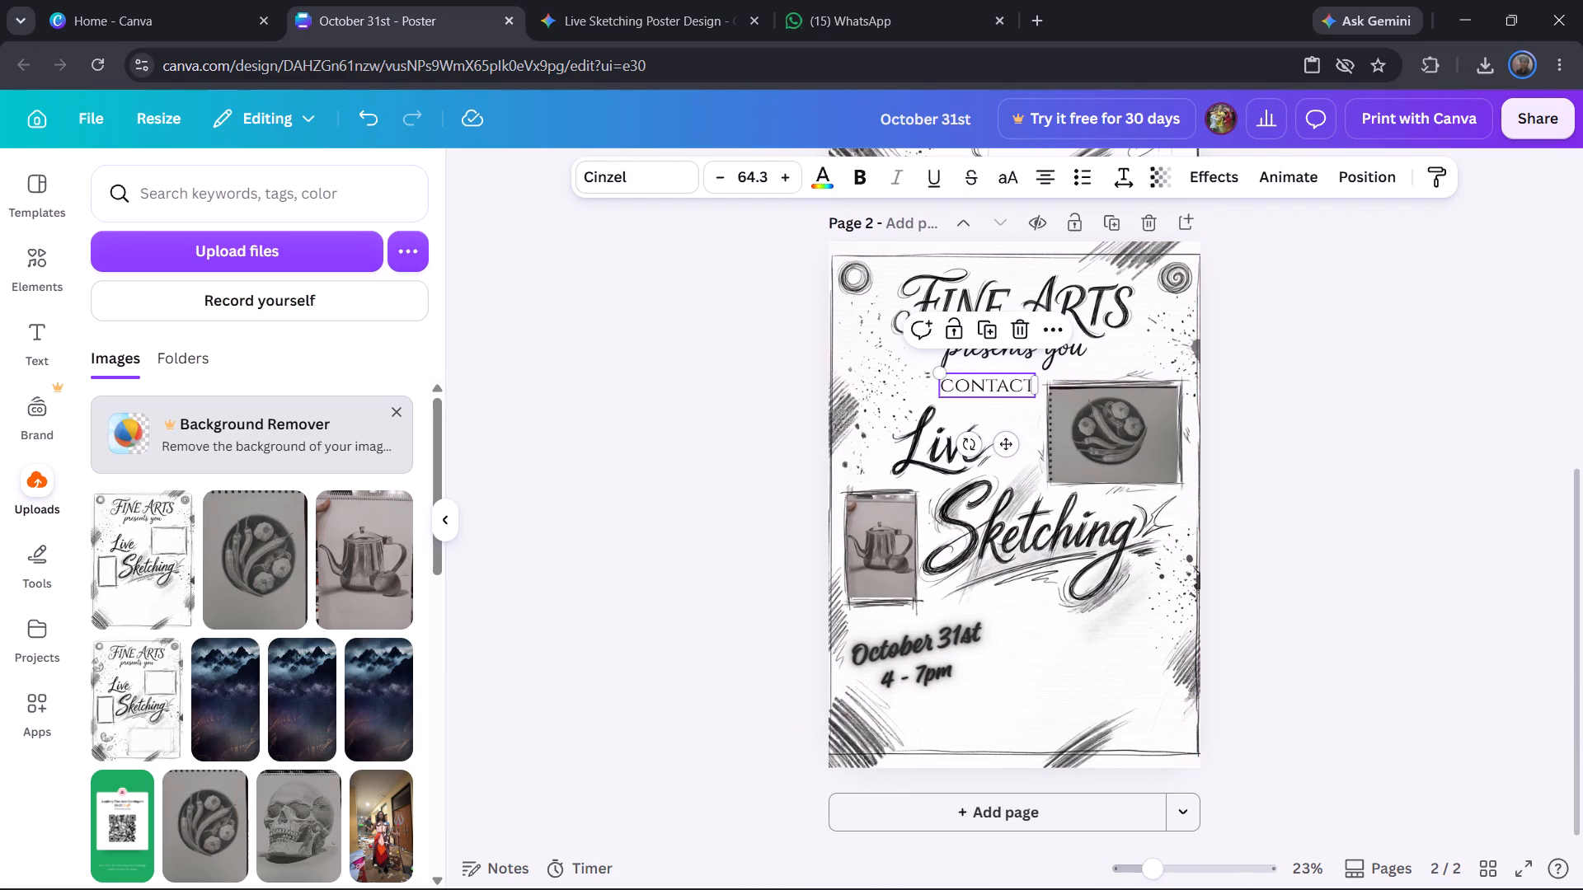
{"action": "left_click_drag", "start_coordinate": [989, 377], "coordinate": [1001, 695]}
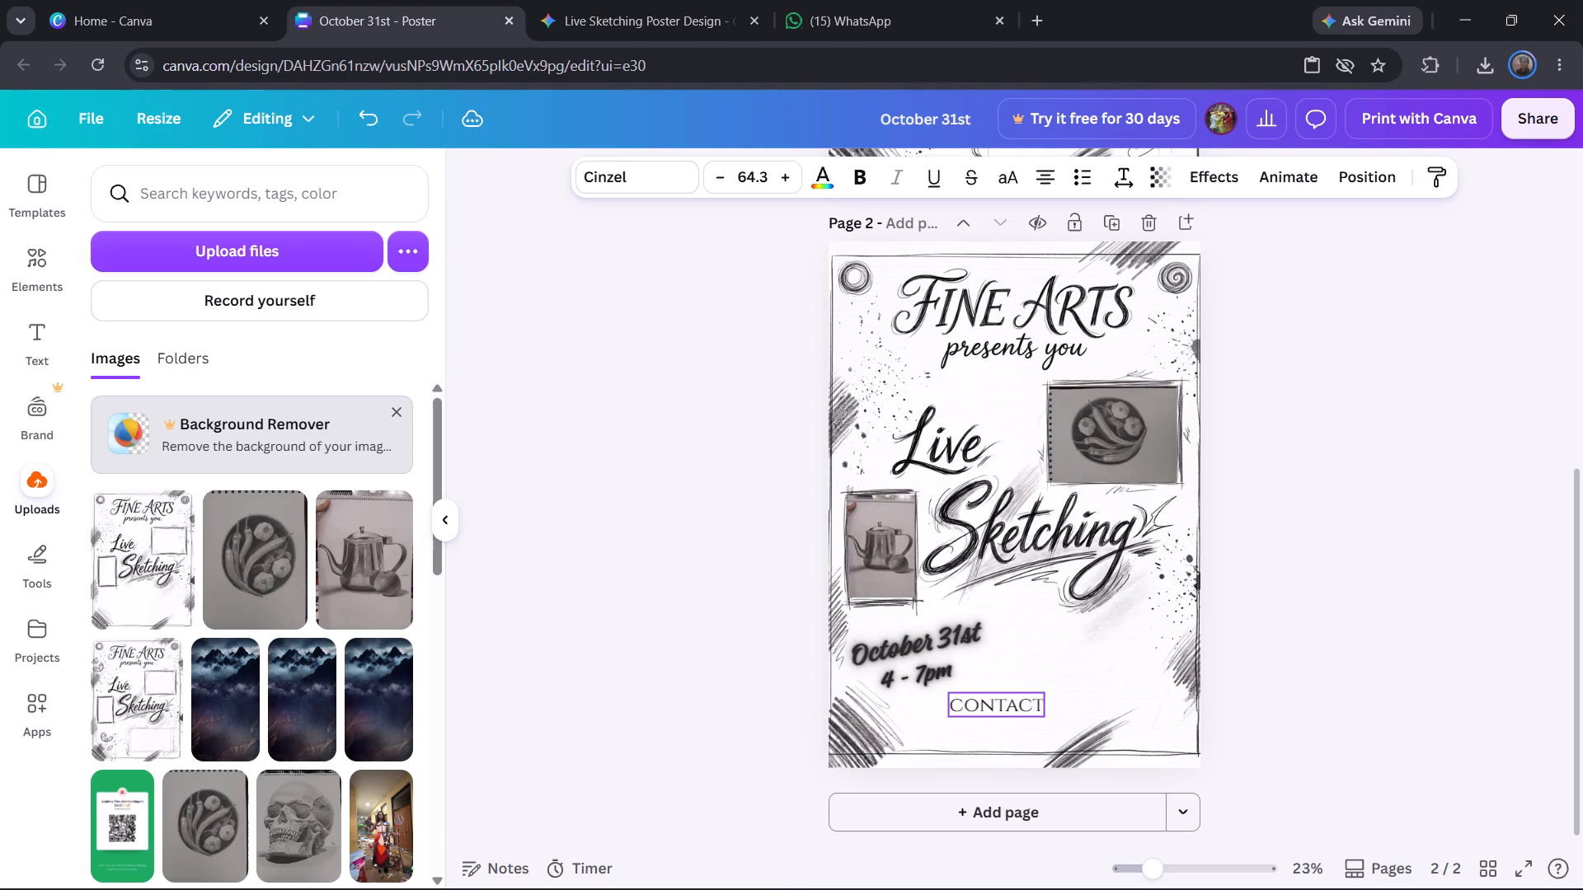
{"action": "left_click_drag", "start_coordinate": [1001, 695], "coordinate": [942, 704]}
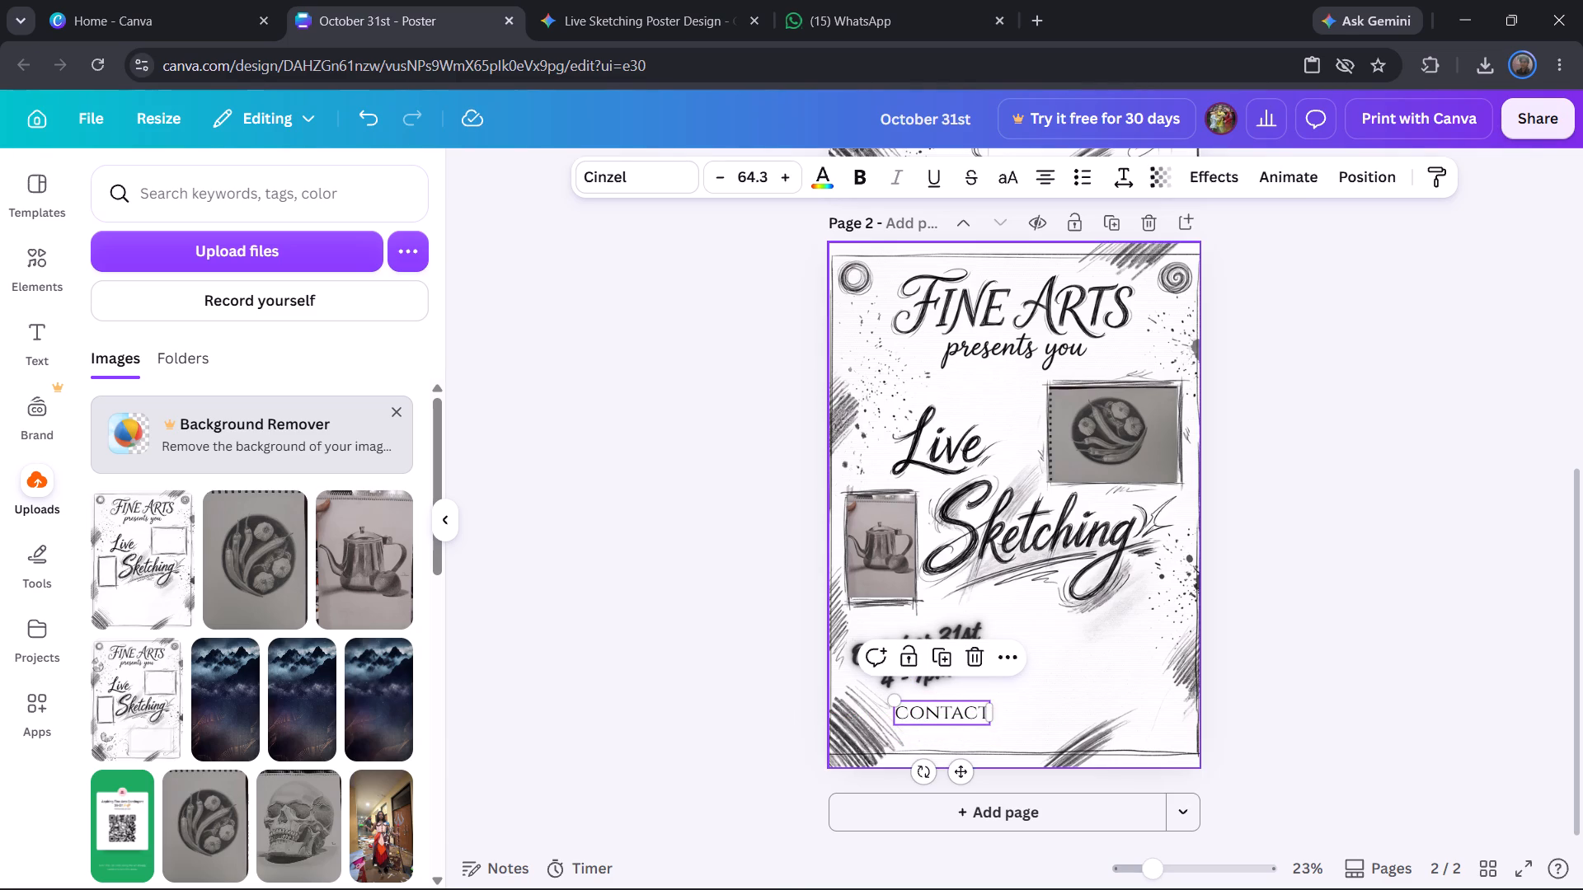
{"action": "left_click", "coordinate": [1020, 731]}
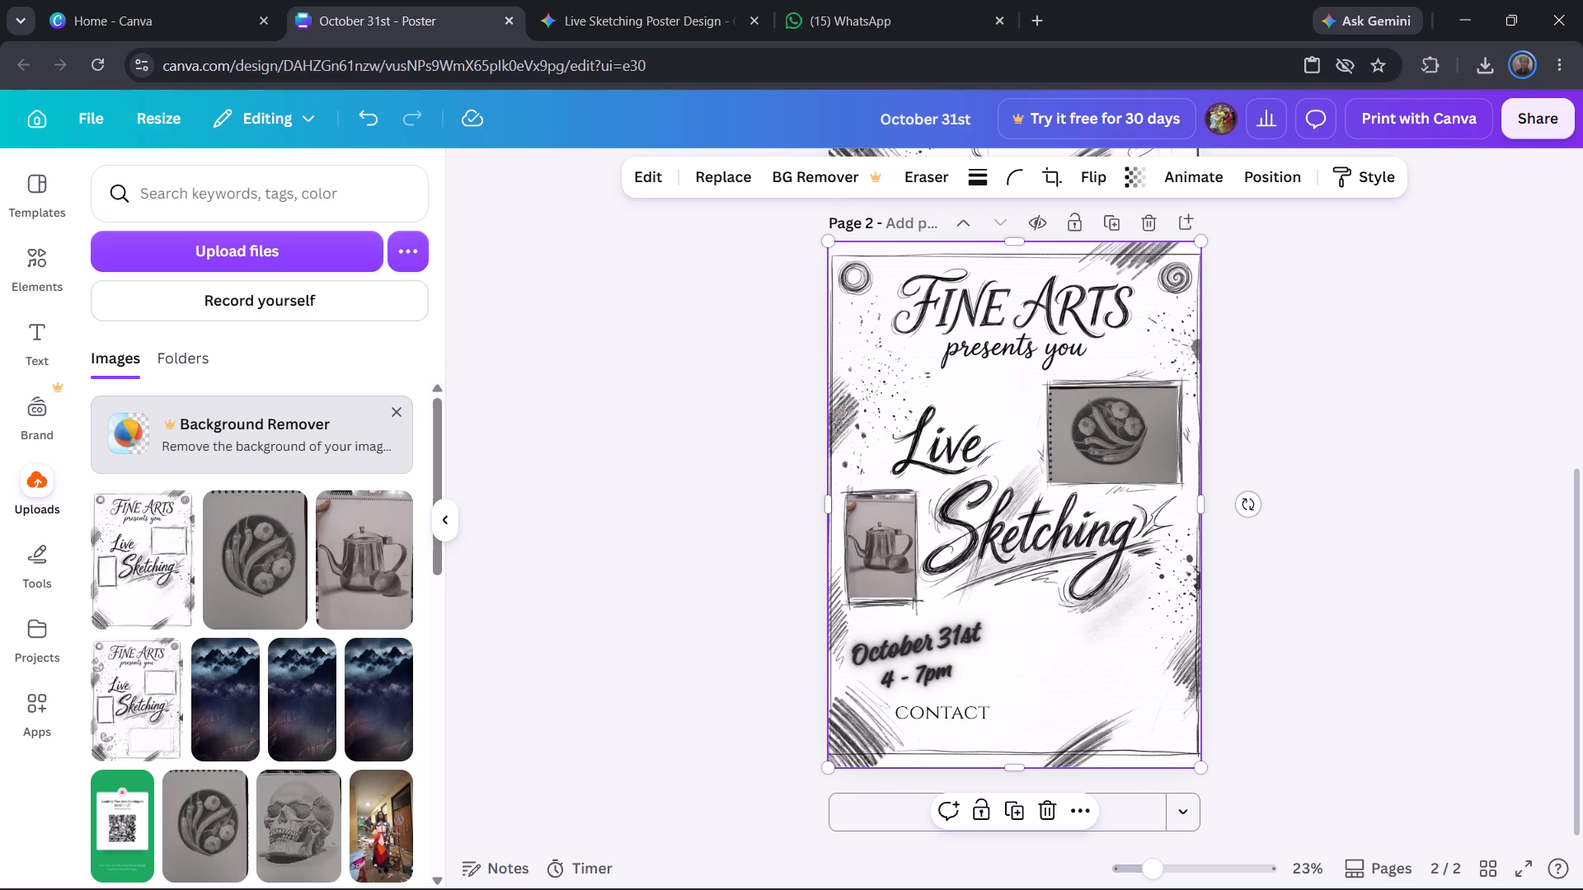
Add a Cinzel text with the contact person's first name, enlarge it to size 75.6 and place it directly below "CONTACT".
{"action": "left_click", "coordinate": [272, 185]}
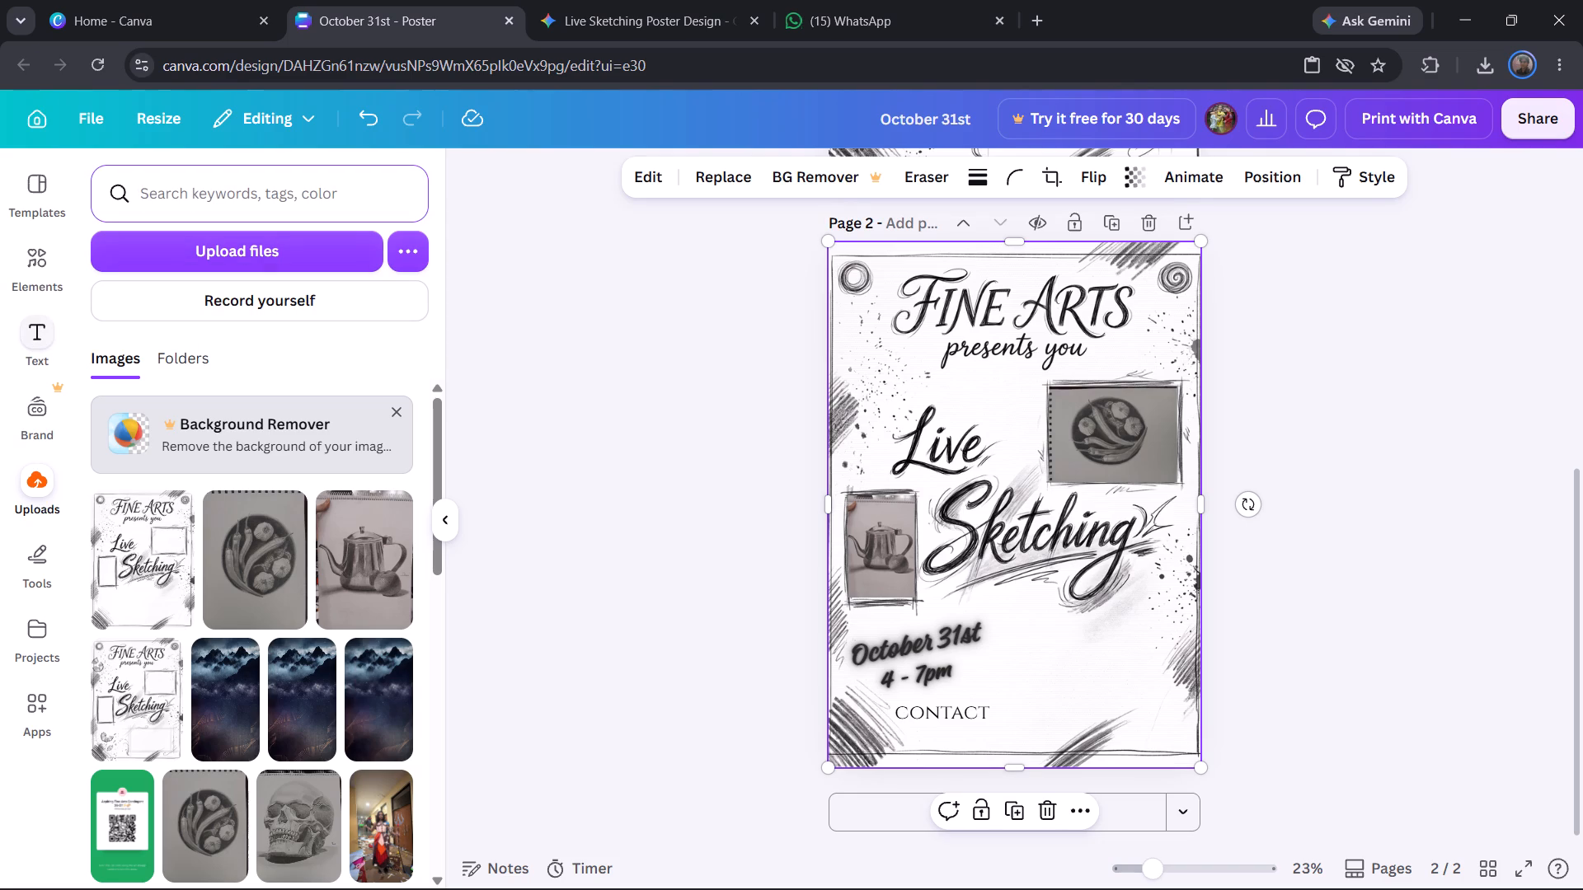
{"action": "left_click", "coordinate": [55, 318]}
{"action": "left_click", "coordinate": [200, 255]}
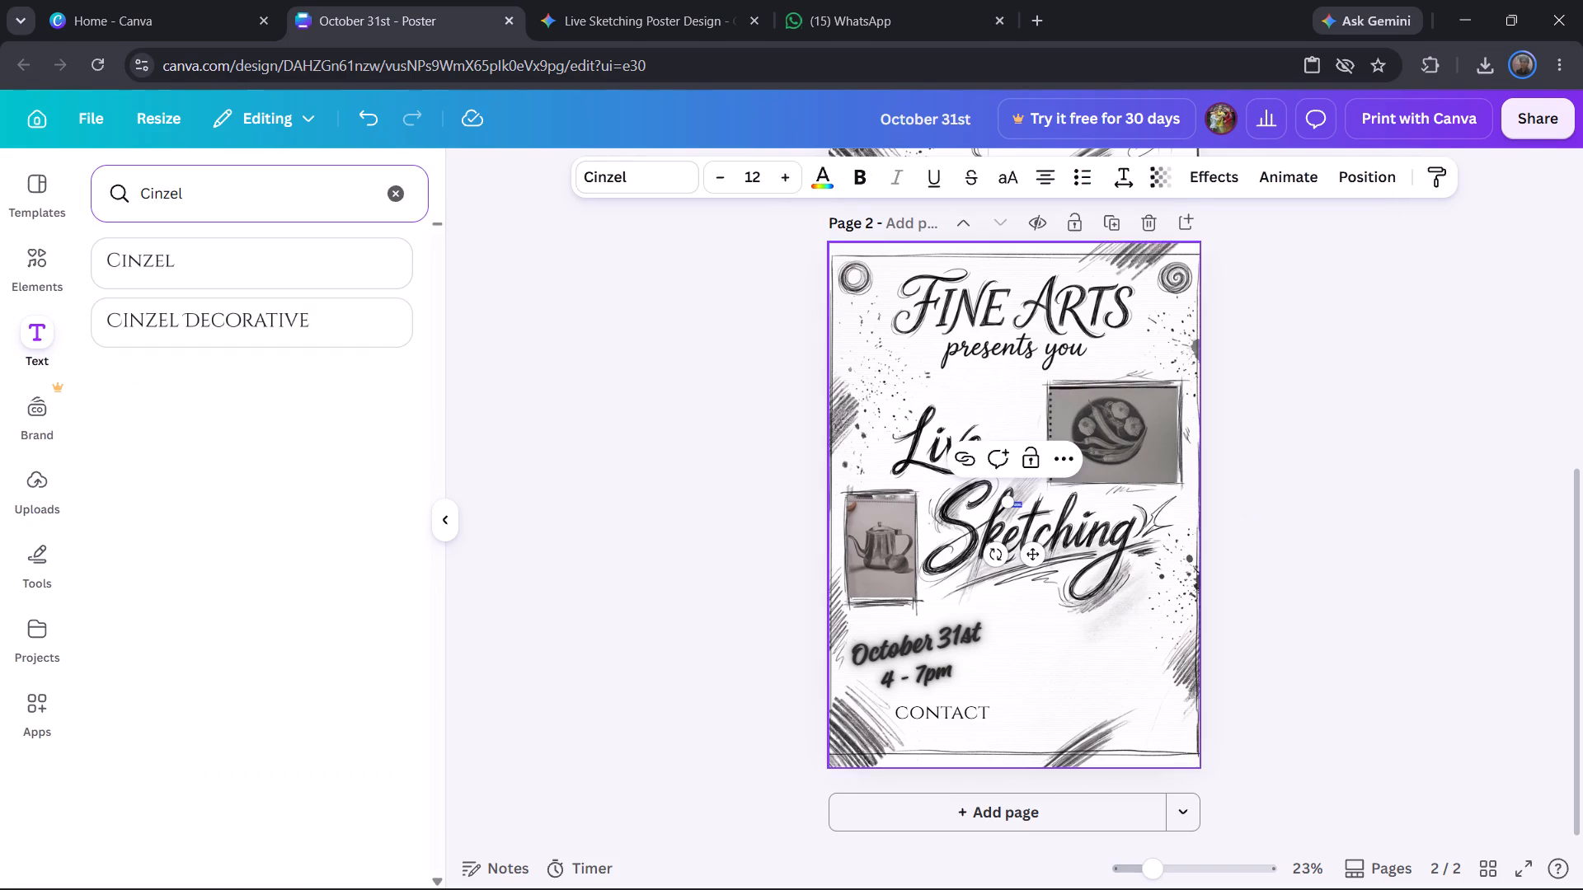
{"action": "left_click_drag", "start_coordinate": [1009, 504], "coordinate": [953, 447]}
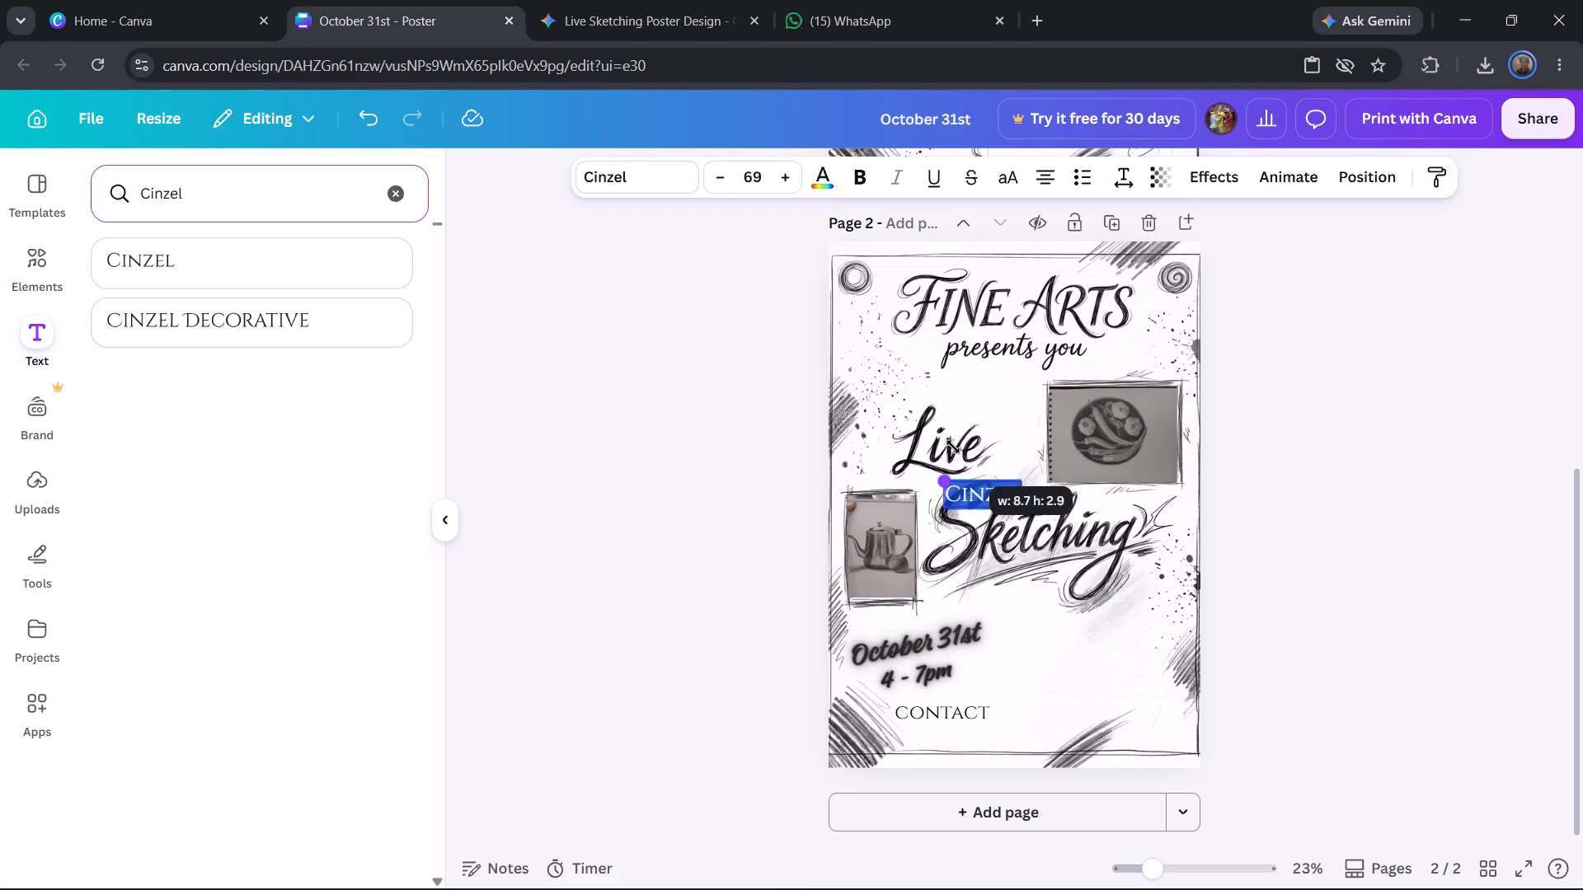
{"action": "left_click_drag", "start_coordinate": [953, 447], "coordinate": [951, 443]}
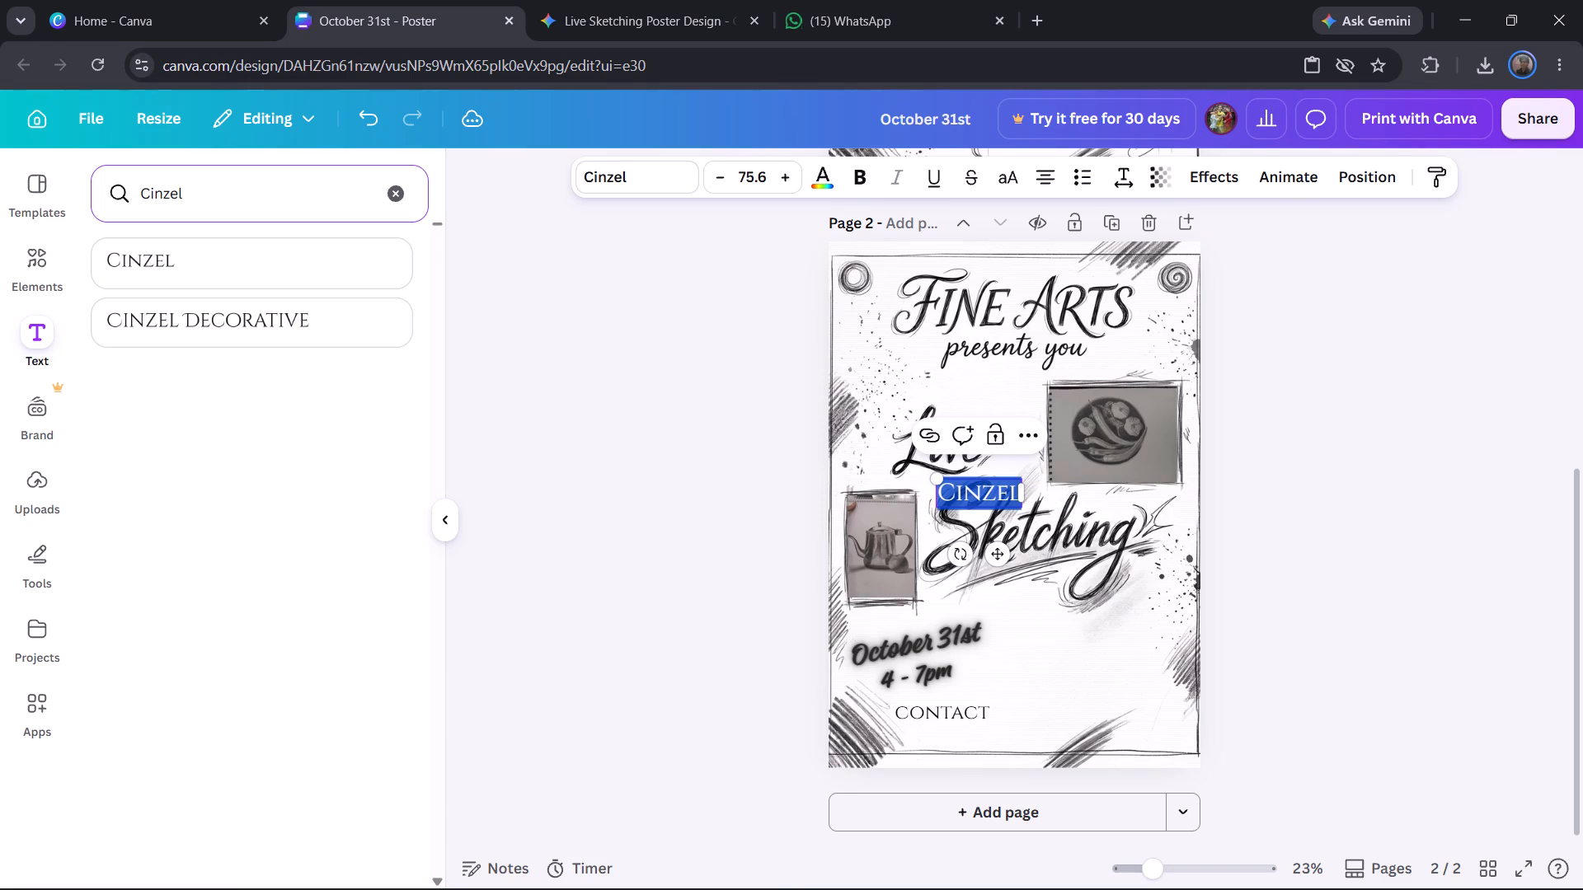
{"action": "type", "text": "deepika"}
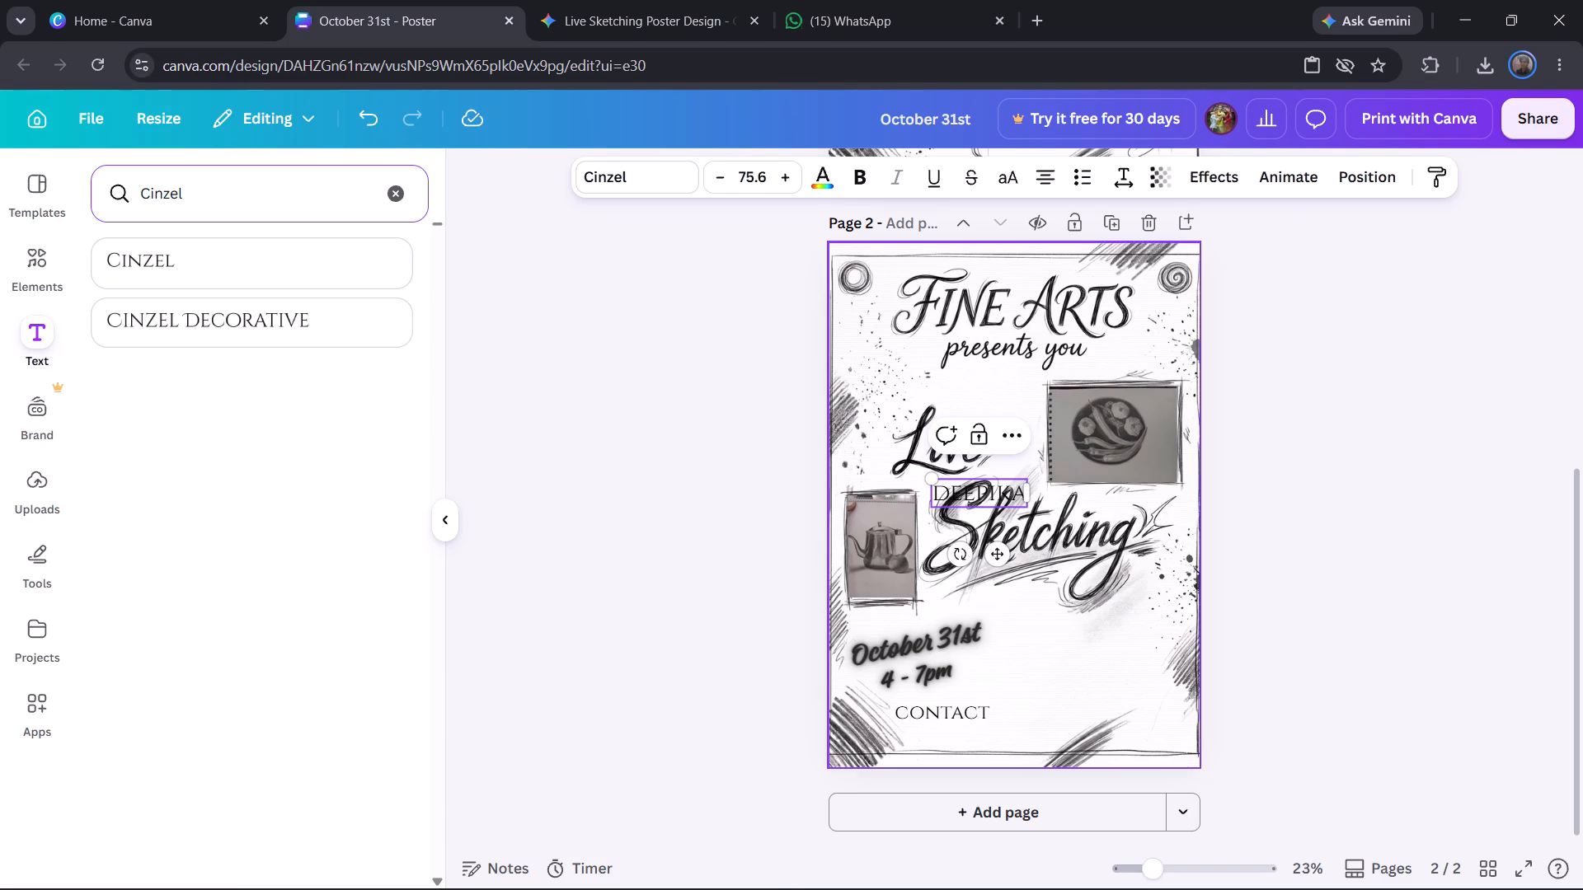
{"action": "left_click_drag", "start_coordinate": [999, 553], "coordinate": [975, 799]}
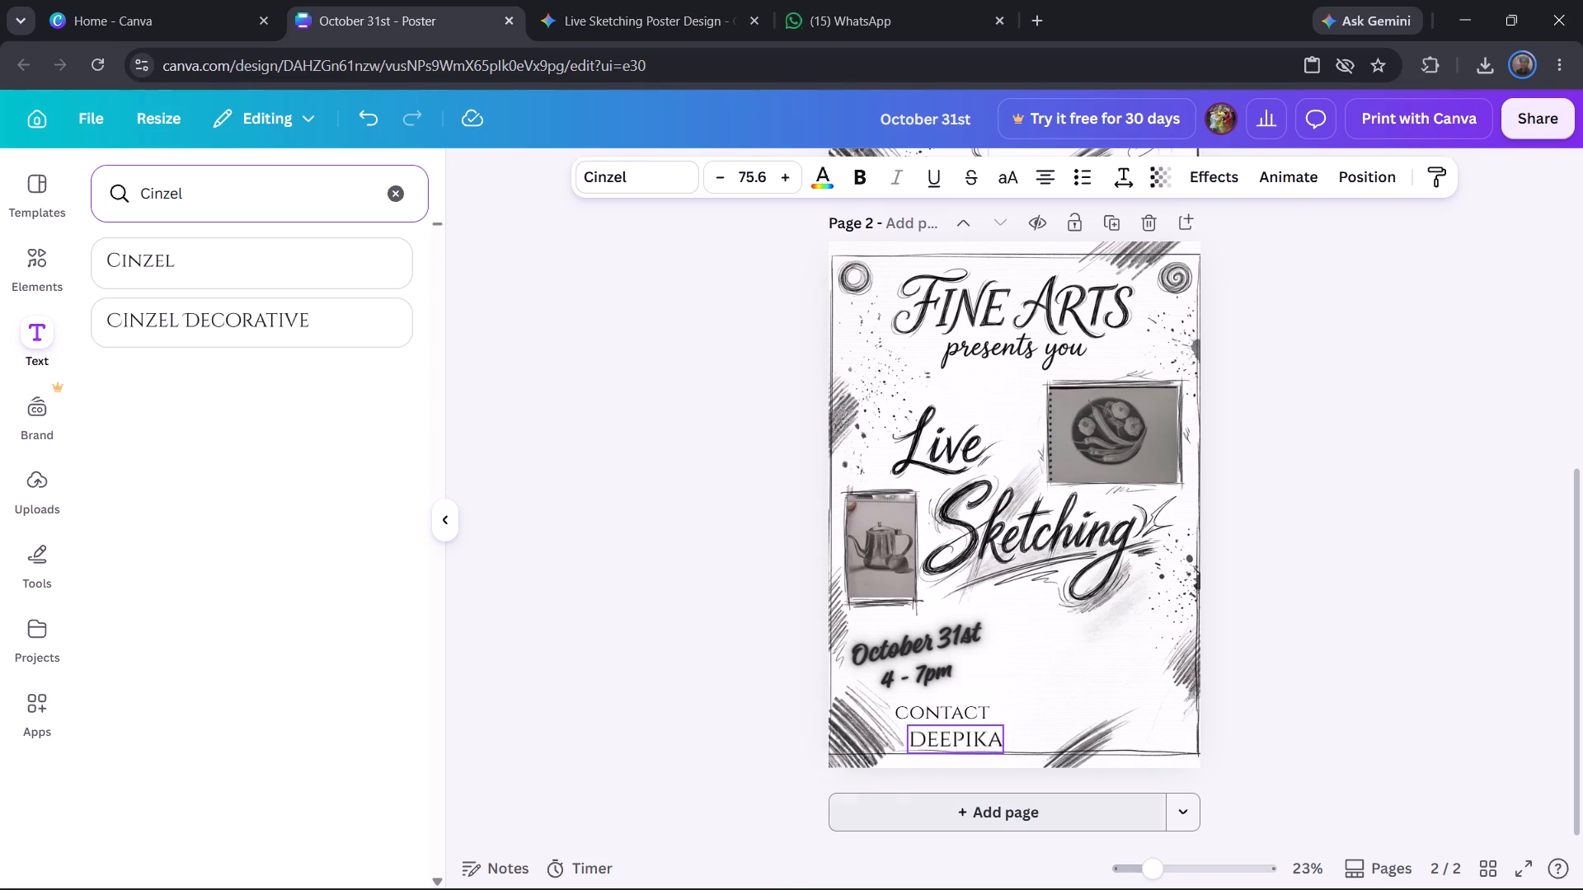
{"action": "left_click_drag", "start_coordinate": [975, 799], "coordinate": [967, 790]}
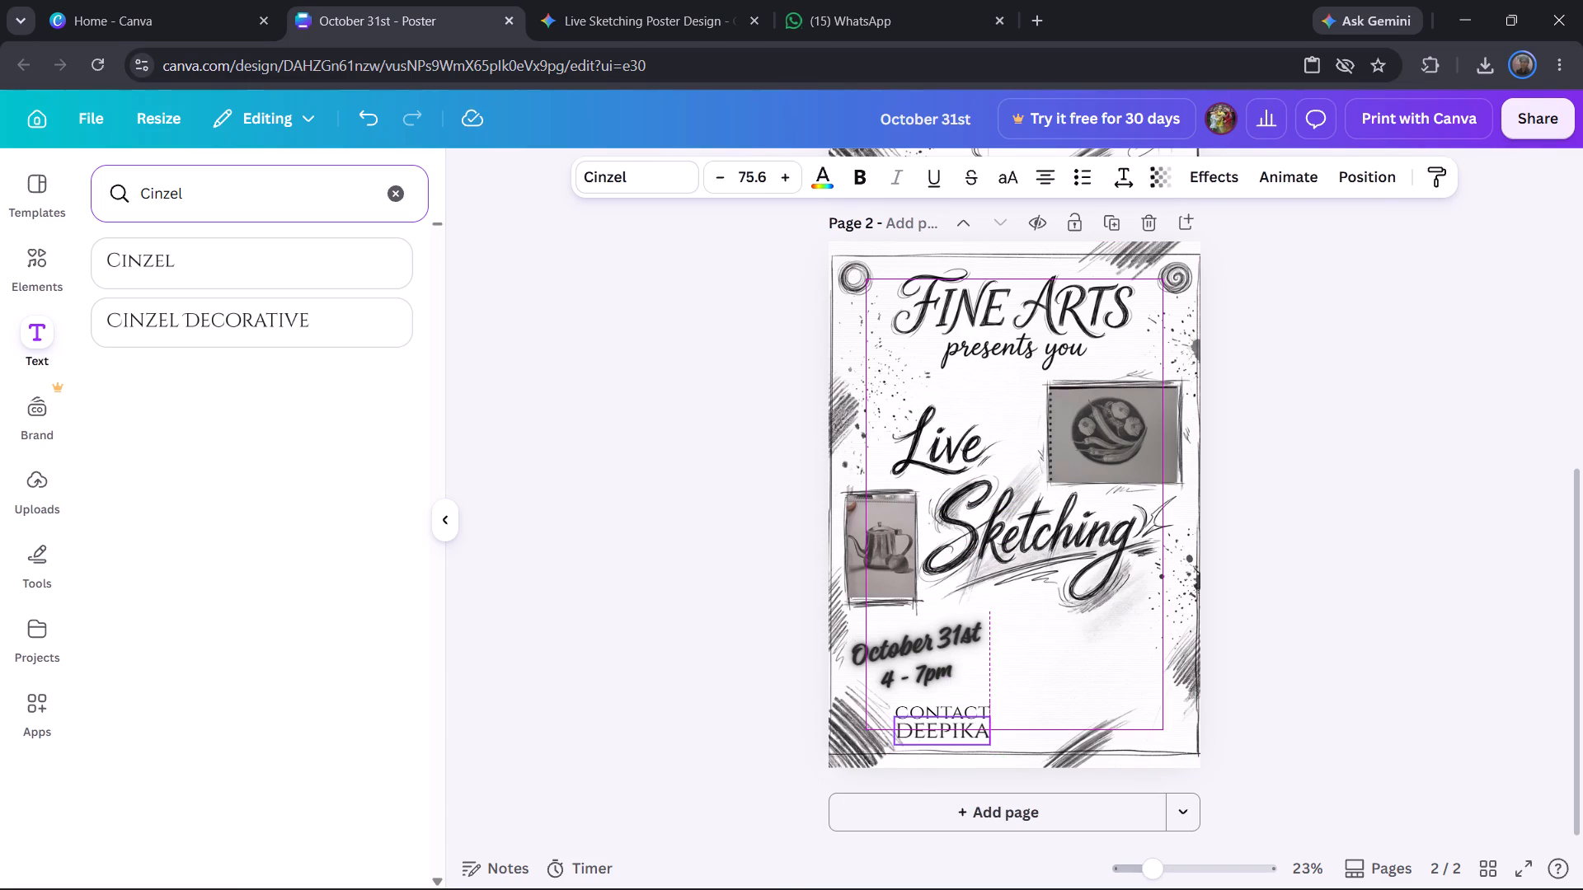
{"action": "left_click_drag", "start_coordinate": [967, 790], "coordinate": [968, 798]}
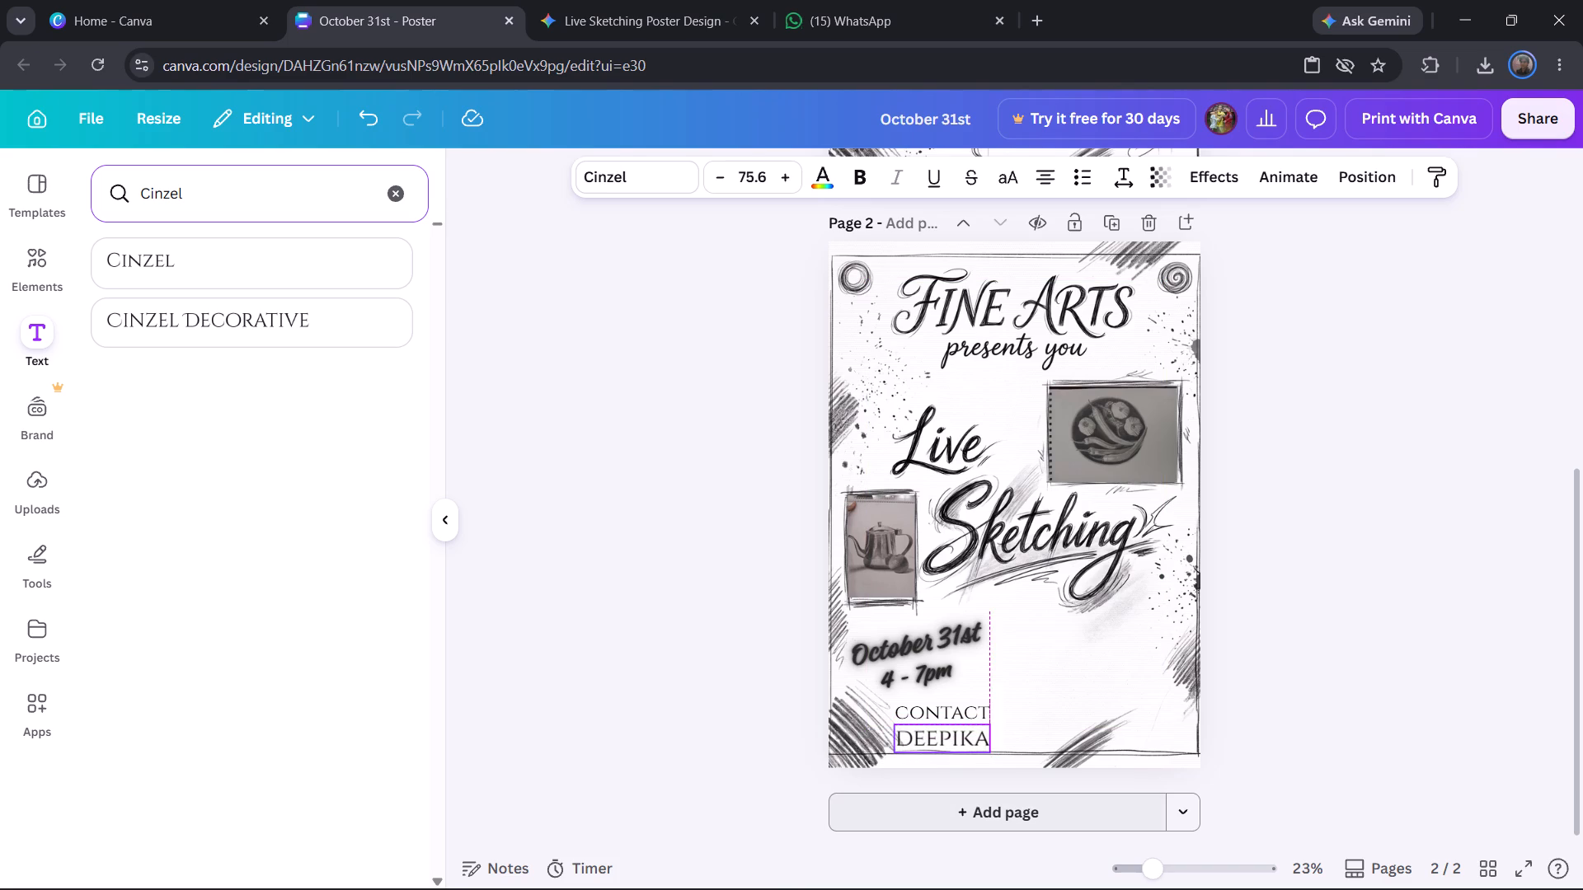
{"action": "left_click_drag", "start_coordinate": [968, 798], "coordinate": [968, 797]}
Move the "CONTACT" heading and the contact name below it to the blank lower-right area of the poster.
{"action": "left_click_drag", "start_coordinate": [942, 713], "coordinate": [1114, 641]}
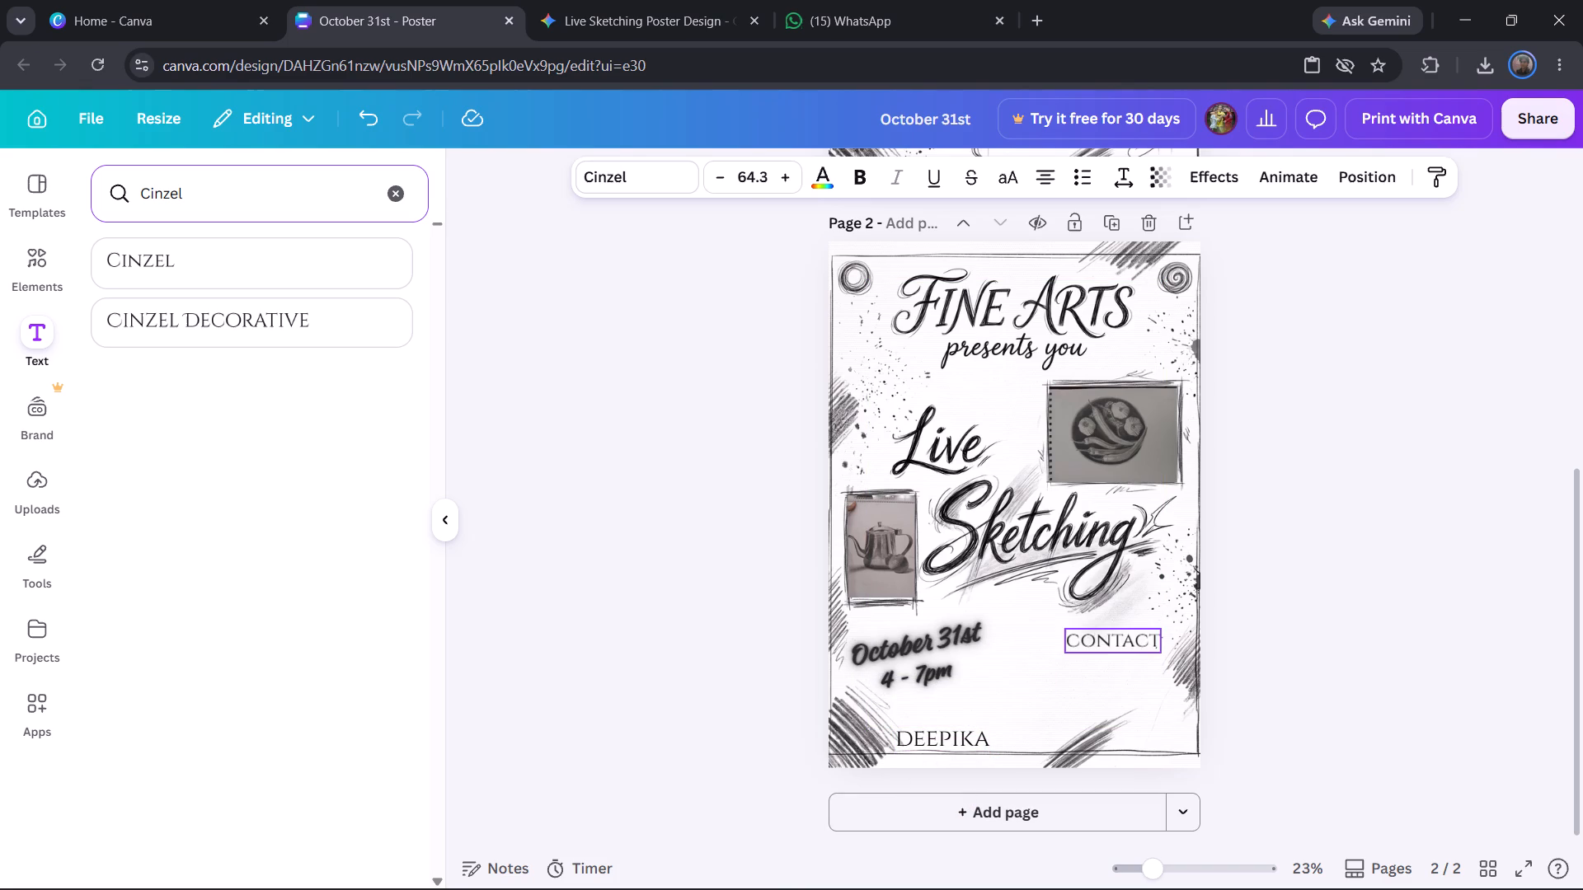
{"action": "left_click_drag", "start_coordinate": [1114, 641], "coordinate": [1112, 641]}
{"action": "left_click_drag", "start_coordinate": [951, 734], "coordinate": [1067, 679]}
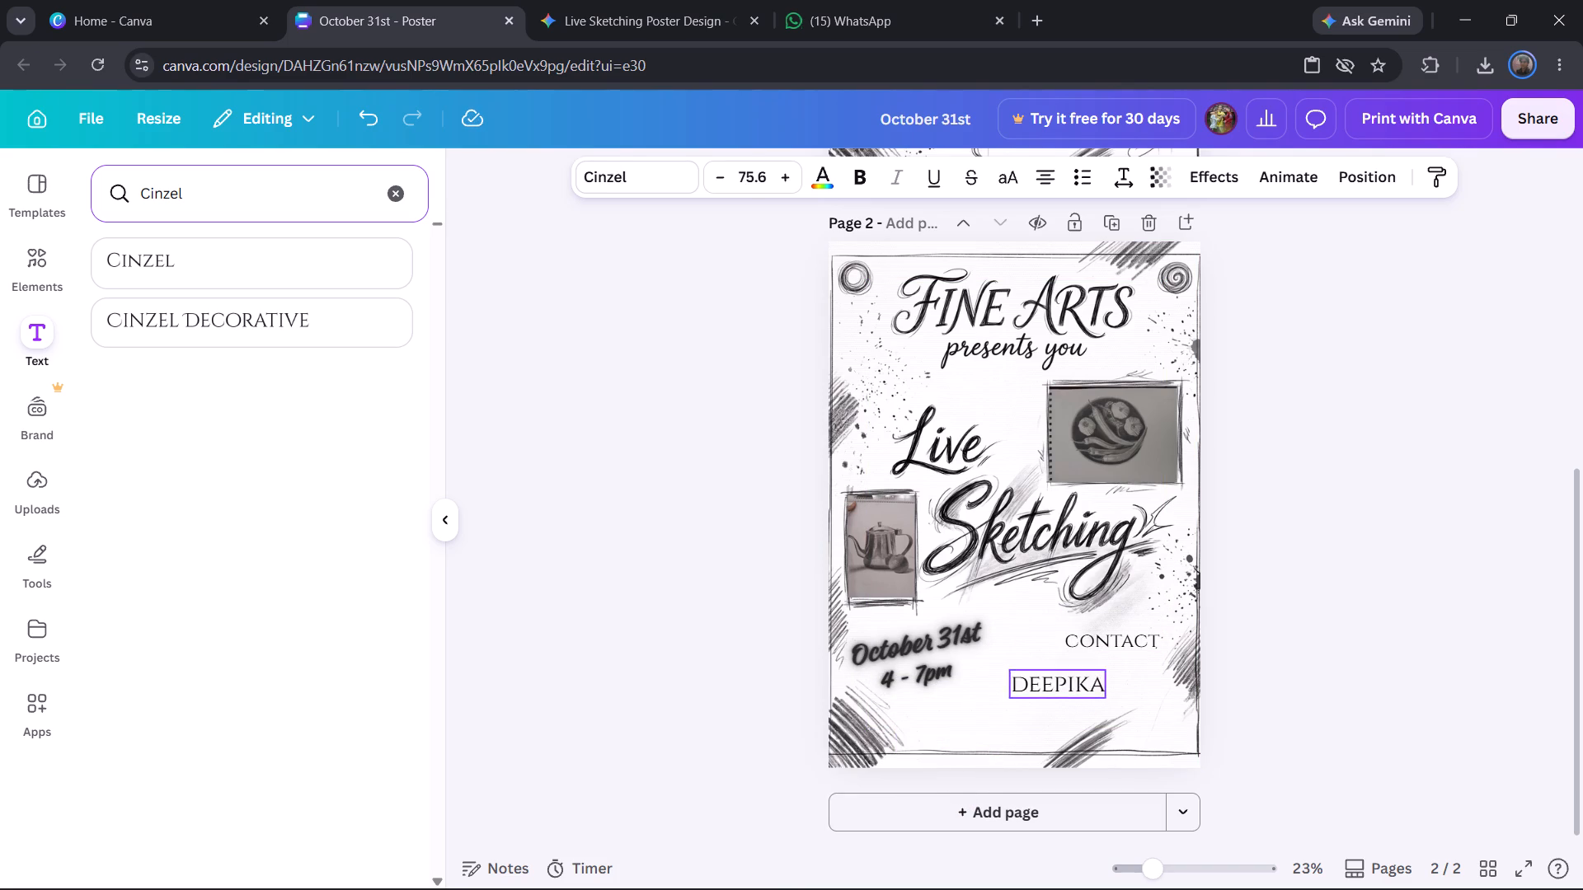
{"action": "left_click_drag", "start_coordinate": [1067, 679], "coordinate": [1092, 664]}
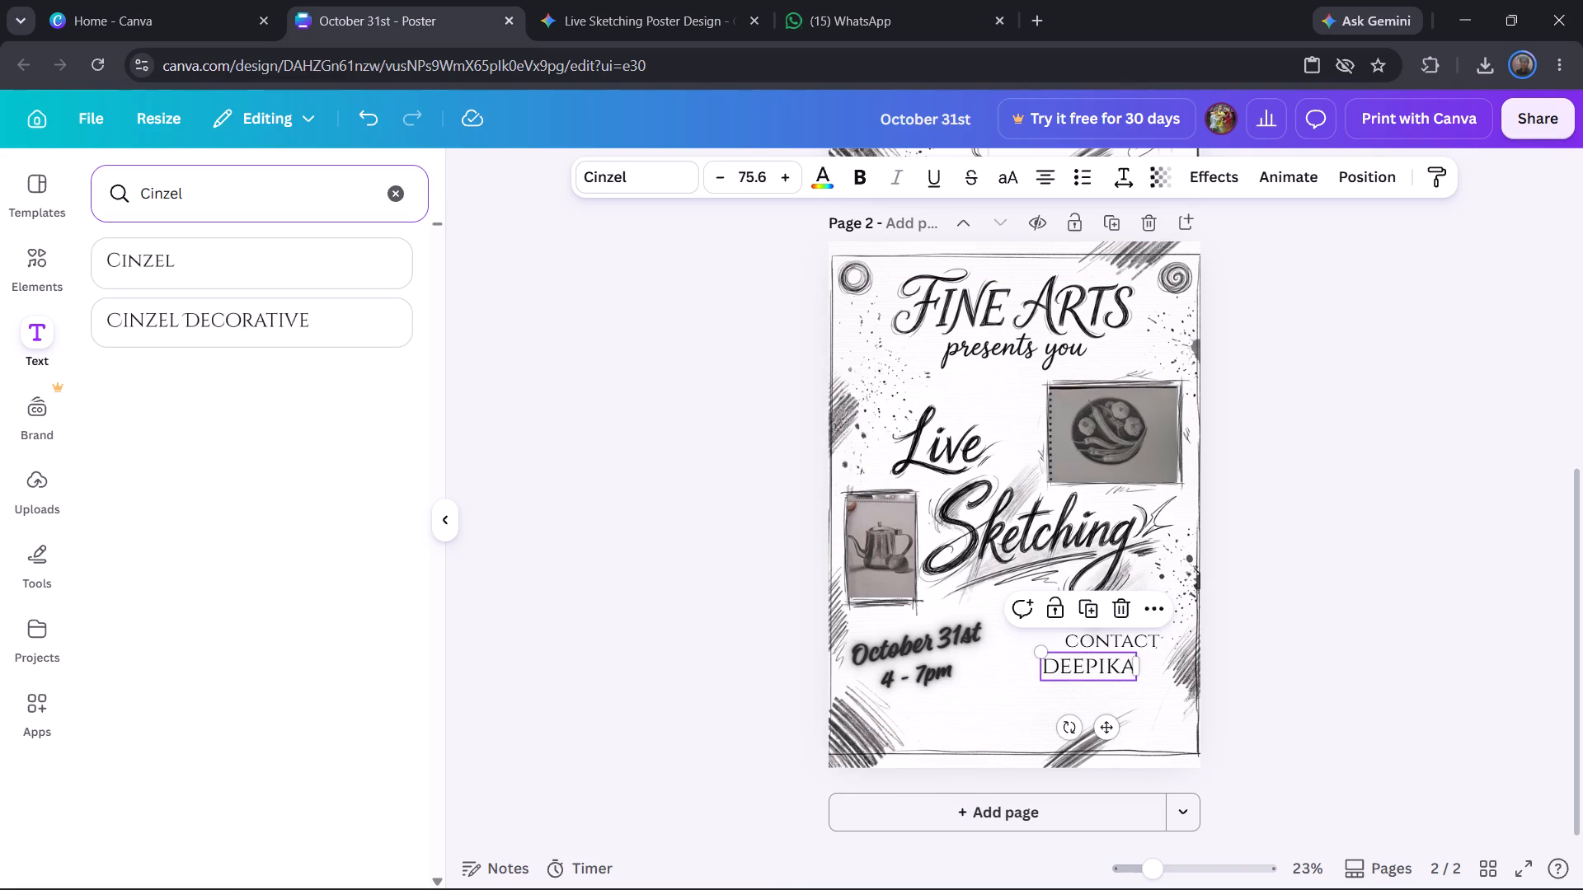
Shrink the contact name to size 56.9 and shift it slightly toward the date, just below the "CONTACT" heading.
{"action": "left_click_drag", "start_coordinate": [1042, 658], "coordinate": [1051, 663]}
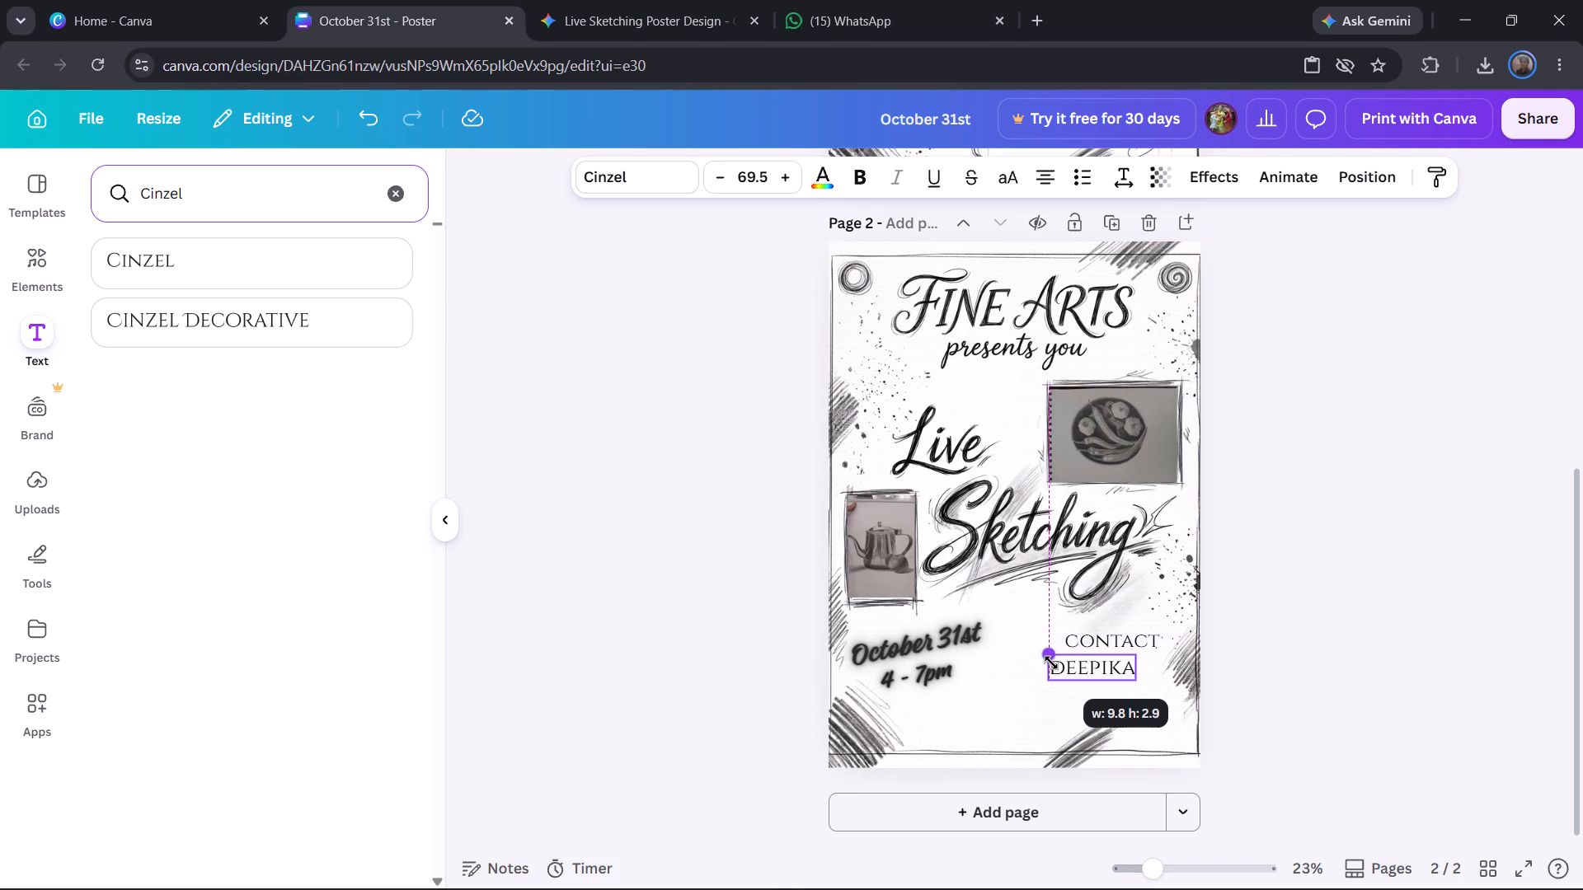
{"action": "left_click_drag", "start_coordinate": [1051, 663], "coordinate": [1063, 669]}
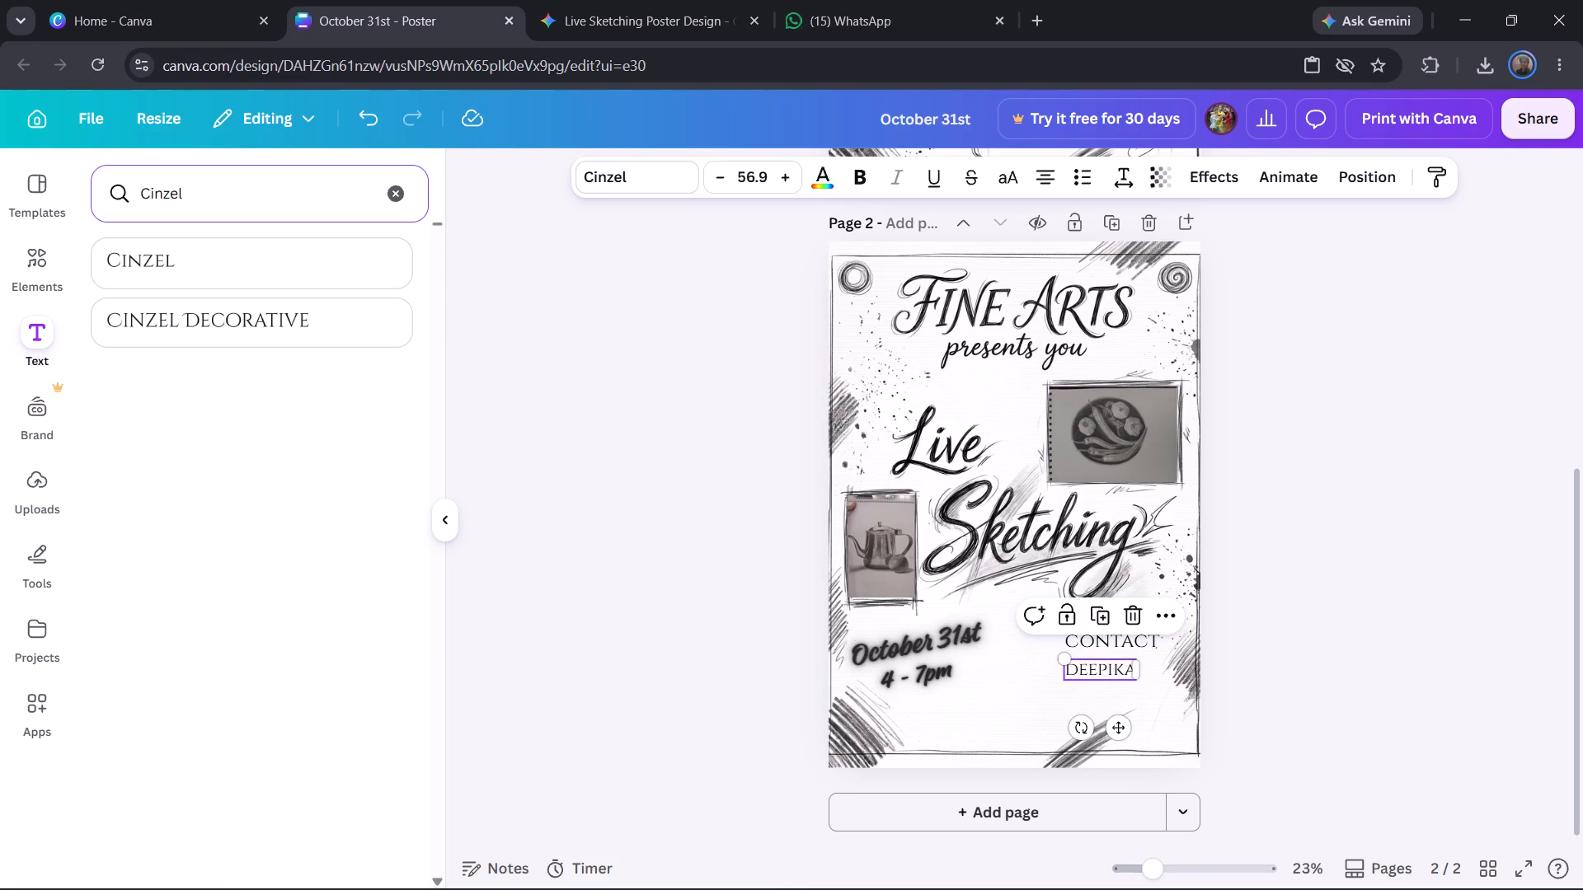
{"action": "left_click_drag", "start_coordinate": [1097, 672], "coordinate": [1073, 668]}
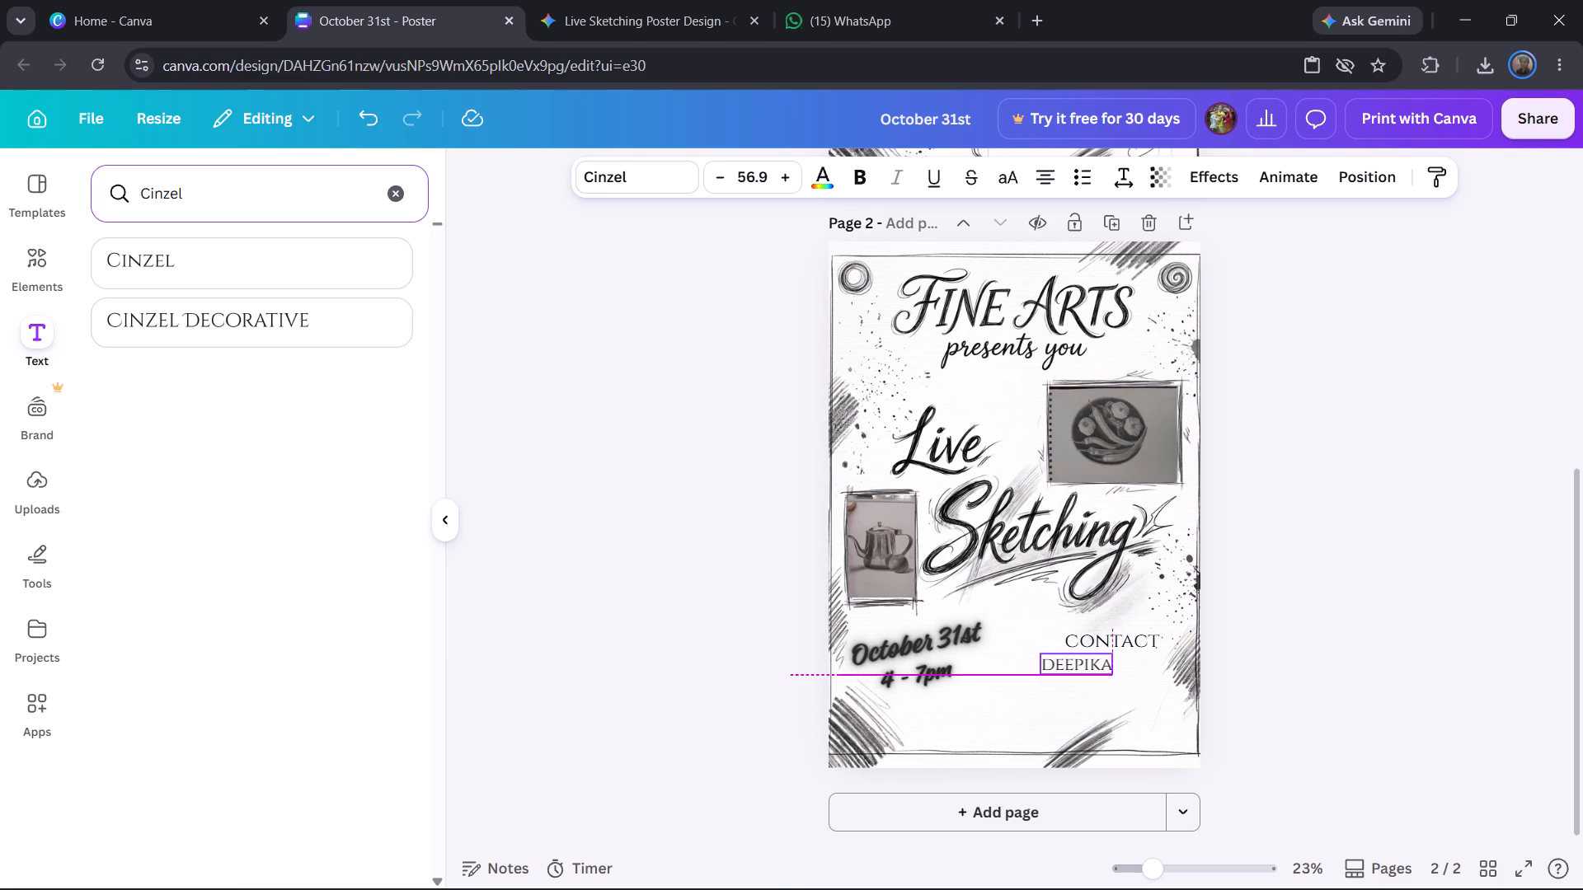
{"action": "left_click_drag", "start_coordinate": [1073, 668], "coordinate": [1066, 668]}
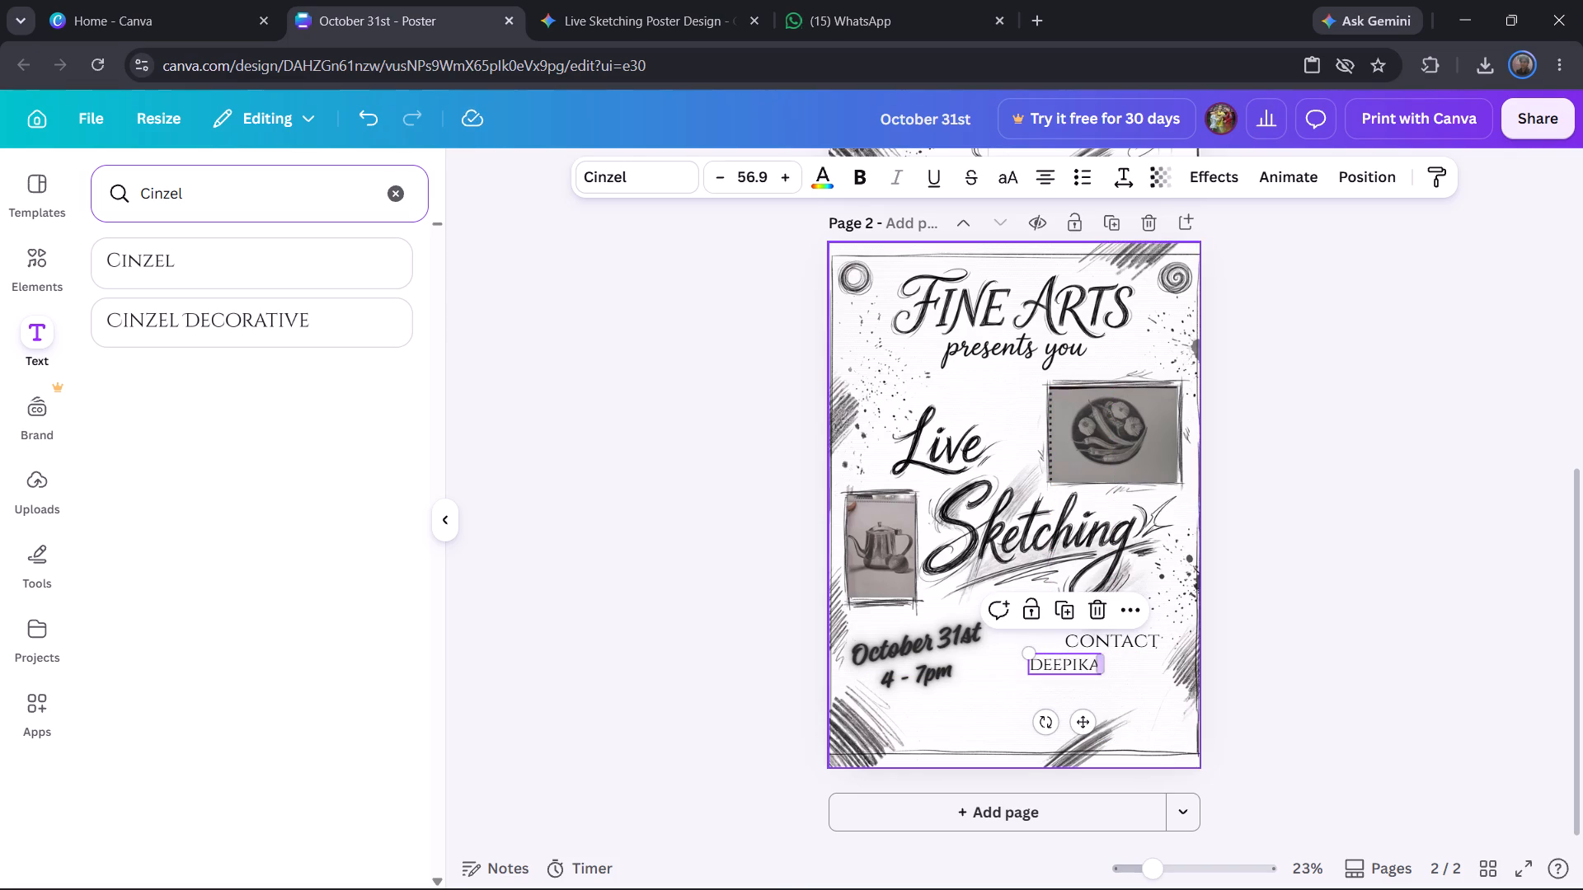
{"action": "left_click", "coordinate": [1138, 666]}
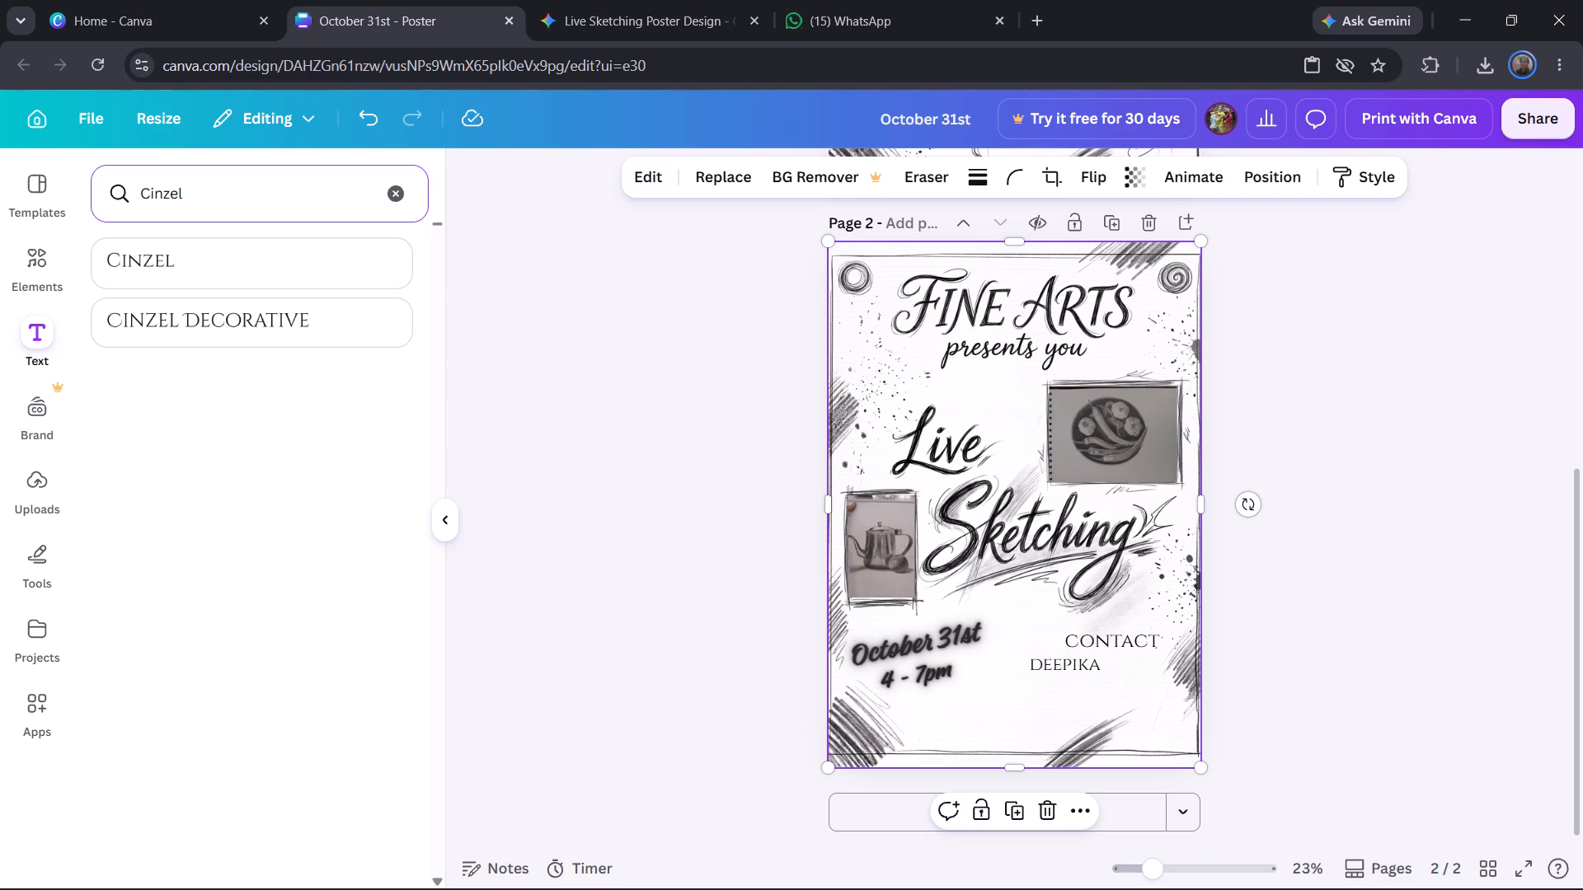
Add a Cinzel text with the second contact's first name at size 58.7, left-aligned directly below the first contact name.
{"action": "left_click", "coordinate": [363, 255]}
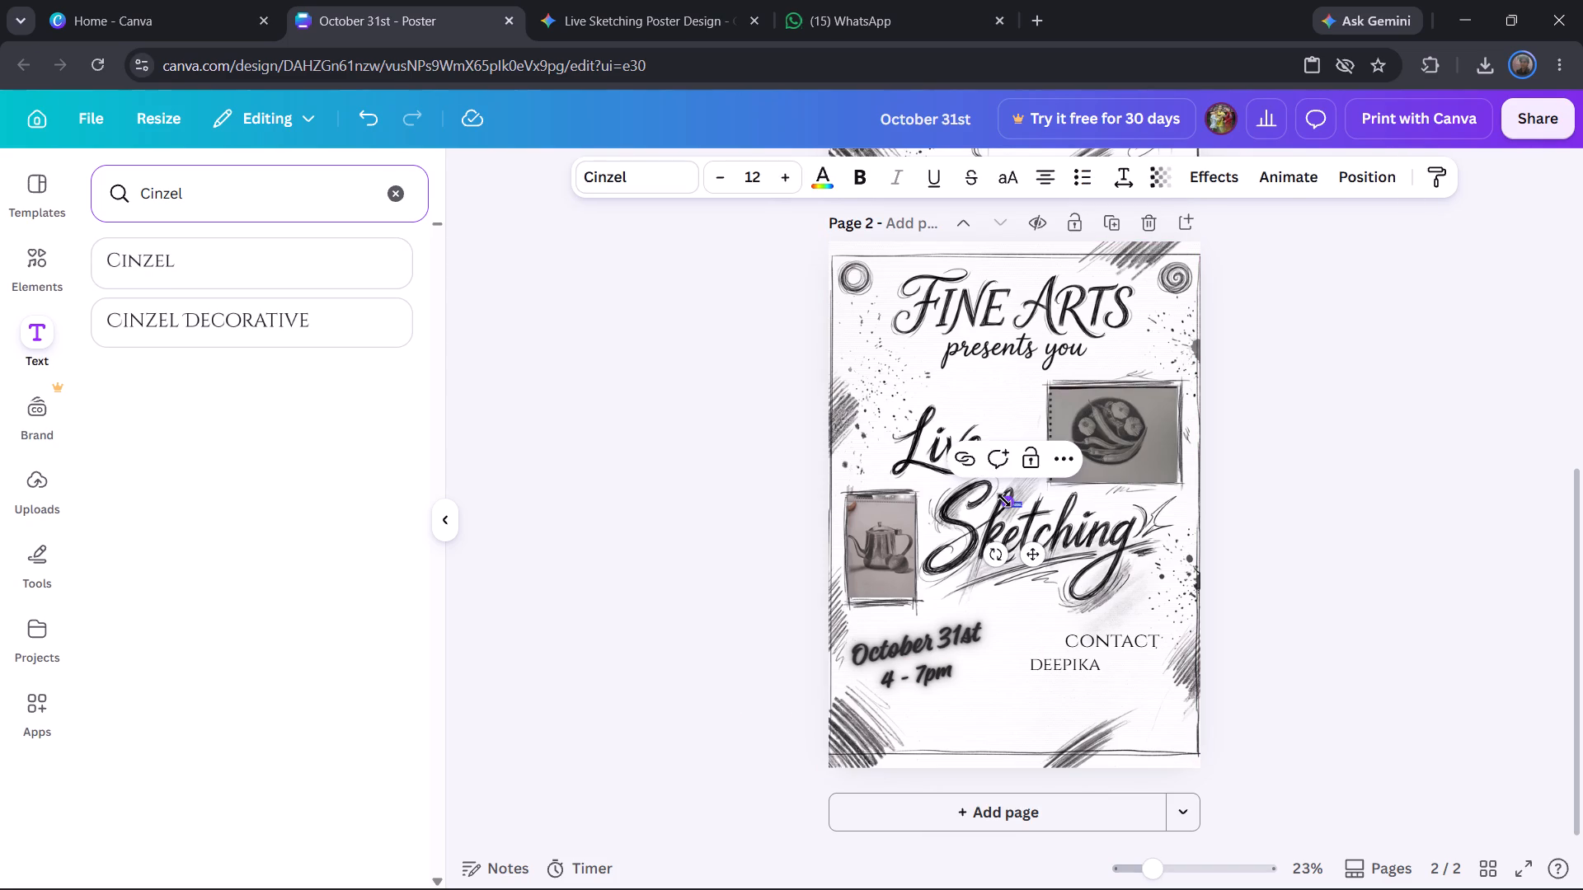
{"action": "left_click_drag", "start_coordinate": [1004, 501], "coordinate": [959, 464]}
{"action": "left_click", "coordinate": [993, 491]}
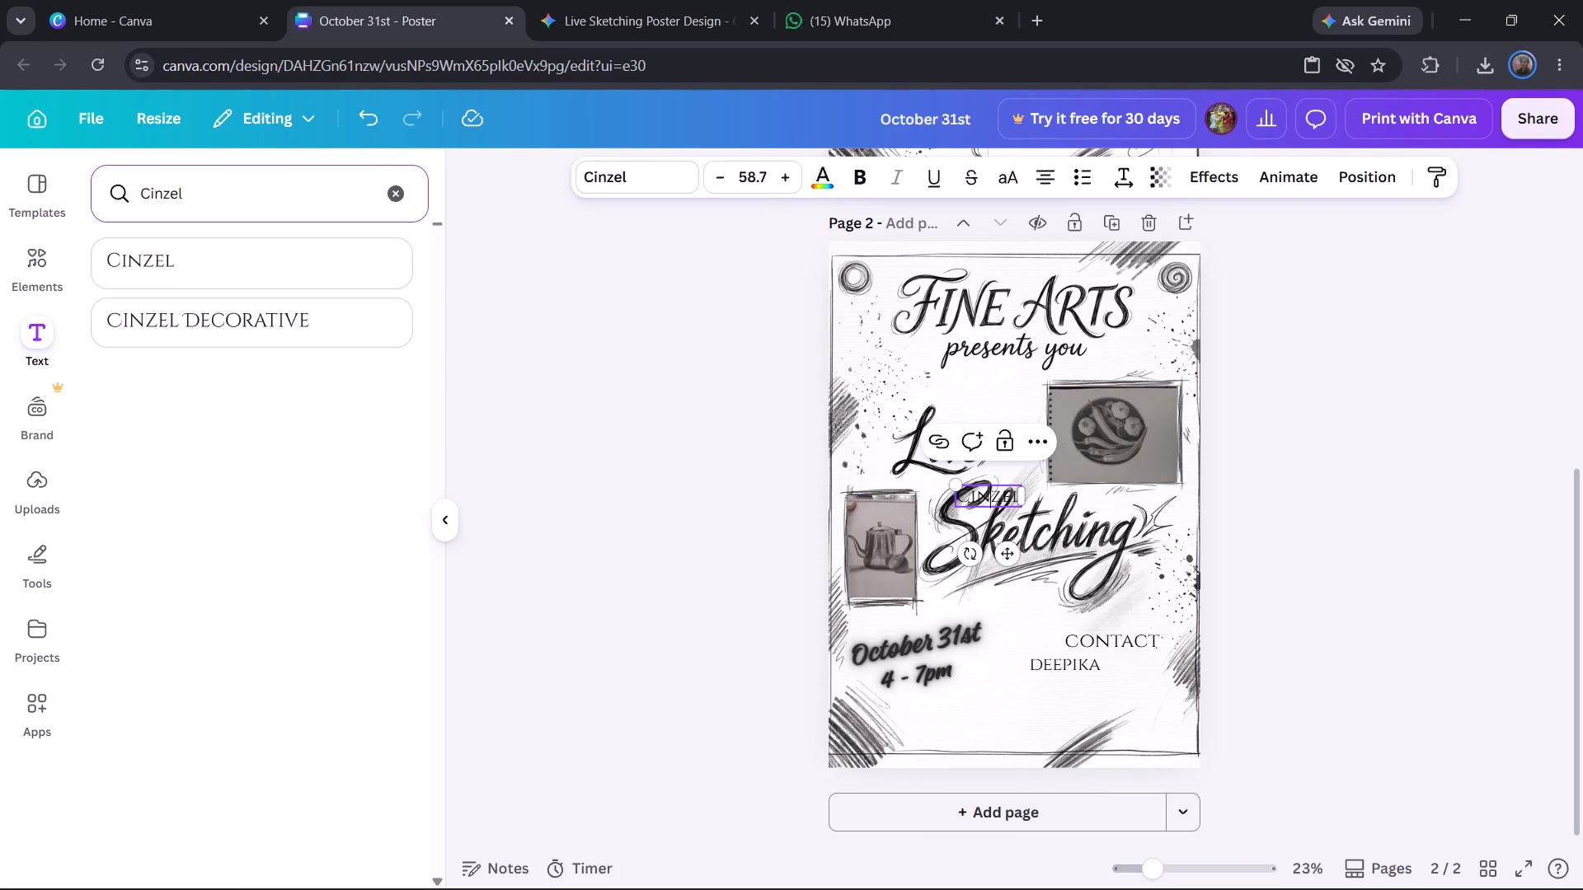
{"action": "double_click", "coordinate": [993, 491]}
{"action": "type", "text": "vishal"}
{"action": "left_click_drag", "start_coordinate": [1008, 551], "coordinate": [1094, 709]}
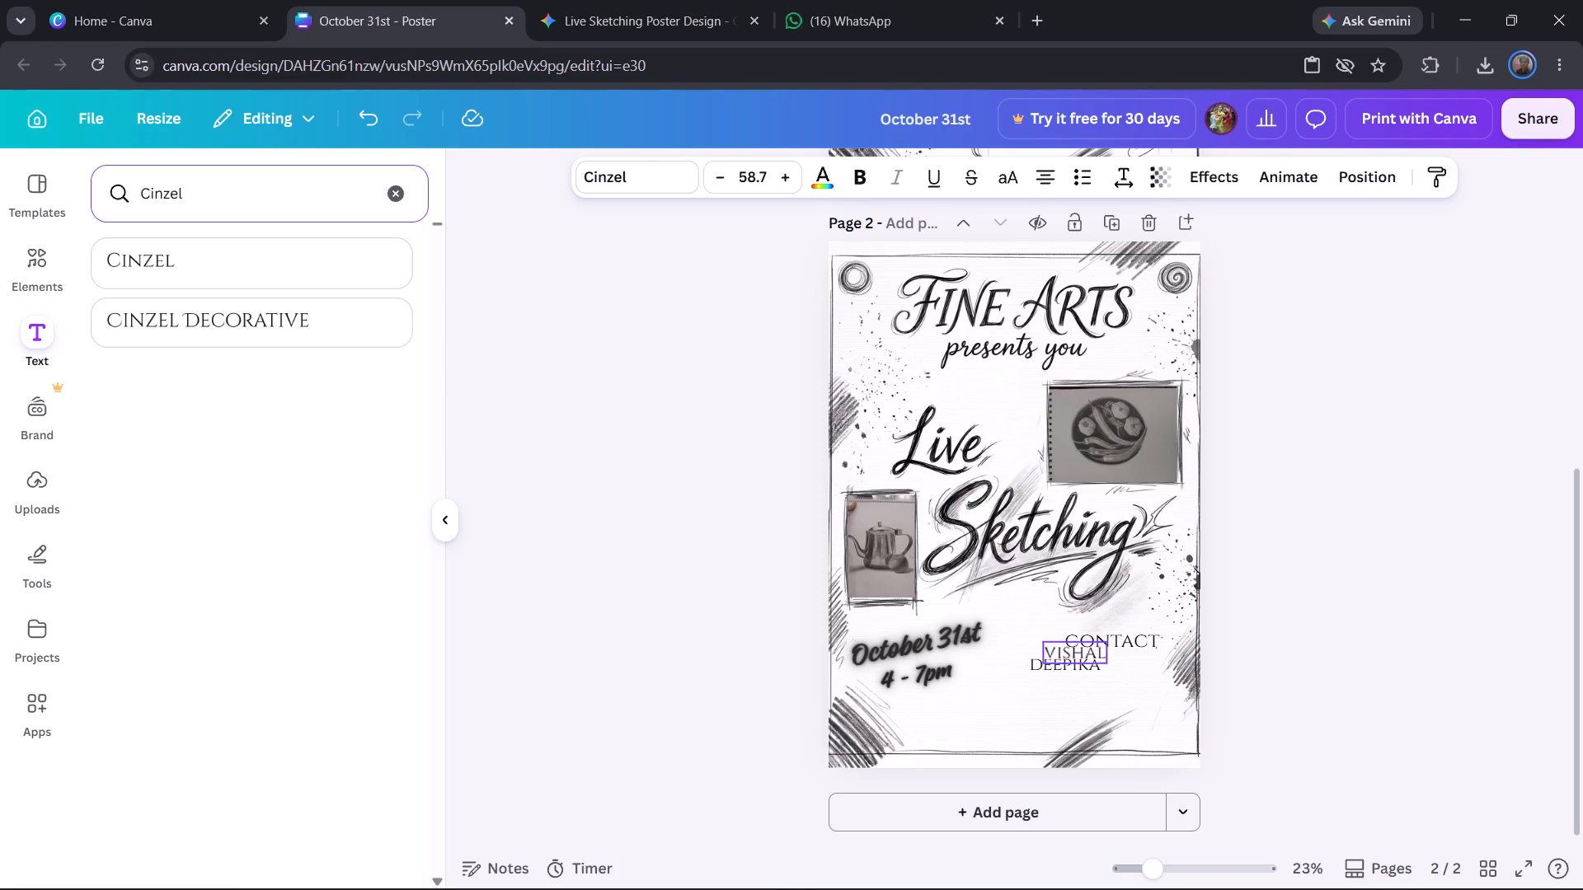
{"action": "left_click_drag", "start_coordinate": [1094, 709], "coordinate": [1080, 746]}
Set the font size of both contact names to 55.
{"action": "left_click", "coordinate": [1065, 671]}
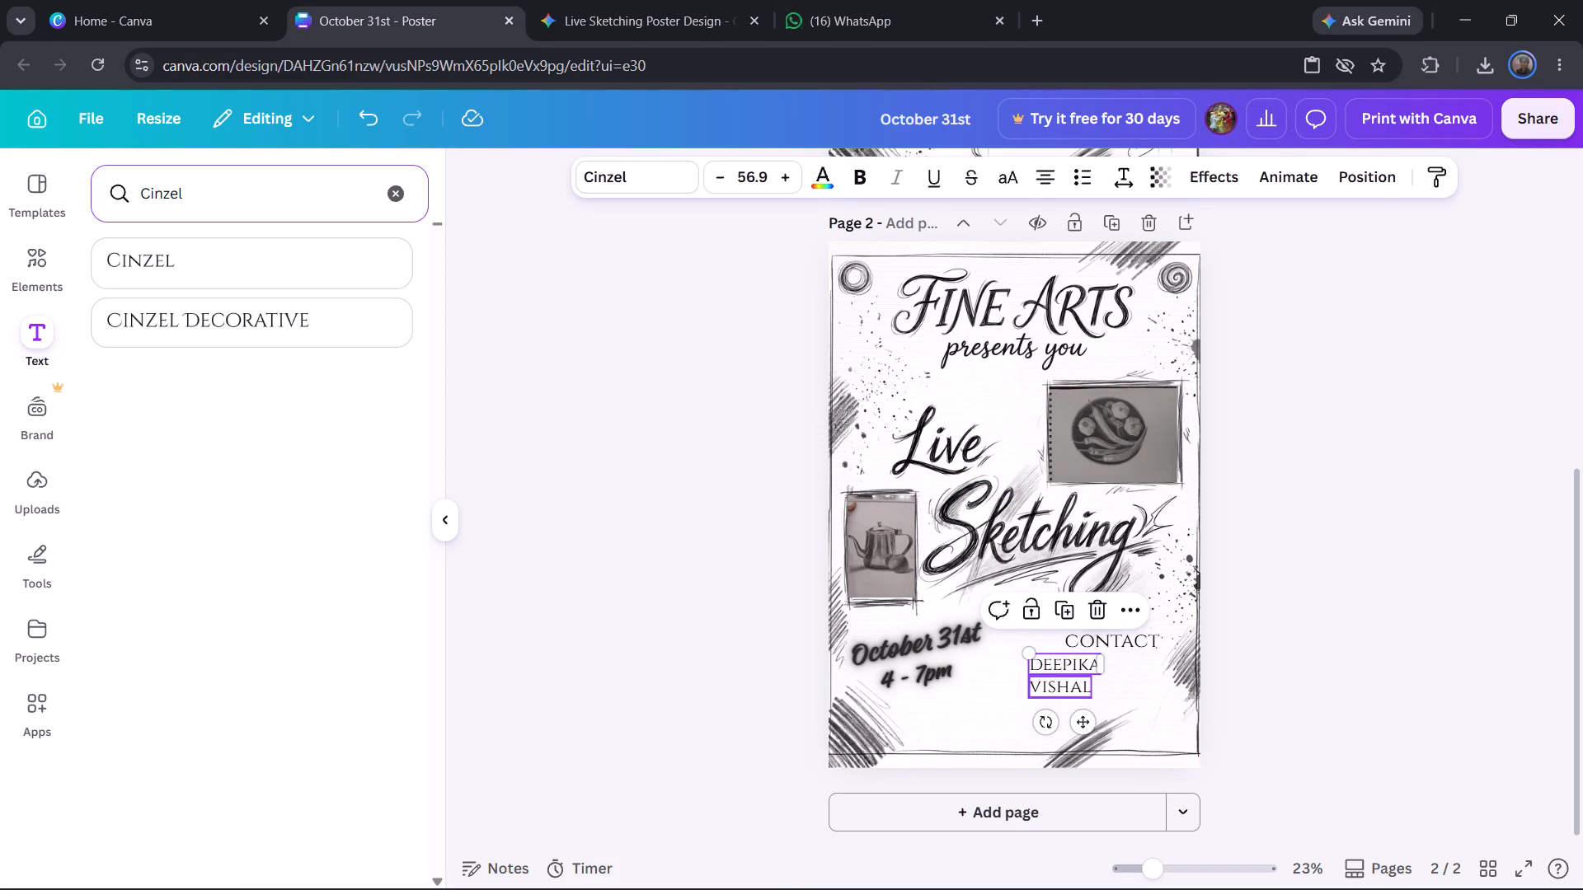
{"action": "left_click", "coordinate": [1065, 684]}
{"action": "left_click", "coordinate": [1063, 668]}
{"action": "left_click", "coordinate": [746, 172]}
{"action": "key", "text": "5"}
{"action": "key", "text": "5"}
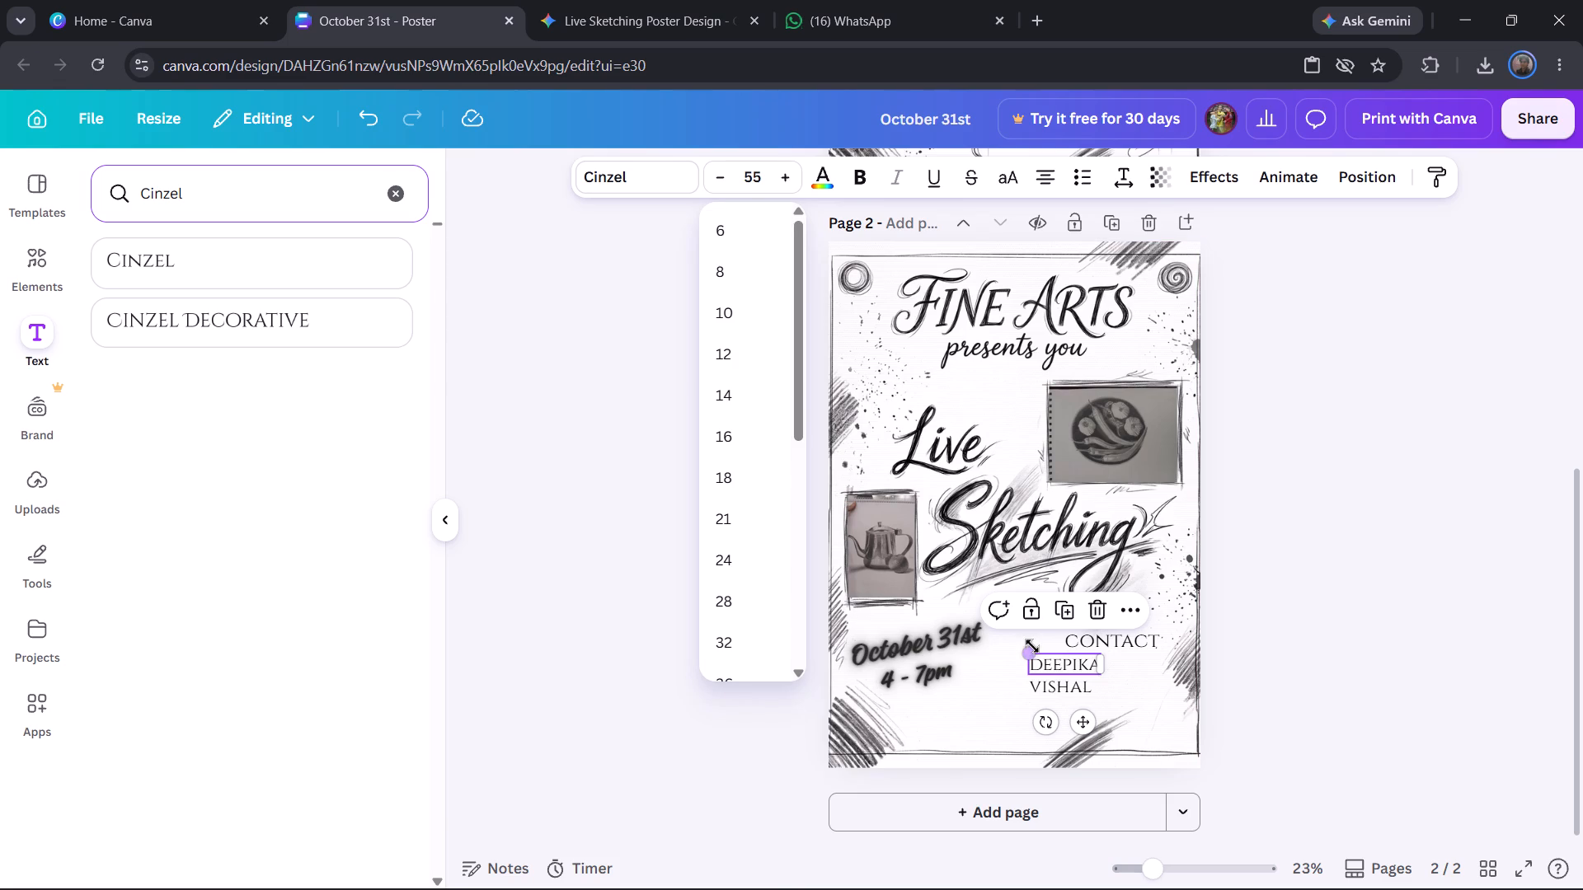
{"action": "left_click", "coordinate": [1059, 689]}
{"action": "left_click", "coordinate": [750, 175]}
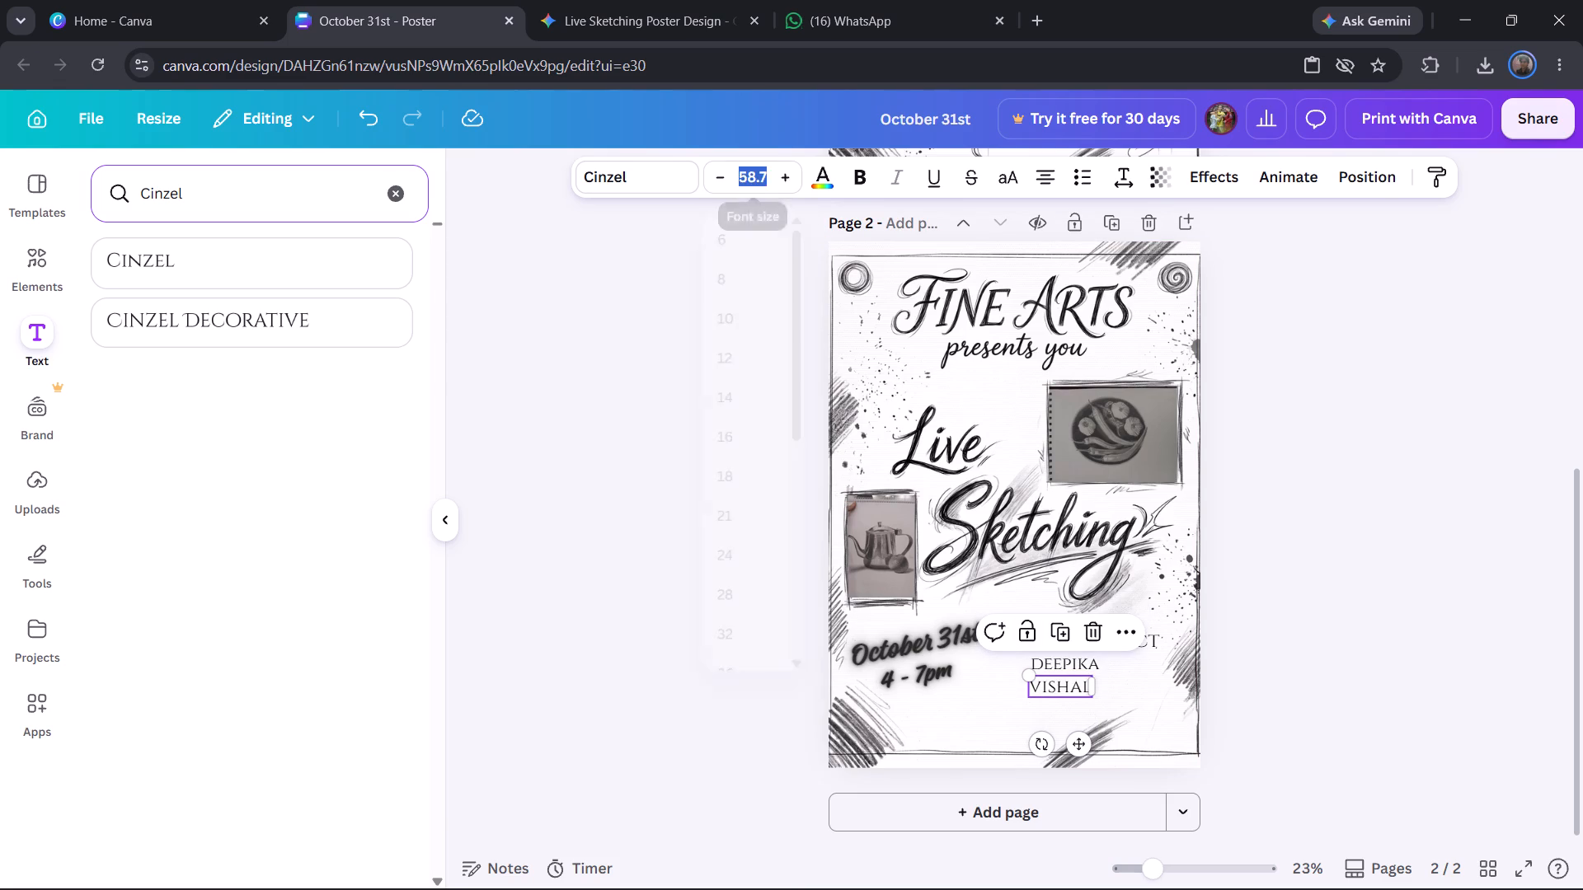
{"action": "key", "text": "5"}
{"action": "key", "text": "5"}
{"action": "left_click", "coordinate": [1076, 671]}
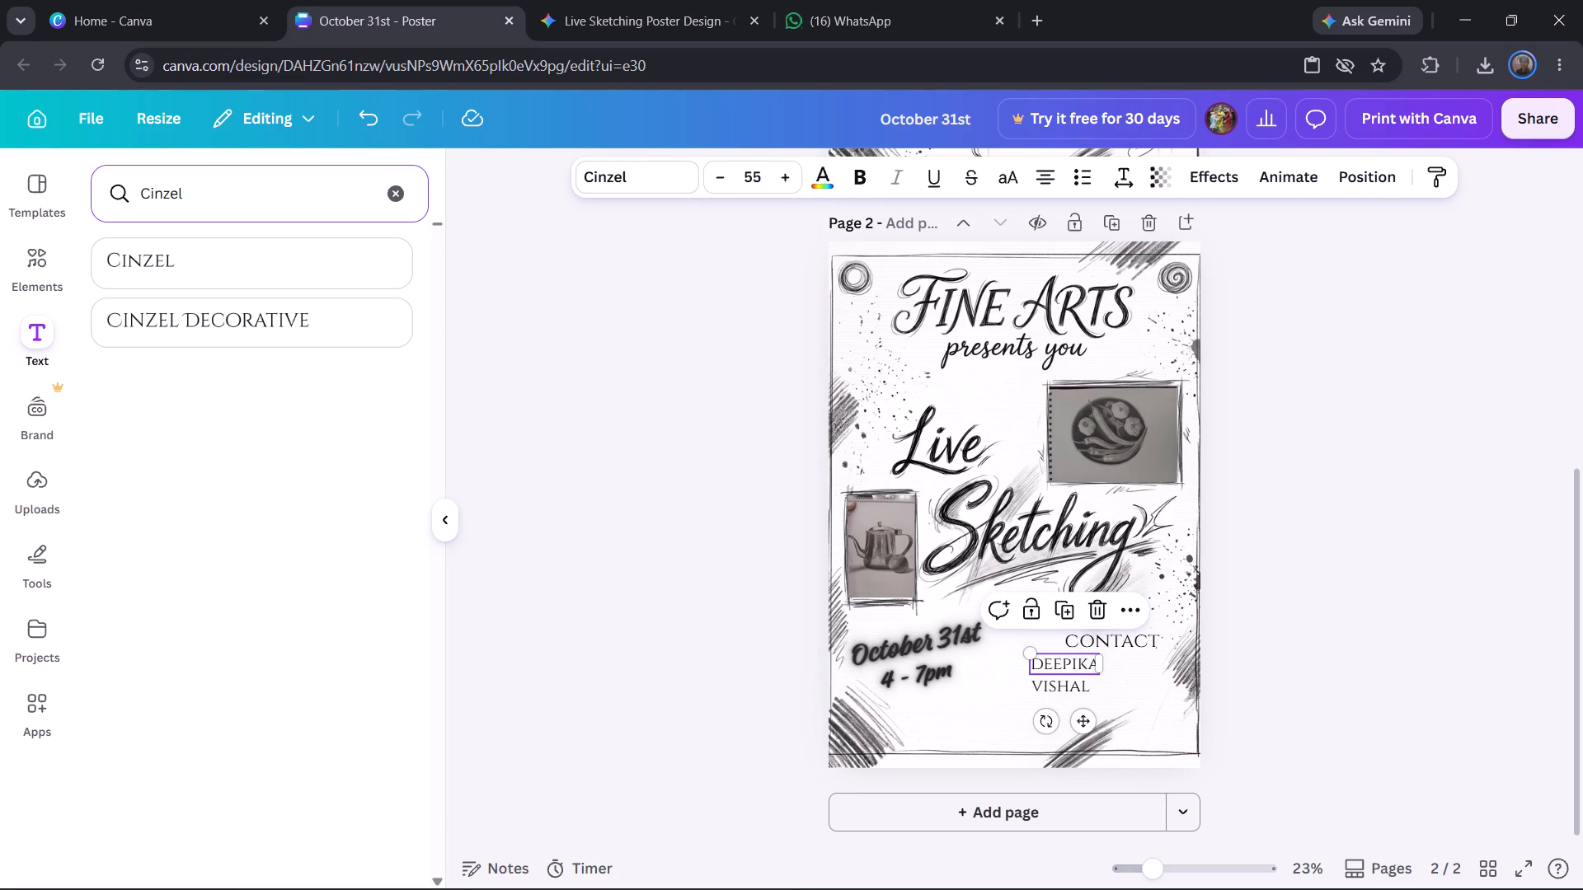
{"action": "left_click", "coordinate": [1069, 687]}
{"action": "left_click", "coordinate": [1072, 657]}
Set the "CONTACT" heading's font size to 59.
{"action": "left_click", "coordinate": [1119, 643]}
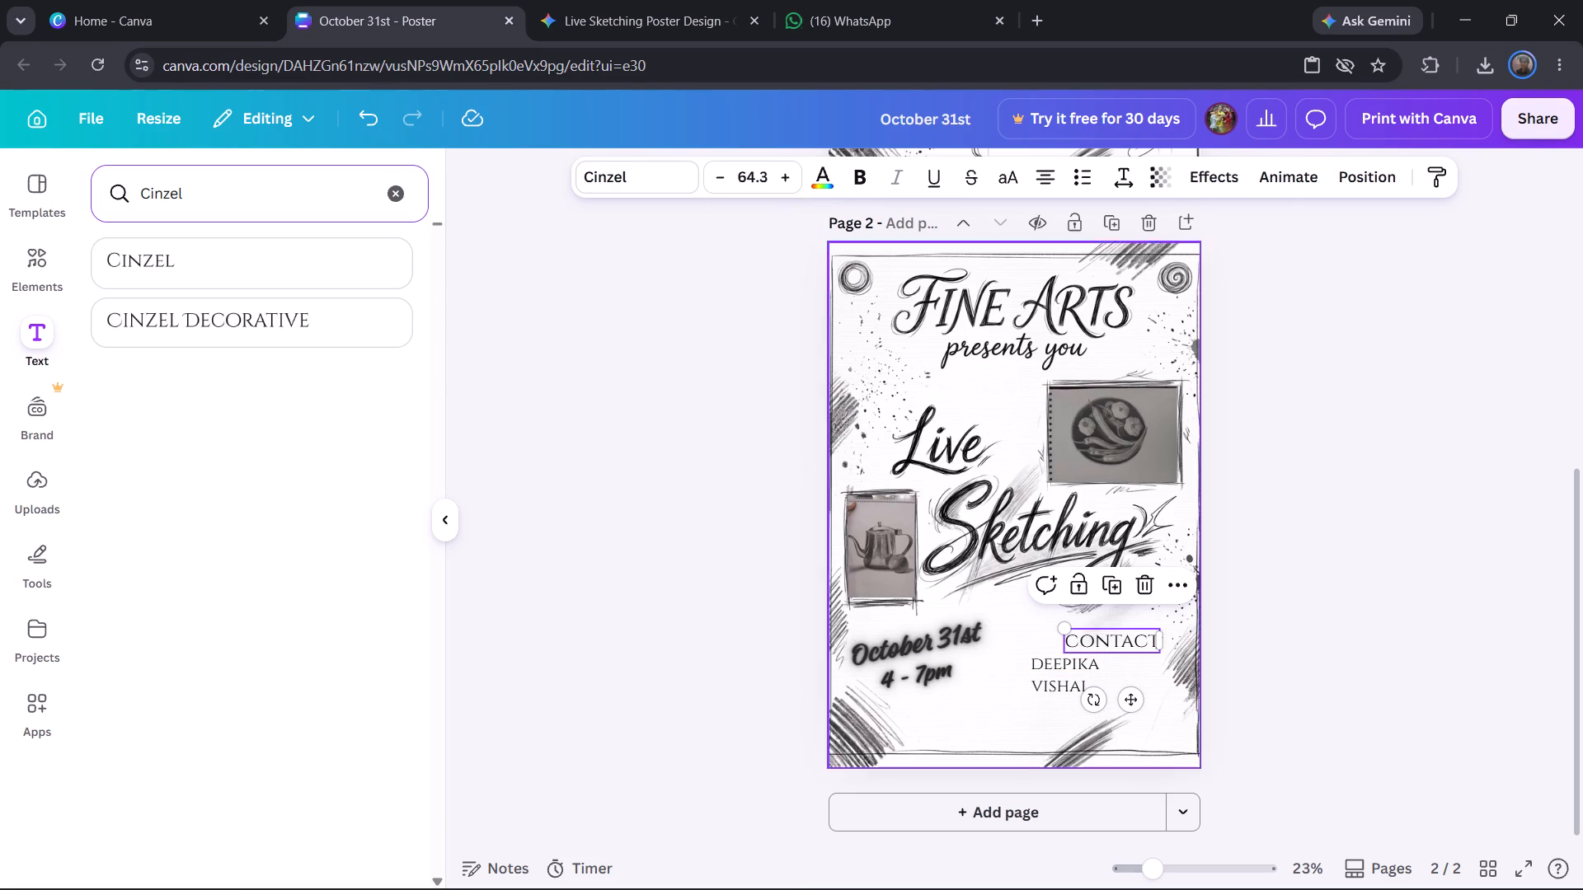
{"action": "left_click", "coordinate": [744, 183]}
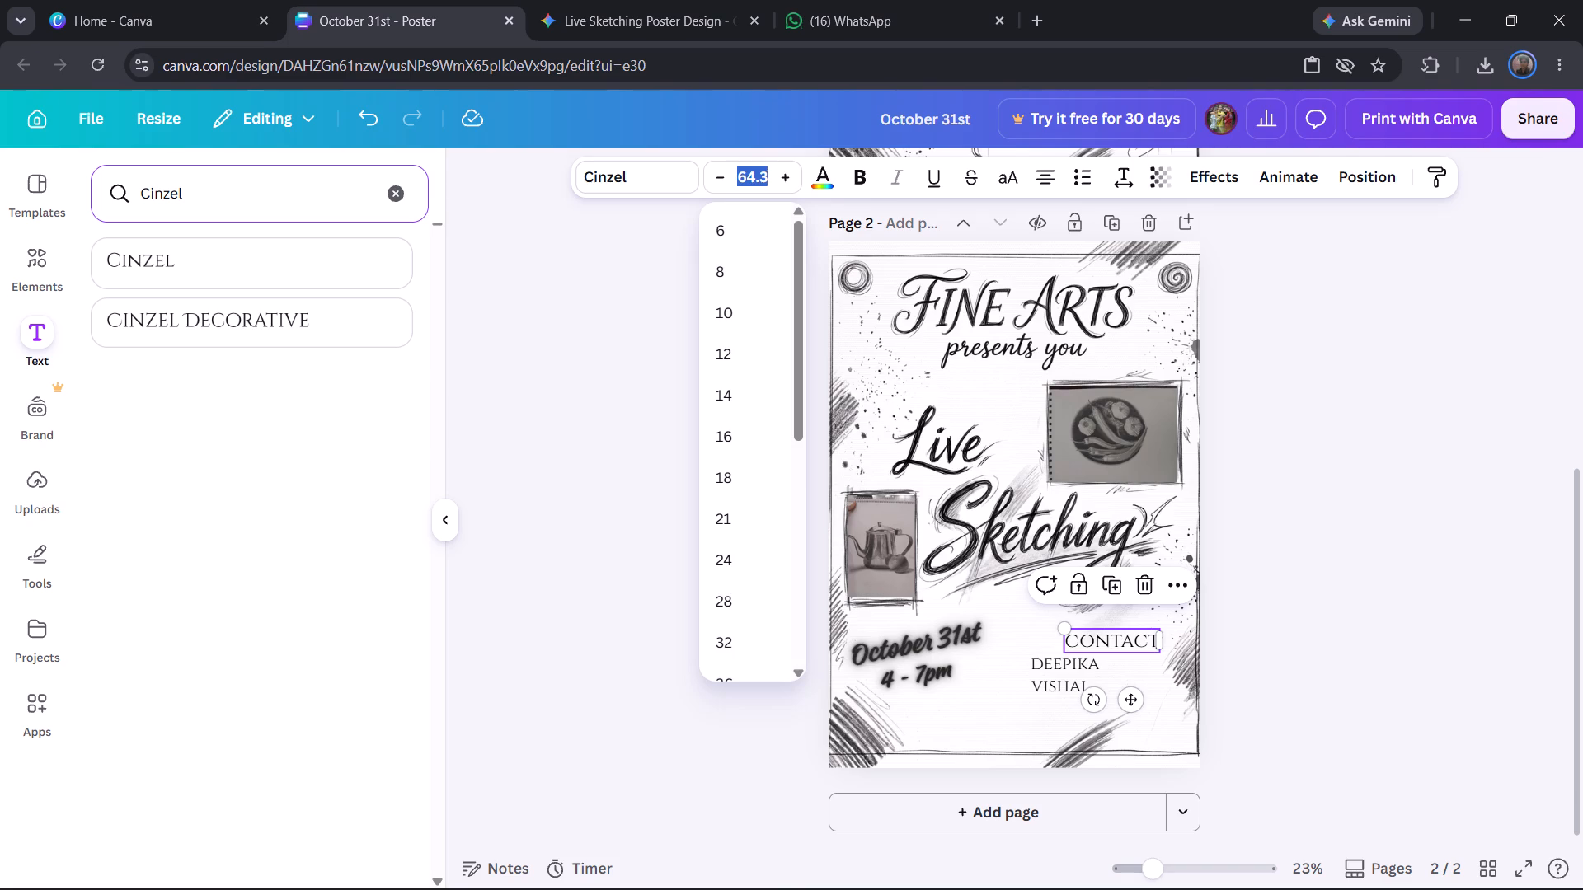
{"action": "key", "text": "5"}
{"action": "key", "text": "9"}
{"action": "key", "text": "Return"}
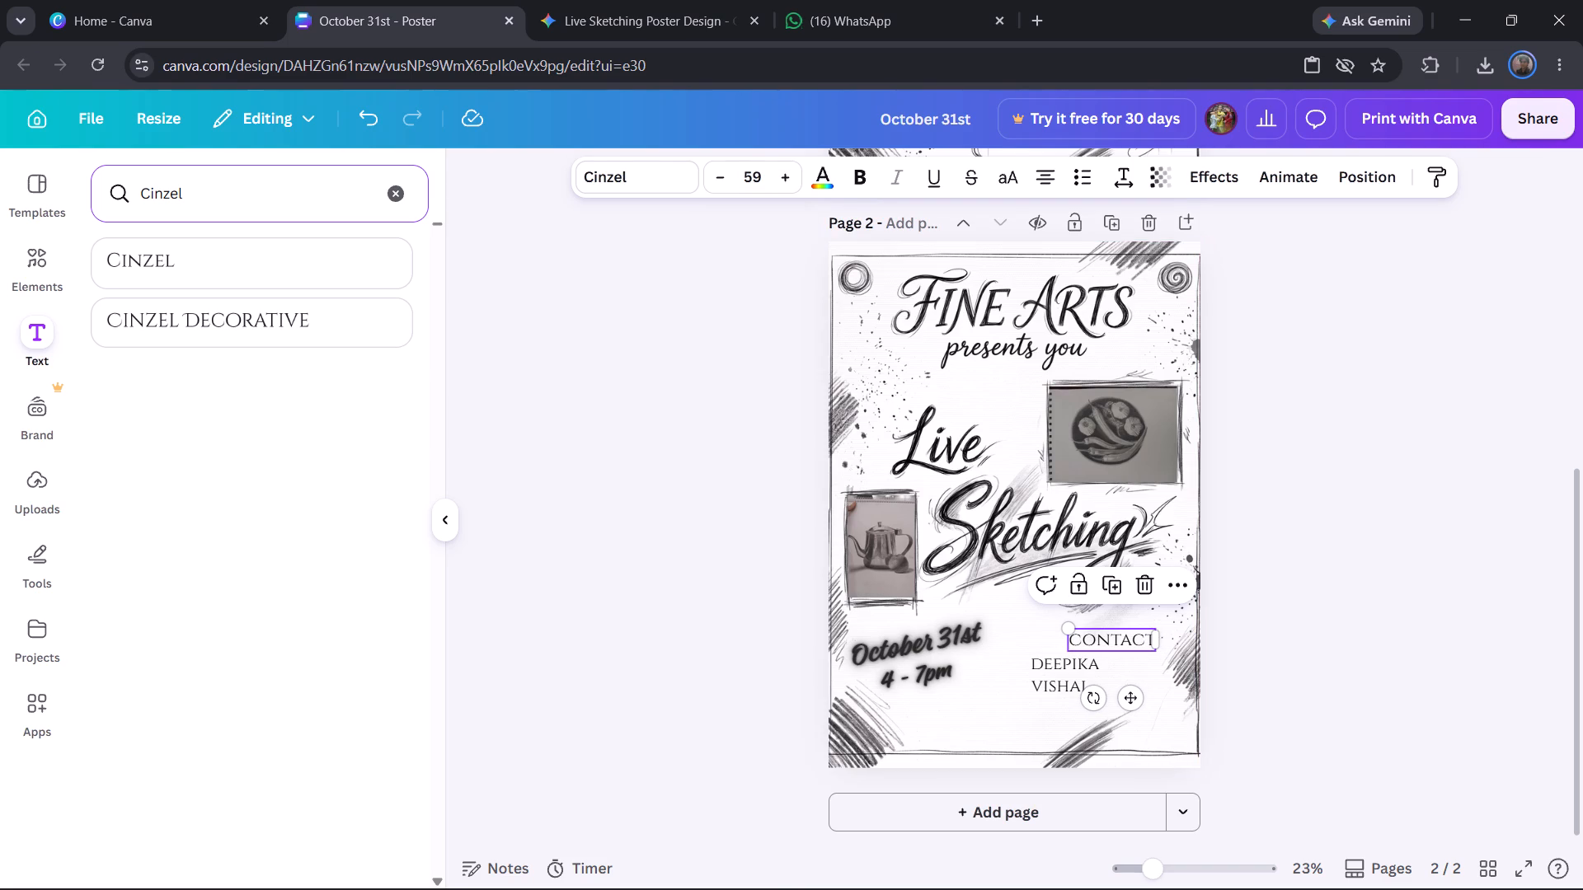
{"action": "left_click", "coordinate": [1126, 678]}
Widen the first contact name's text box slightly, keeping the name on one line.
{"action": "double_click", "coordinate": [1081, 662]}
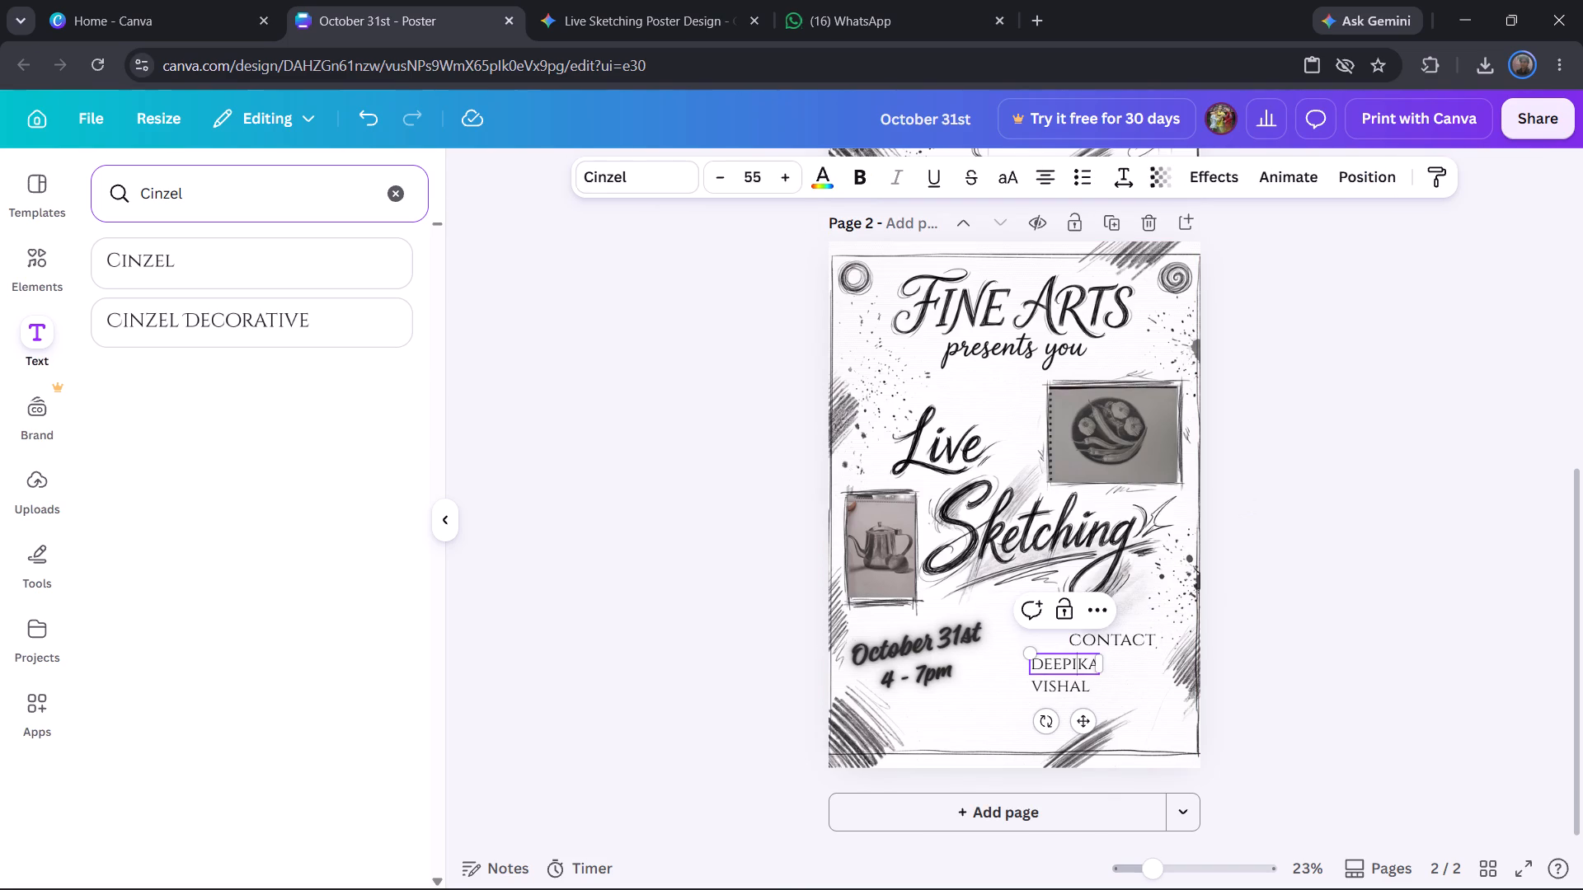
{"action": "left_click_drag", "start_coordinate": [1099, 660], "coordinate": [1095, 666]}
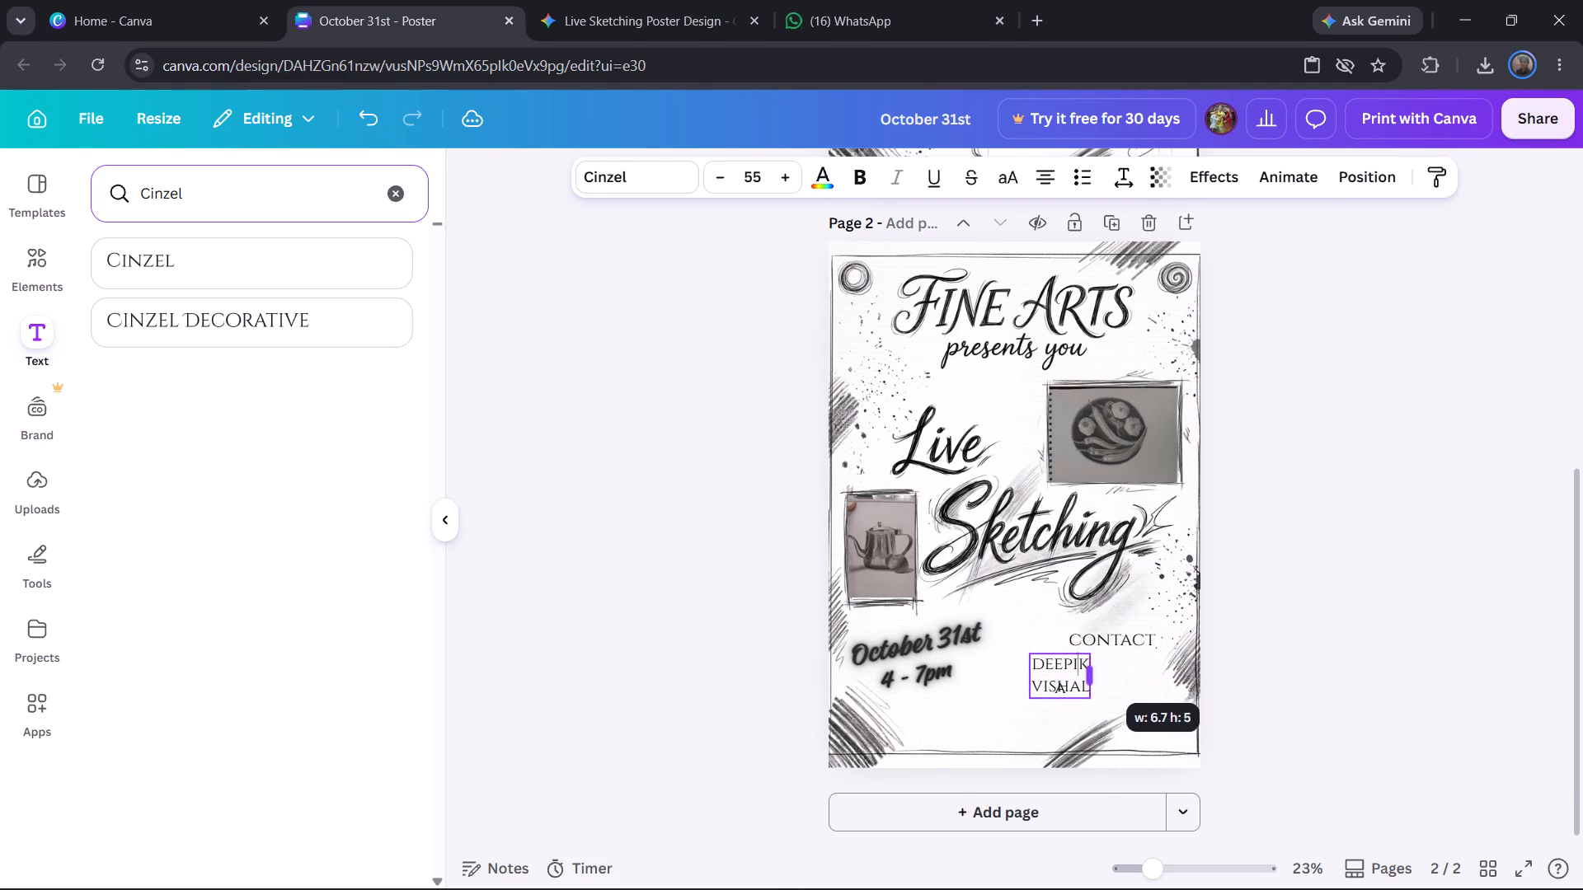
{"action": "left_click_drag", "start_coordinate": [1095, 666], "coordinate": [1106, 663]}
{"action": "left_click", "coordinate": [1106, 662]}
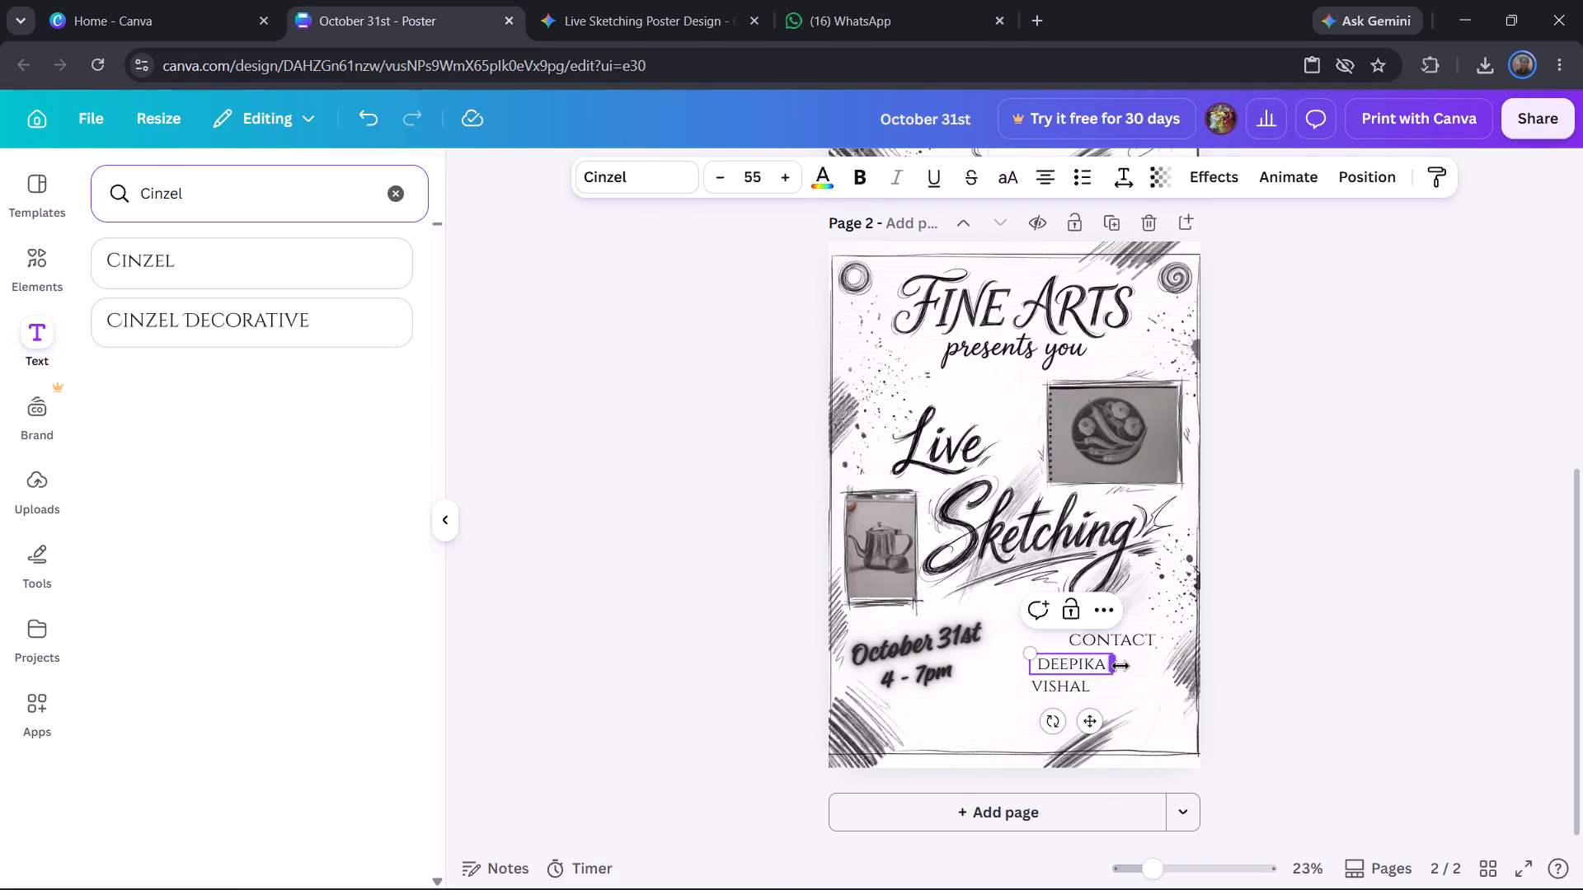
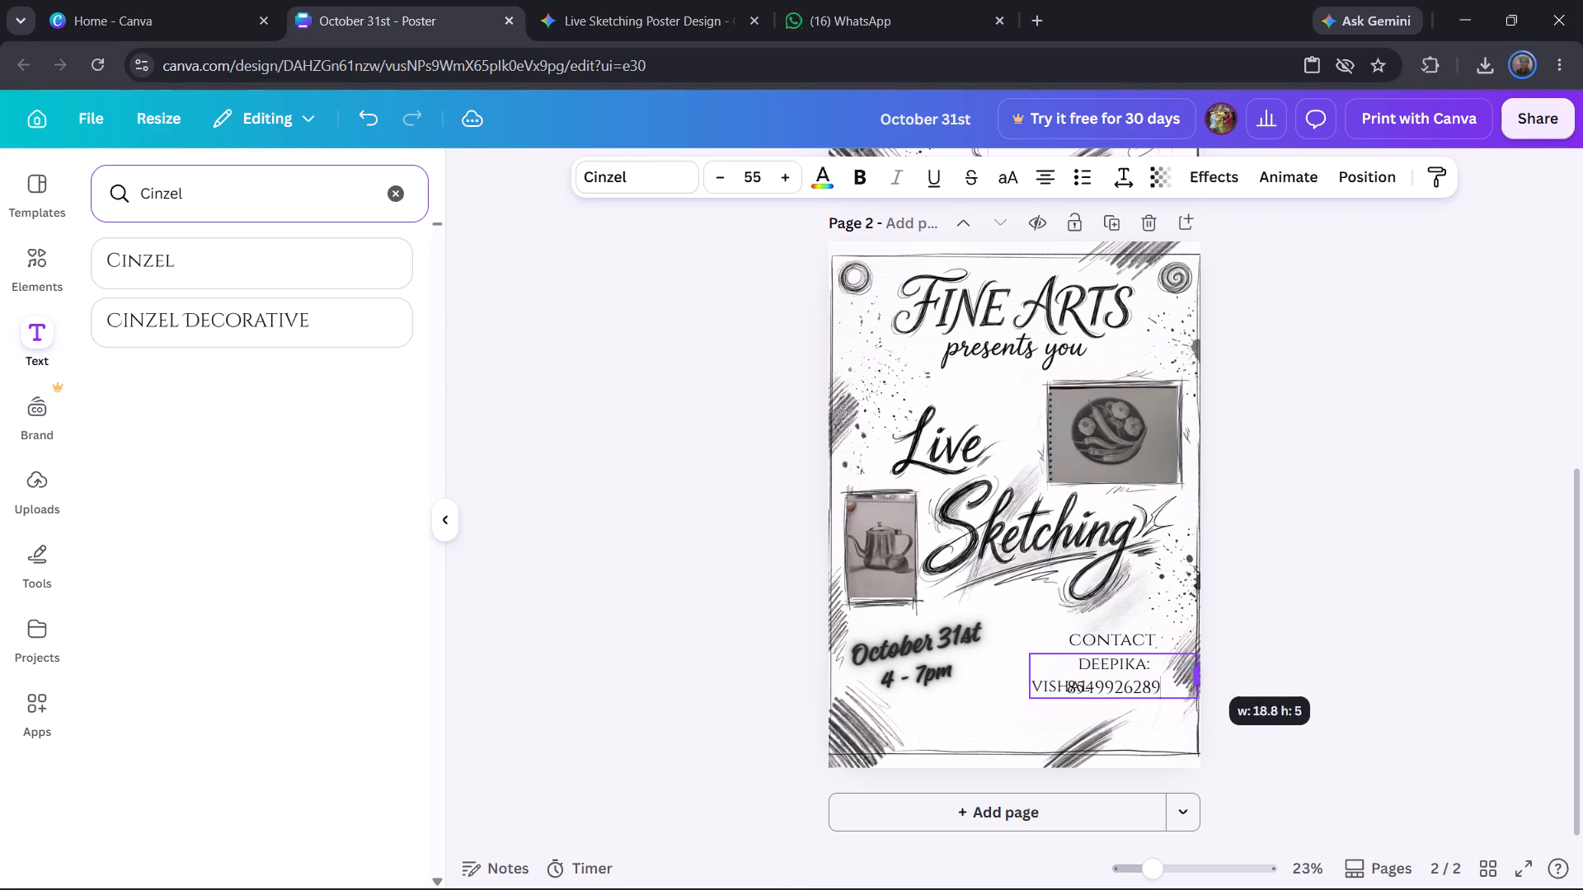
Widen the first contact's text box to fit name and number on one line, and move it left, centred beneath the "CONTACT" heading.
{"action": "left_click_drag", "start_coordinate": [1201, 658], "coordinate": [1207, 656]}
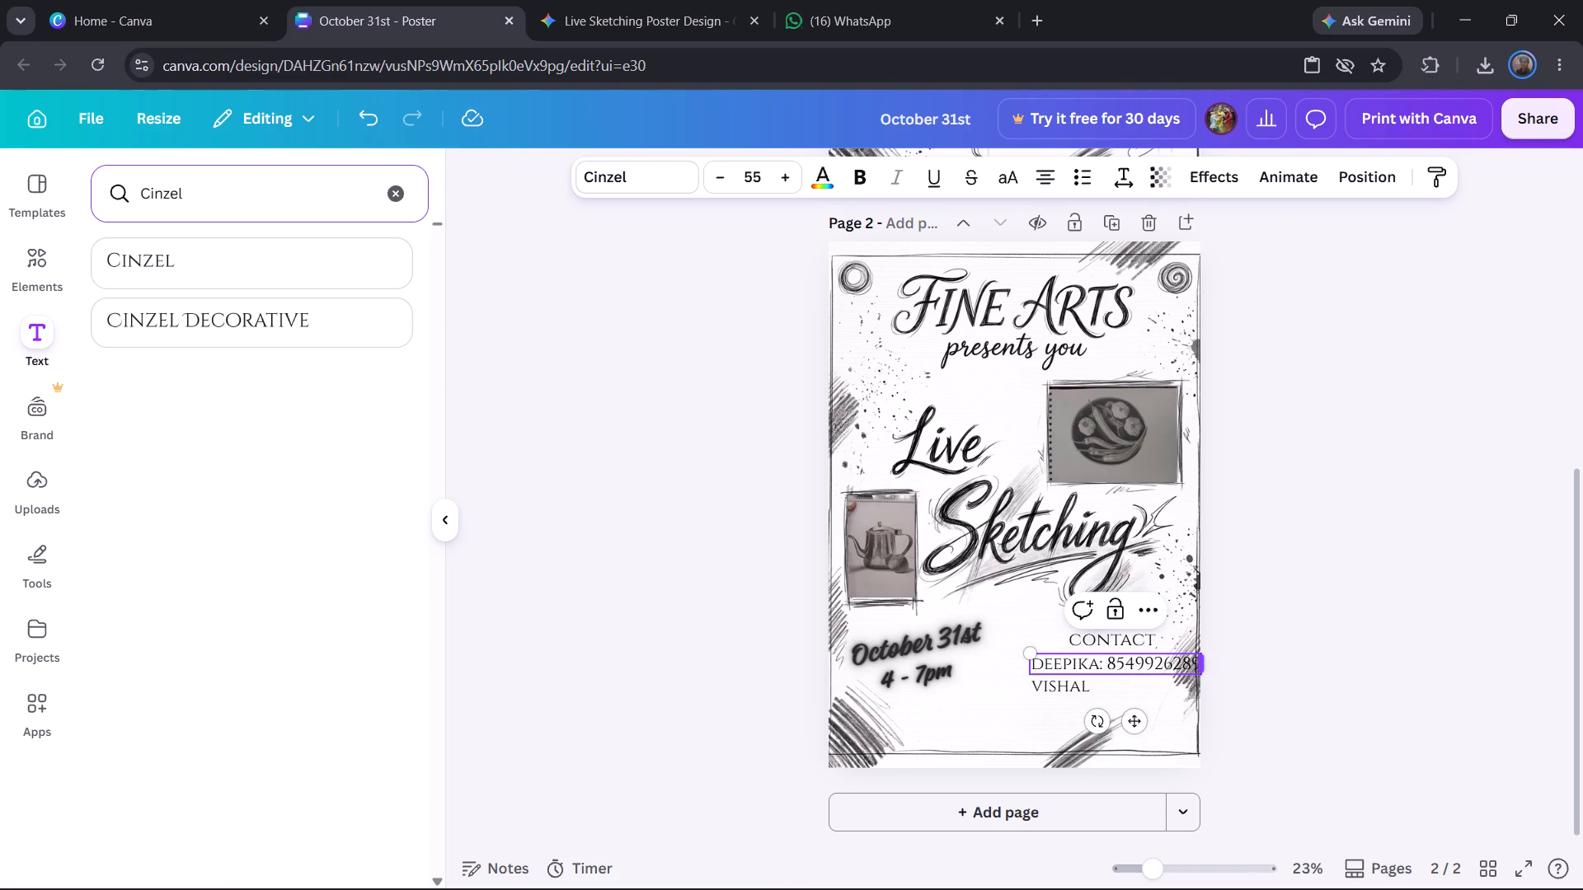
{"action": "left_click_drag", "start_coordinate": [1139, 724], "coordinate": [1116, 723]}
Move the second contact's name left so it lines up with the start of the first contact line above it.
{"action": "left_click", "coordinate": [1072, 691]}
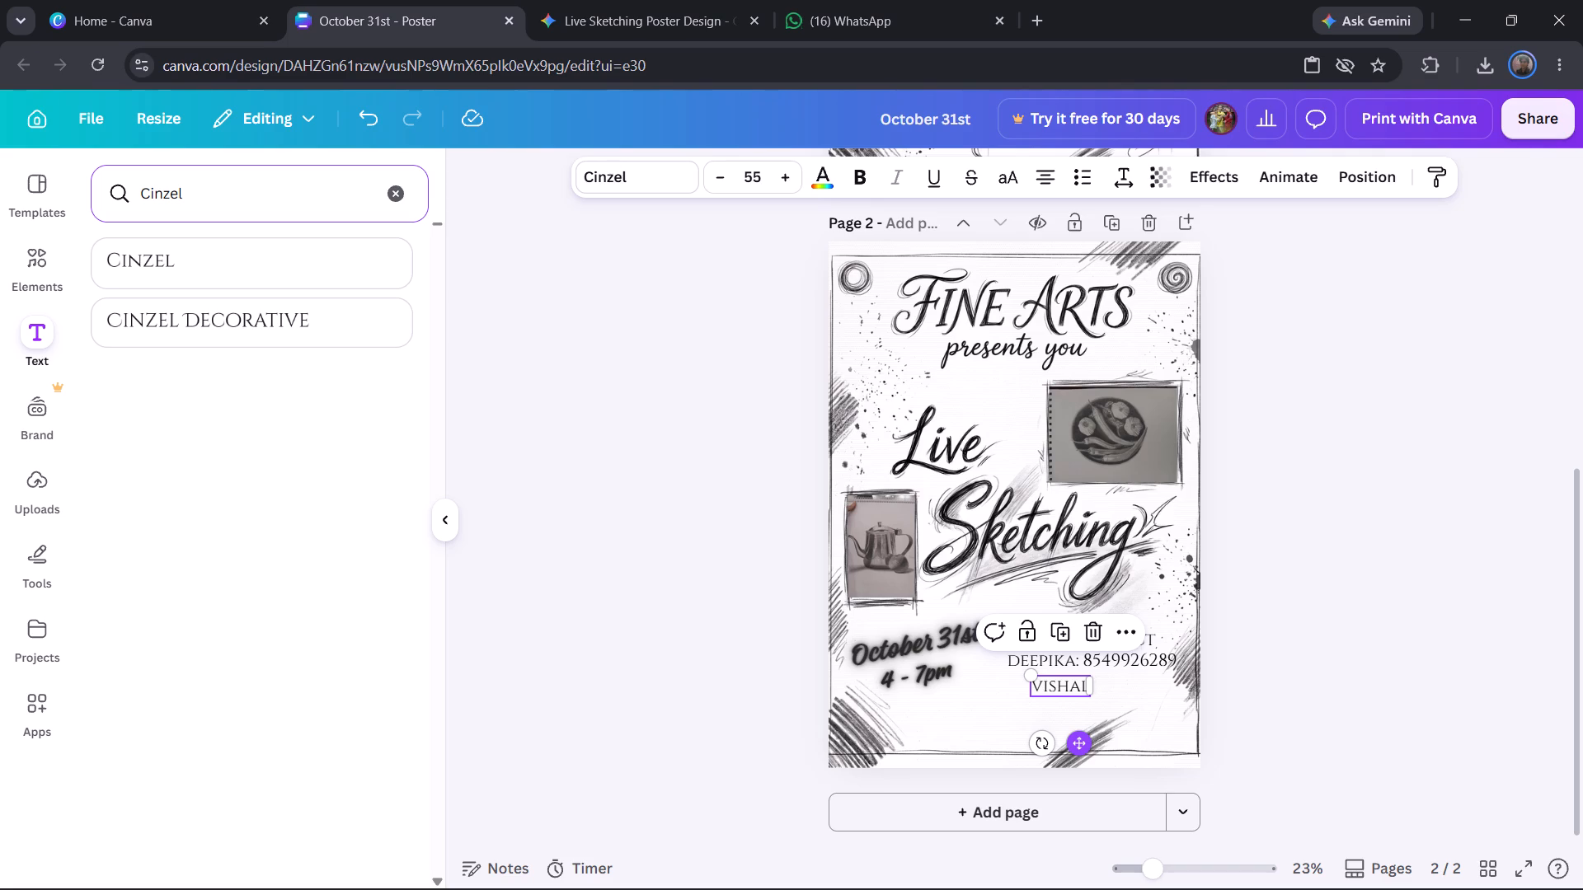
{"action": "left_click", "coordinate": [1083, 744]}
{"action": "left_click_drag", "start_coordinate": [1083, 744], "coordinate": [1062, 742]}
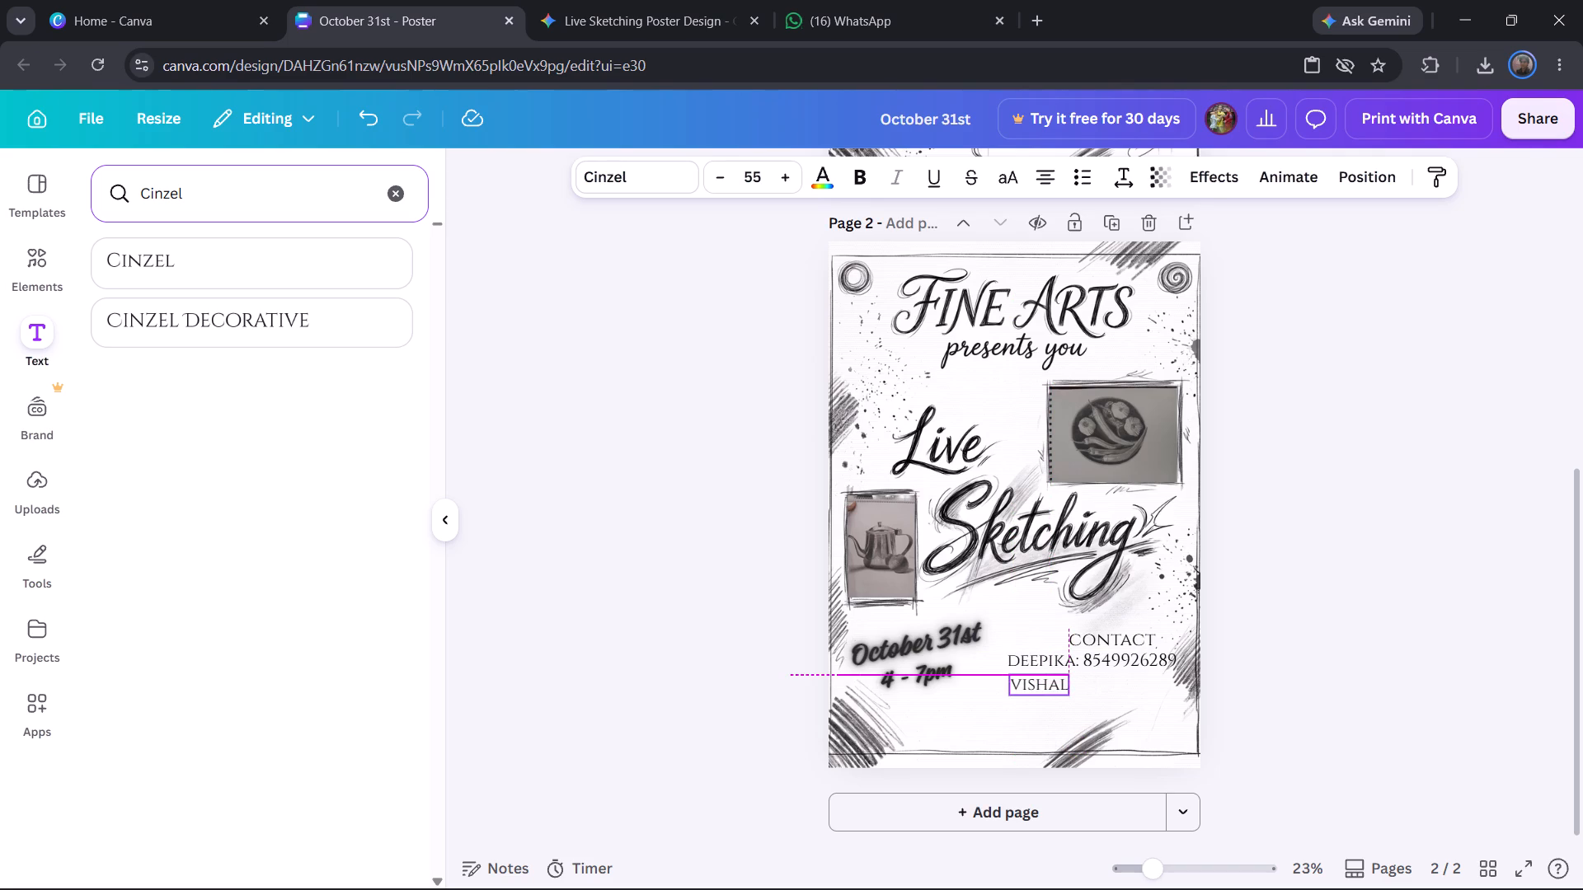
{"action": "left_click_drag", "start_coordinate": [1062, 742], "coordinate": [1061, 742]}
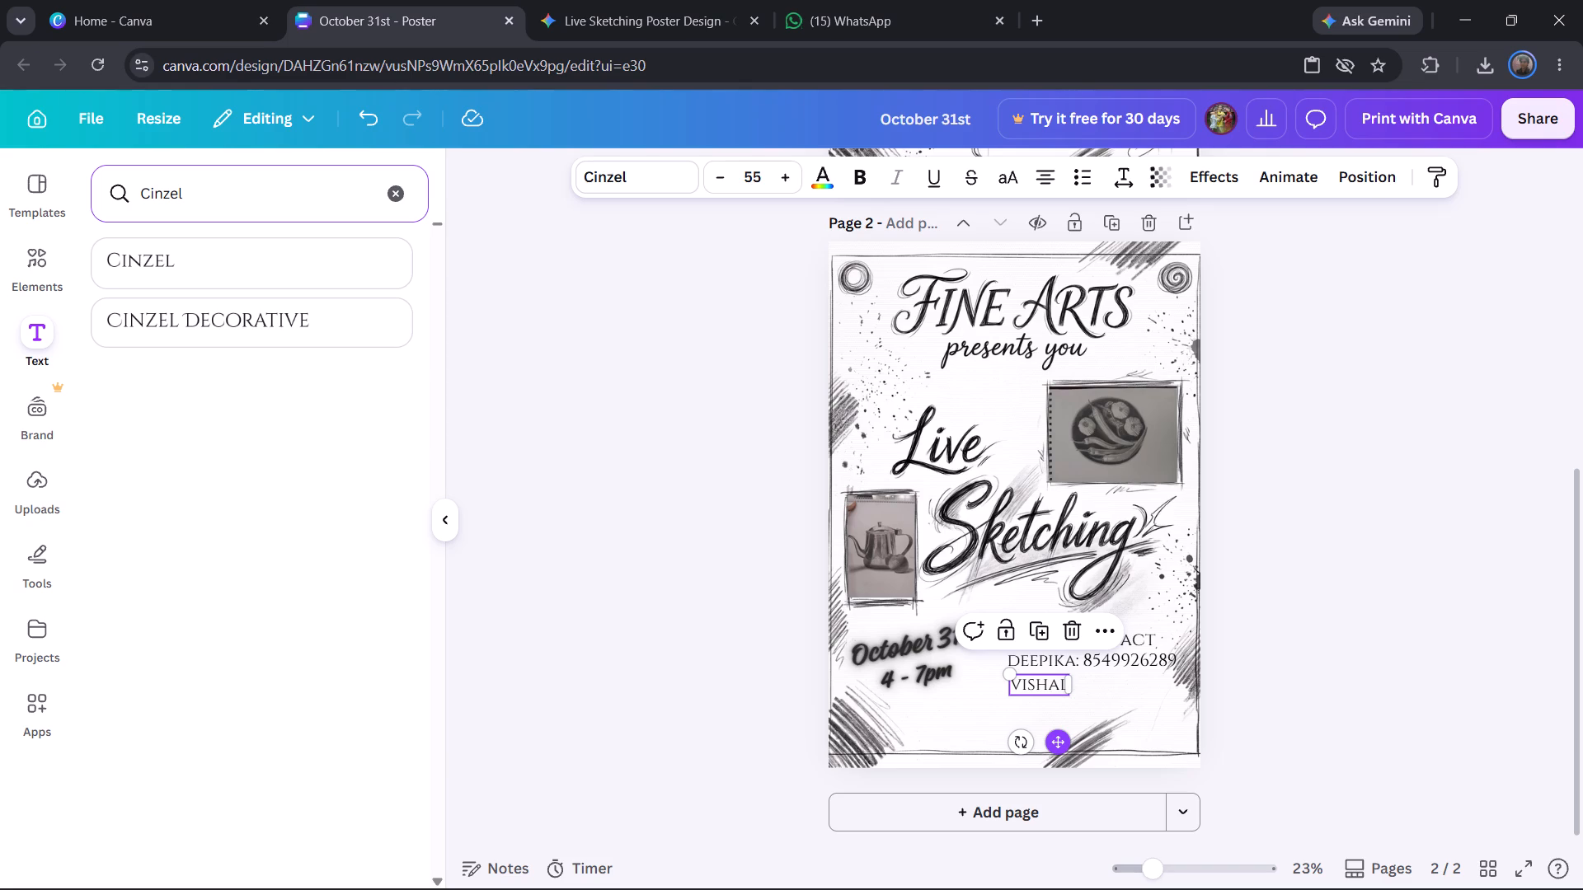
Add a colon after the second contact's name.
{"action": "left_click", "coordinate": [1056, 685]}
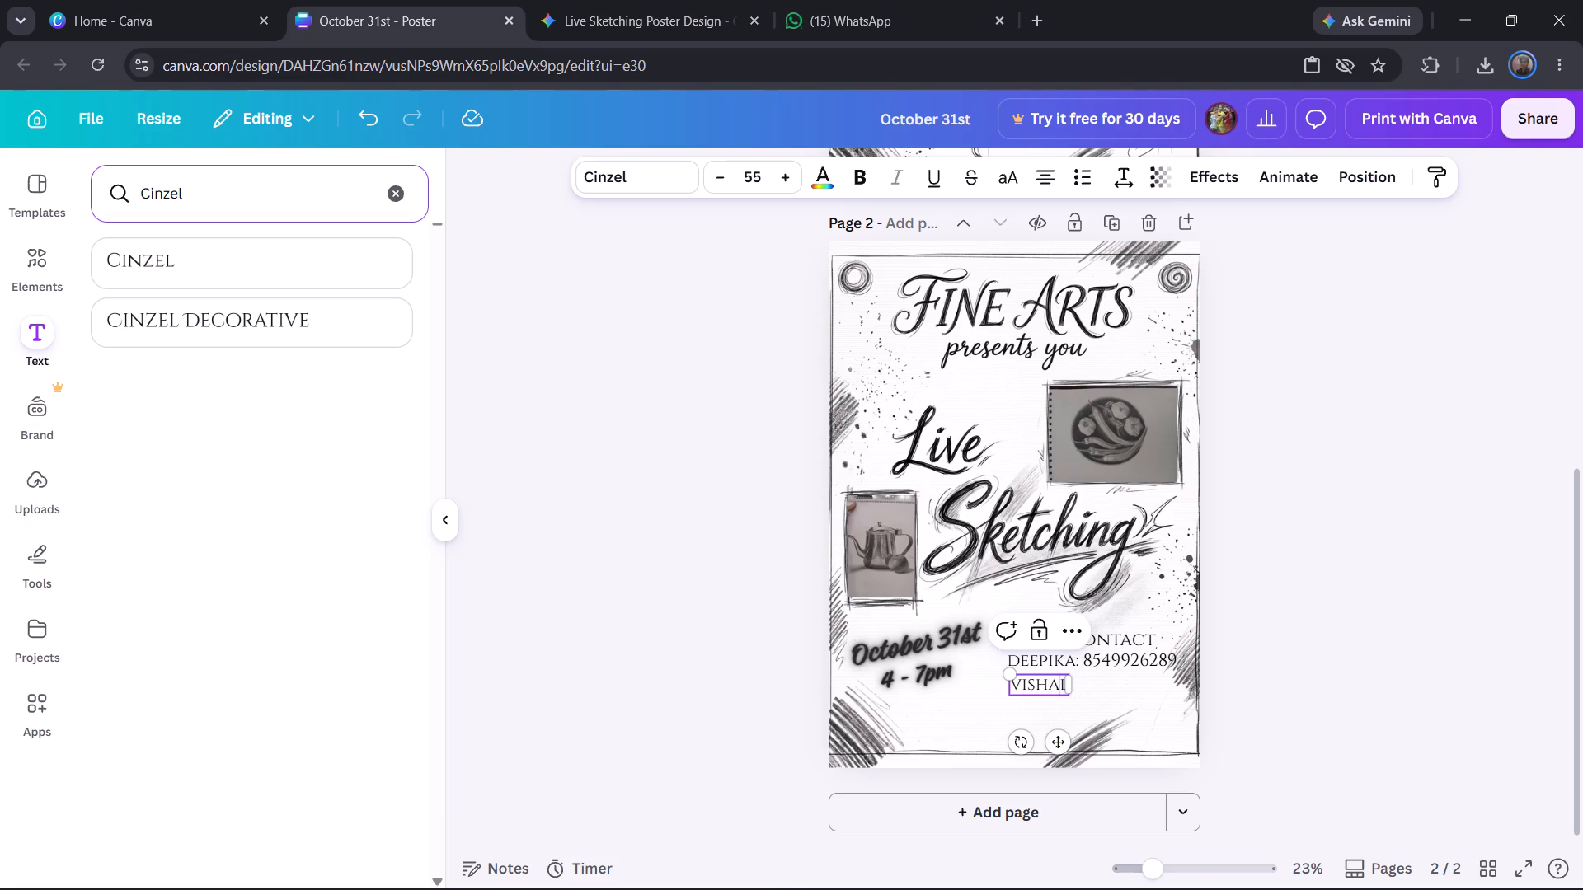
{"action": "left_click", "coordinate": [1064, 684]}
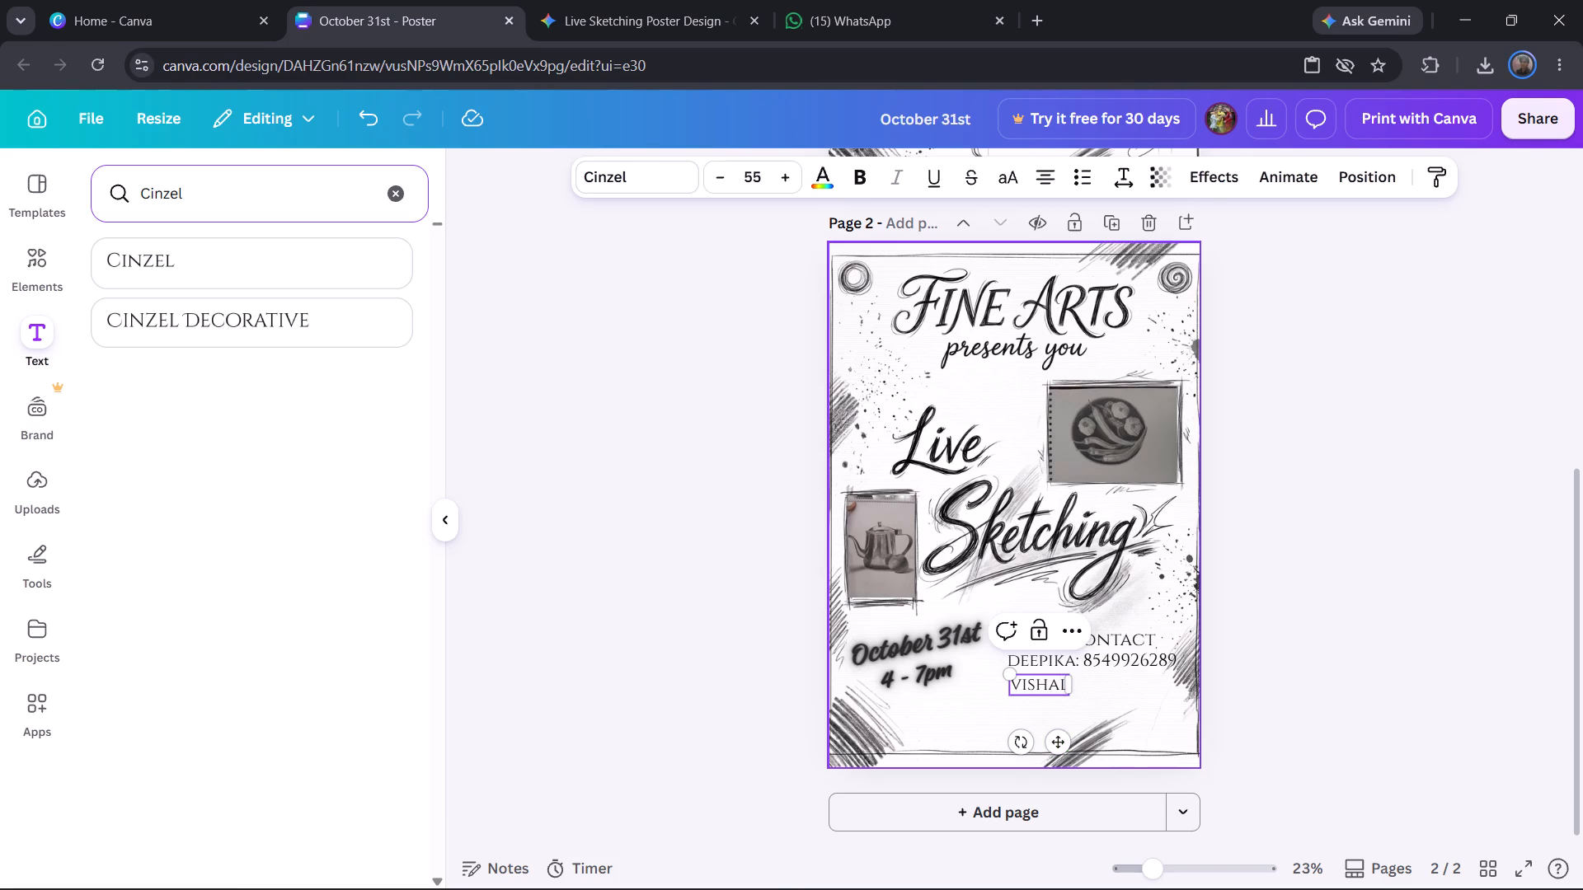
{"action": "key", "text": "Right"}
{"action": "type", "text": ":"}
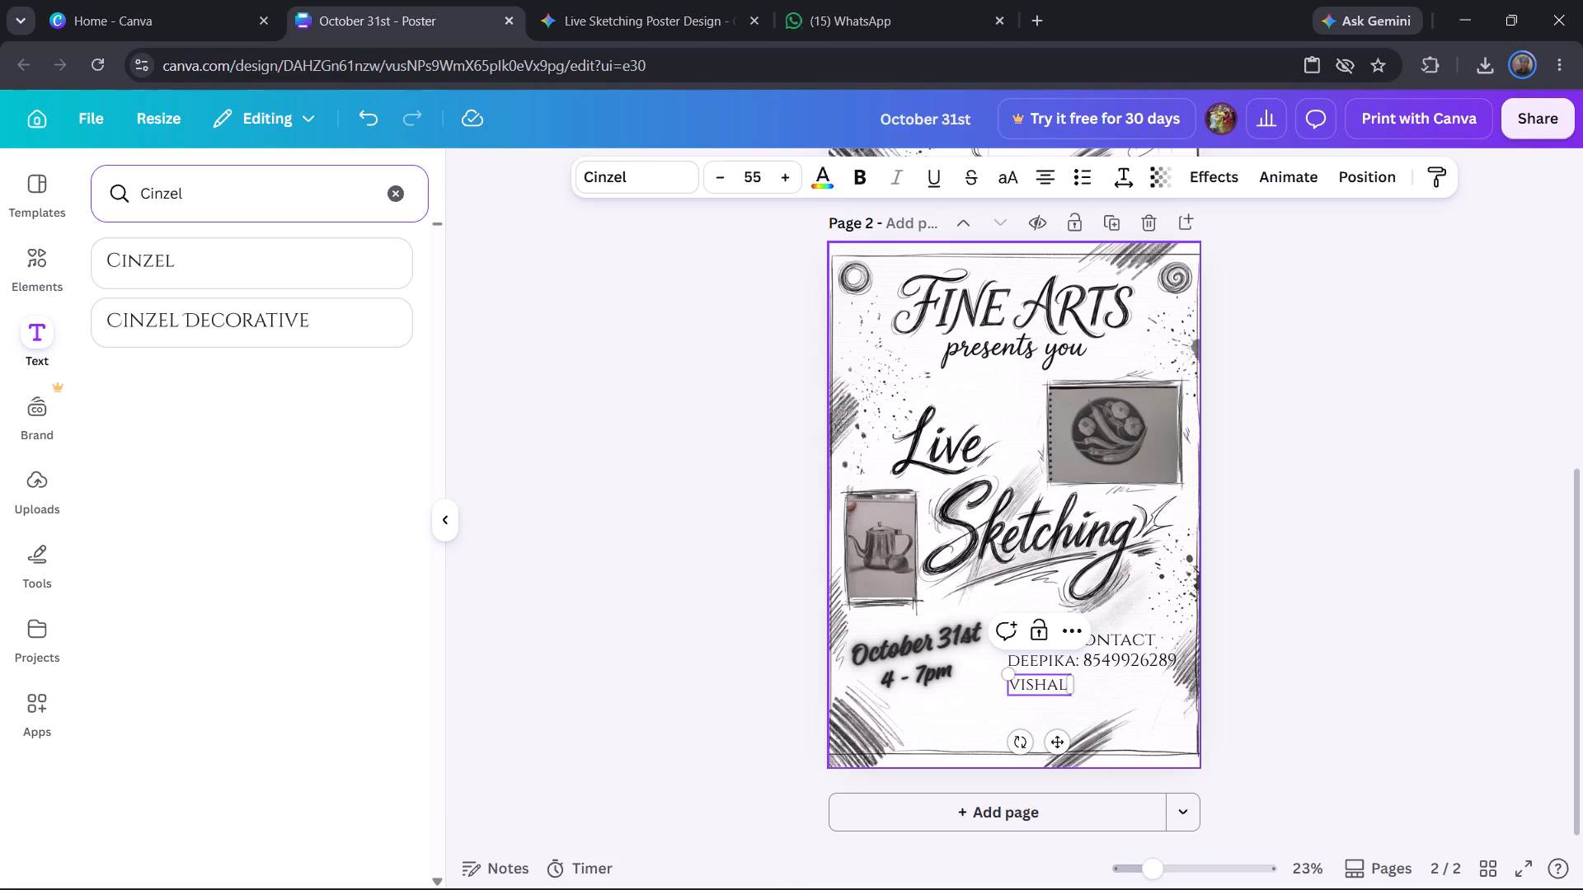
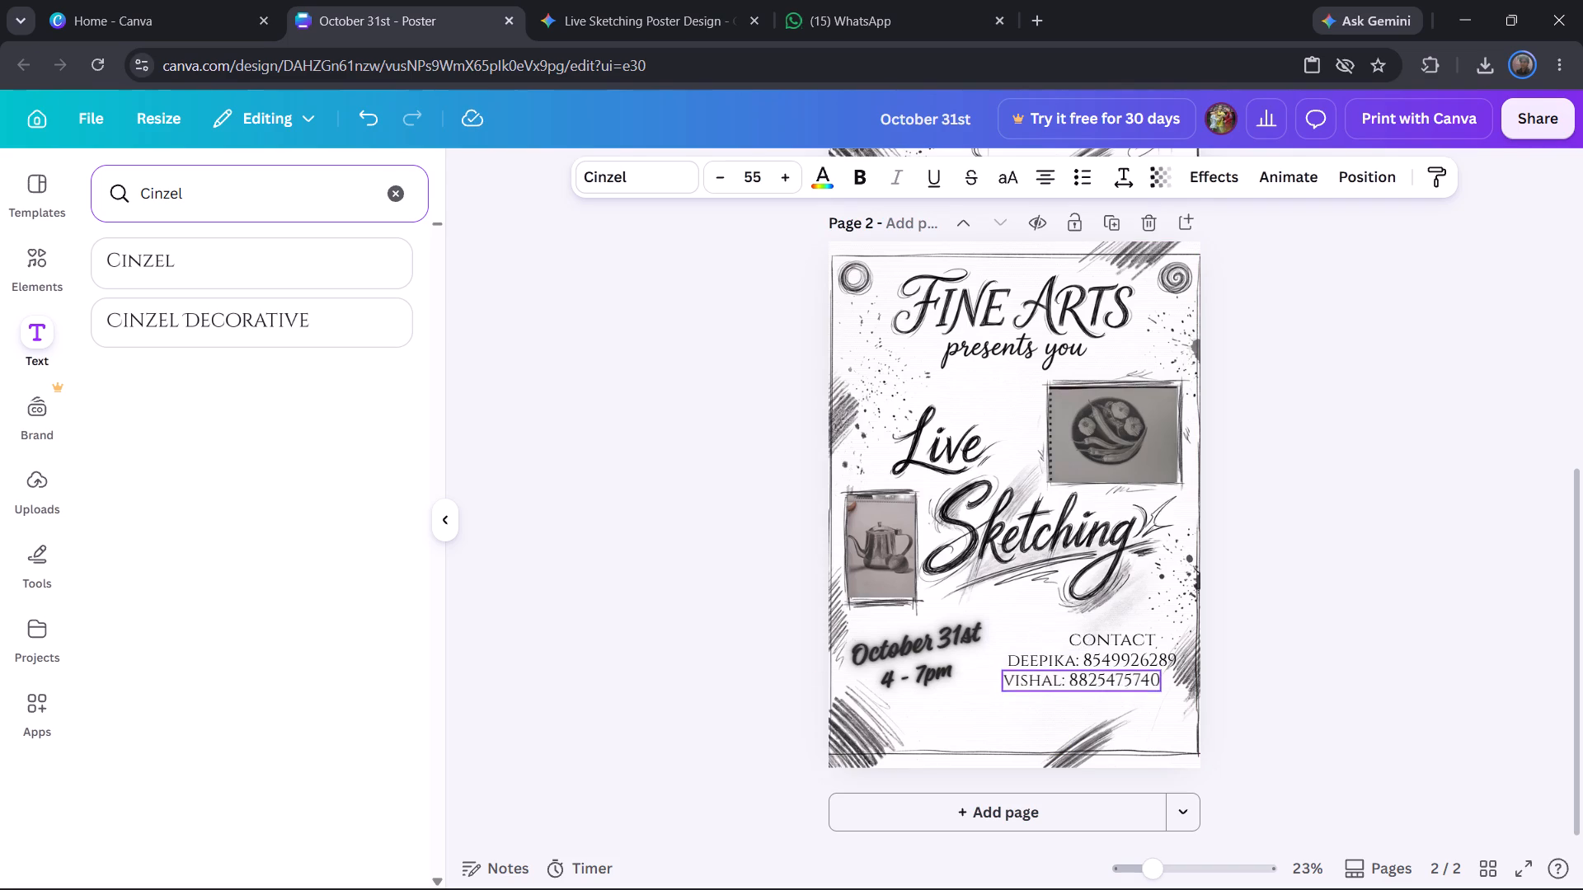
Adjust the second contact line horizontally so its start lines up with the start of the first contact line above.
{"action": "left_click_drag", "start_coordinate": [1107, 741], "coordinate": [1116, 741]}
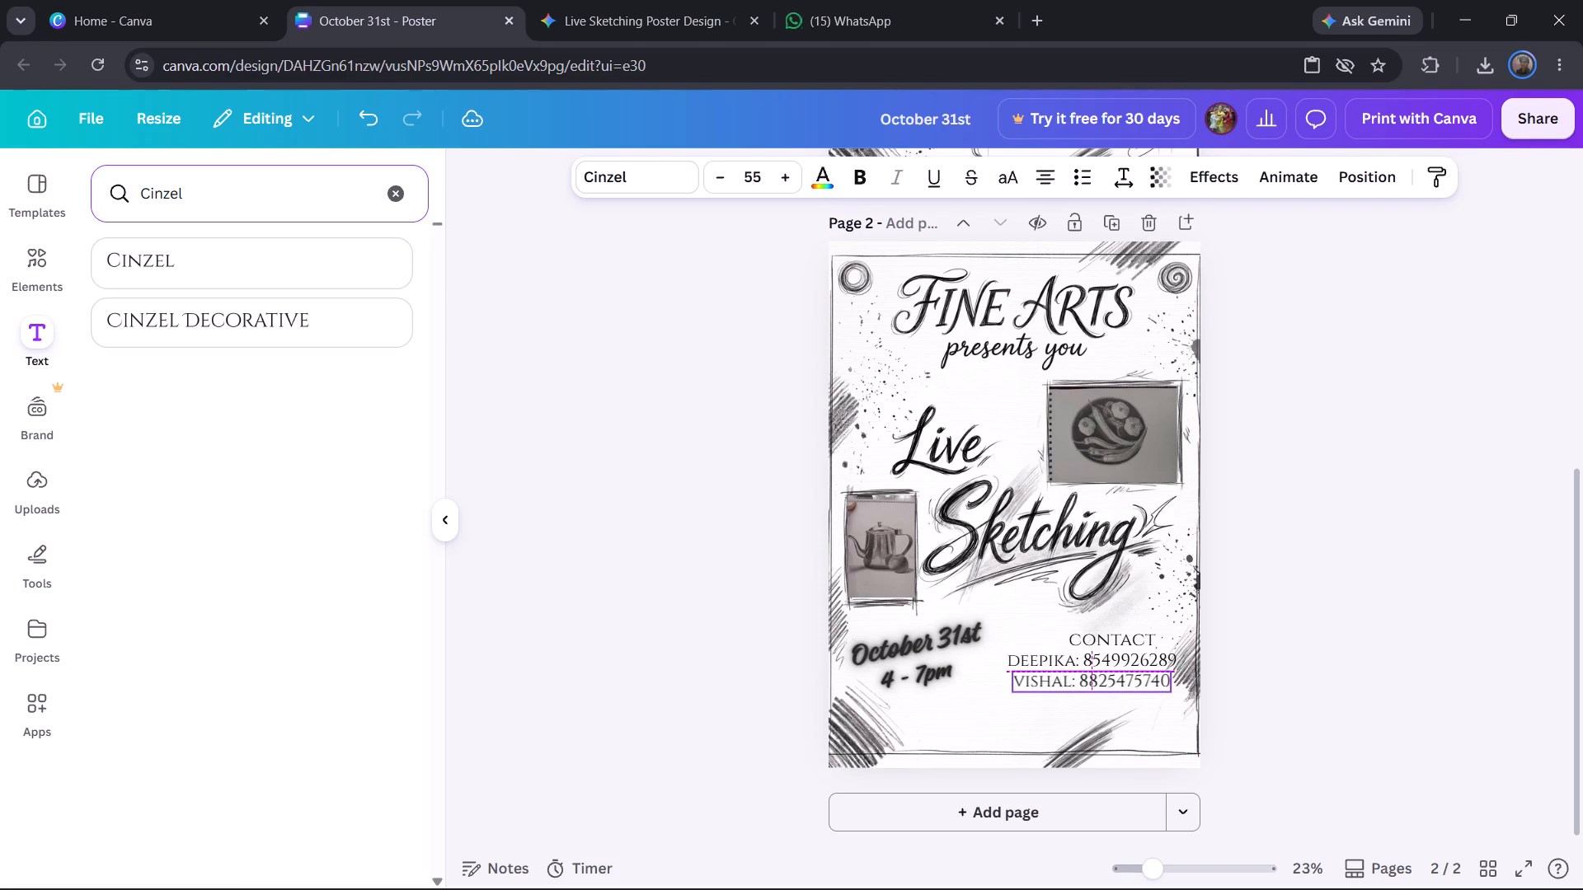
{"action": "left_click_drag", "start_coordinate": [1116, 741], "coordinate": [1115, 741]}
{"action": "left_click_drag", "start_coordinate": [1115, 741], "coordinate": [1112, 741]}
{"action": "left_click", "coordinate": [1167, 728]}
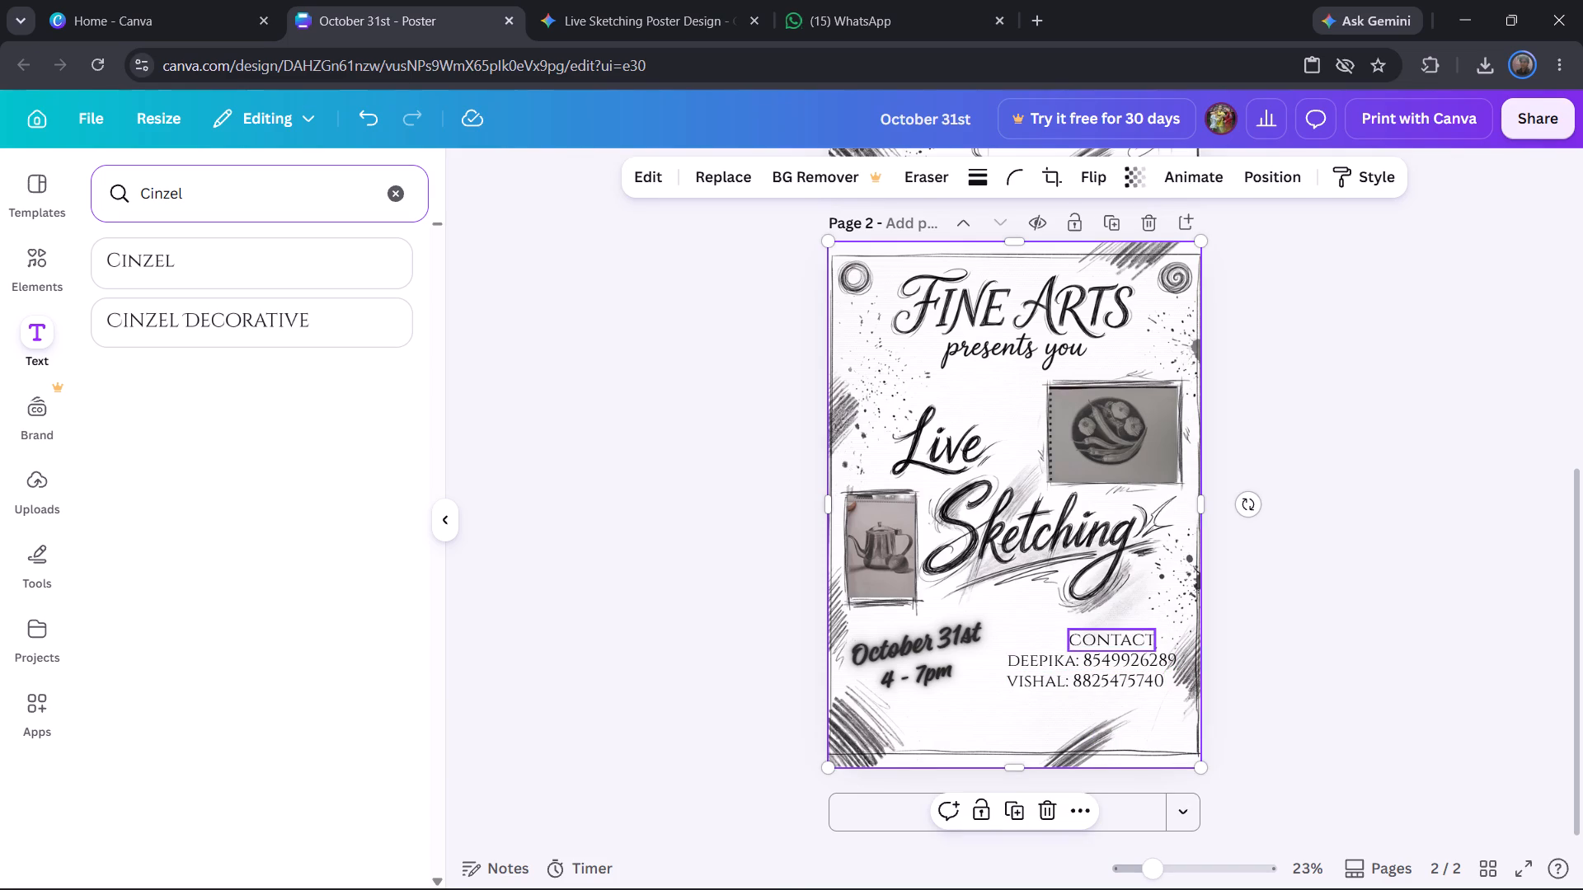
Move the "CONTACT" heading left so it sits centred above the two contact lines.
{"action": "left_click_drag", "start_coordinate": [1097, 638], "coordinate": [1080, 636]}
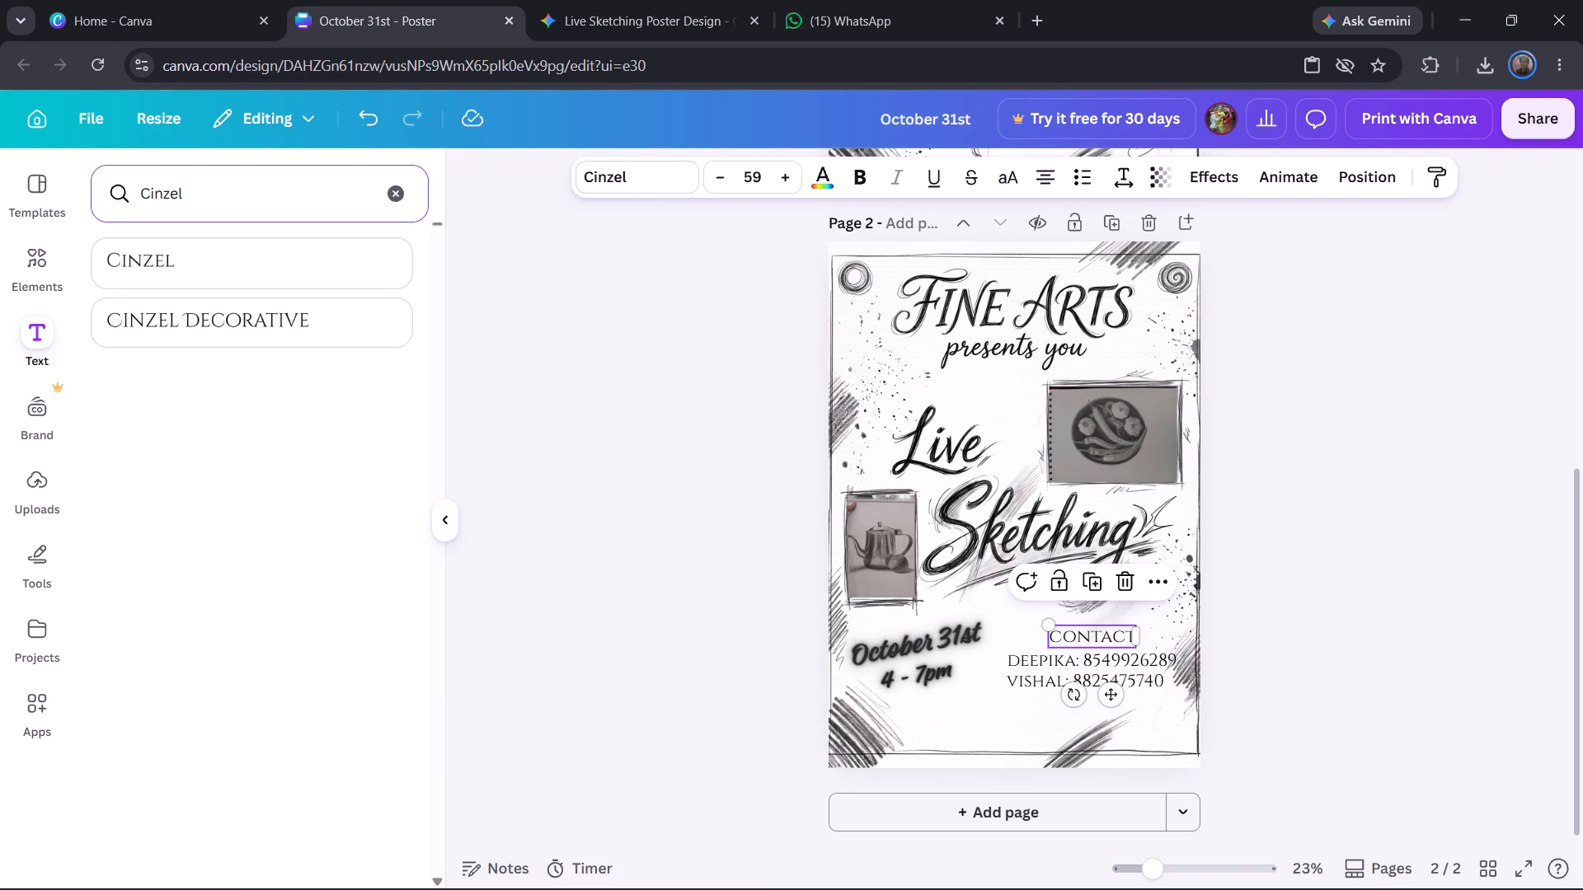
Nudge both contact lines slightly up to keep them evenly spaced beneath the "CONTACT" heading.
{"action": "left_click", "coordinate": [1078, 655]}
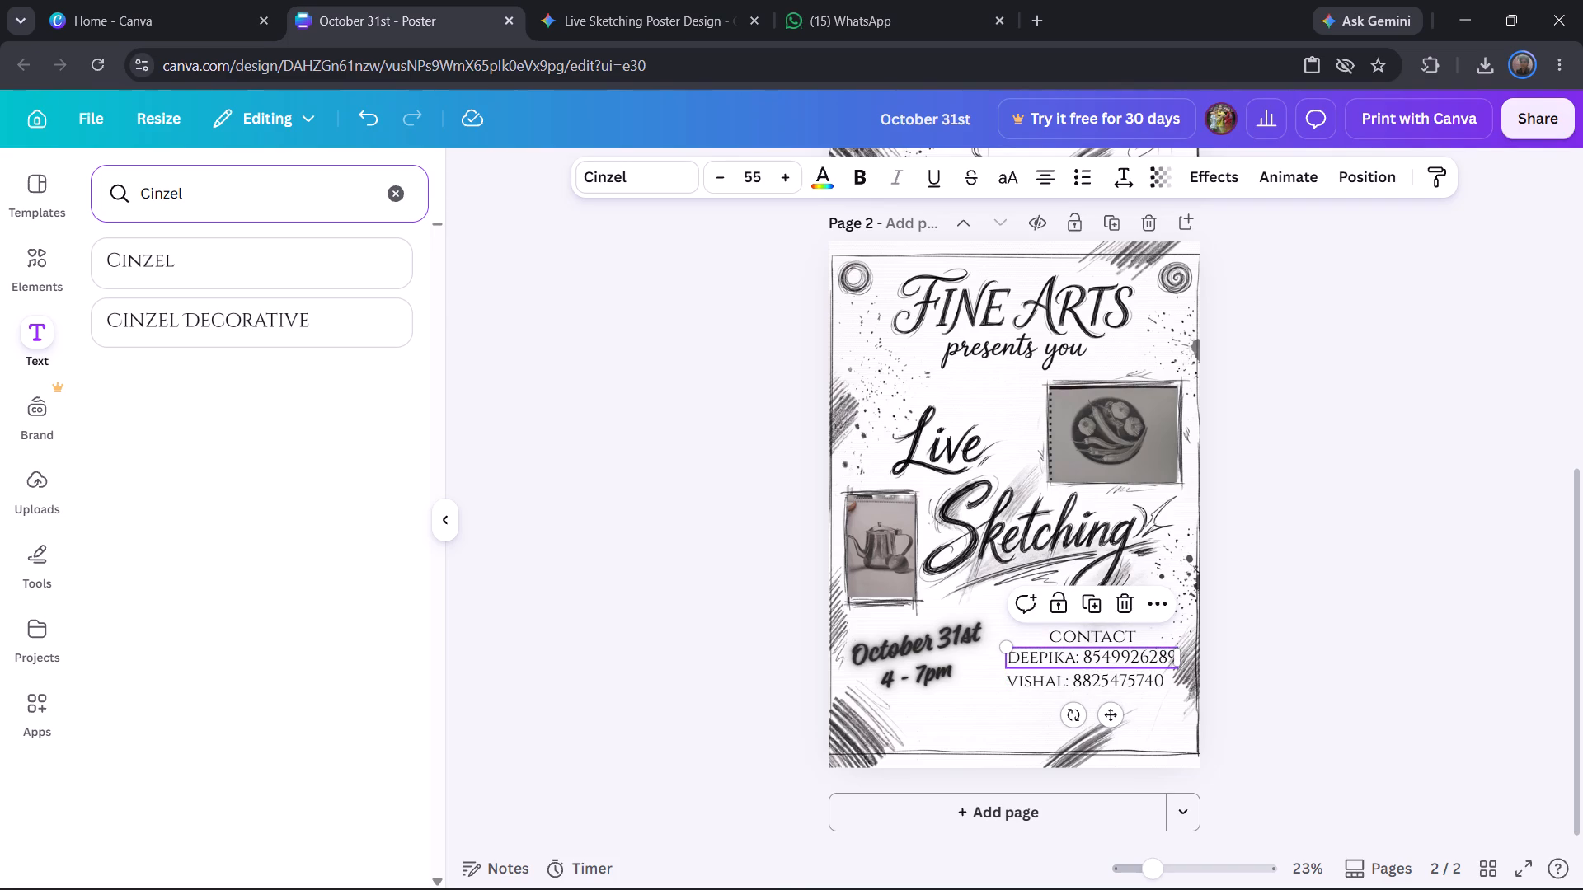
{"action": "left_click", "coordinate": [1071, 675]}
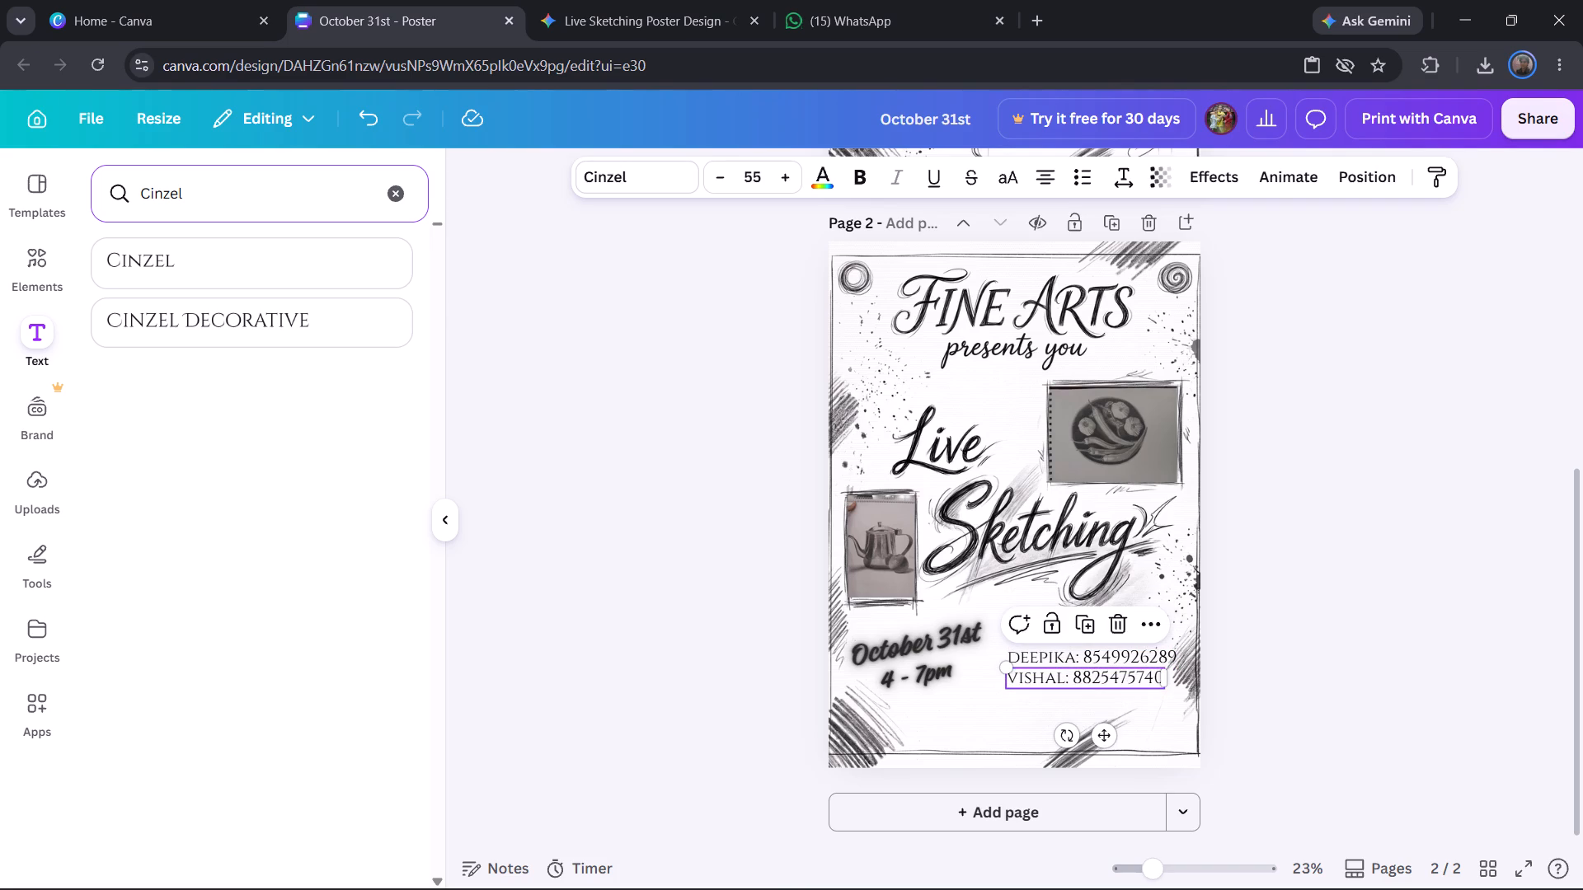
{"action": "left_click", "coordinate": [1158, 684]}
{"action": "left_click", "coordinate": [1168, 701]}
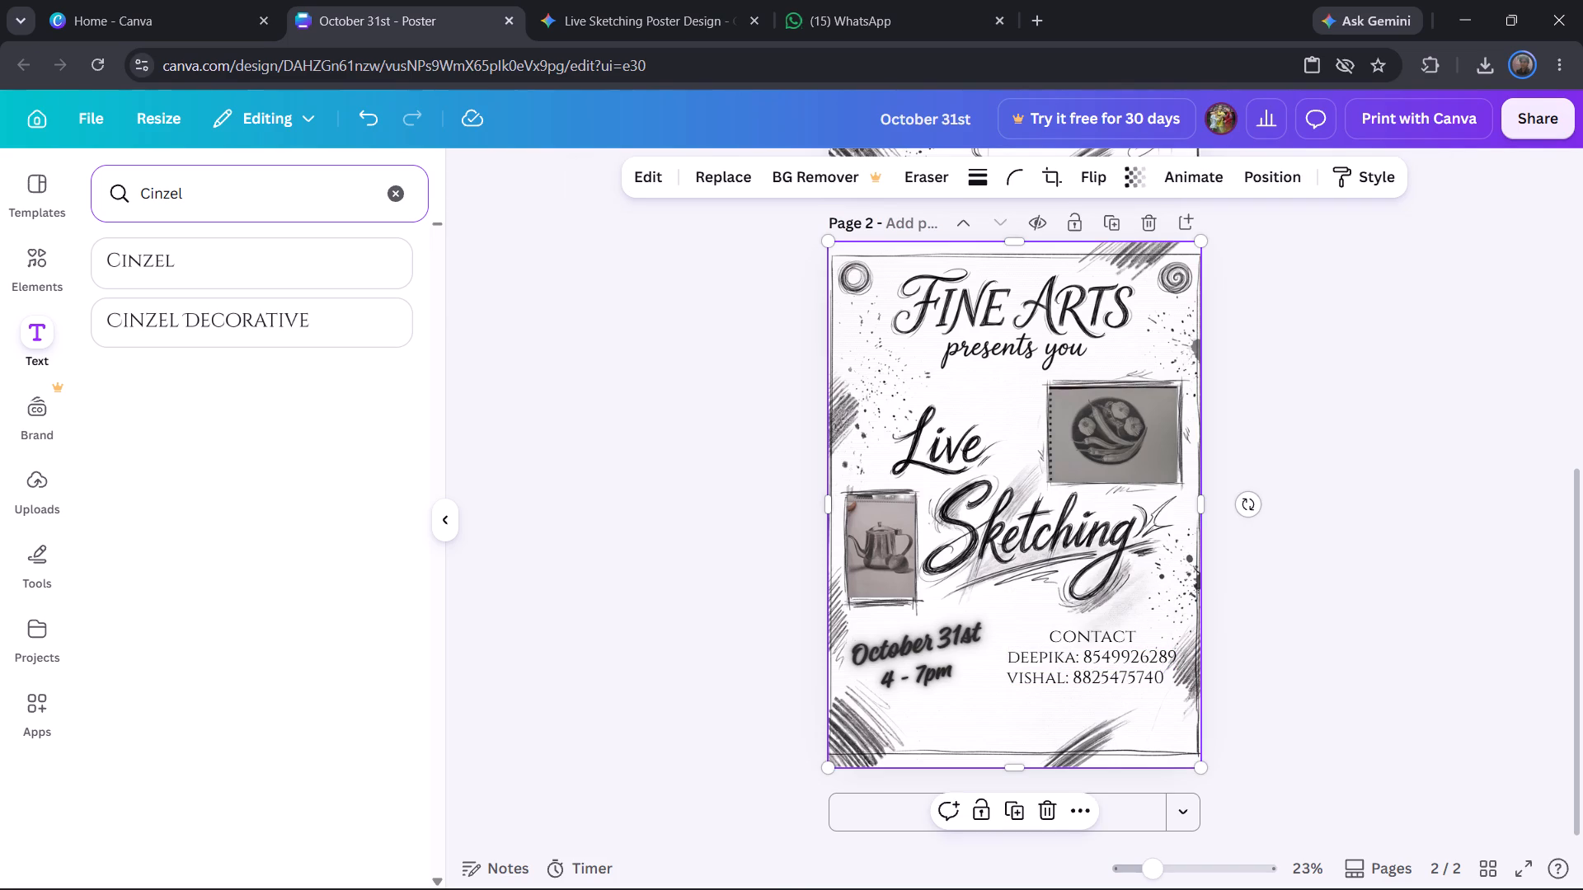
{"action": "left_click", "coordinate": [1159, 673]}
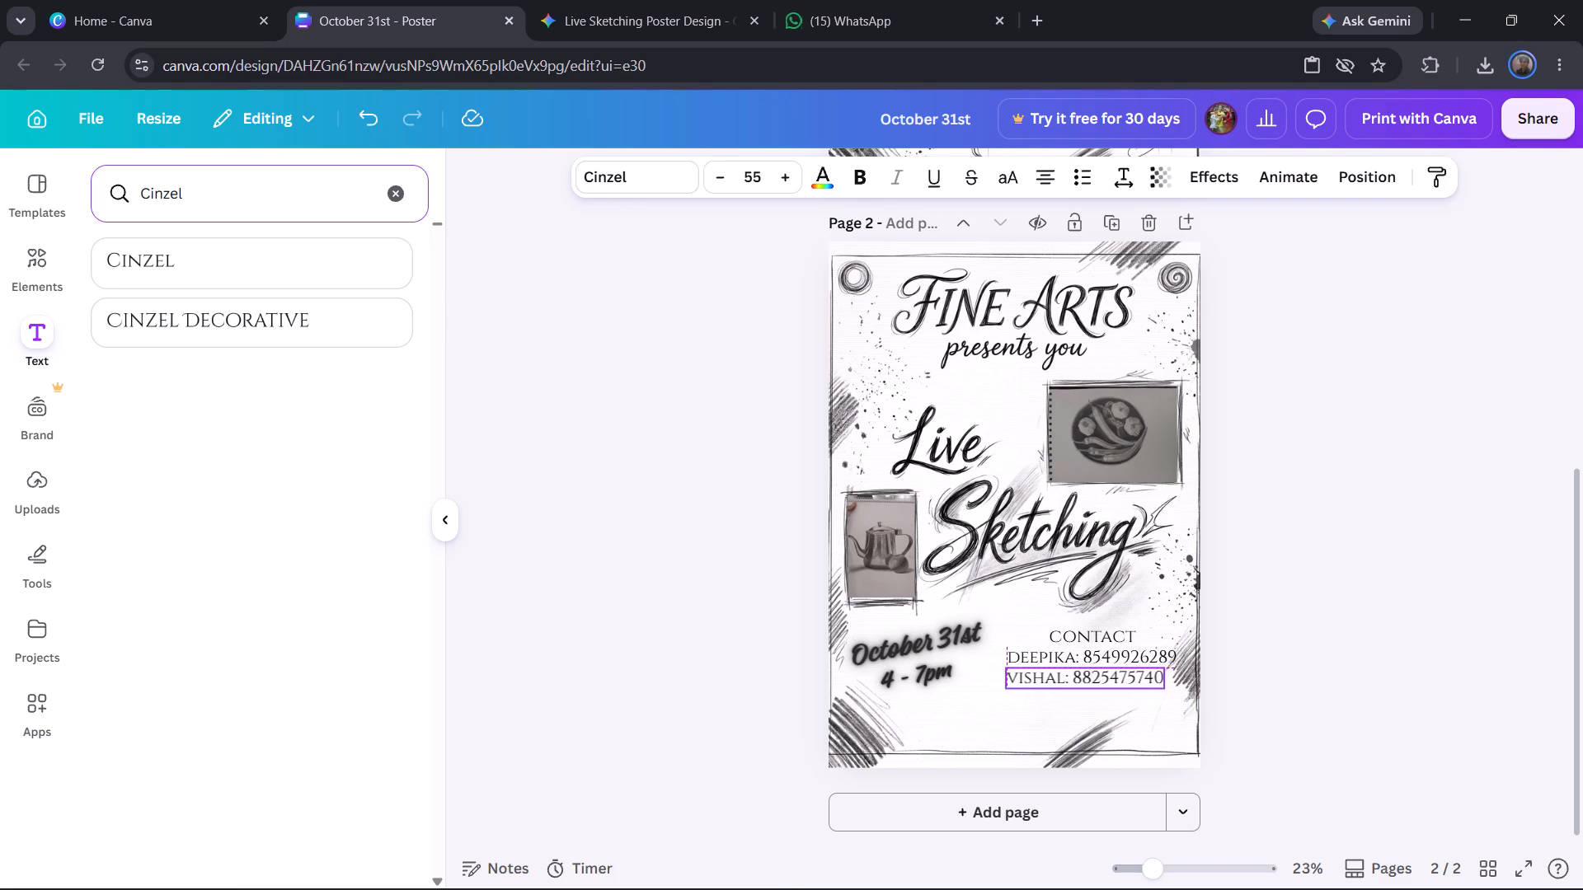
{"action": "left_click", "coordinate": [1159, 696]}
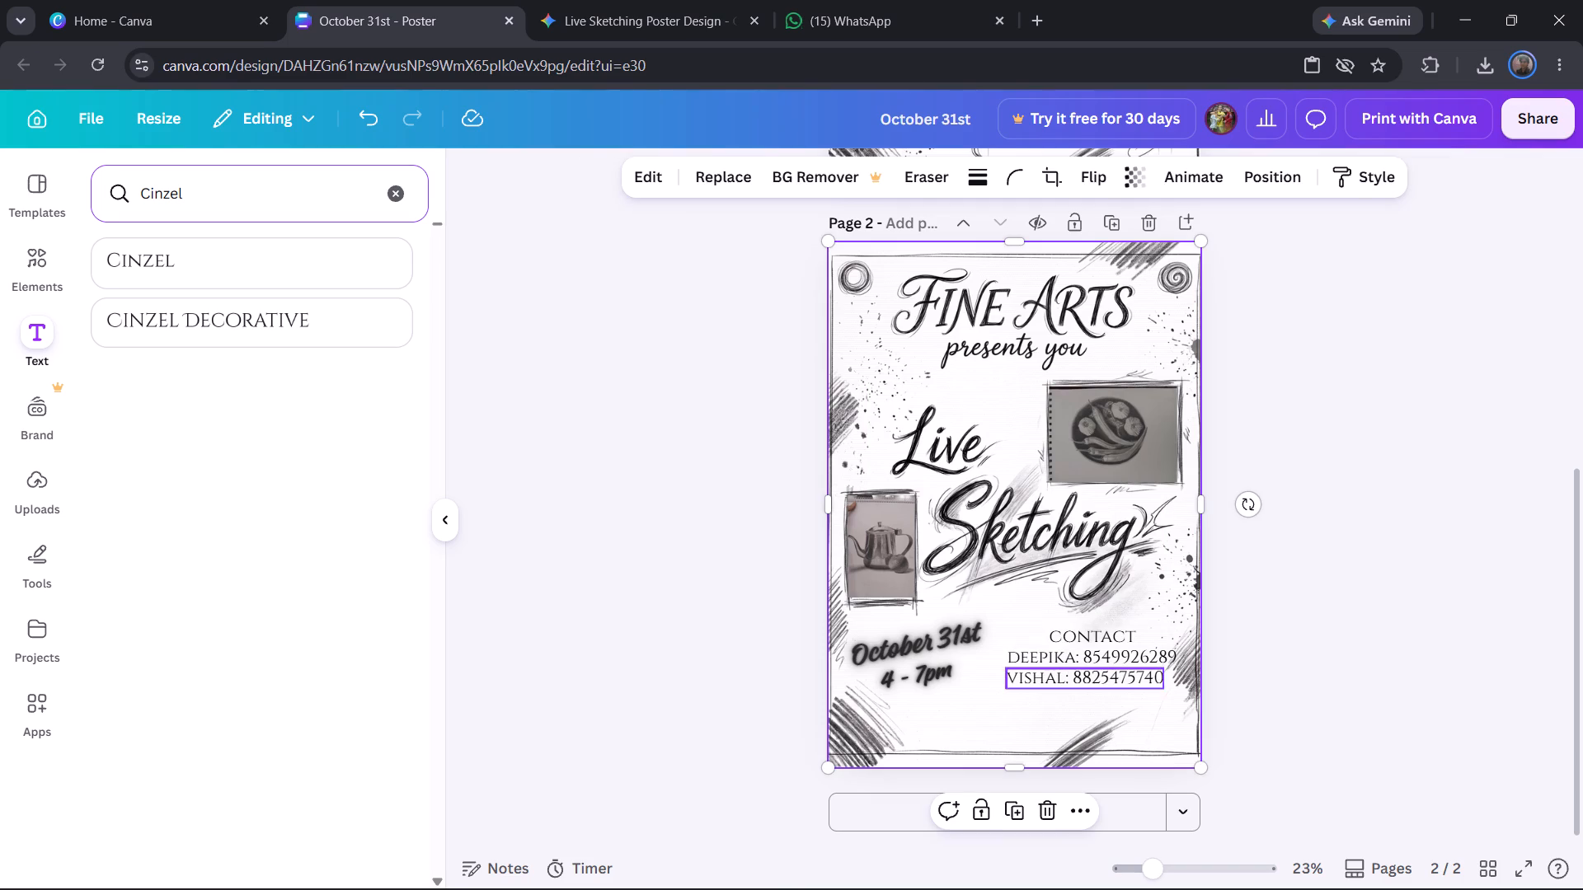
Make the first contact line bold and set its font size to 52.
{"action": "triple_click", "coordinate": [1078, 653]}
{"action": "left_click", "coordinate": [1078, 653]}
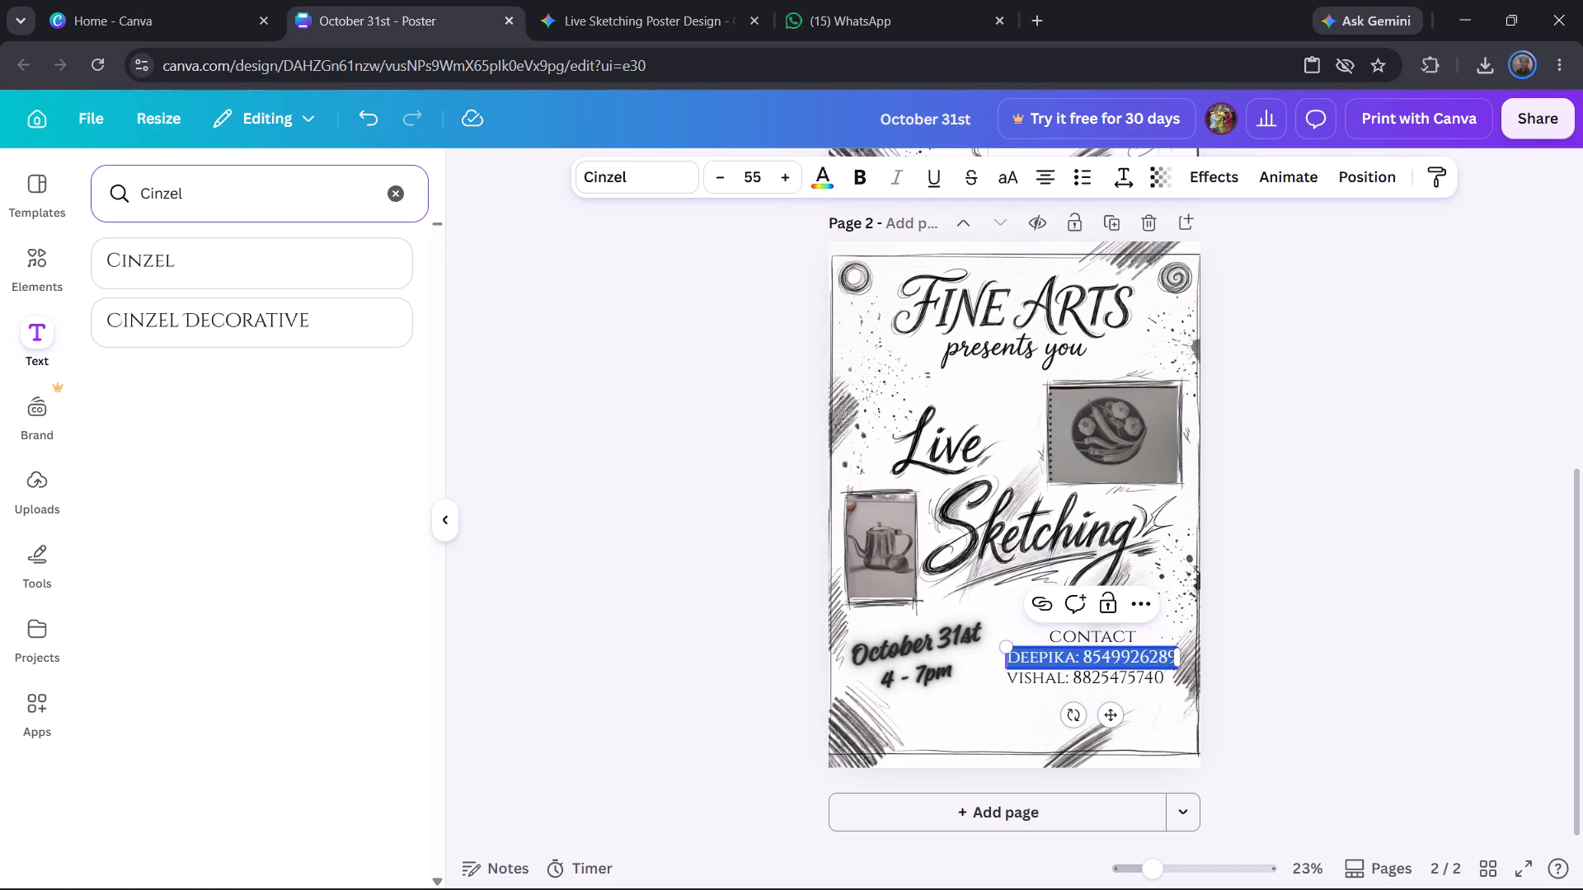
{"action": "left_click", "coordinate": [858, 168]}
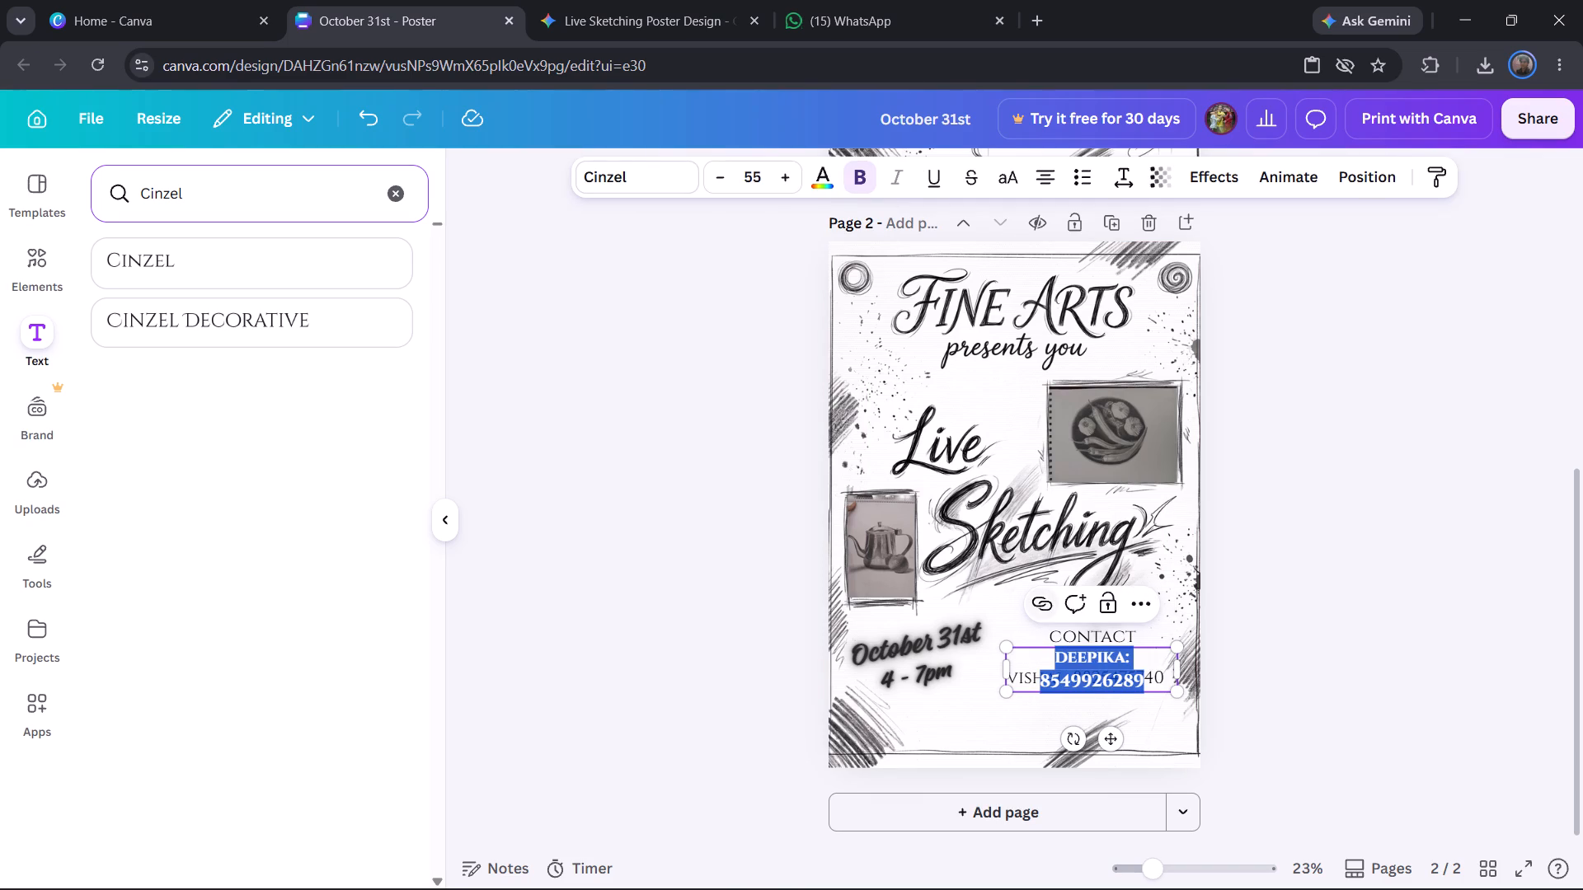
{"action": "left_click", "coordinate": [757, 175]}
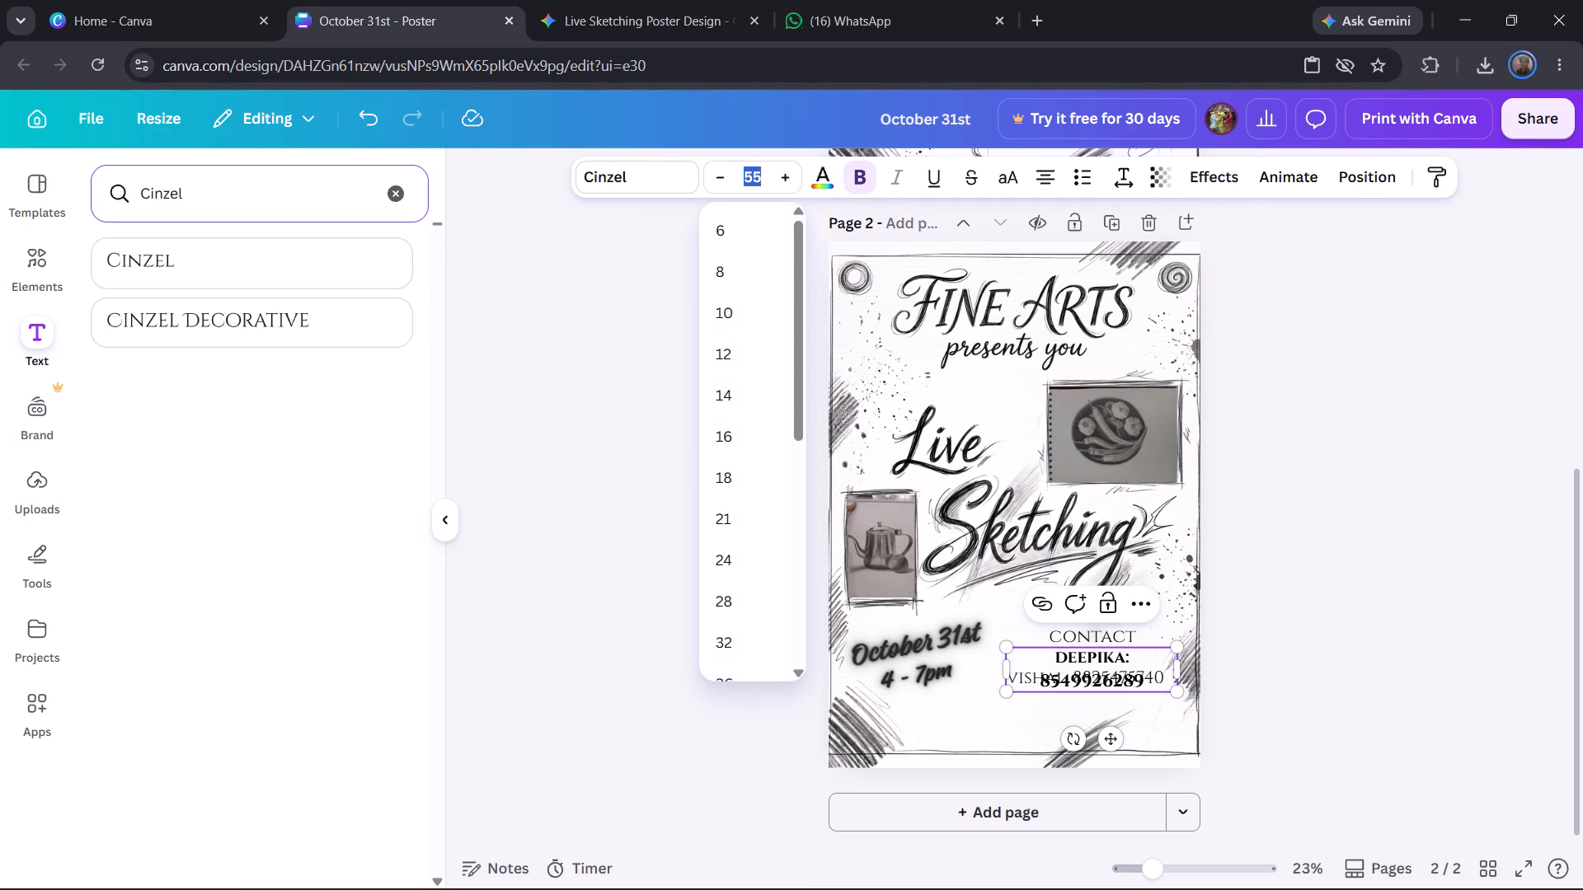
{"action": "type", "text": "52"}
{"action": "key", "text": "Return"}
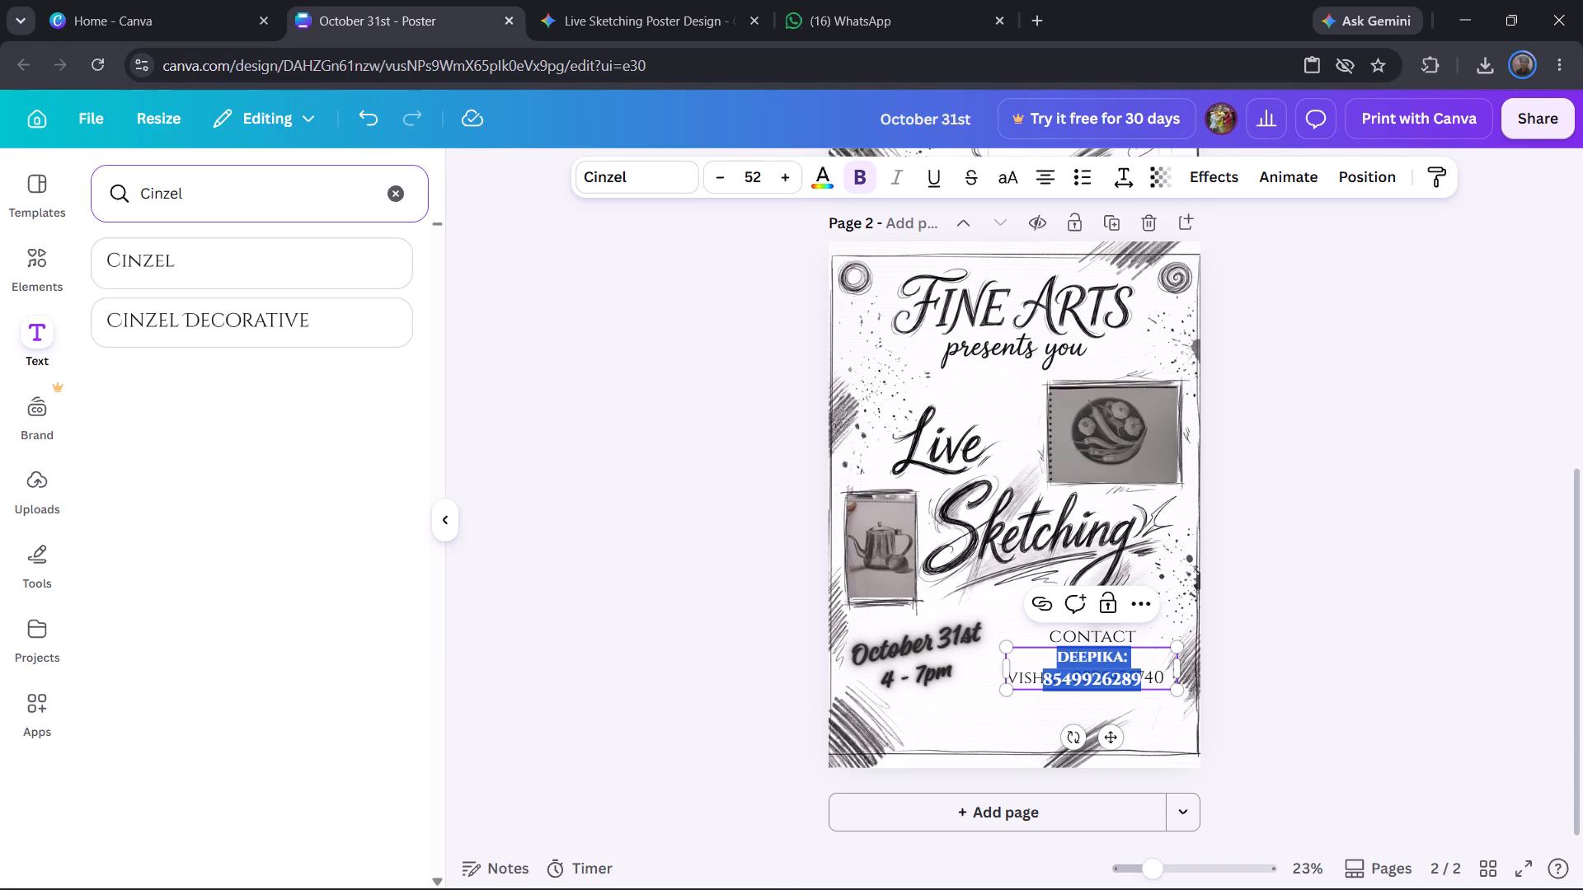
Widen the first contact's text box so the bold name and number fit on one line.
{"action": "left_click", "coordinate": [1177, 667]}
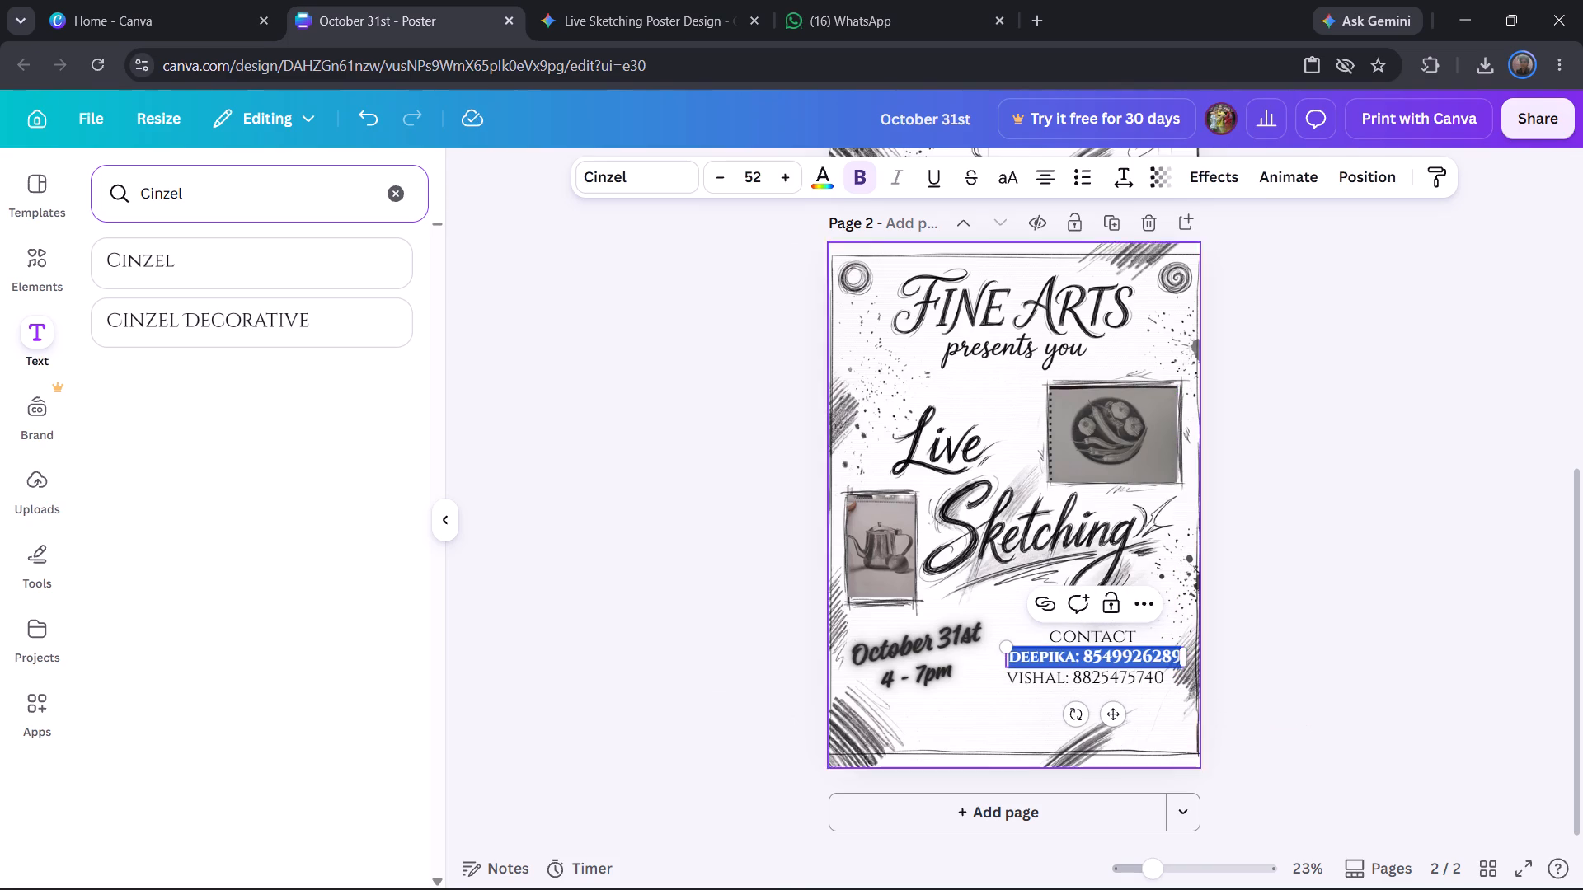
{"action": "left_click", "coordinate": [1154, 709]}
Make the second contact's name and number bold.
{"action": "triple_click", "coordinate": [1123, 669]}
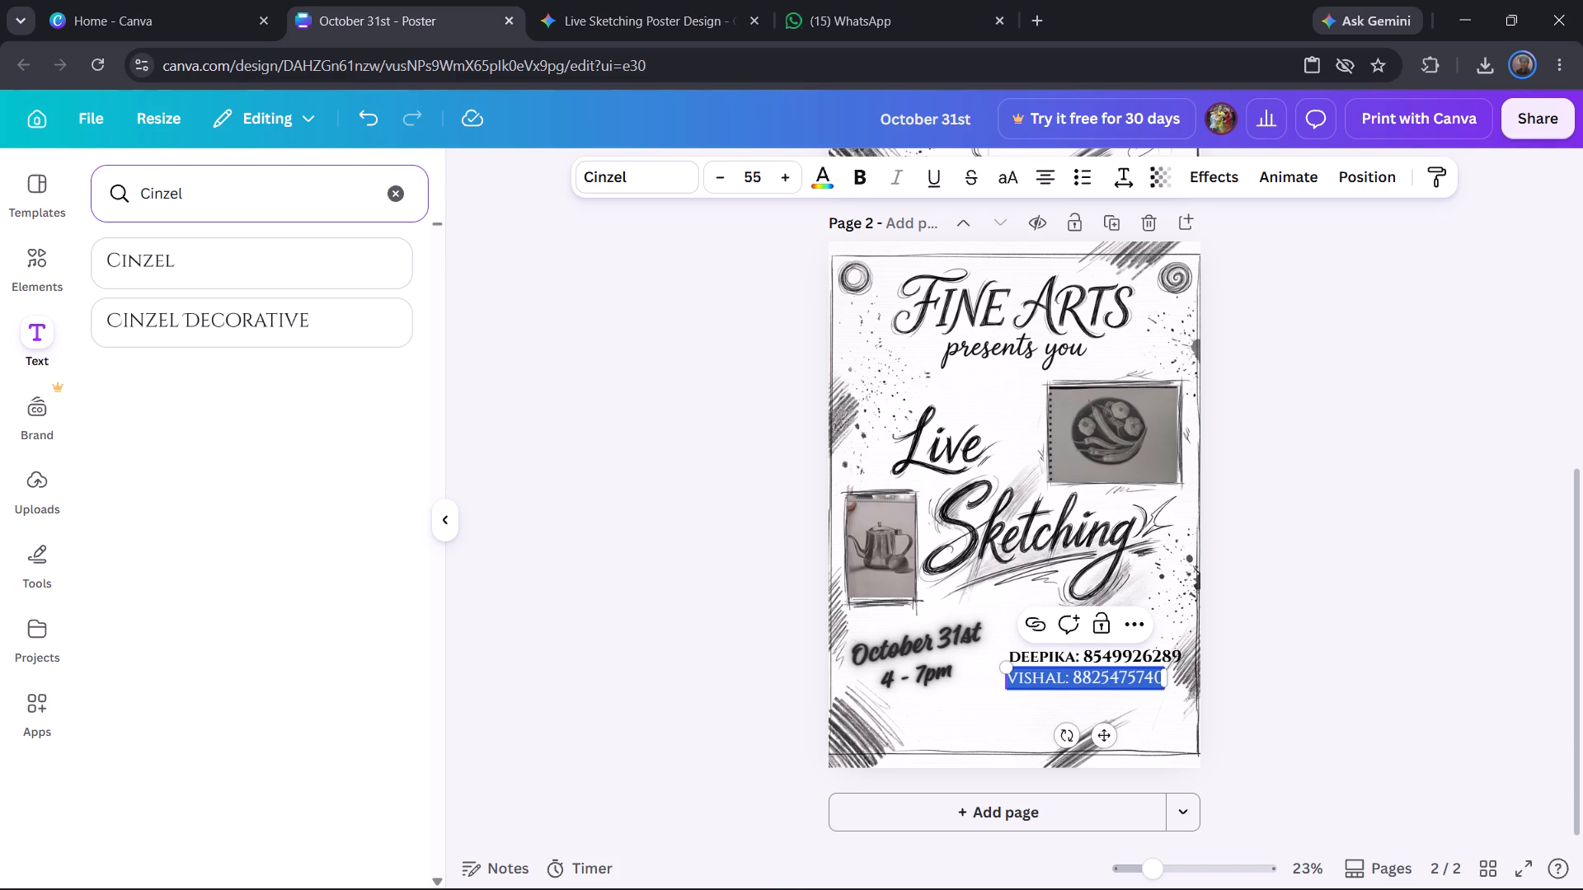
{"action": "left_click", "coordinate": [859, 182]}
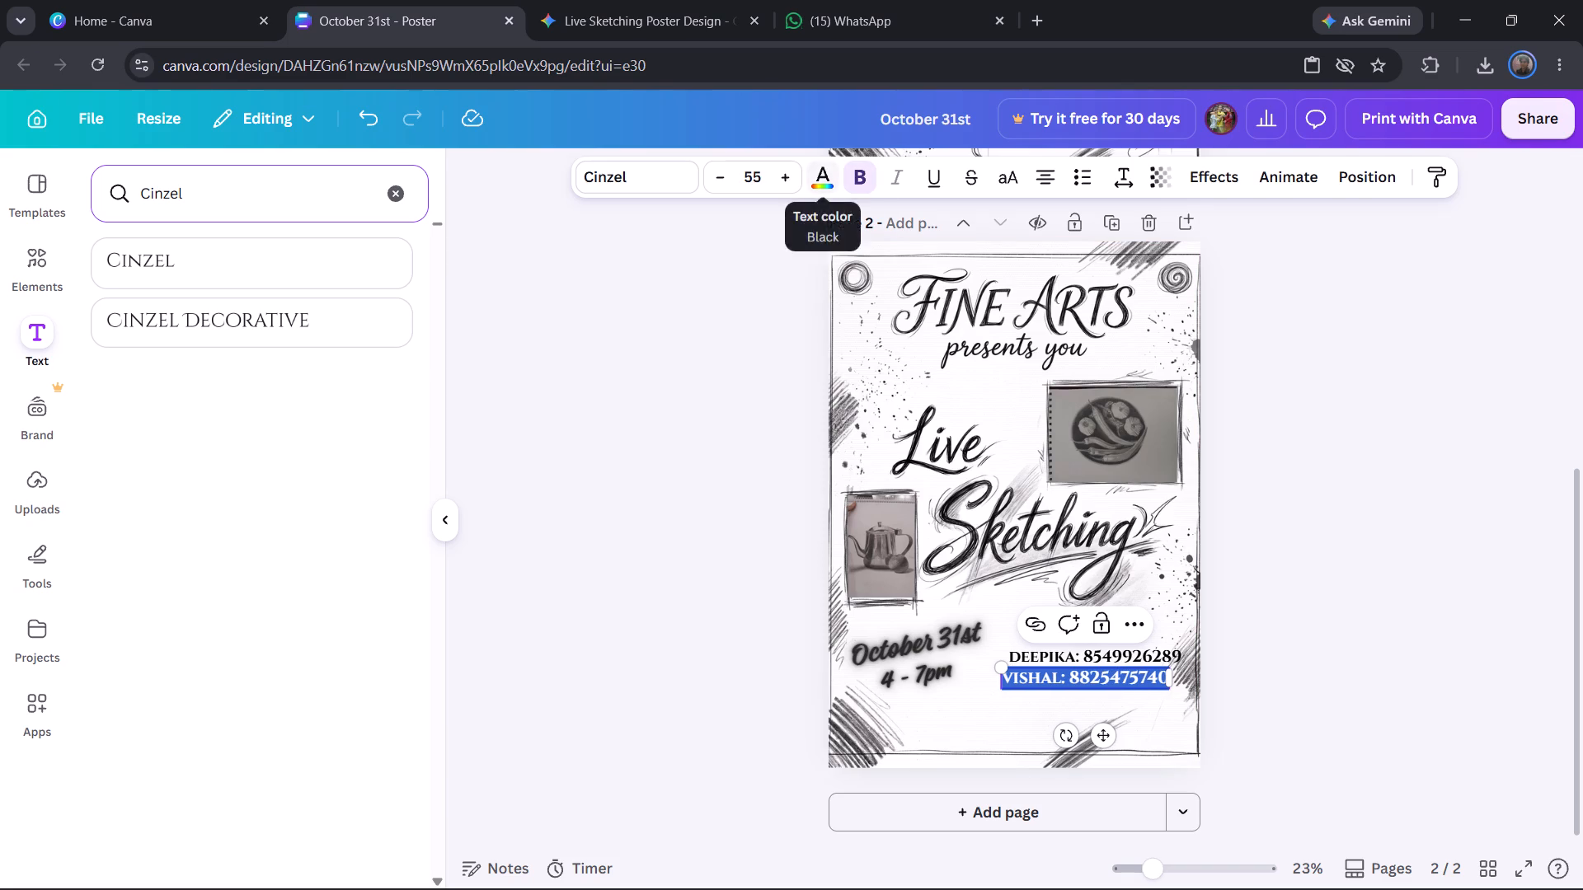
{"action": "left_click", "coordinate": [1016, 715]}
Select the second contact line beneath the first one.
{"action": "left_click", "coordinate": [1050, 672]}
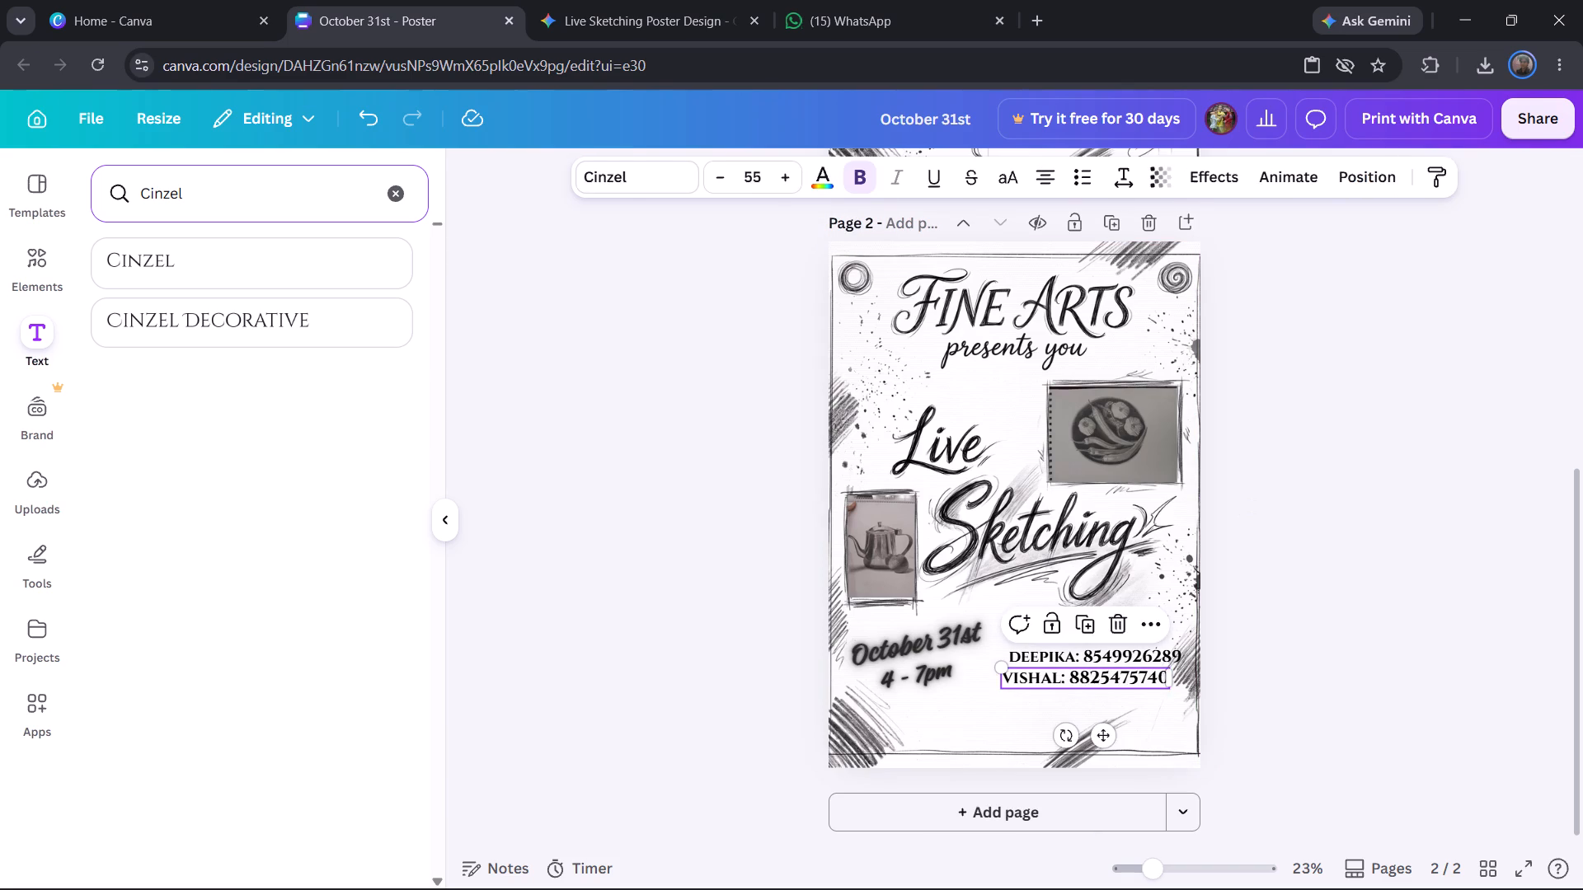
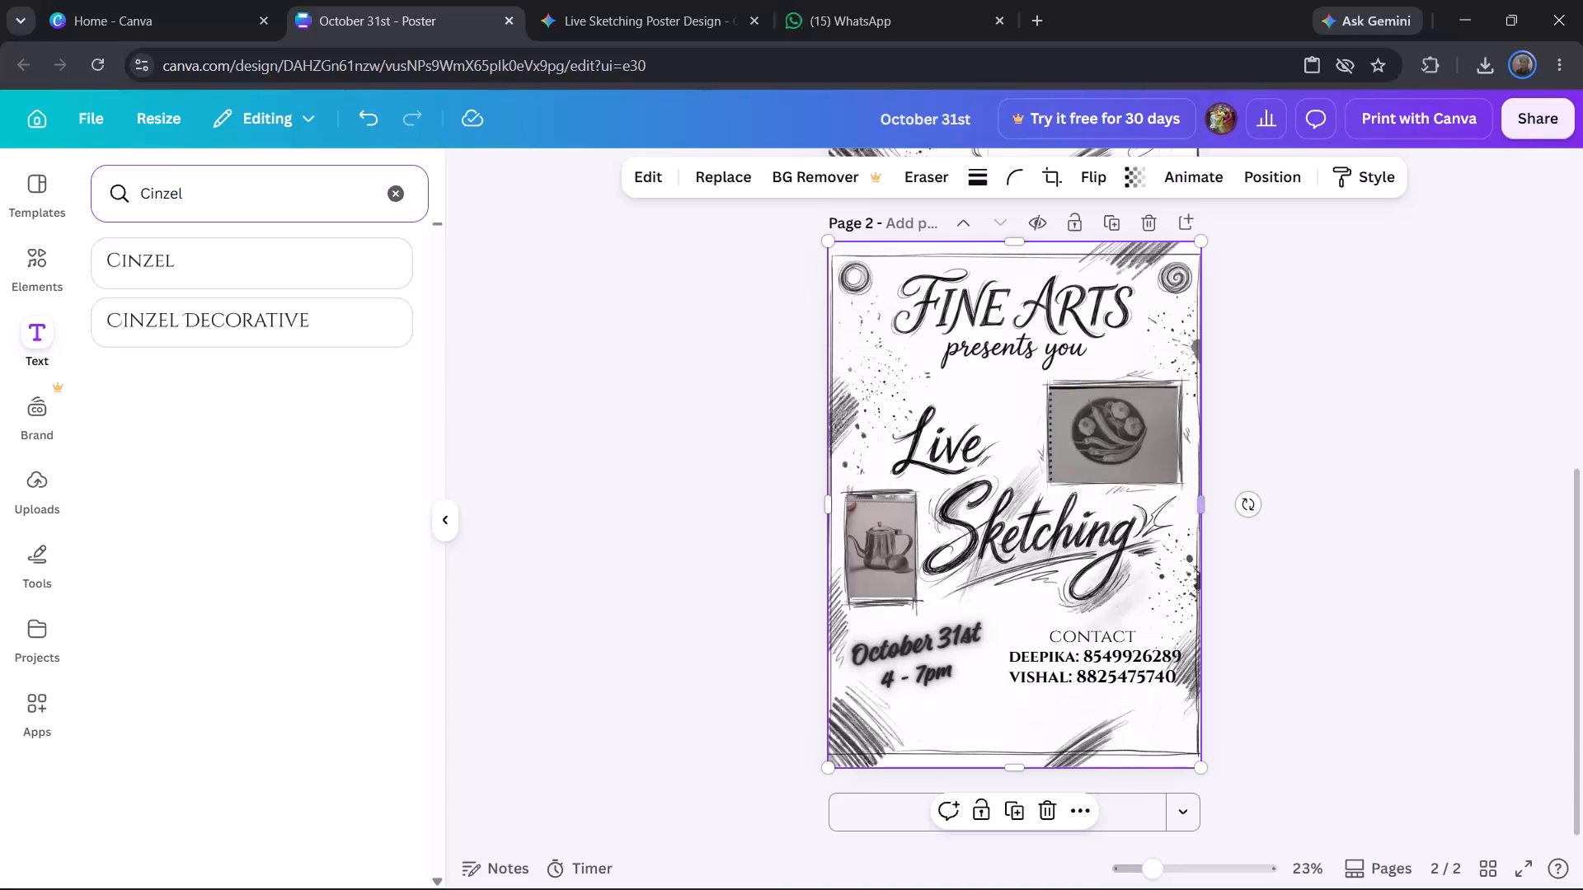
Move the round black logo from page 1 to the top-left corner of page 2, over the circular sketch ornament.
{"action": "left_click", "coordinate": [1281, 665]}
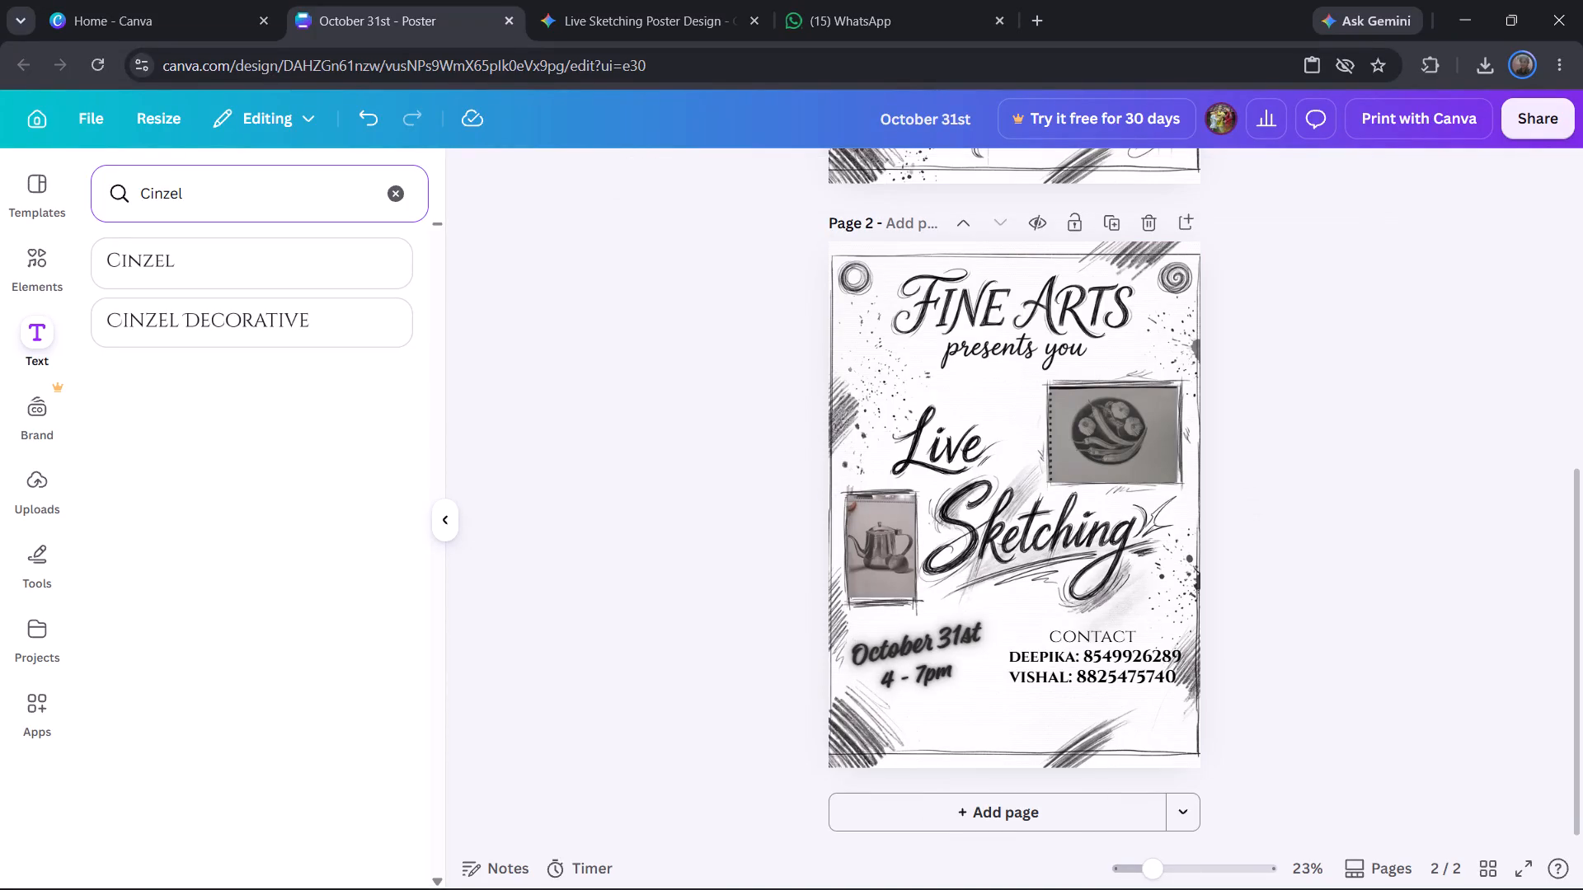
{"action": "scroll", "coordinate": [665, 420], "scroll_direction": "up", "scroll_amount": 2}
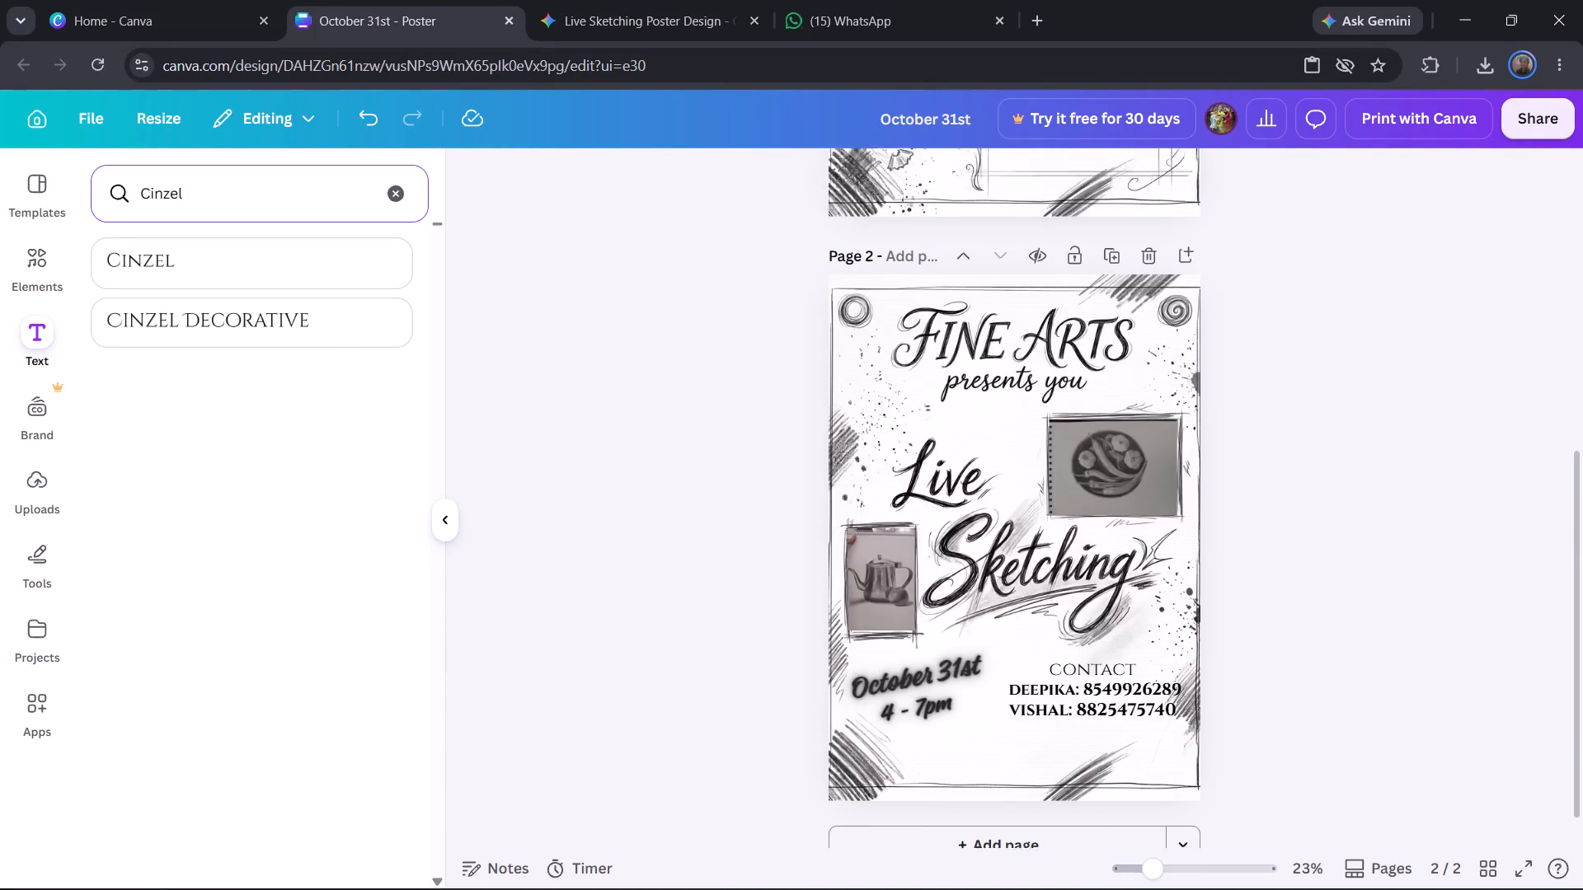
{"action": "scroll", "coordinate": [665, 420], "scroll_direction": "up", "scroll_amount": 3}
{"action": "left_click_drag", "start_coordinate": [856, 208], "coordinate": [856, 794]}
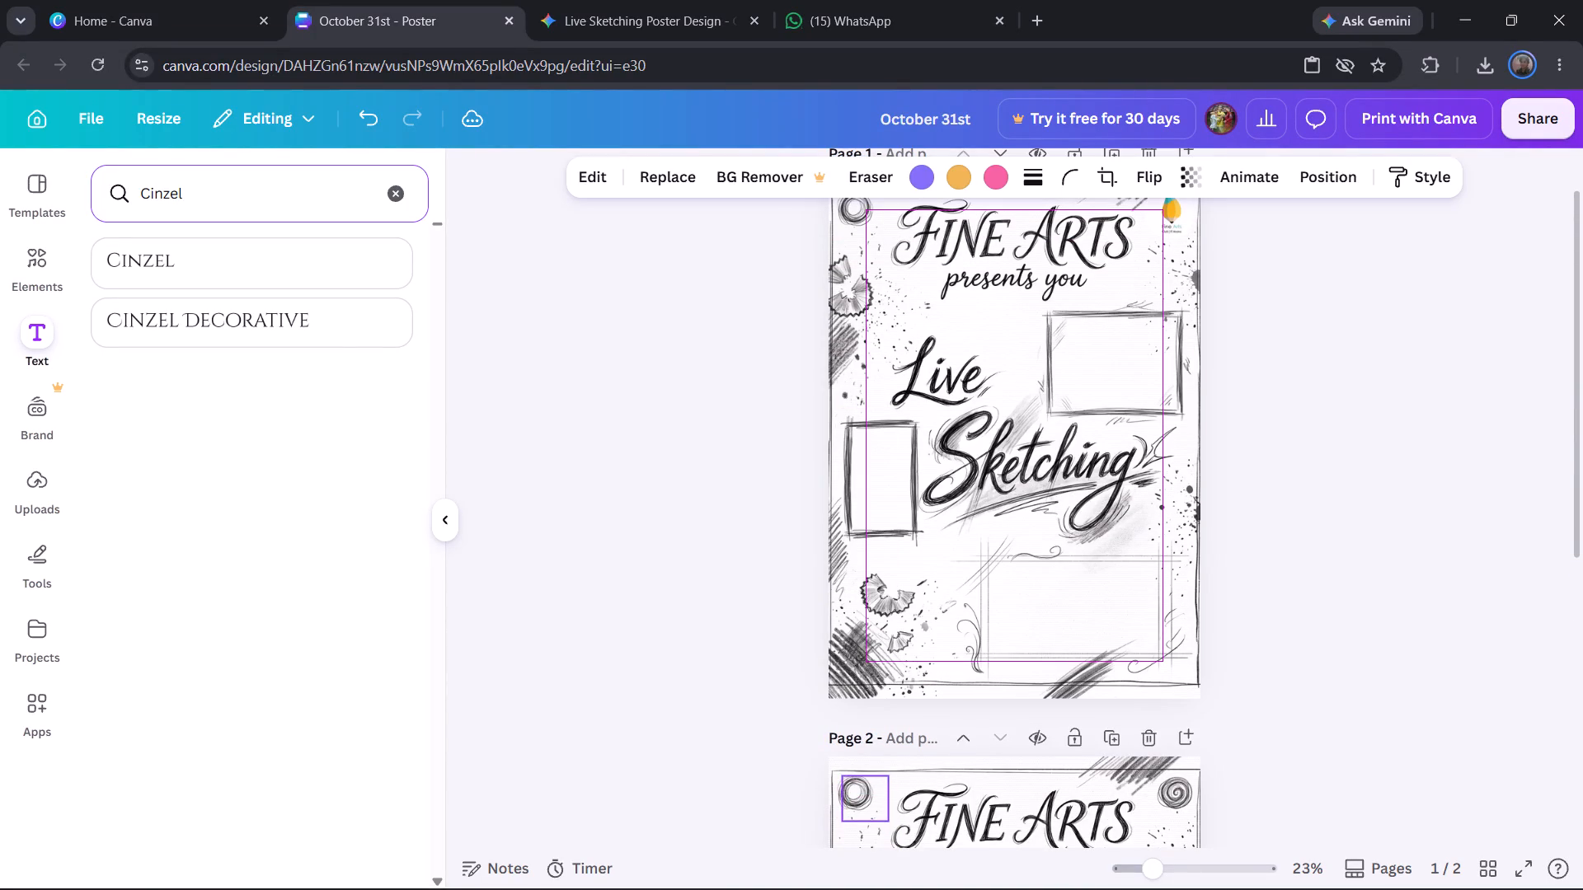
{"action": "left_click_drag", "start_coordinate": [856, 794], "coordinate": [856, 791]}
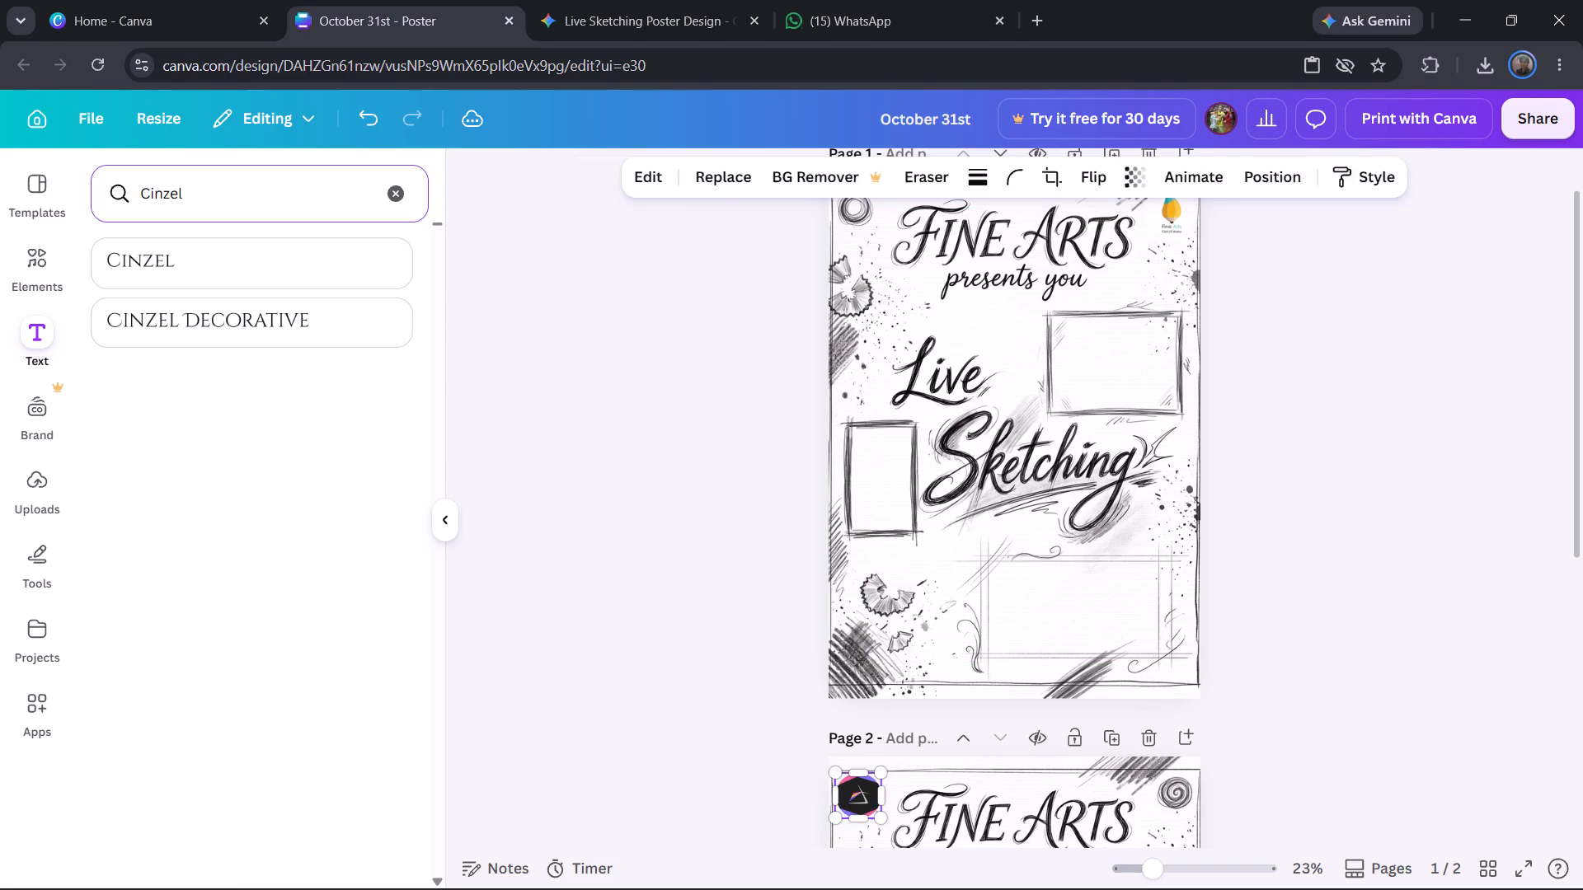
{"action": "left_click", "coordinate": [1334, 710]}
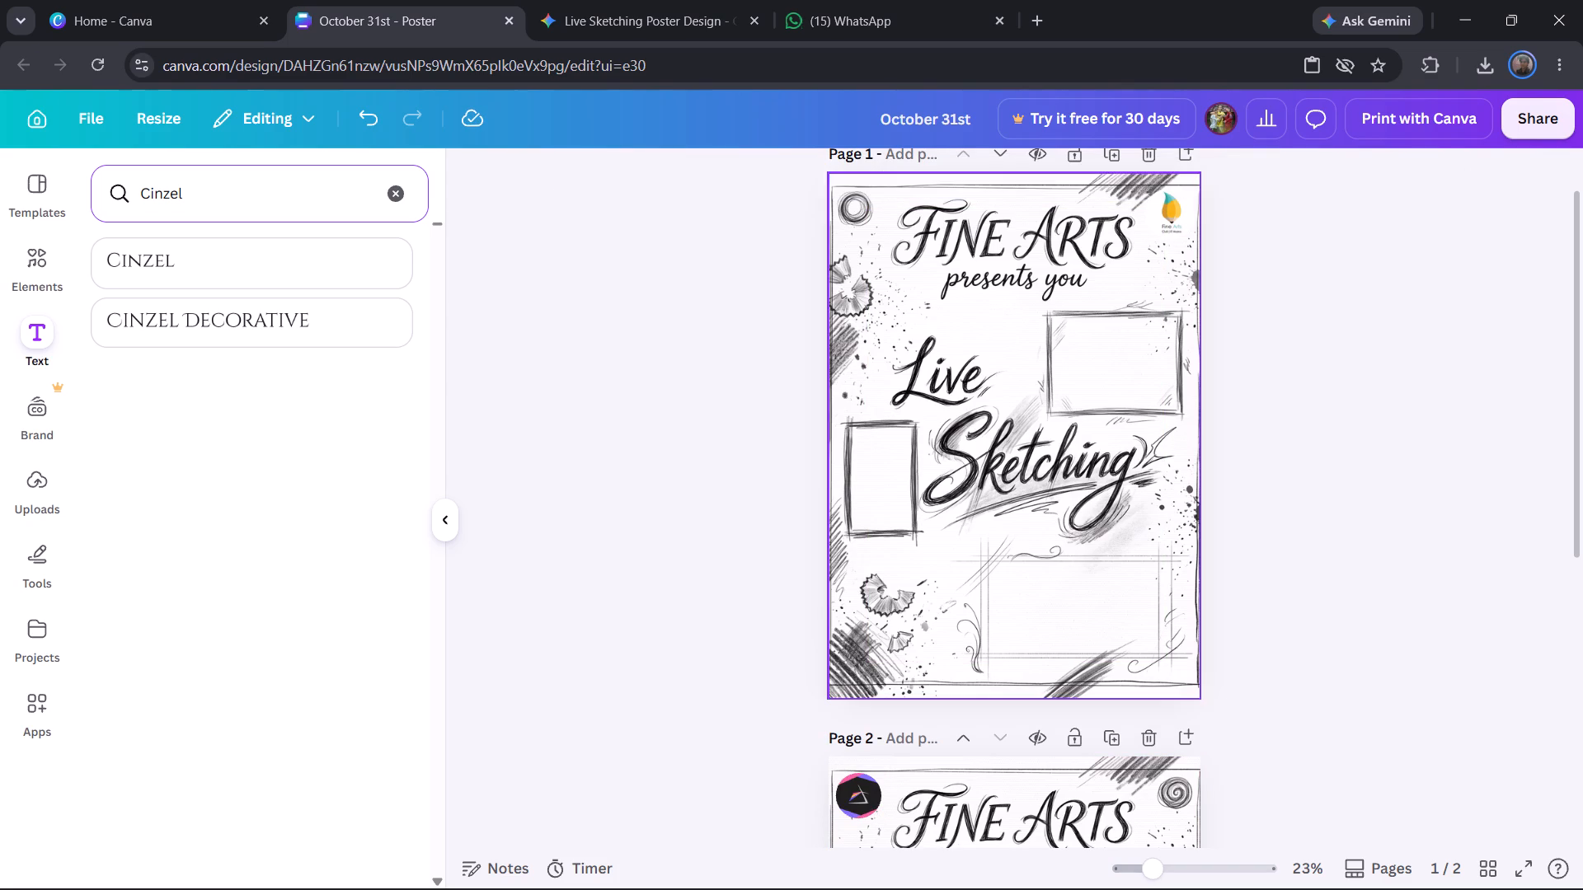
Move the Fine Arts pencil logo from page 1 to the top-right corner of page 2, over the spiral ornament.
{"action": "left_click_drag", "start_coordinate": [1169, 217], "coordinate": [1169, 800]}
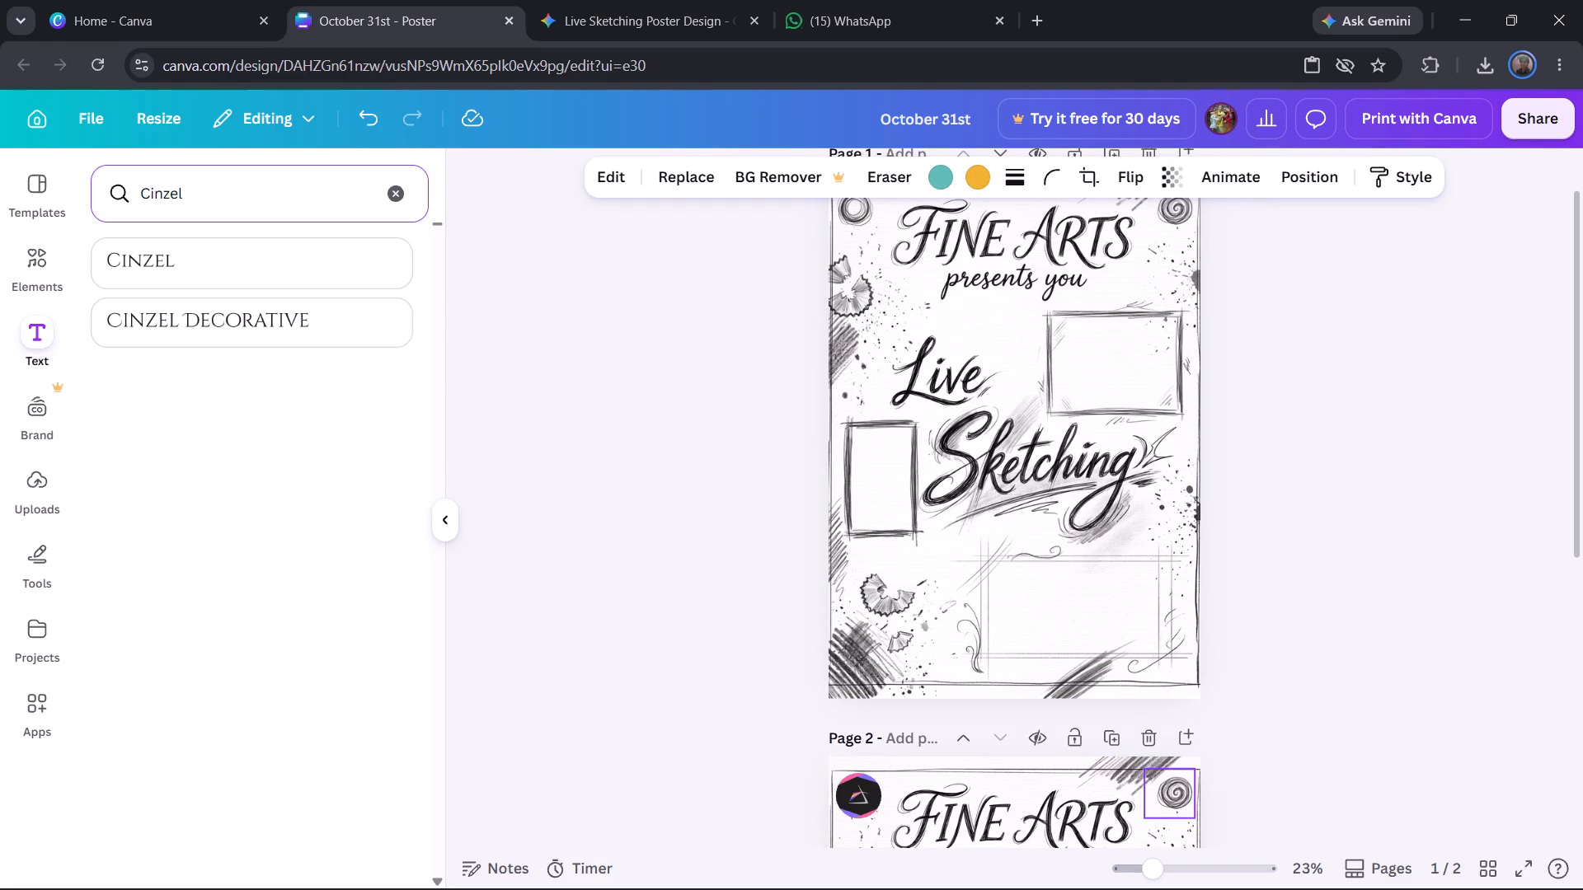
{"action": "left_click_drag", "start_coordinate": [1169, 800], "coordinate": [1169, 801]}
{"action": "left_click", "coordinate": [1297, 771]}
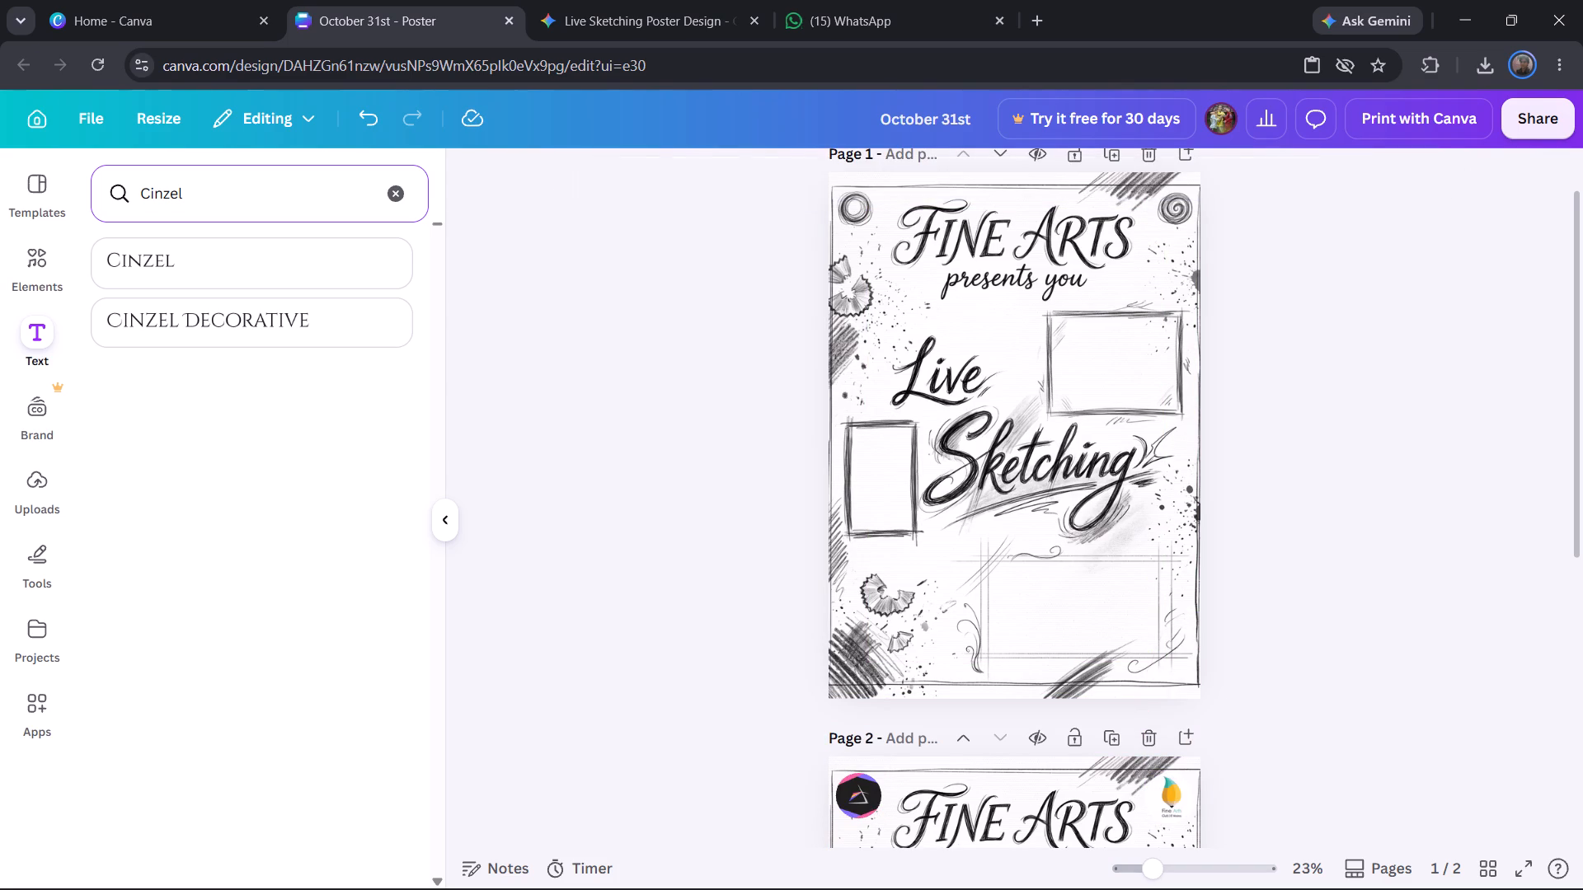
Capture a rectangular screenshot of the whole page 2 poster with the Snipping Tool.
{"action": "scroll", "coordinate": [1297, 771], "scroll_direction": "down", "scroll_amount": 3}
{"action": "scroll", "coordinate": [1279, 692], "scroll_direction": "down", "scroll_amount": 2}
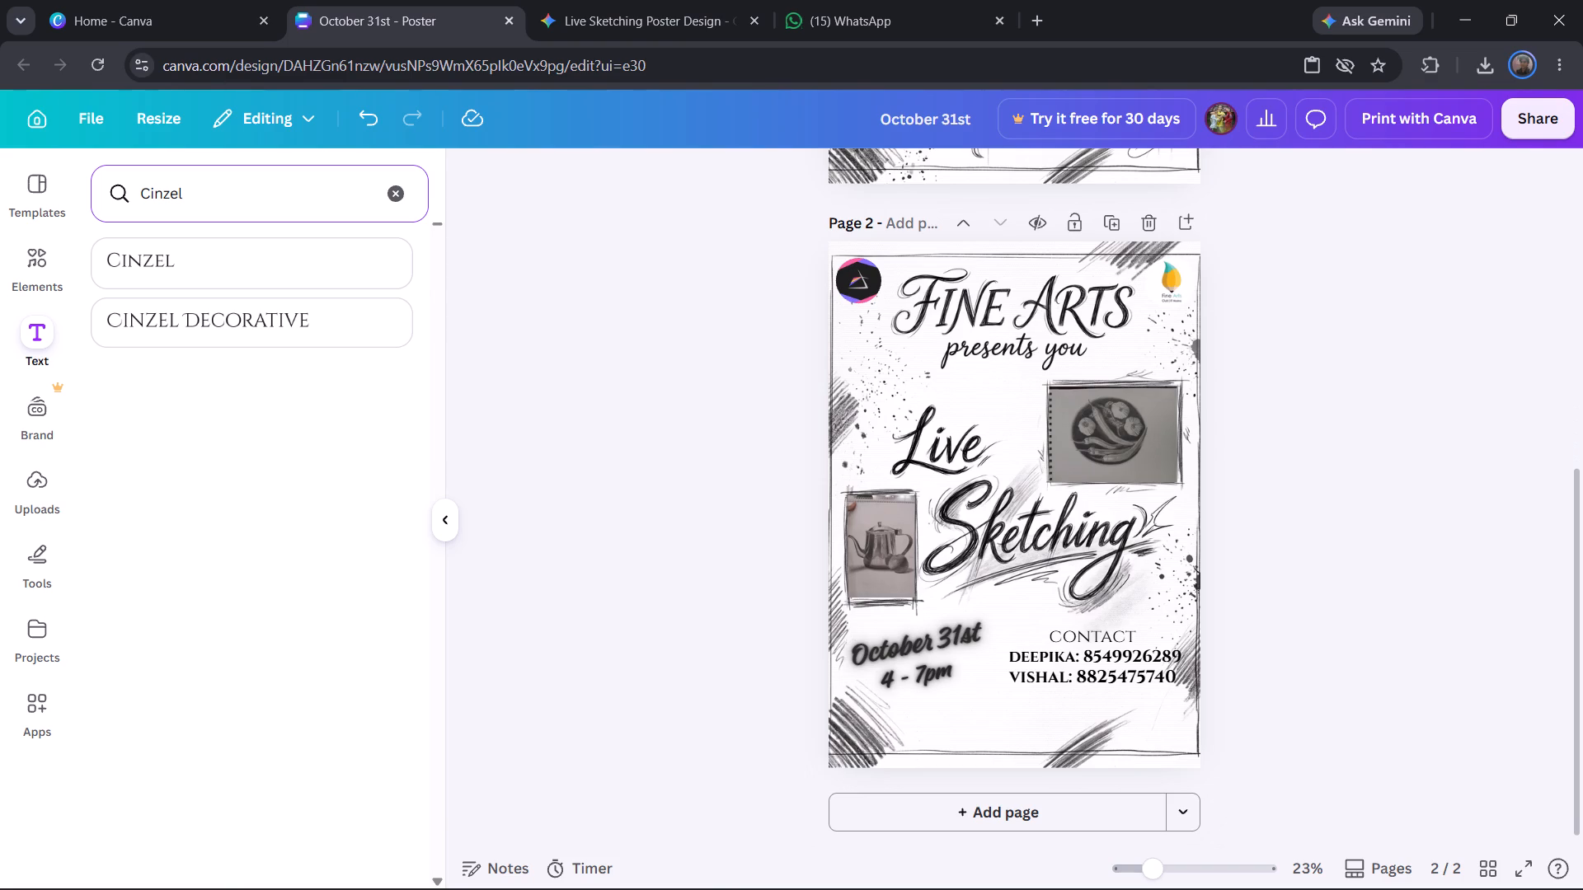
{"action": "scroll", "coordinate": [1276, 688], "scroll_direction": "down", "scroll_amount": 1}
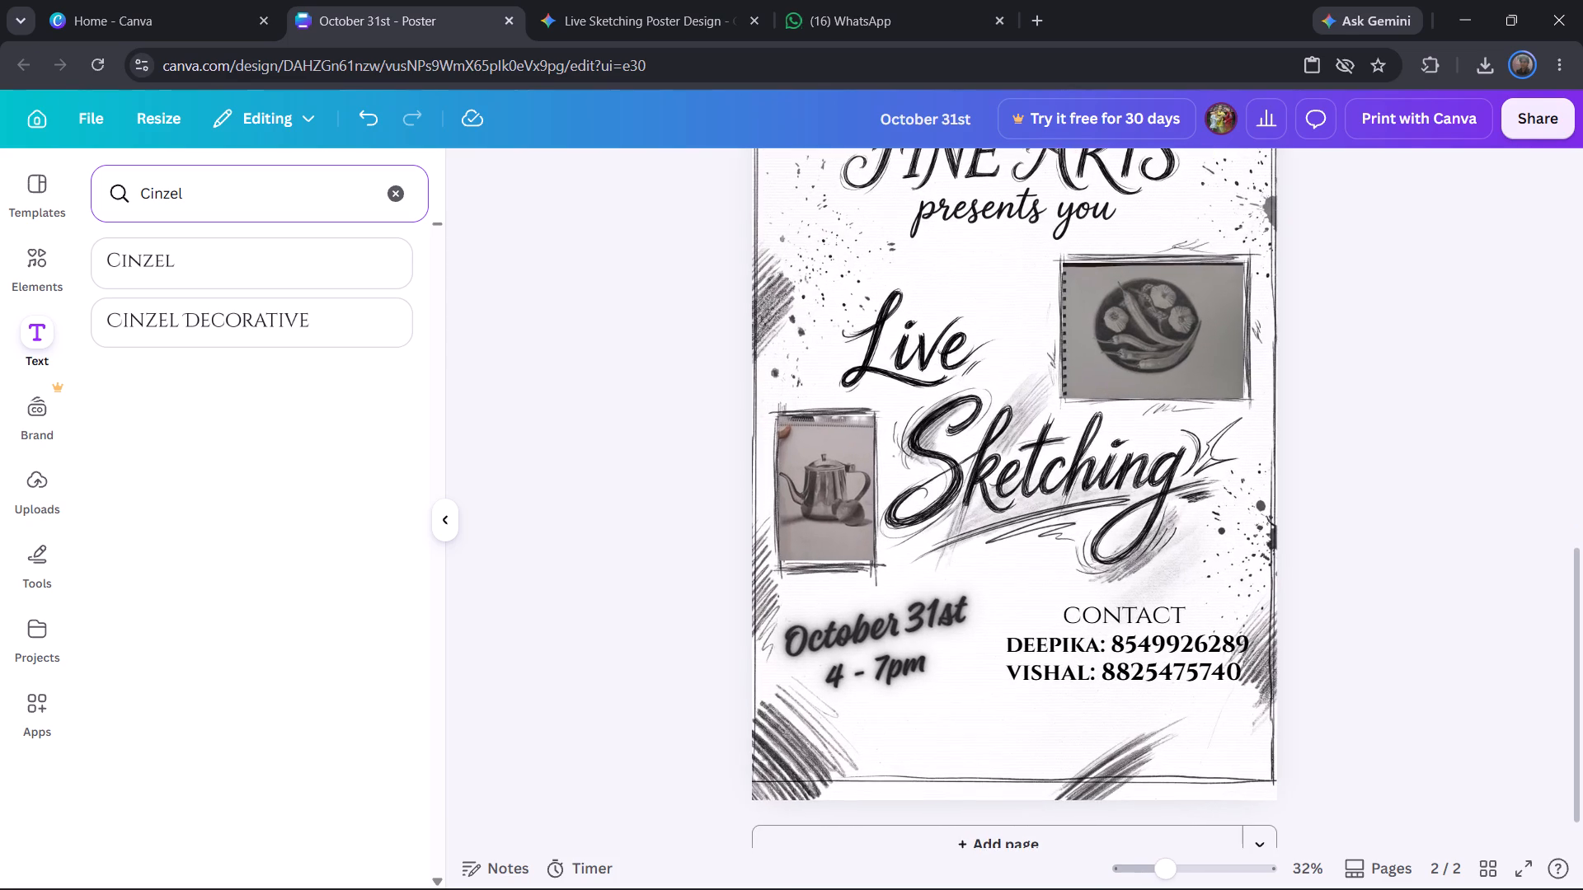
{"action": "scroll", "coordinate": [1276, 688], "scroll_direction": "up", "scroll_amount": 1}
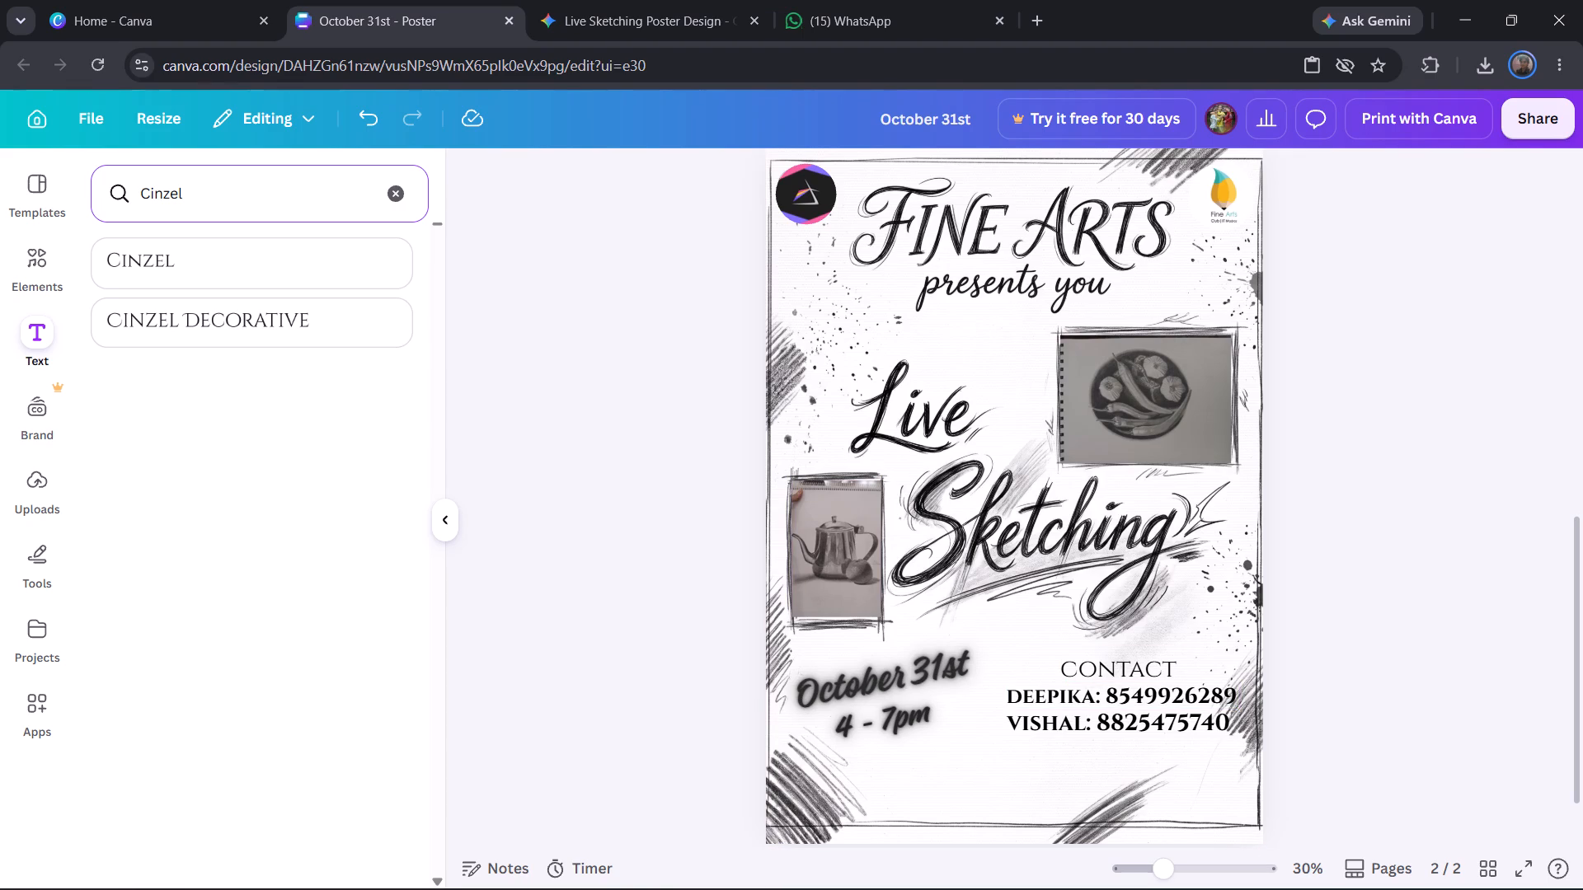
{"action": "key", "text": "Print"}
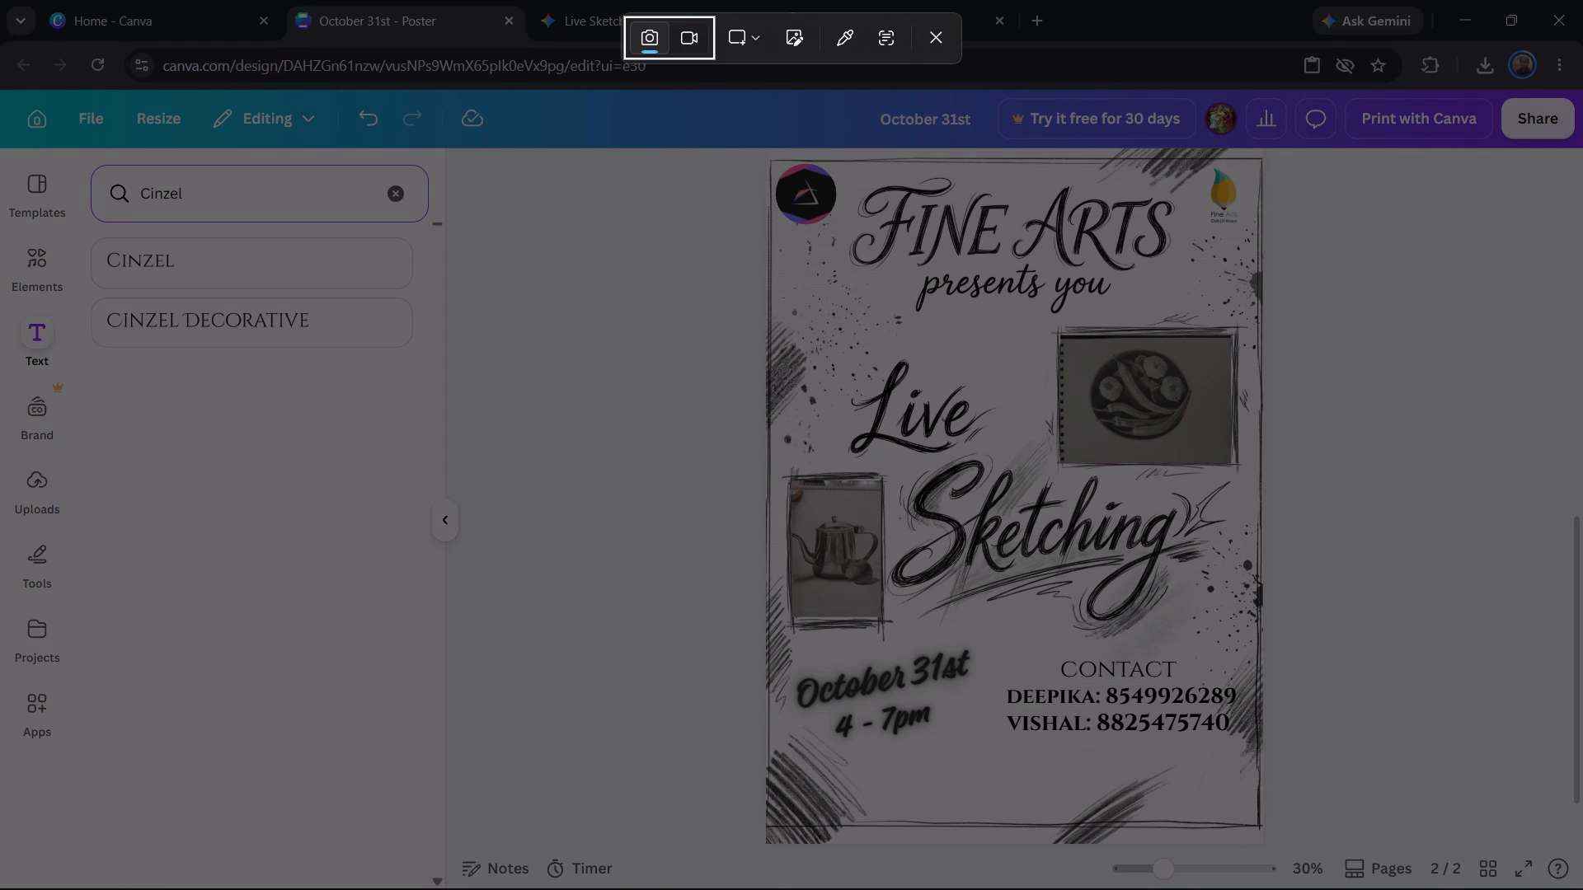
{"action": "left_click_drag", "start_coordinate": [766, 155], "coordinate": [890, 305]}
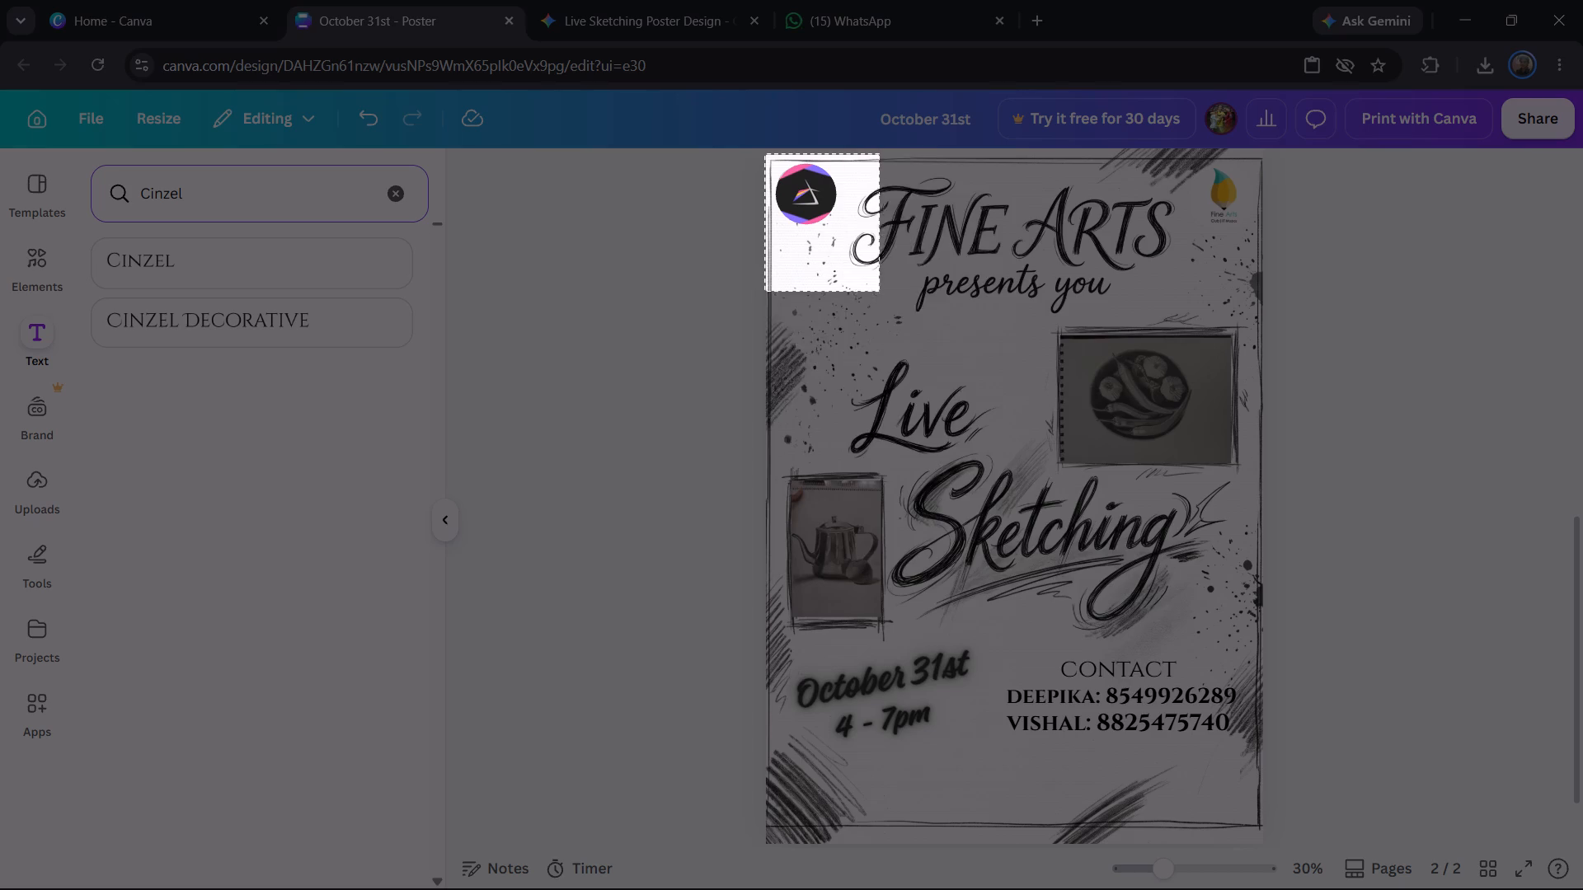
{"action": "left_click_drag", "start_coordinate": [890, 305], "coordinate": [1261, 831]}
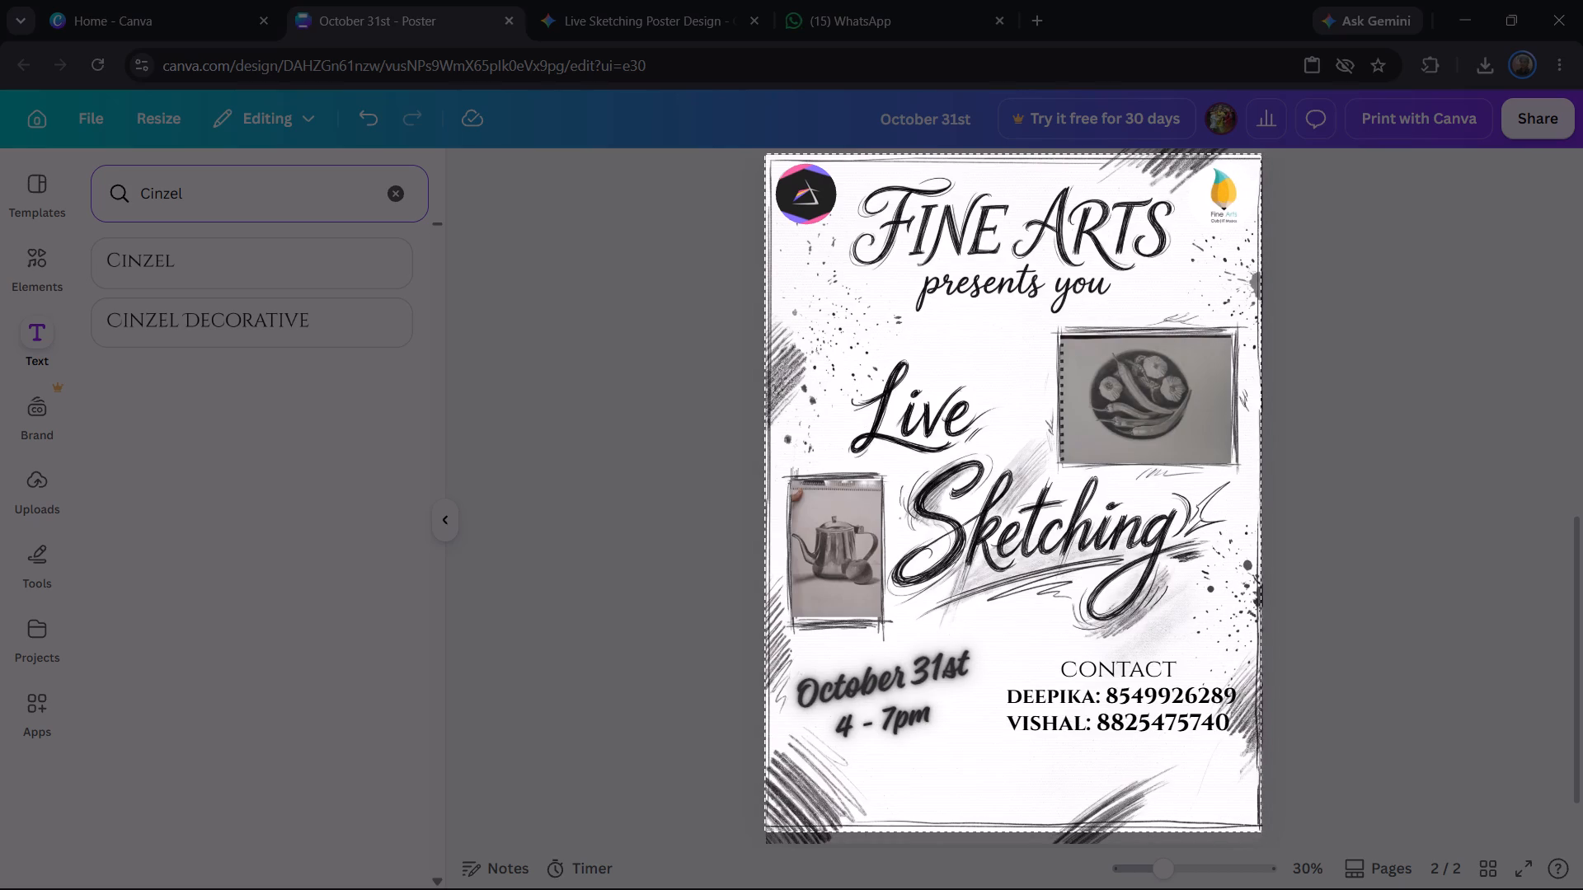
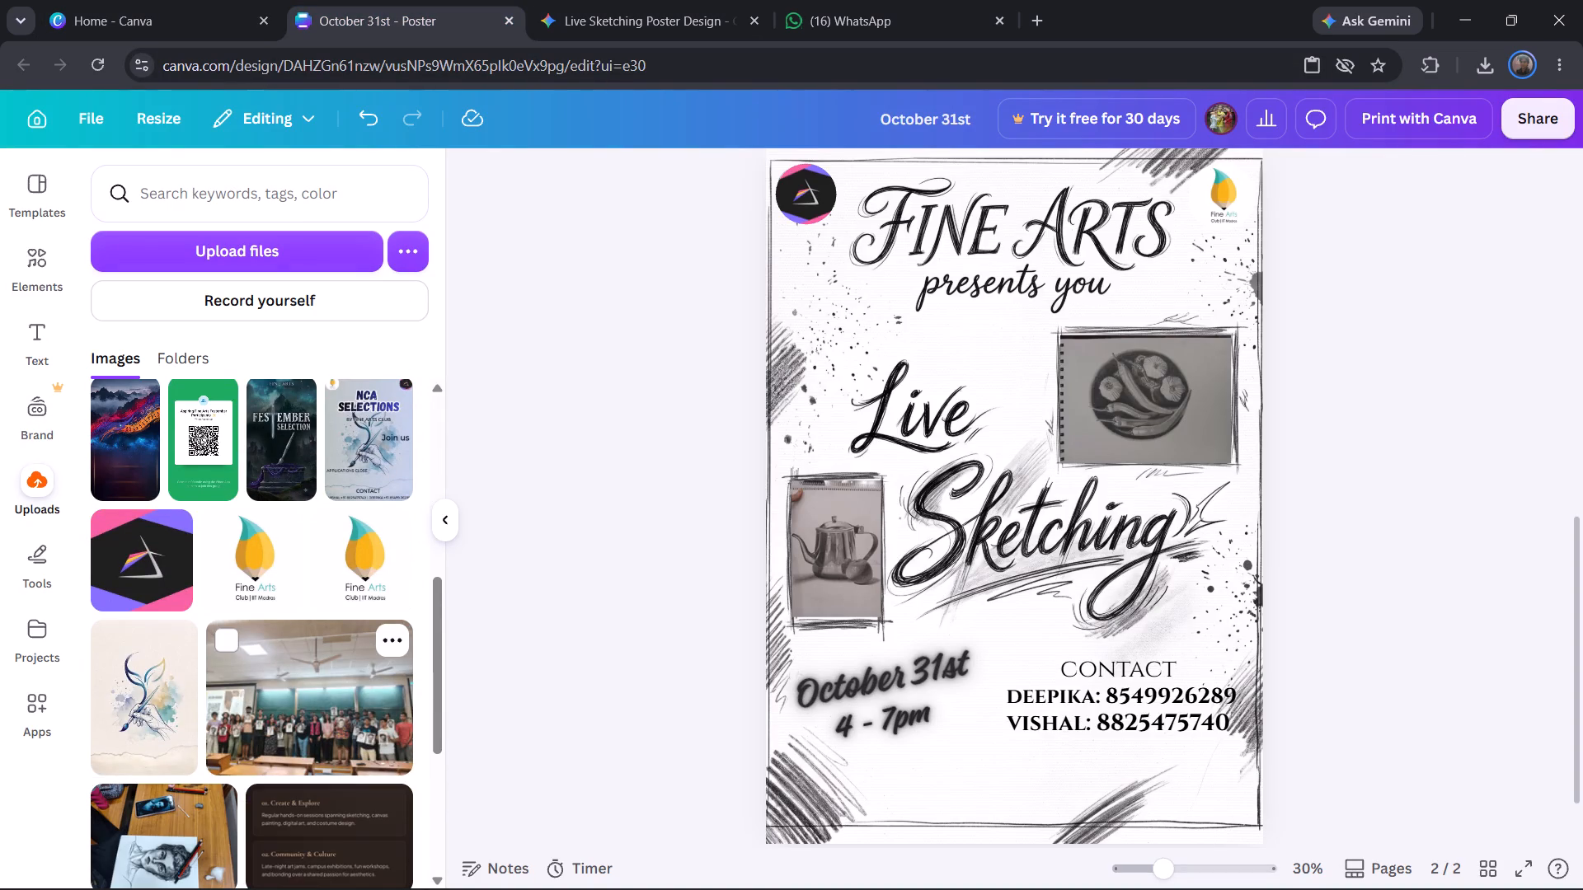
{"action": "scroll", "coordinate": [1096, 565], "scroll_direction": "down", "scroll_amount": 5}
{"action": "left_click", "coordinate": [1055, 798]}
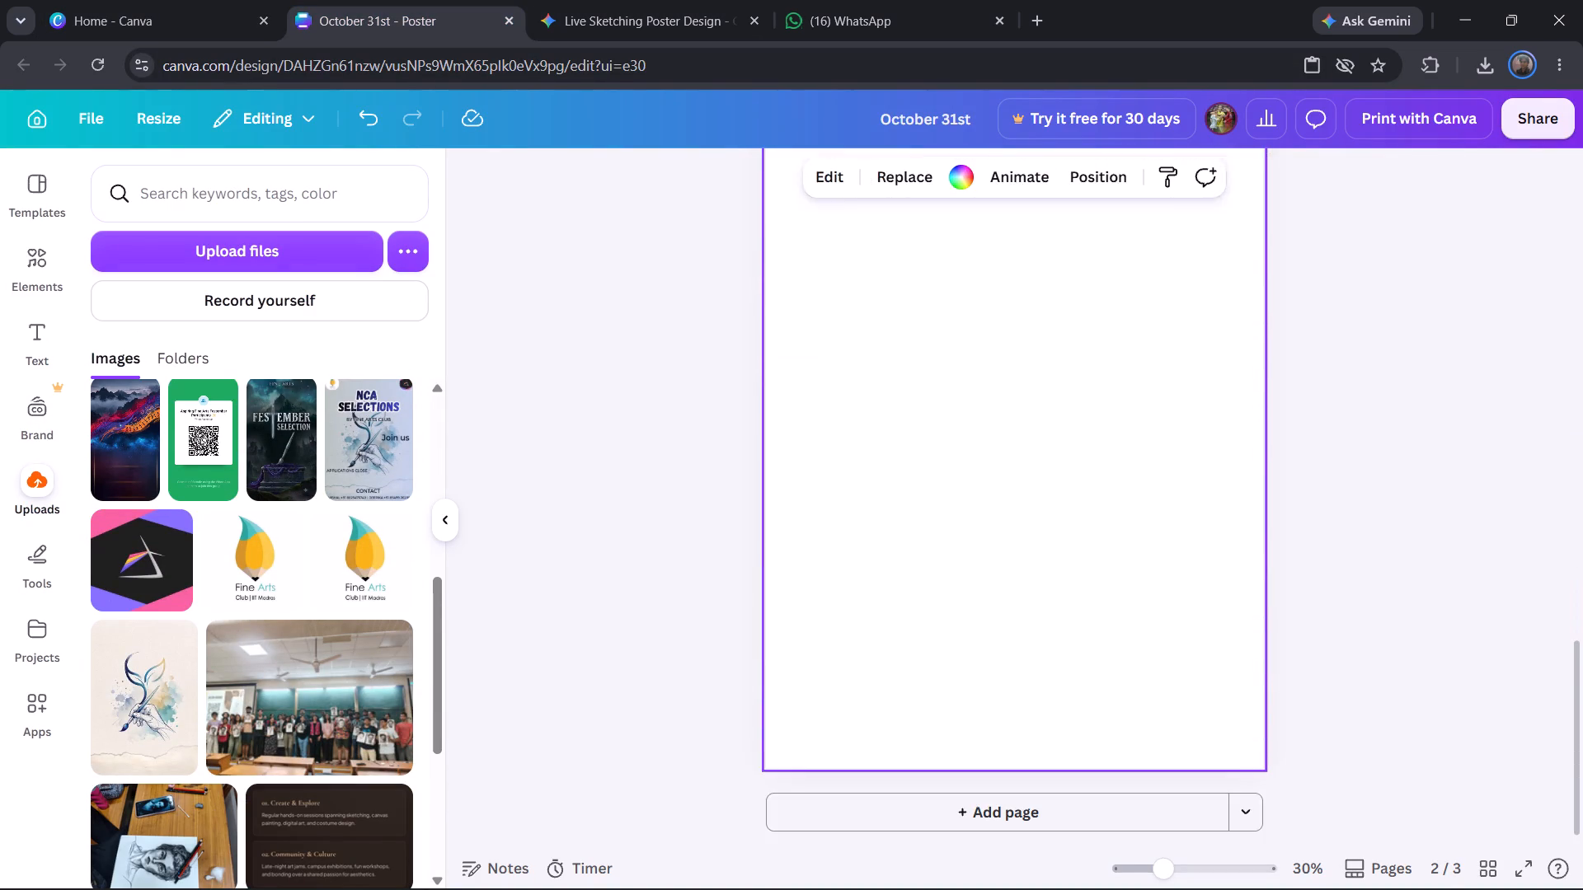
Apply the Etching style match to the black hexagon logo beside the Fine Arts heading on page 2.
{"action": "scroll", "coordinate": [907, 455], "scroll_direction": "up", "scroll_amount": 12}
{"action": "left_click", "coordinate": [802, 615]}
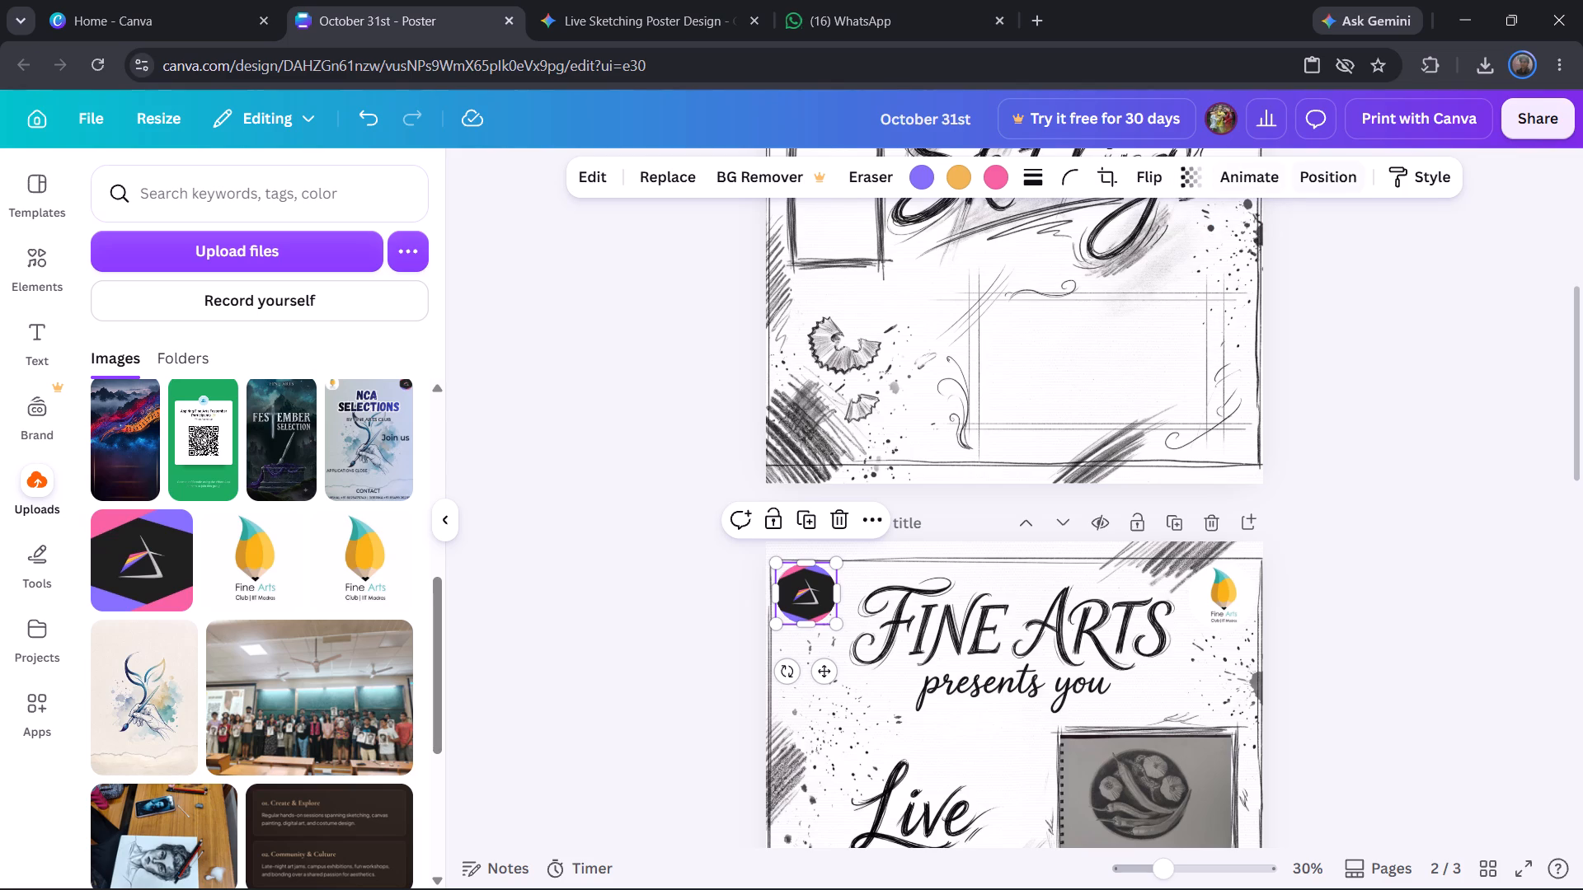
{"action": "left_click", "coordinate": [1415, 174]}
{"action": "left_click", "coordinate": [1414, 172]}
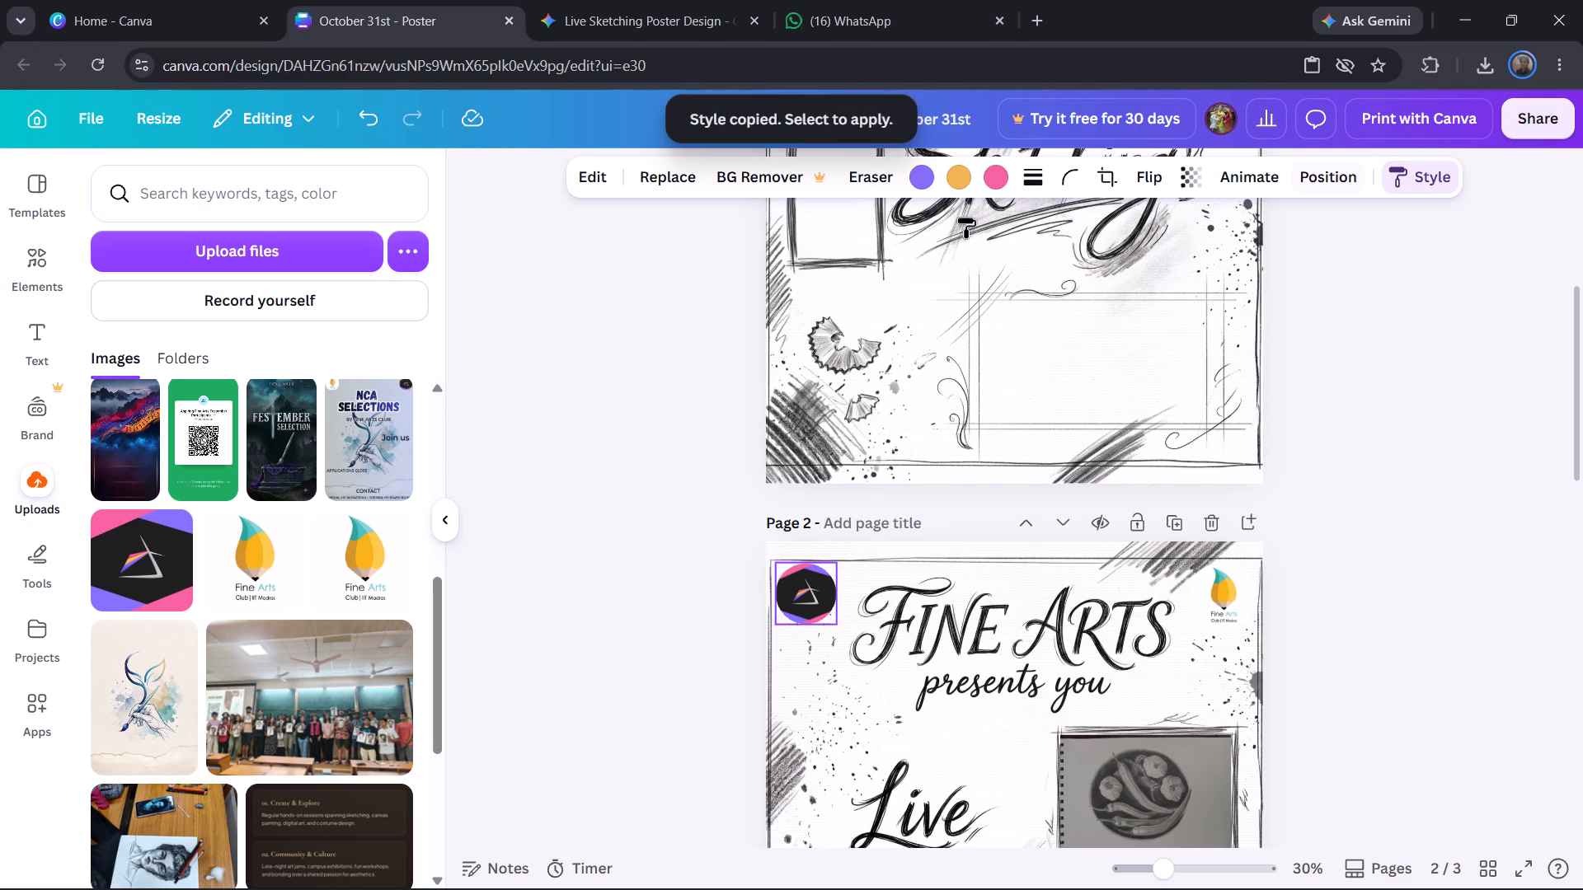
{"action": "left_click", "coordinate": [586, 180]}
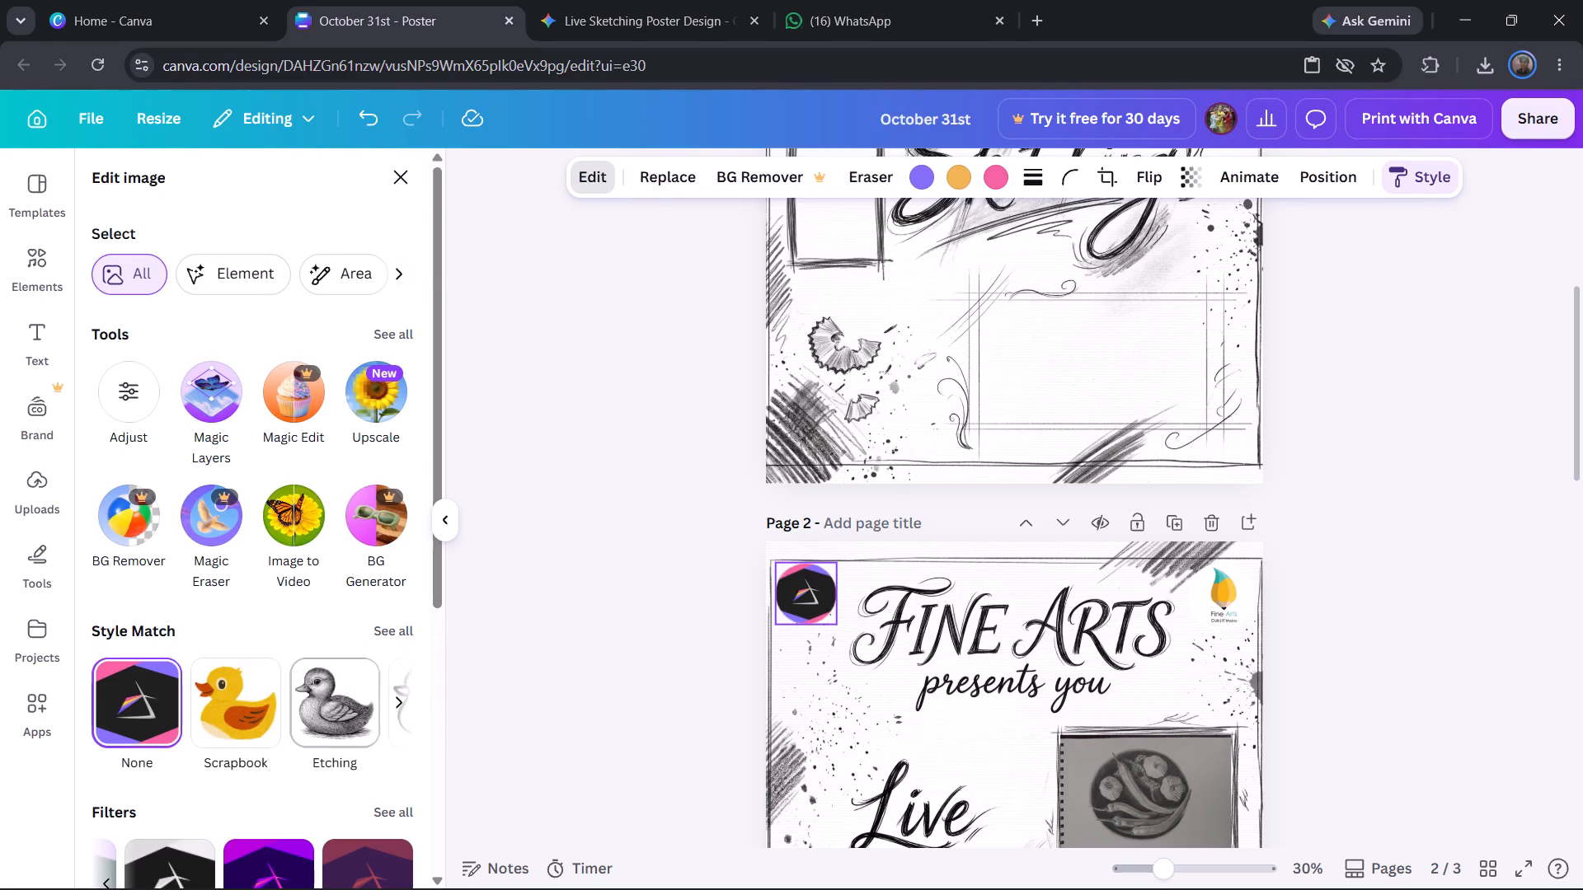
{"action": "left_click", "coordinate": [345, 707]}
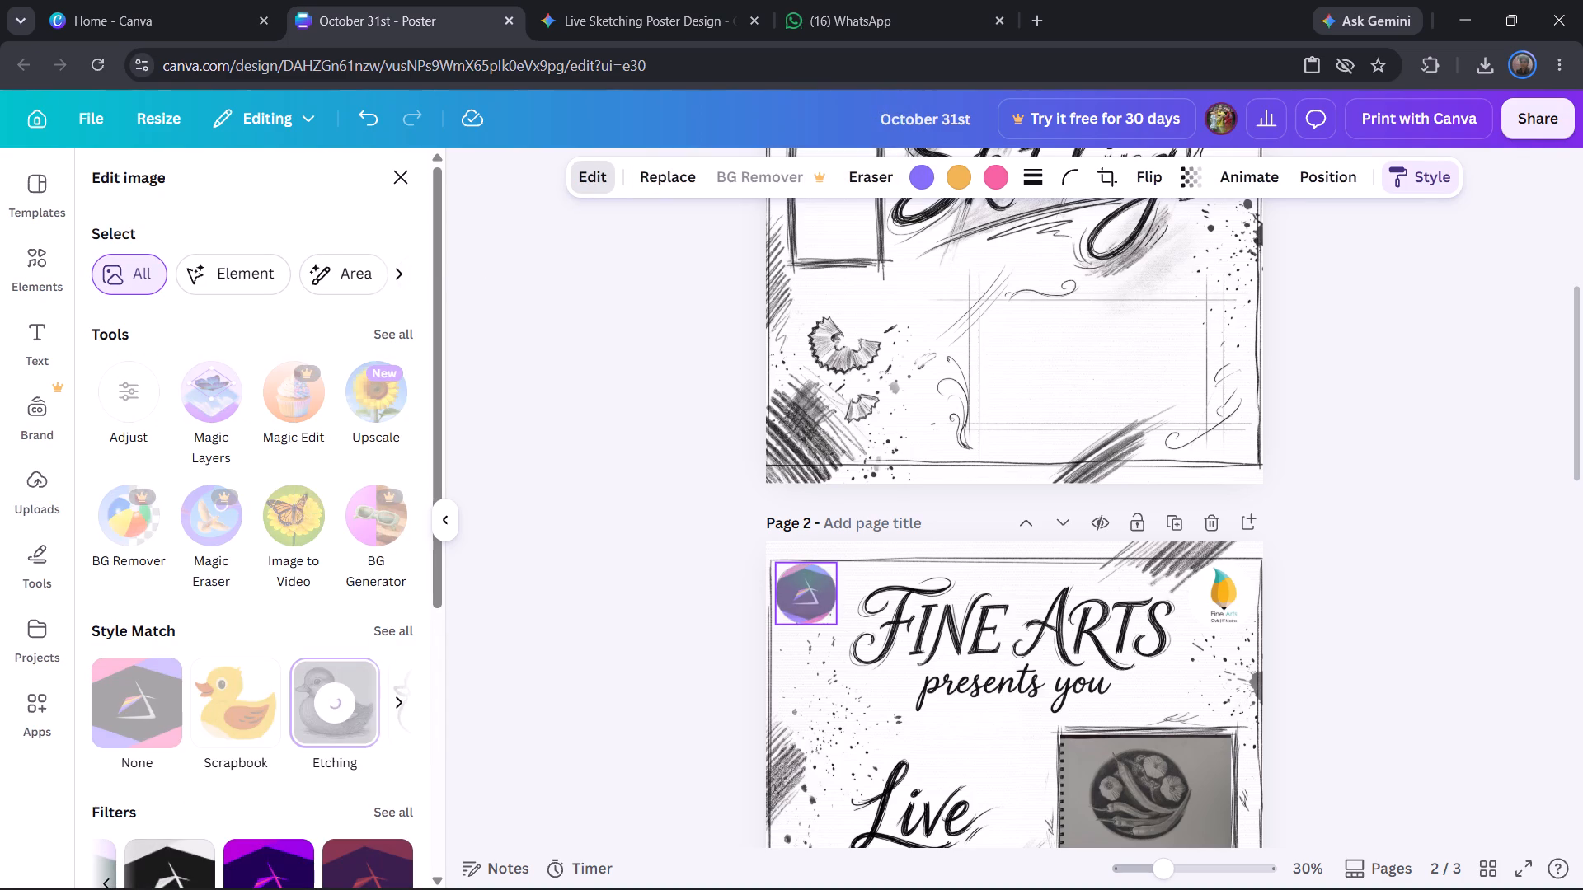
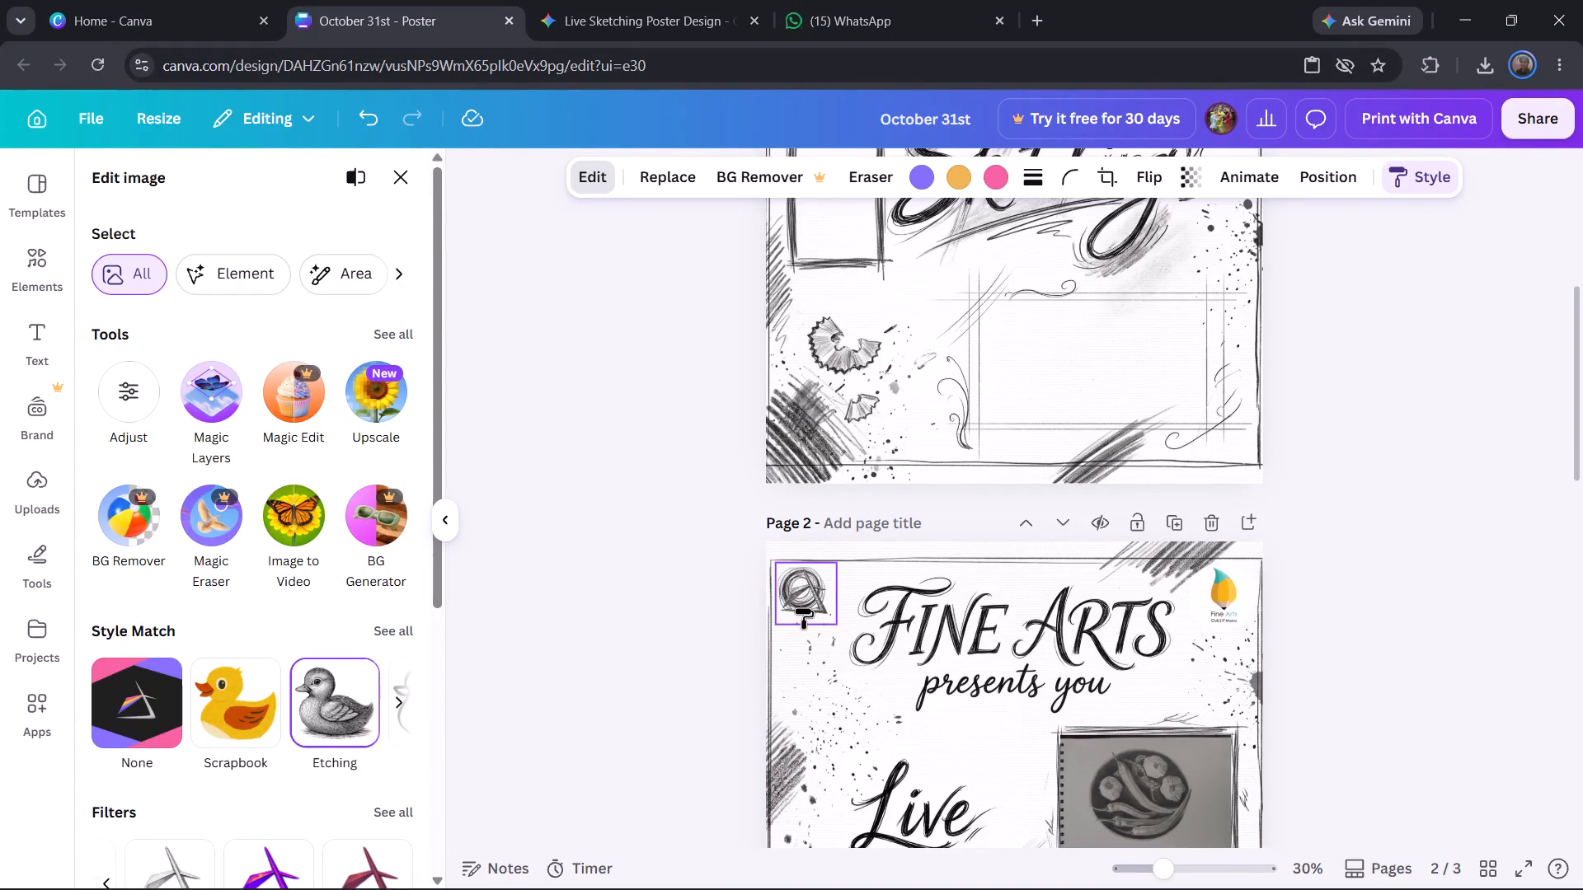
Move the etched triangle logo on page 2 just below the sketched circle beside the Fine Arts heading.
{"action": "left_click_drag", "start_coordinate": [801, 614], "coordinate": [804, 670]}
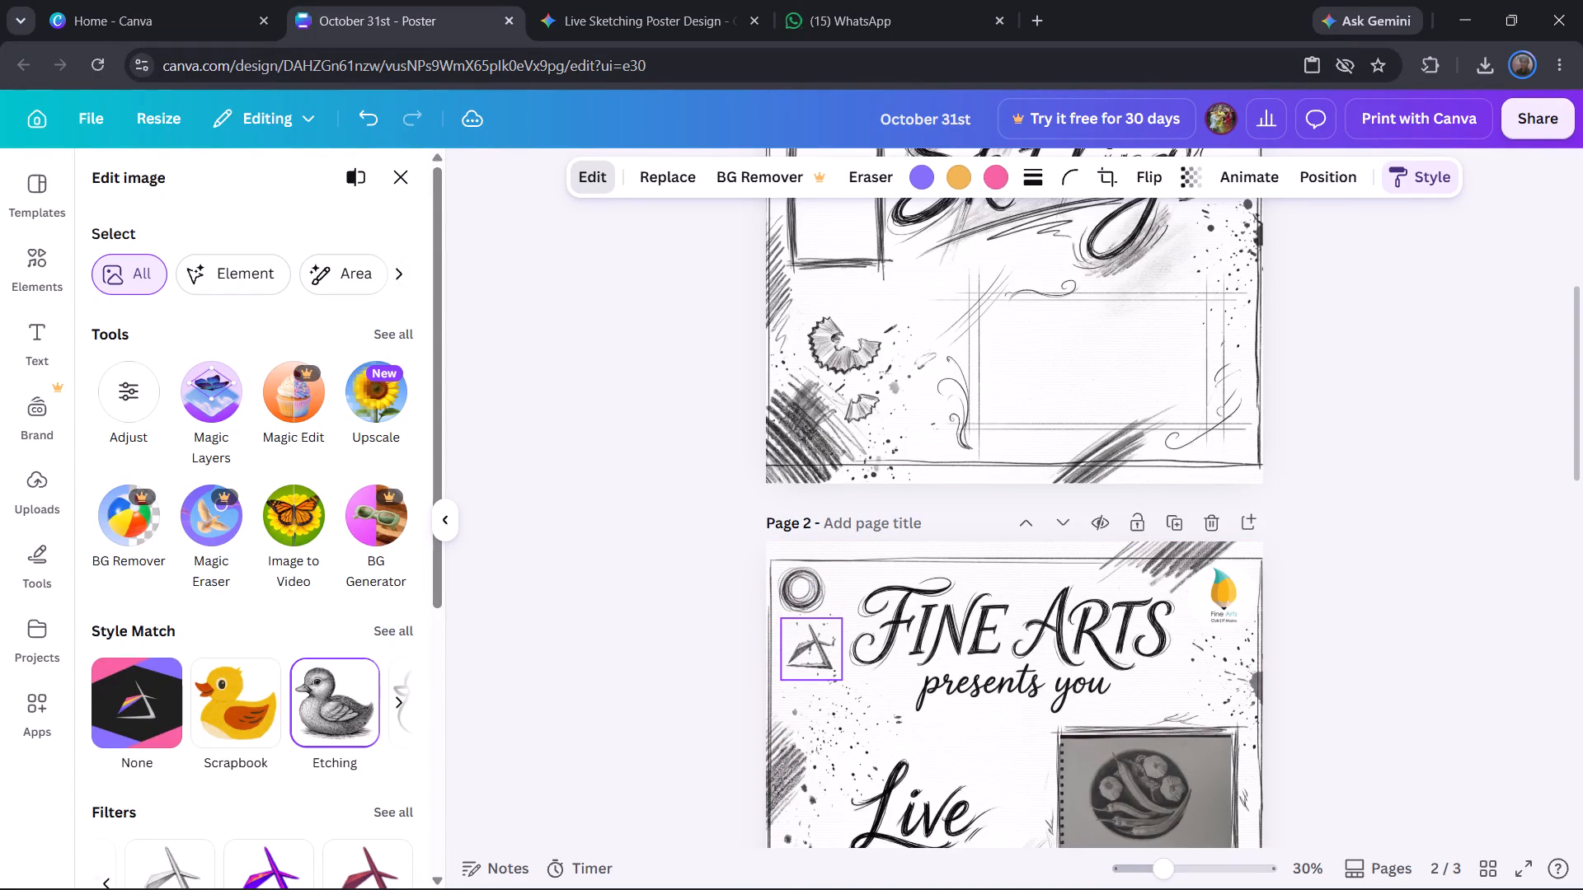
{"action": "left_click", "coordinate": [802, 589]}
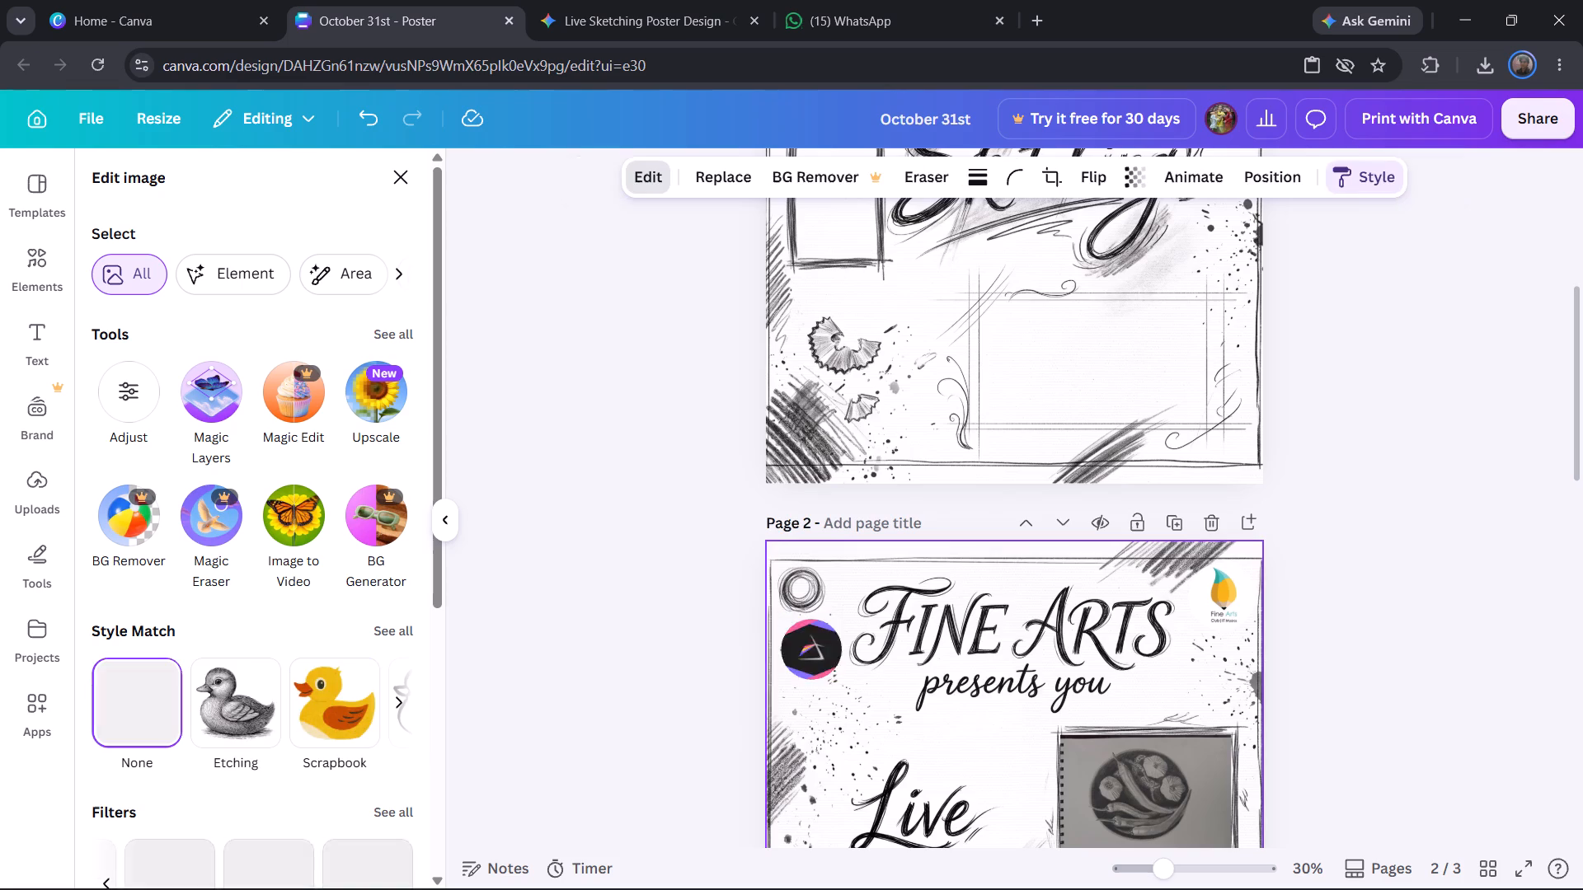
{"action": "left_click_drag", "start_coordinate": [807, 655], "coordinate": [807, 667]}
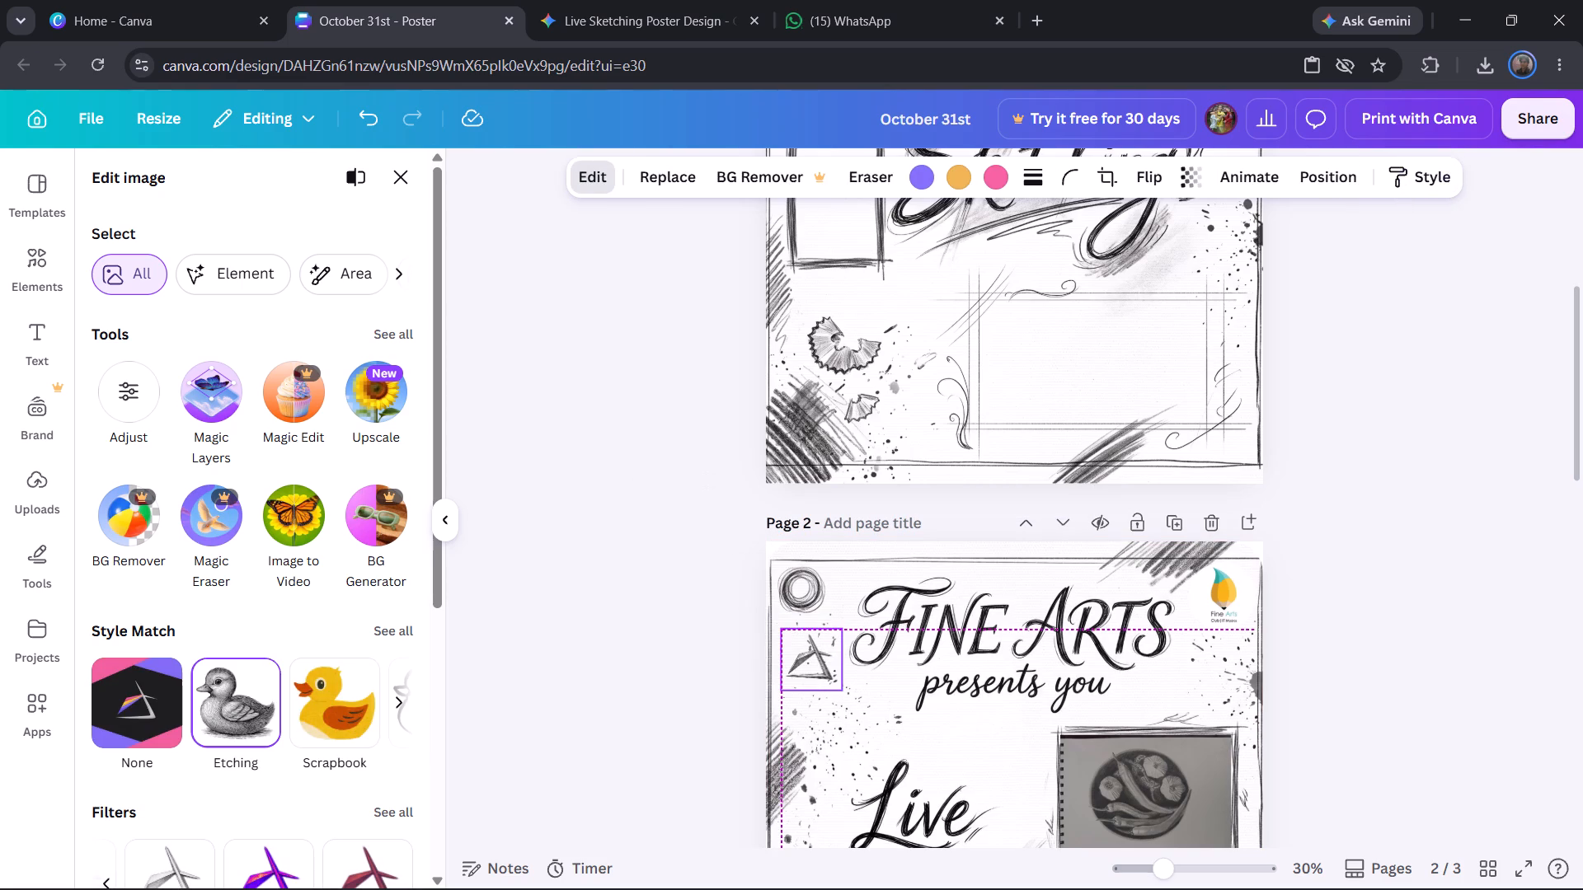
{"action": "left_click_drag", "start_coordinate": [807, 667], "coordinate": [807, 667]}
{"action": "left_click", "coordinate": [841, 608]}
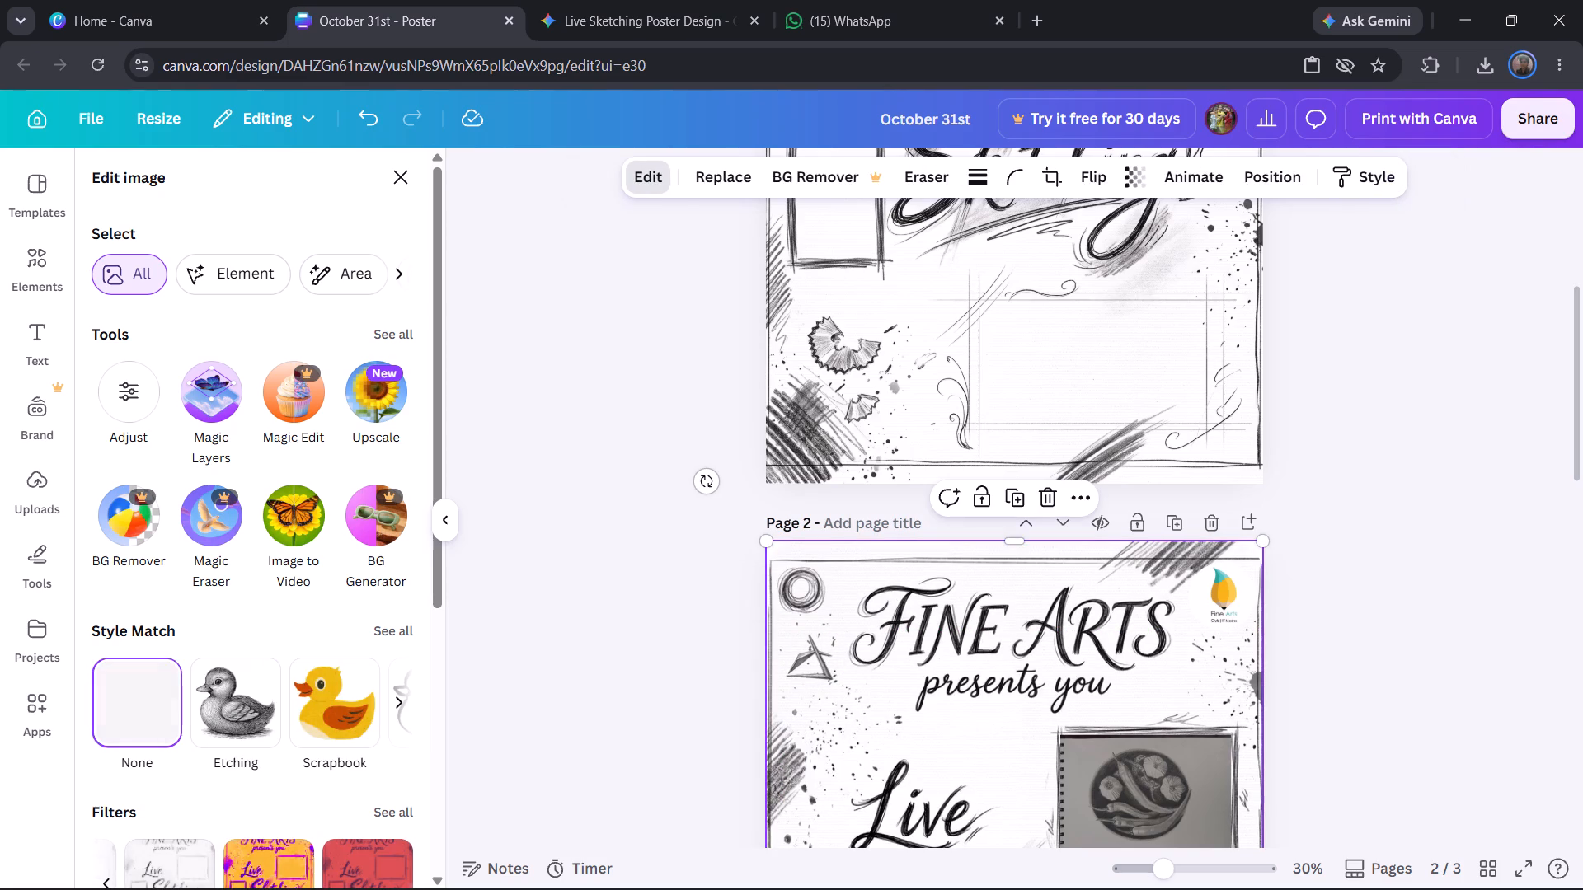
Change the etched logo's orange colour to black (#000000).
{"action": "left_click", "coordinate": [39, 561]}
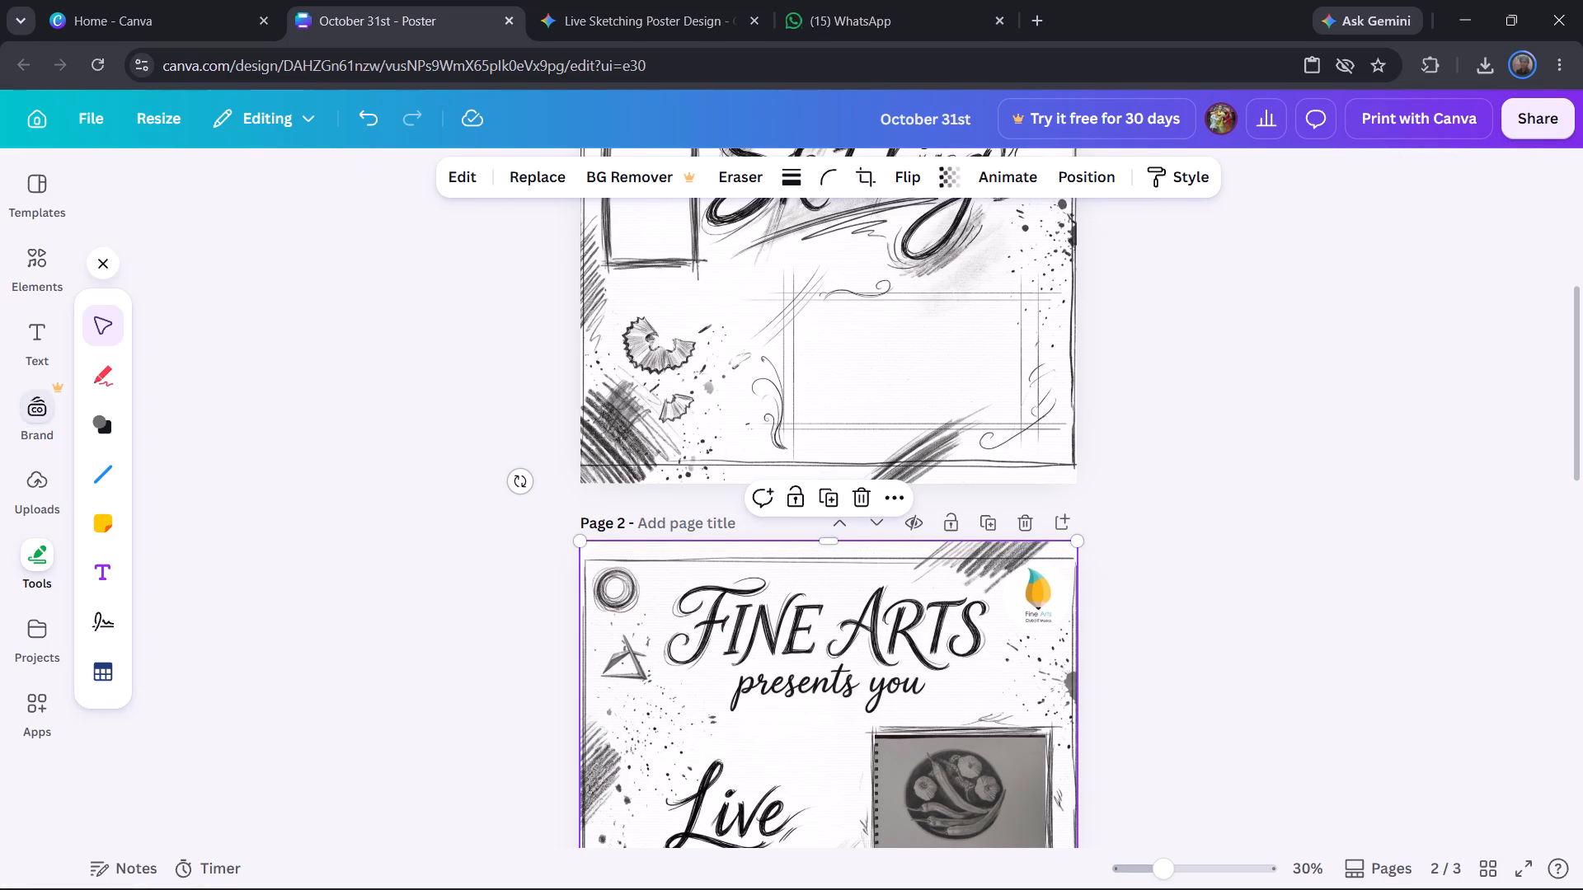
{"action": "left_click", "coordinate": [39, 280]}
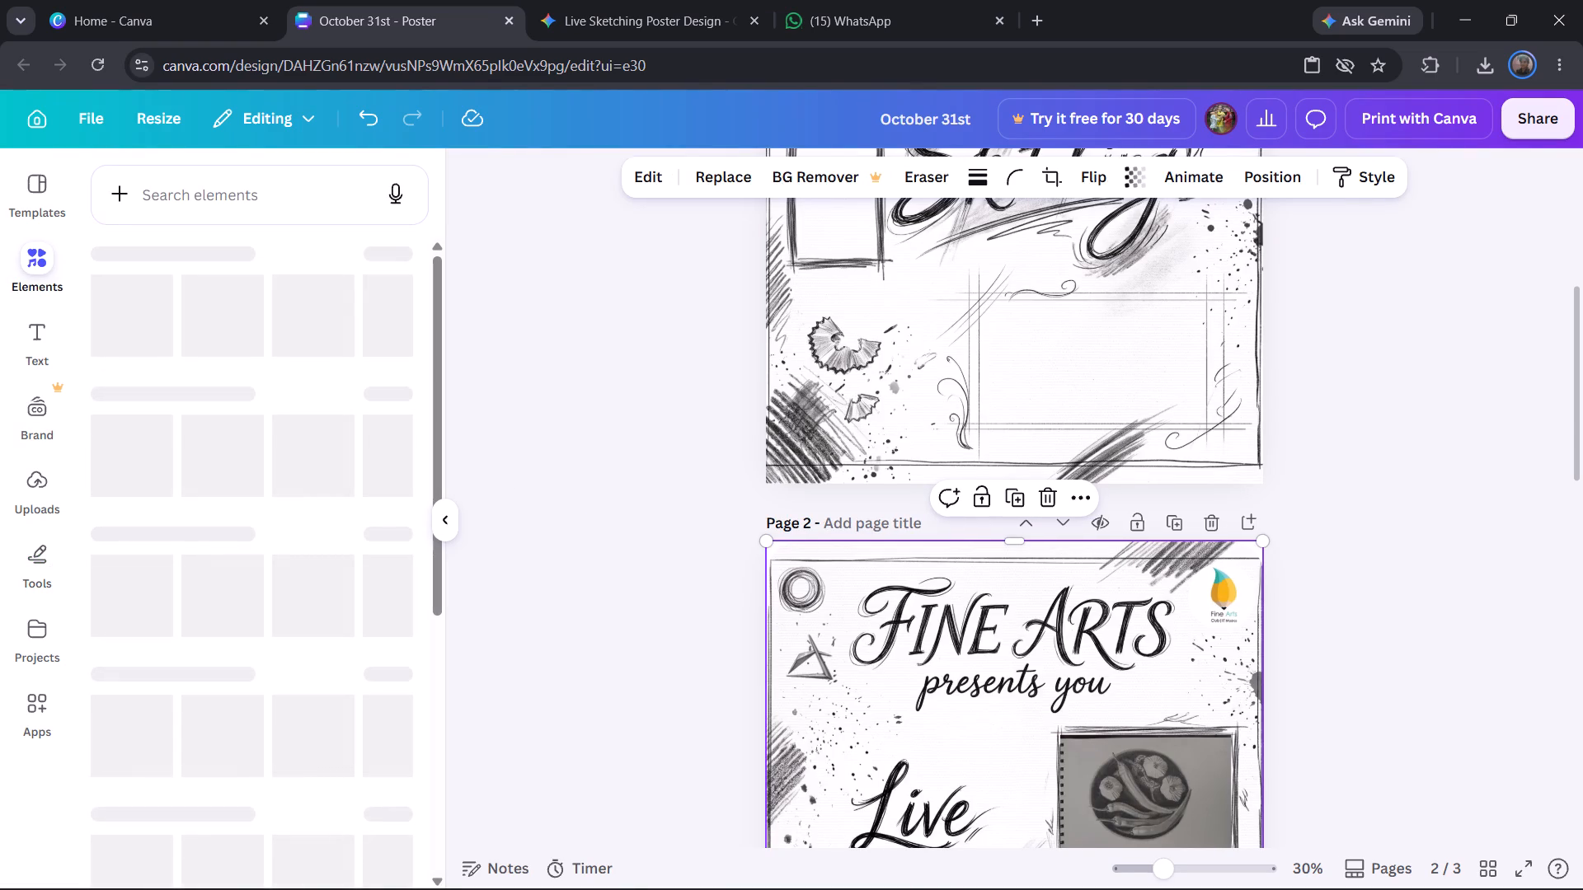
{"action": "left_click", "coordinate": [805, 656]}
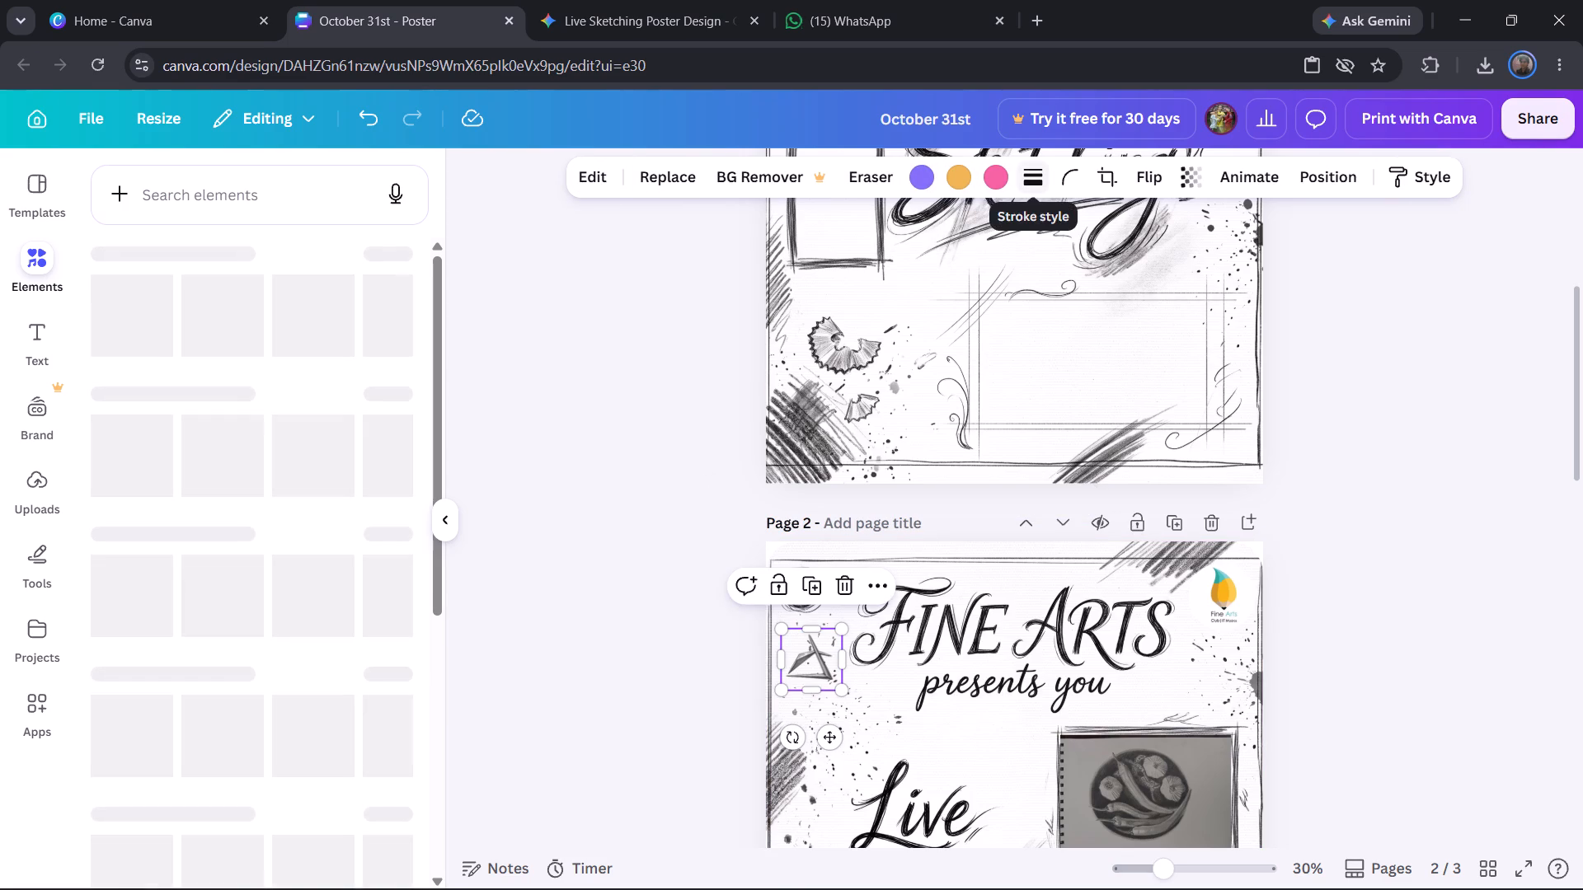
{"action": "left_click", "coordinate": [958, 180]}
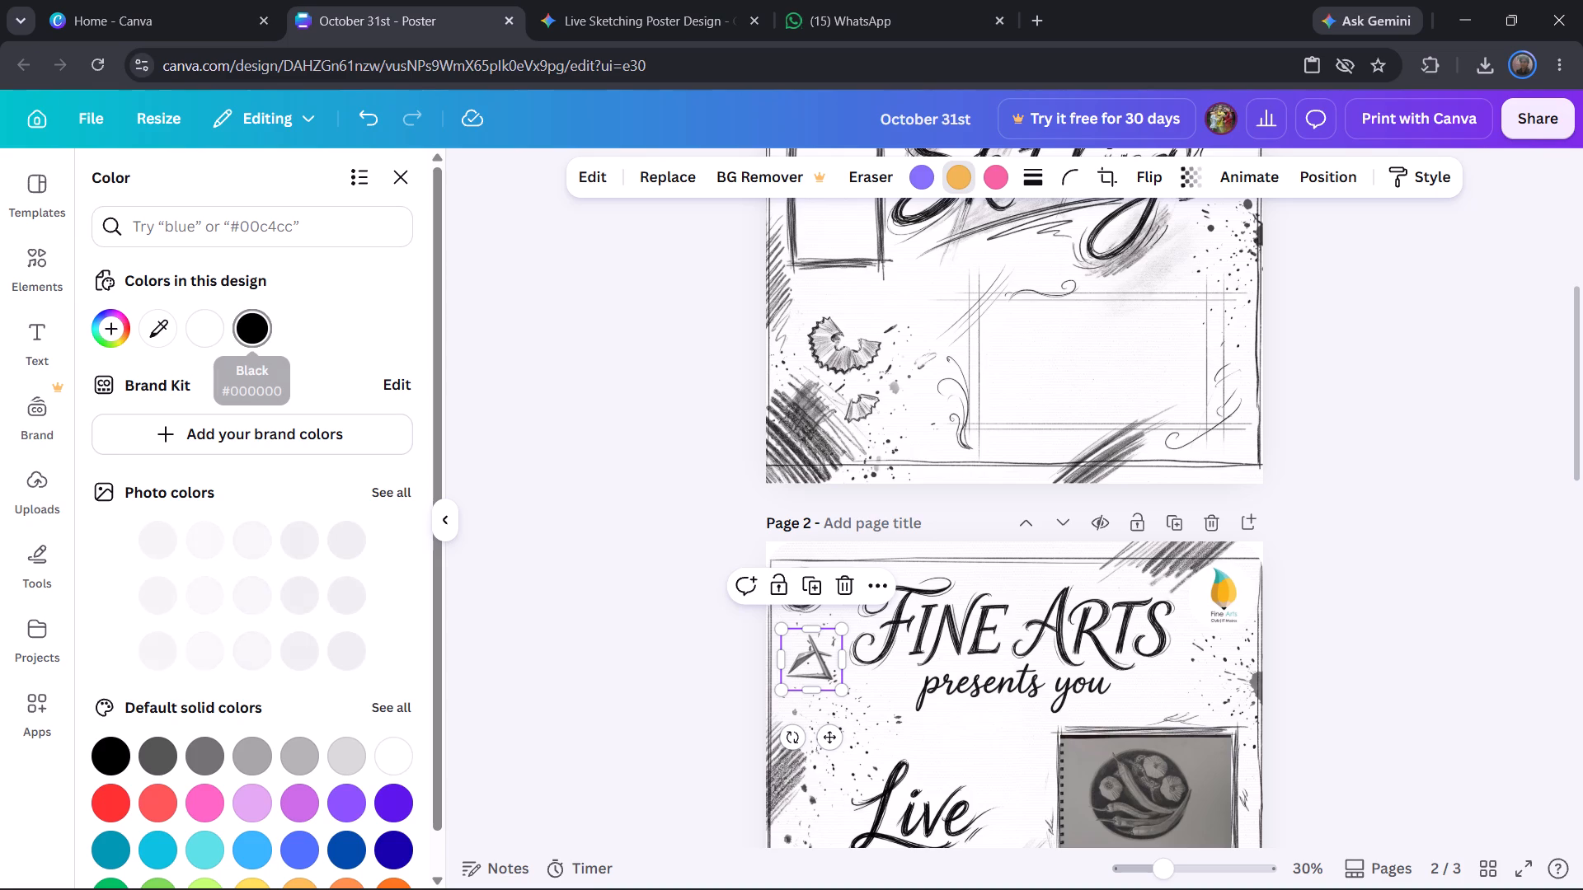
{"action": "left_click", "coordinate": [242, 314]}
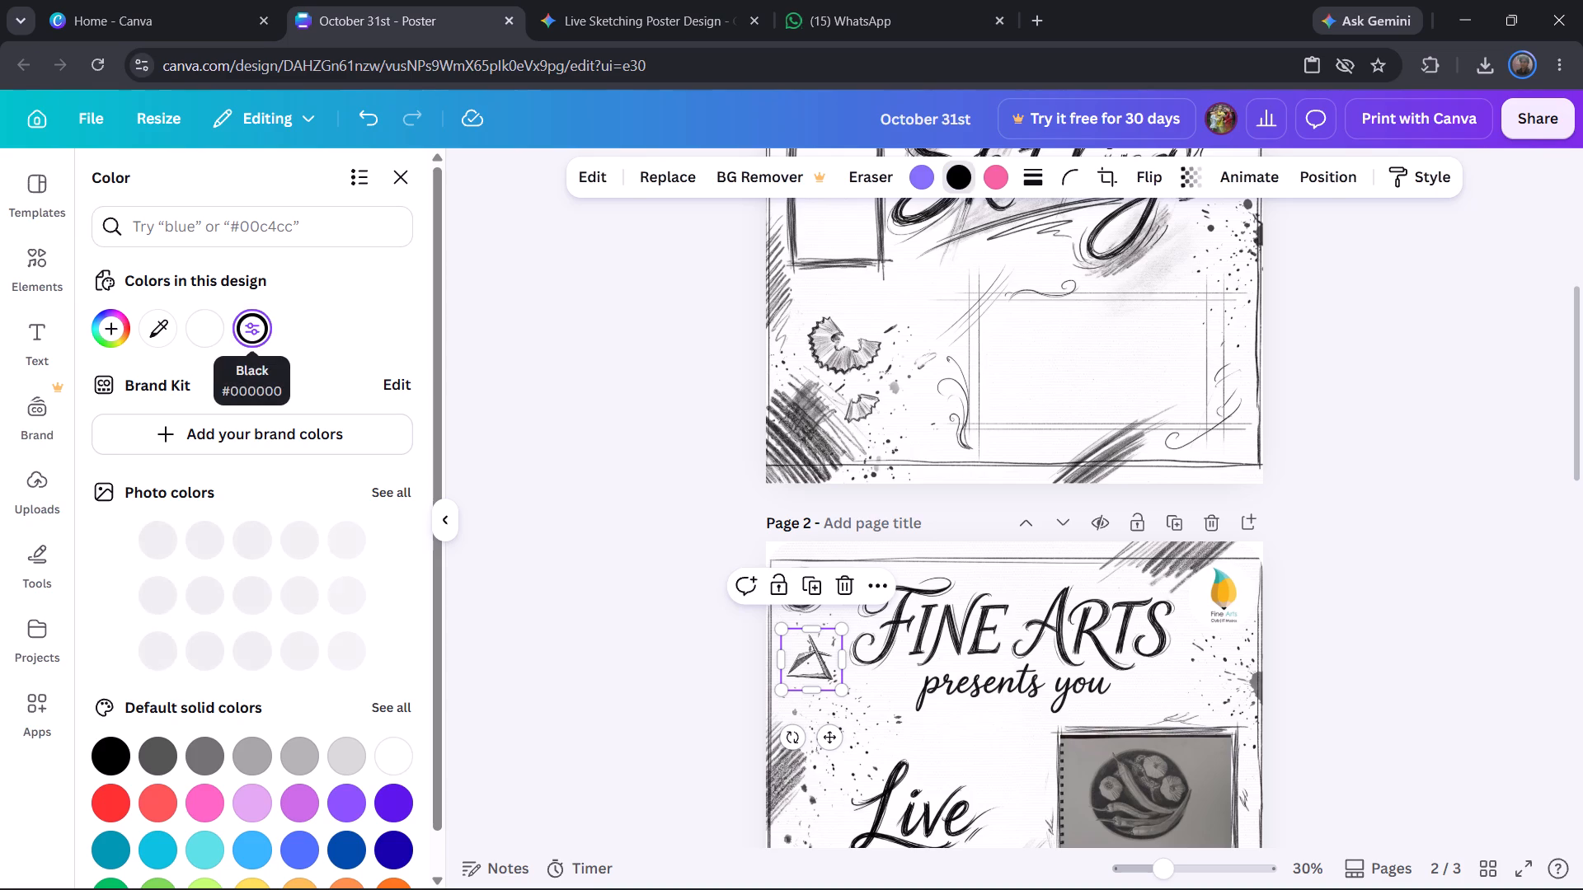
{"action": "left_click", "coordinate": [804, 657]}
{"action": "left_click", "coordinate": [804, 657]}
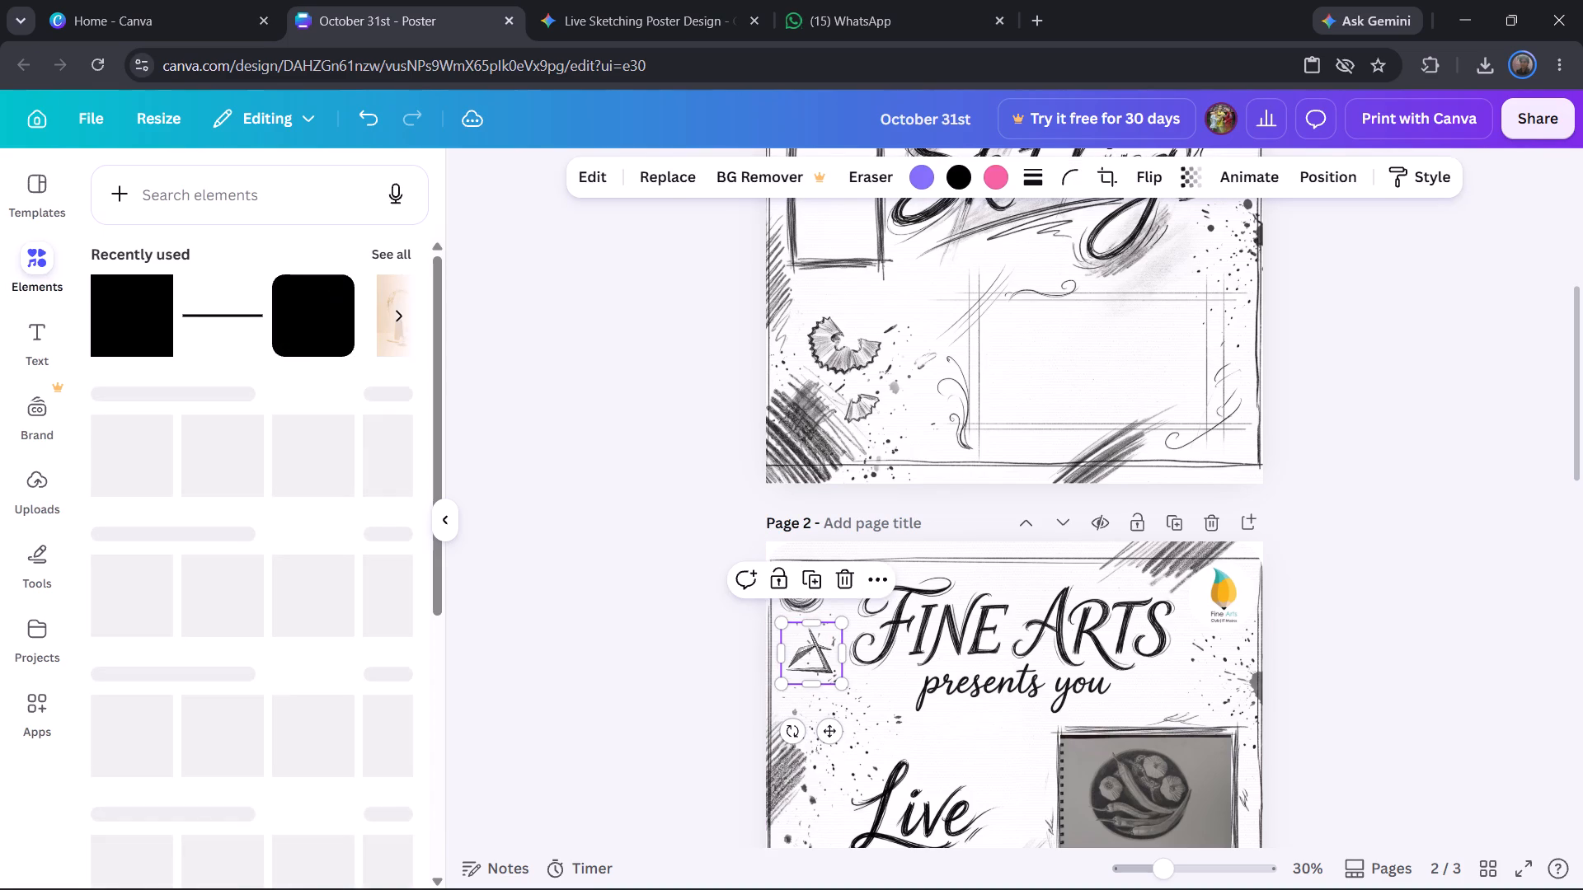
Add a square from the recently used elements to page 2 and fill it with white.
{"action": "left_click", "coordinate": [401, 321]}
{"action": "left_click", "coordinate": [107, 313]}
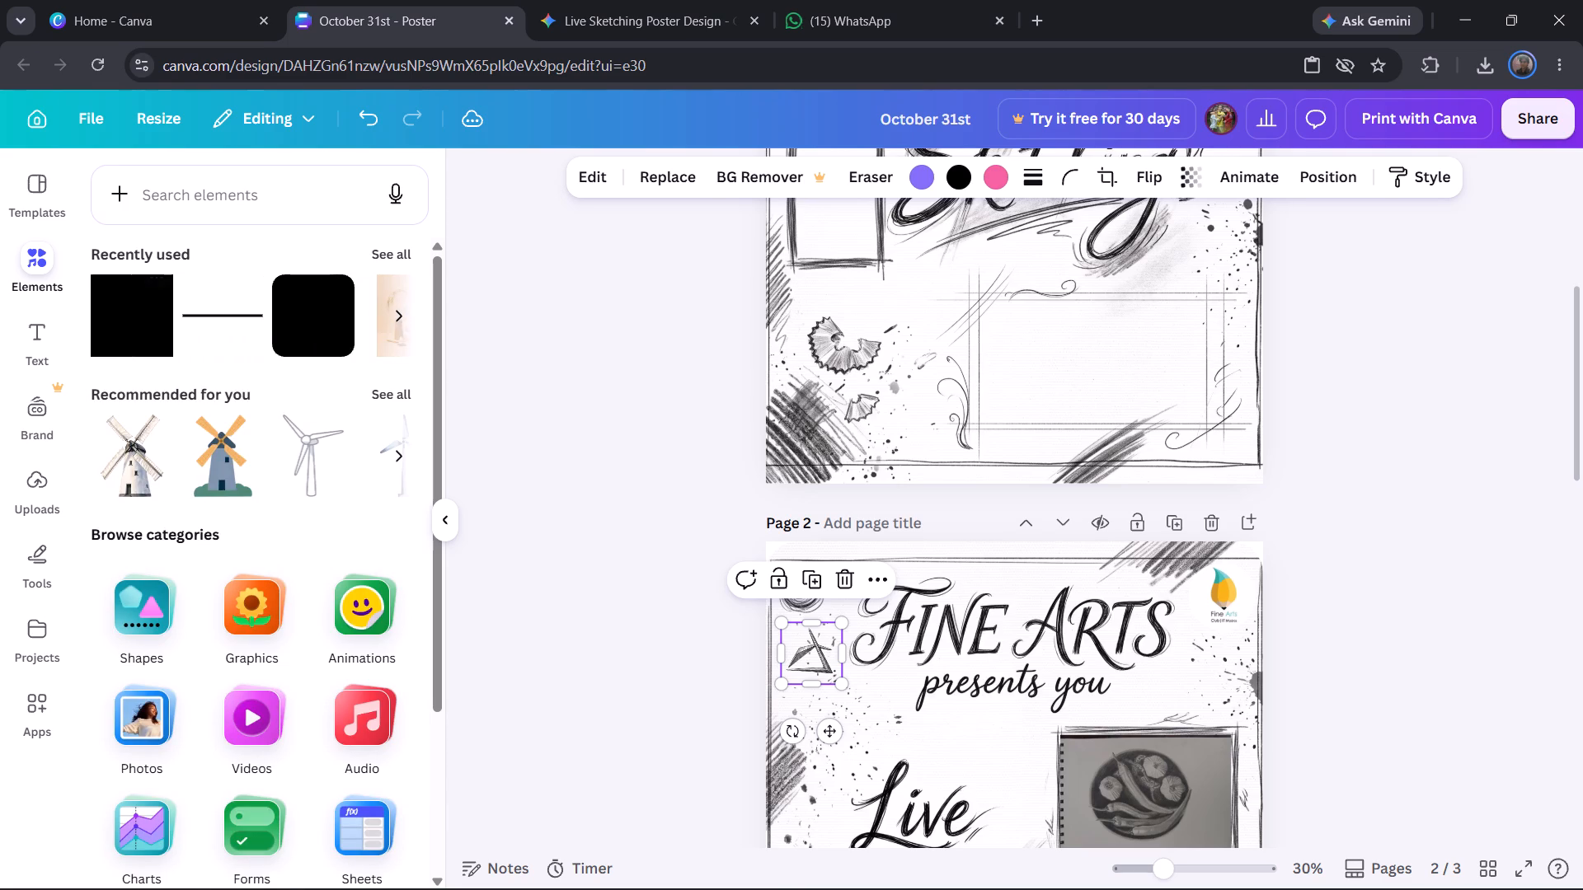
{"action": "left_click", "coordinate": [123, 321]}
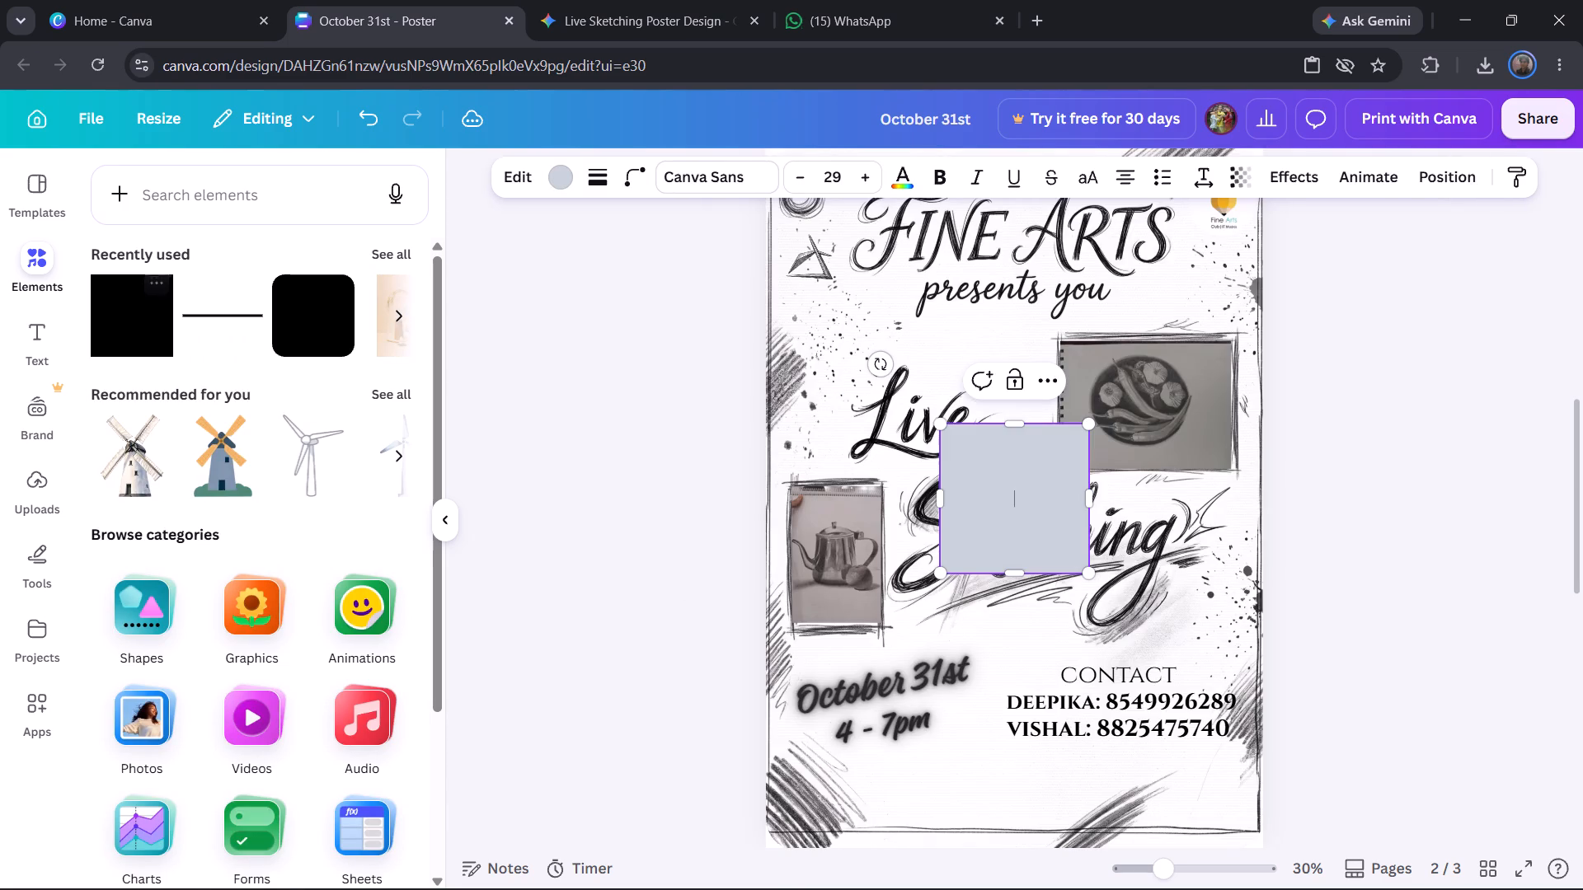
{"action": "left_click", "coordinate": [972, 757]}
{"action": "left_click", "coordinate": [995, 526]}
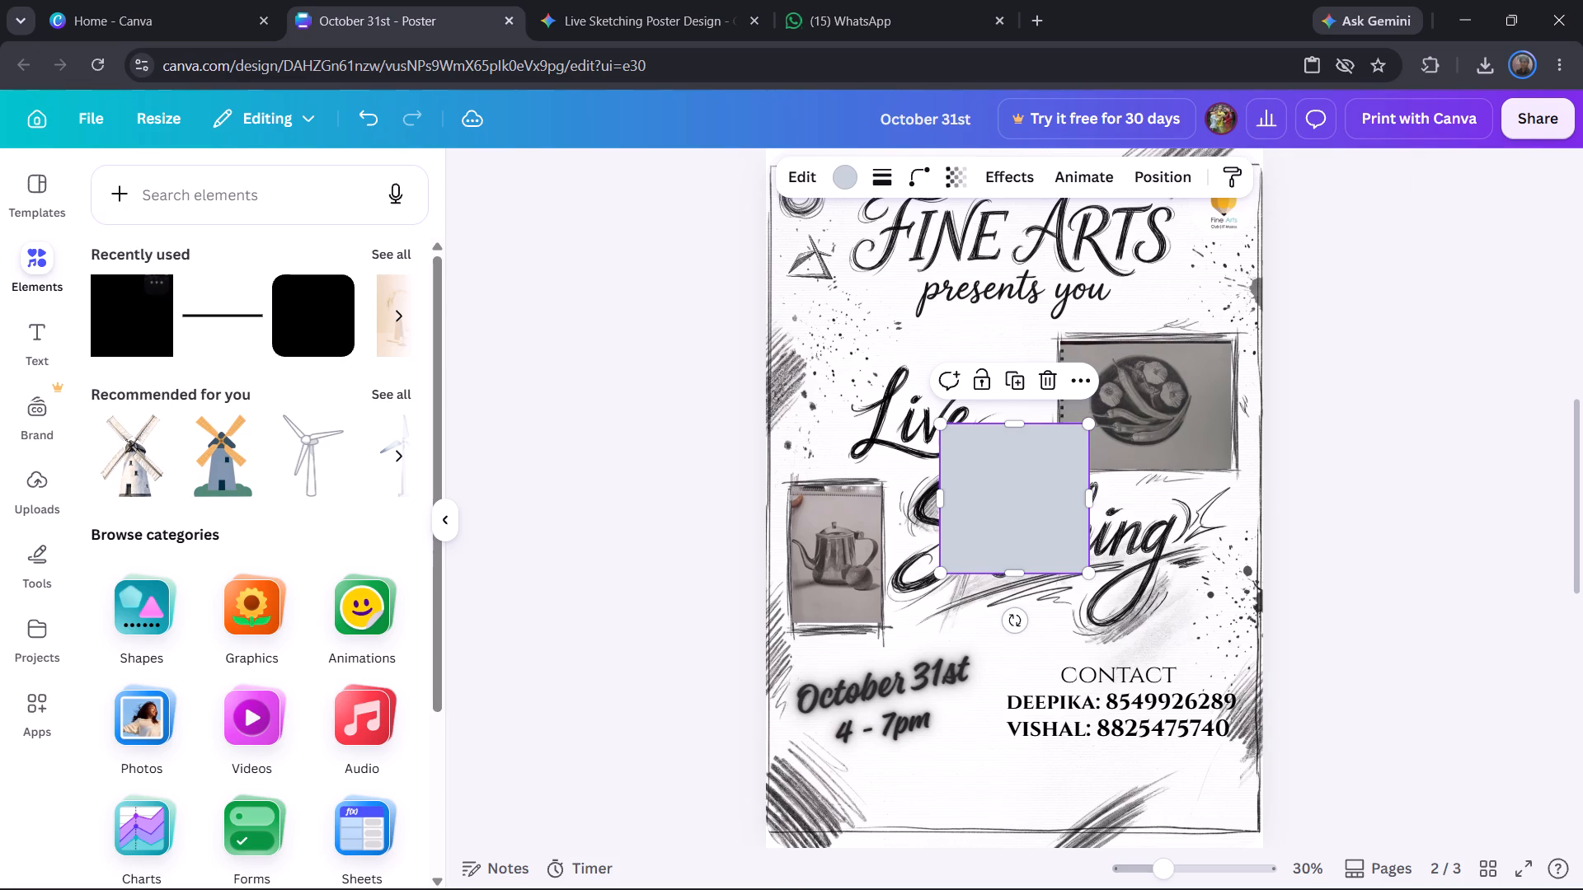
{"action": "left_click", "coordinate": [838, 176]}
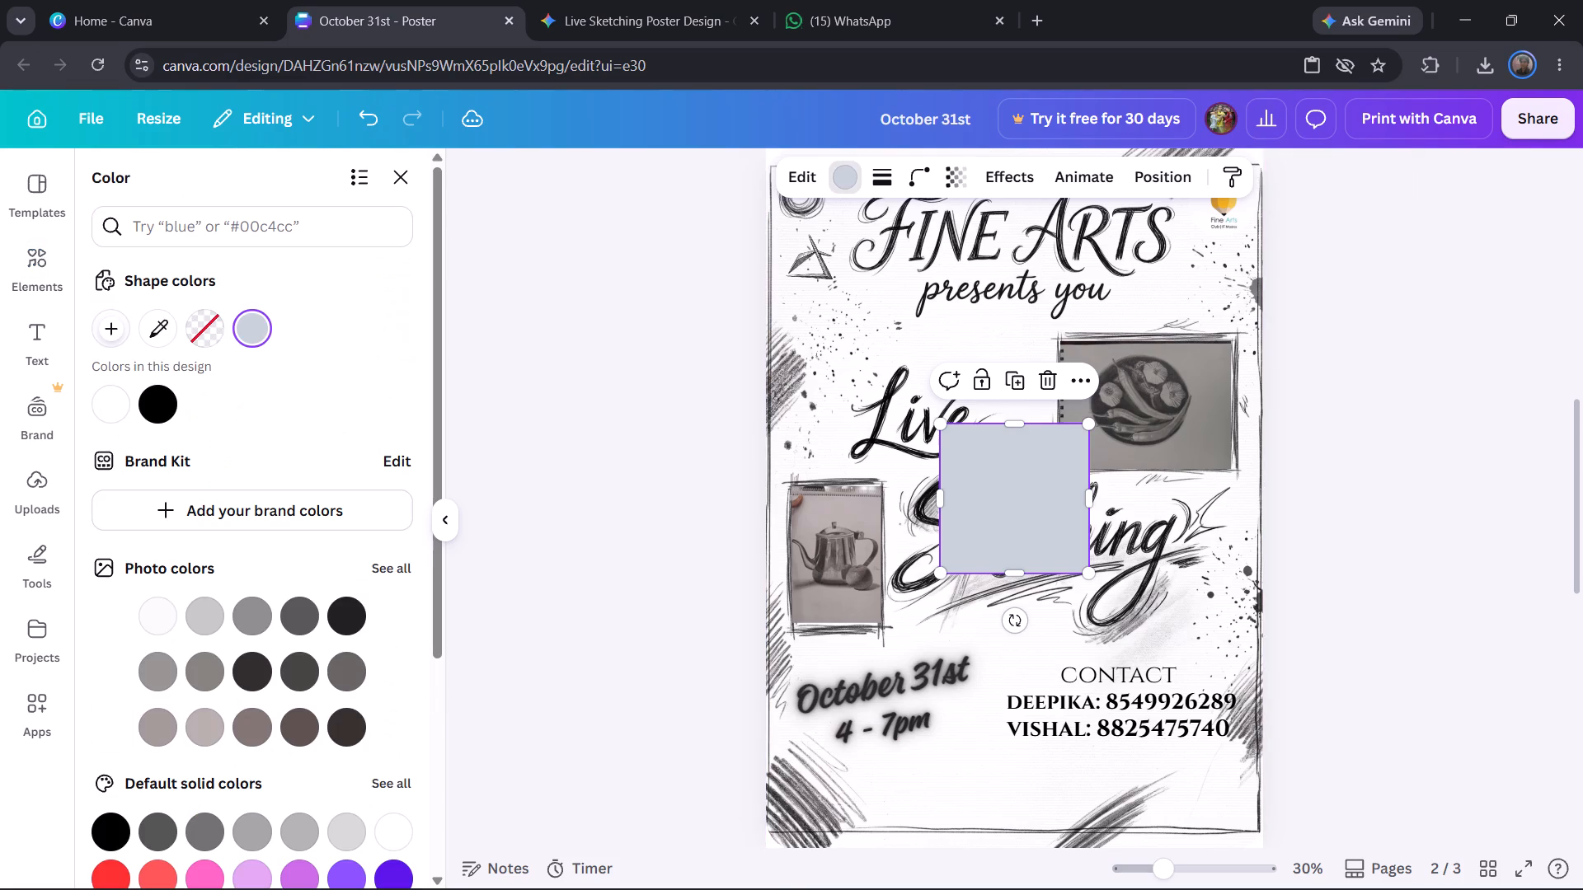
{"action": "left_click", "coordinate": [109, 403]}
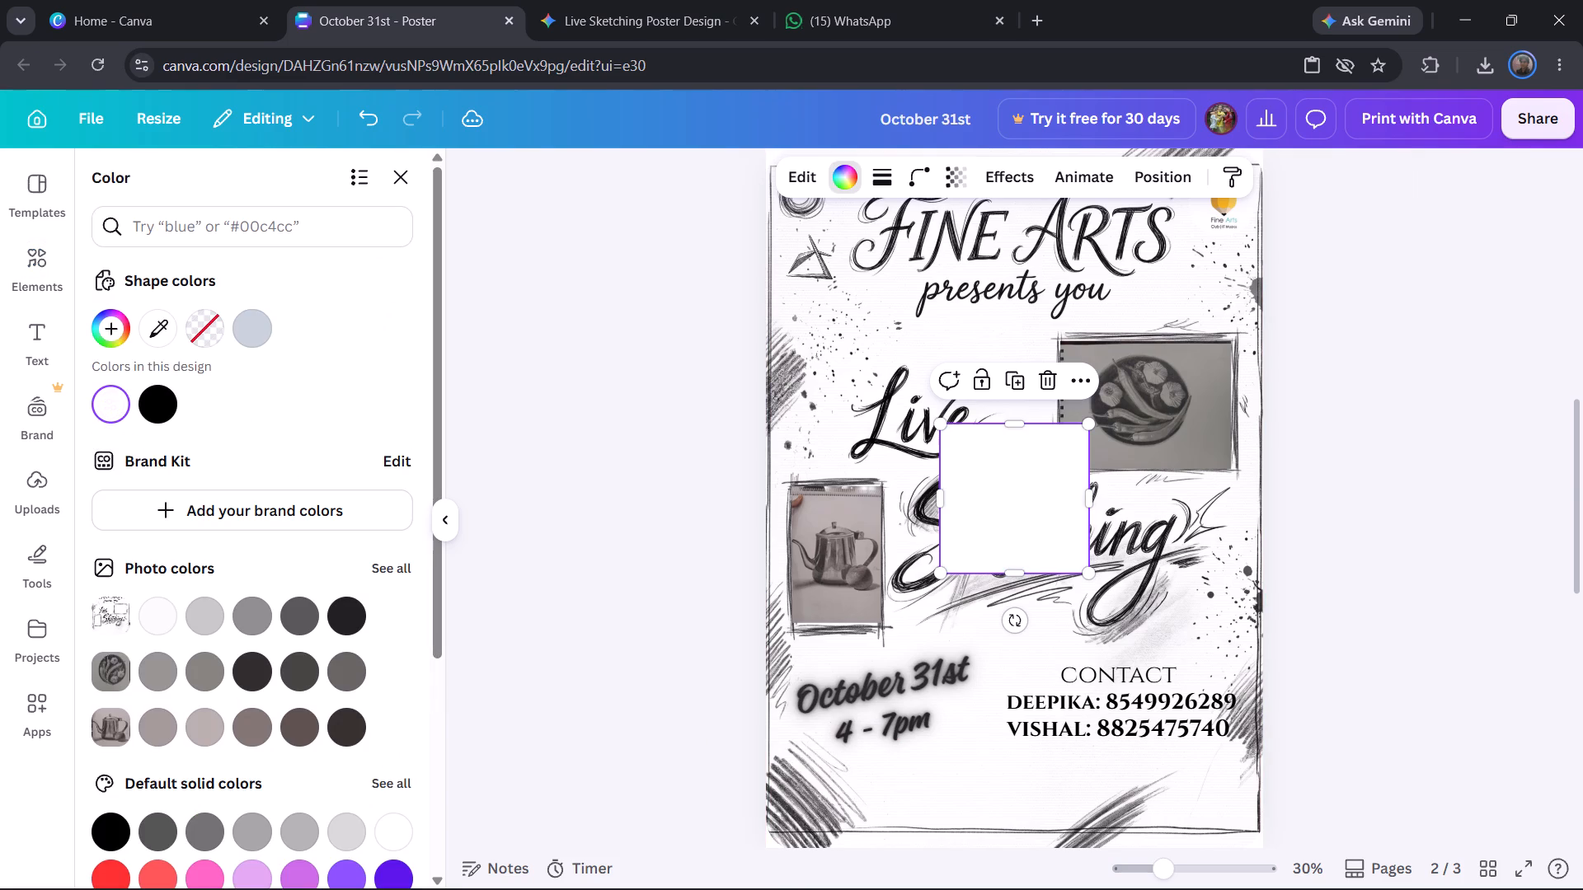
Shrink the white square and place it over the sketched circle beside the Fine Arts heading.
{"action": "scroll", "coordinate": [536, 658], "scroll_direction": "down", "scroll_amount": 3}
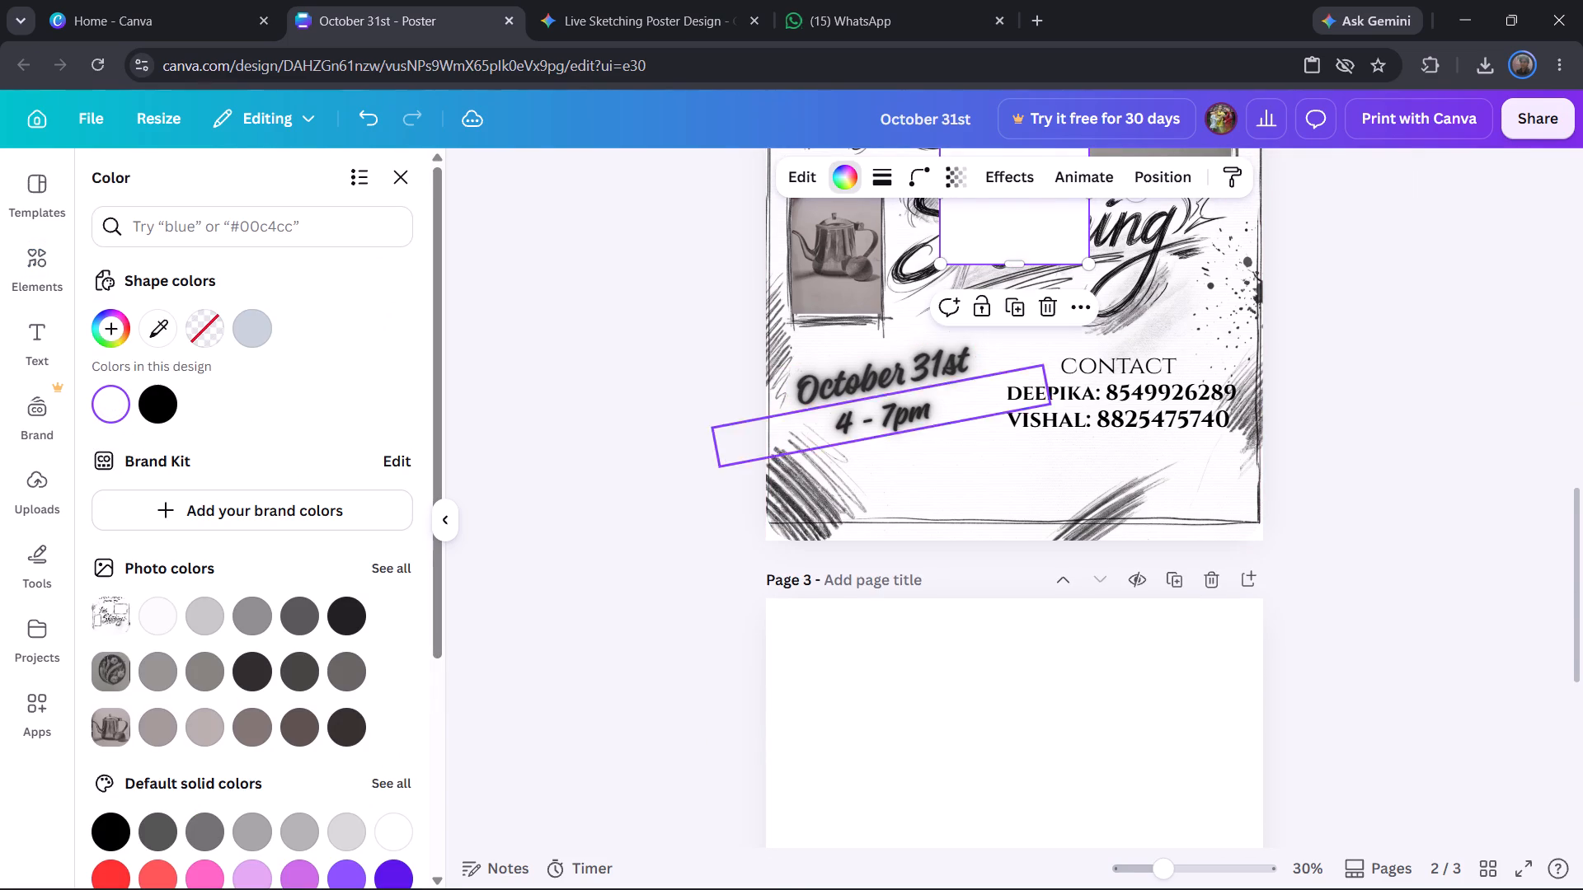
{"action": "scroll", "coordinate": [970, 404], "scroll_direction": "up", "scroll_amount": 4}
{"action": "scroll", "coordinate": [1009, 715], "scroll_direction": "down", "scroll_amount": 2}
{"action": "scroll", "coordinate": [988, 808], "scroll_direction": "down", "scroll_amount": 1}
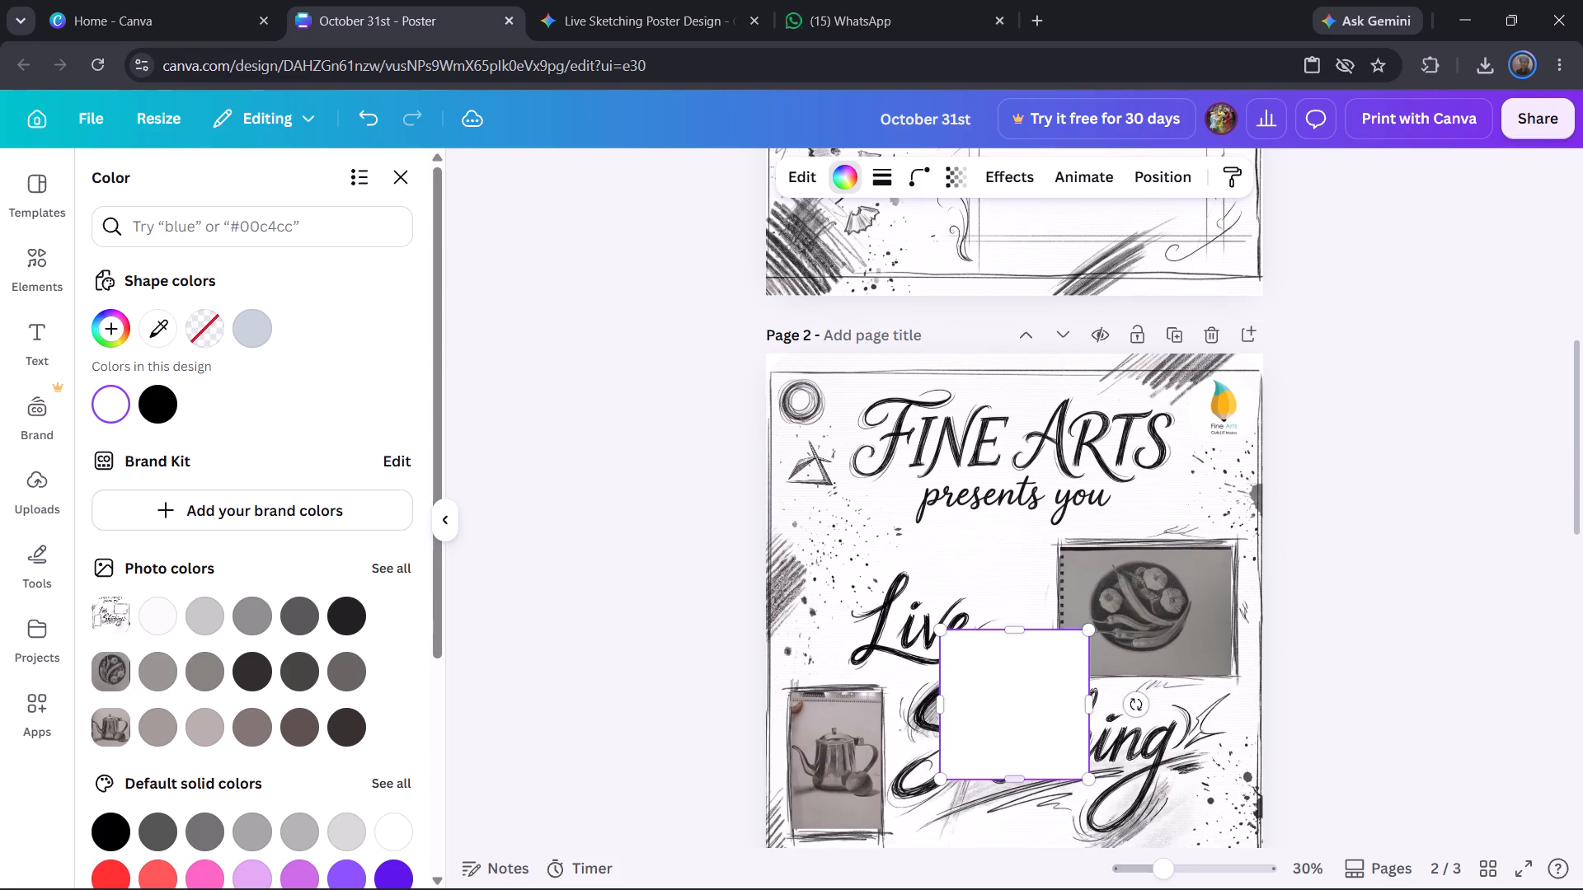
{"action": "left_click_drag", "start_coordinate": [945, 632], "coordinate": [988, 682]}
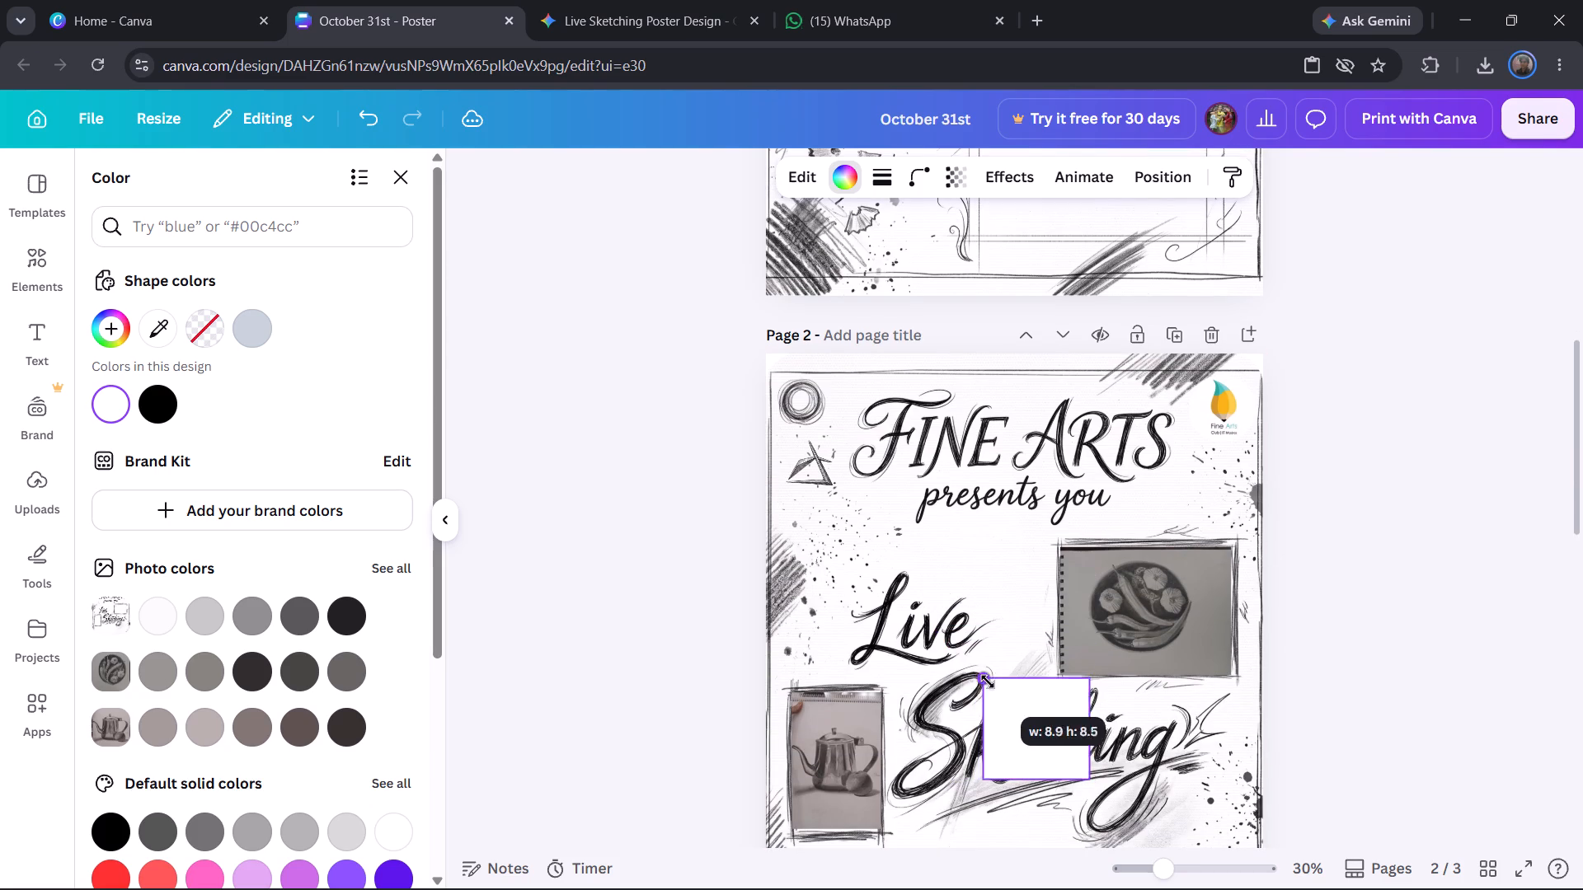
{"action": "left_click_drag", "start_coordinate": [988, 682], "coordinate": [1023, 717]}
{"action": "left_click_drag", "start_coordinate": [1040, 741], "coordinate": [820, 426]}
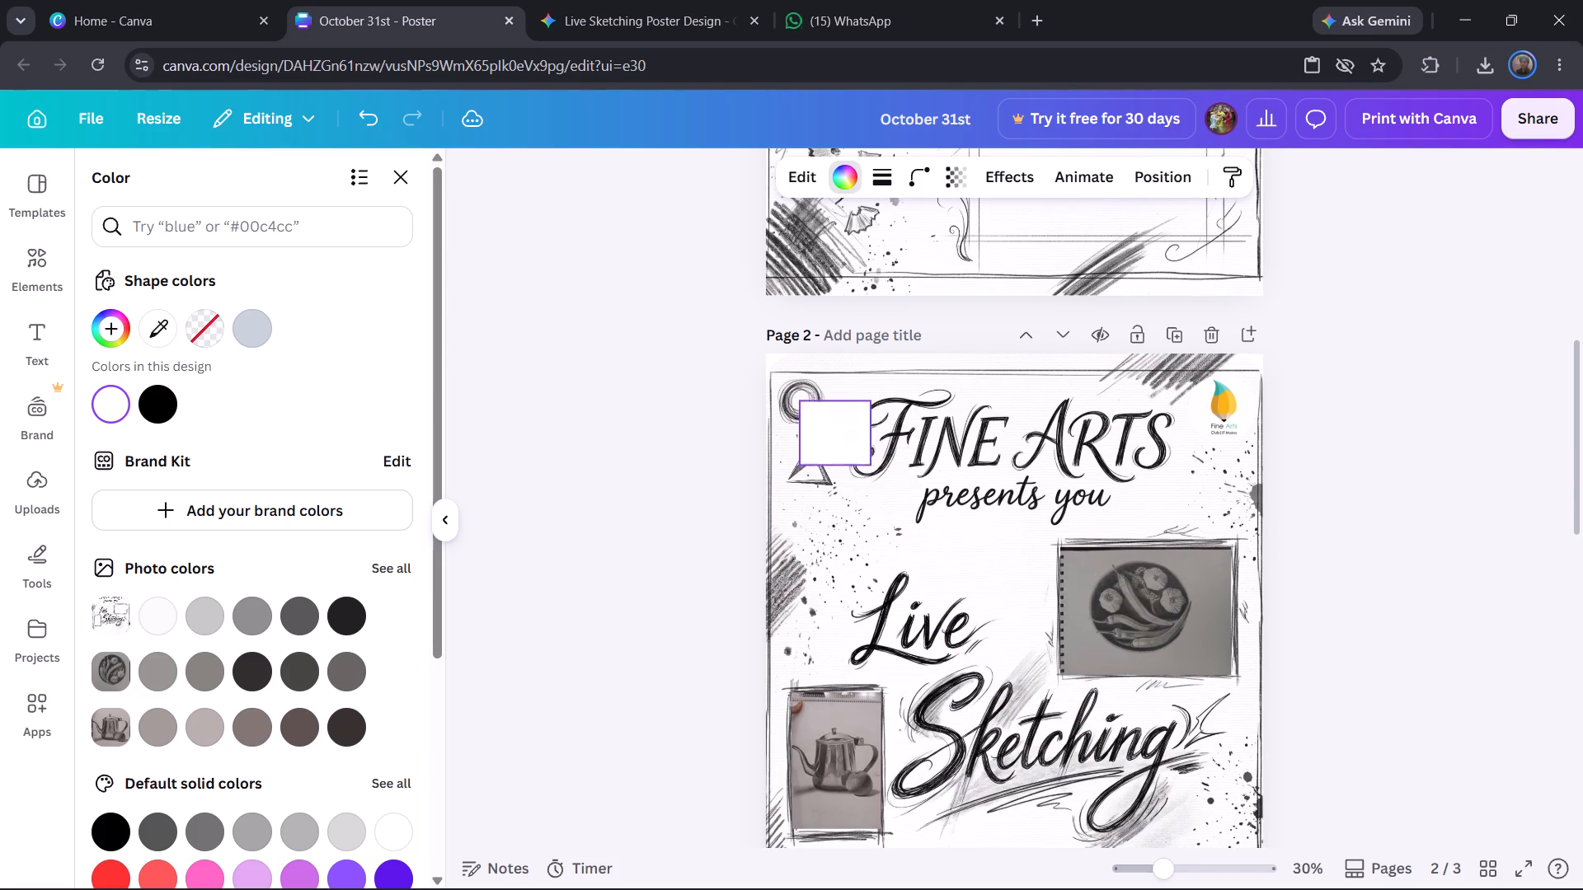
{"action": "left_click_drag", "start_coordinate": [820, 426], "coordinate": [796, 407]}
{"action": "left_click", "coordinate": [660, 483]}
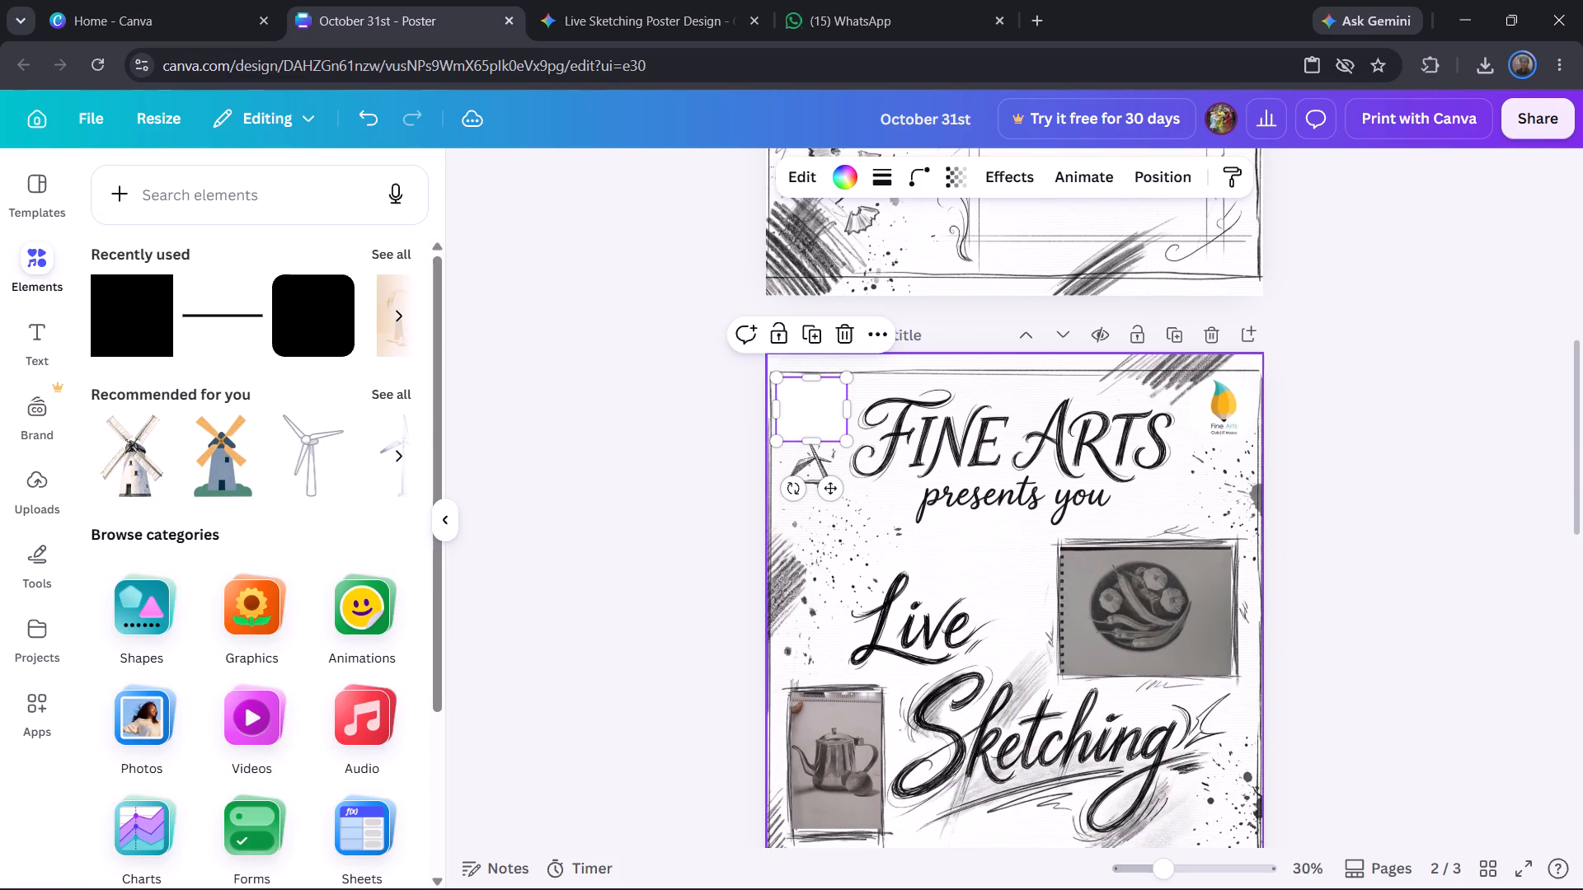
{"action": "left_click", "coordinate": [716, 471]}
Move the etched logo onto the white square in the upper corner of page 2.
{"action": "left_click_drag", "start_coordinate": [813, 468], "coordinate": [811, 446]}
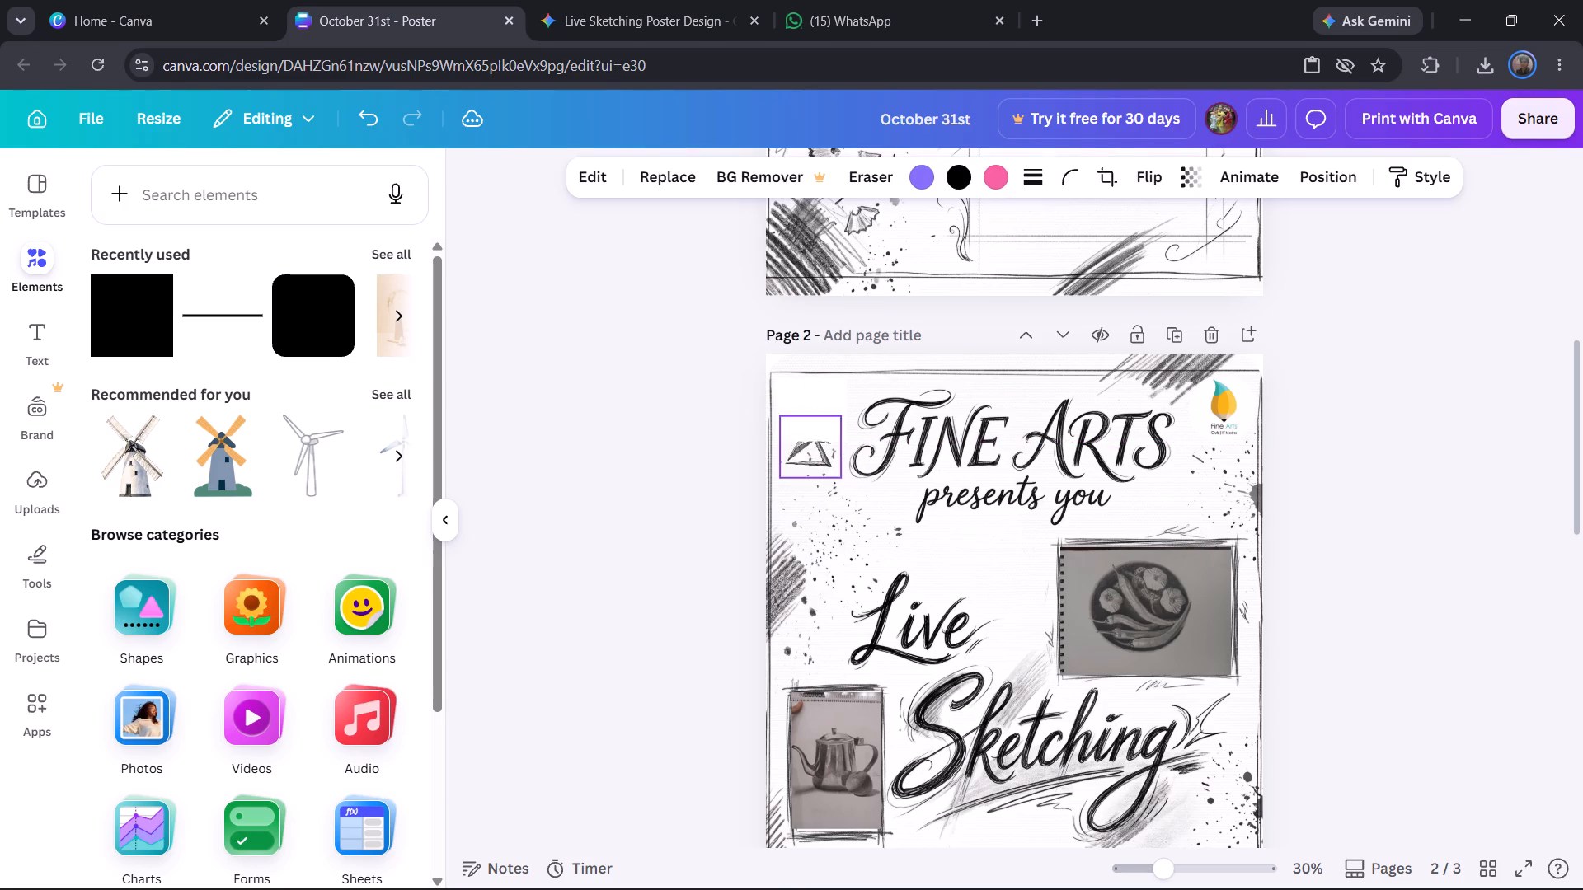
{"action": "left_click_drag", "start_coordinate": [811, 446], "coordinate": [881, 517]}
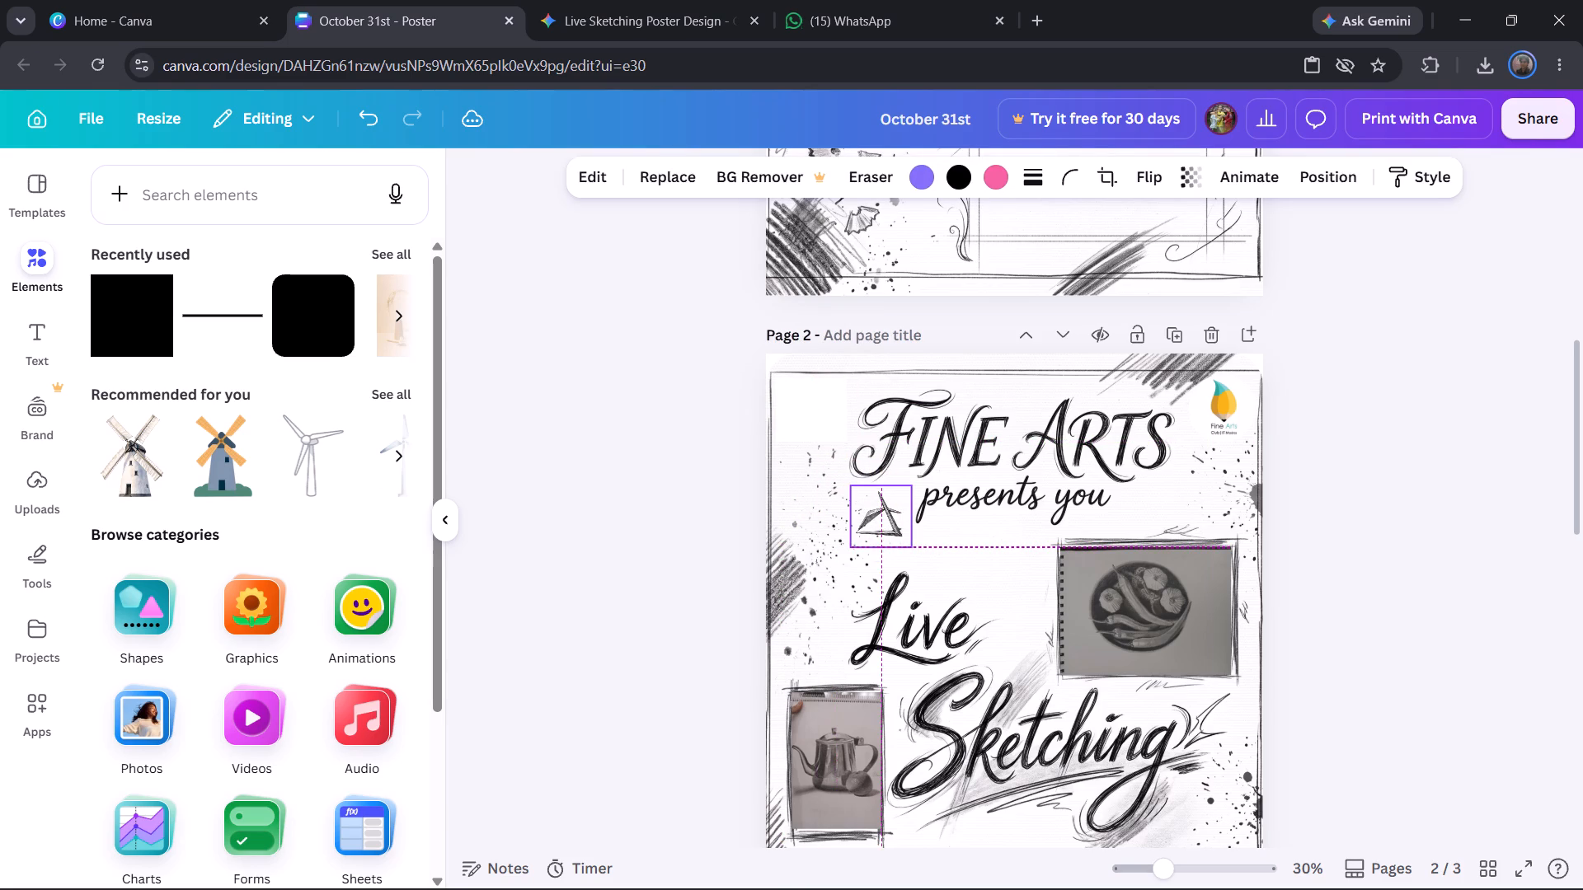
{"action": "left_click_drag", "start_coordinate": [881, 517], "coordinate": [857, 497]}
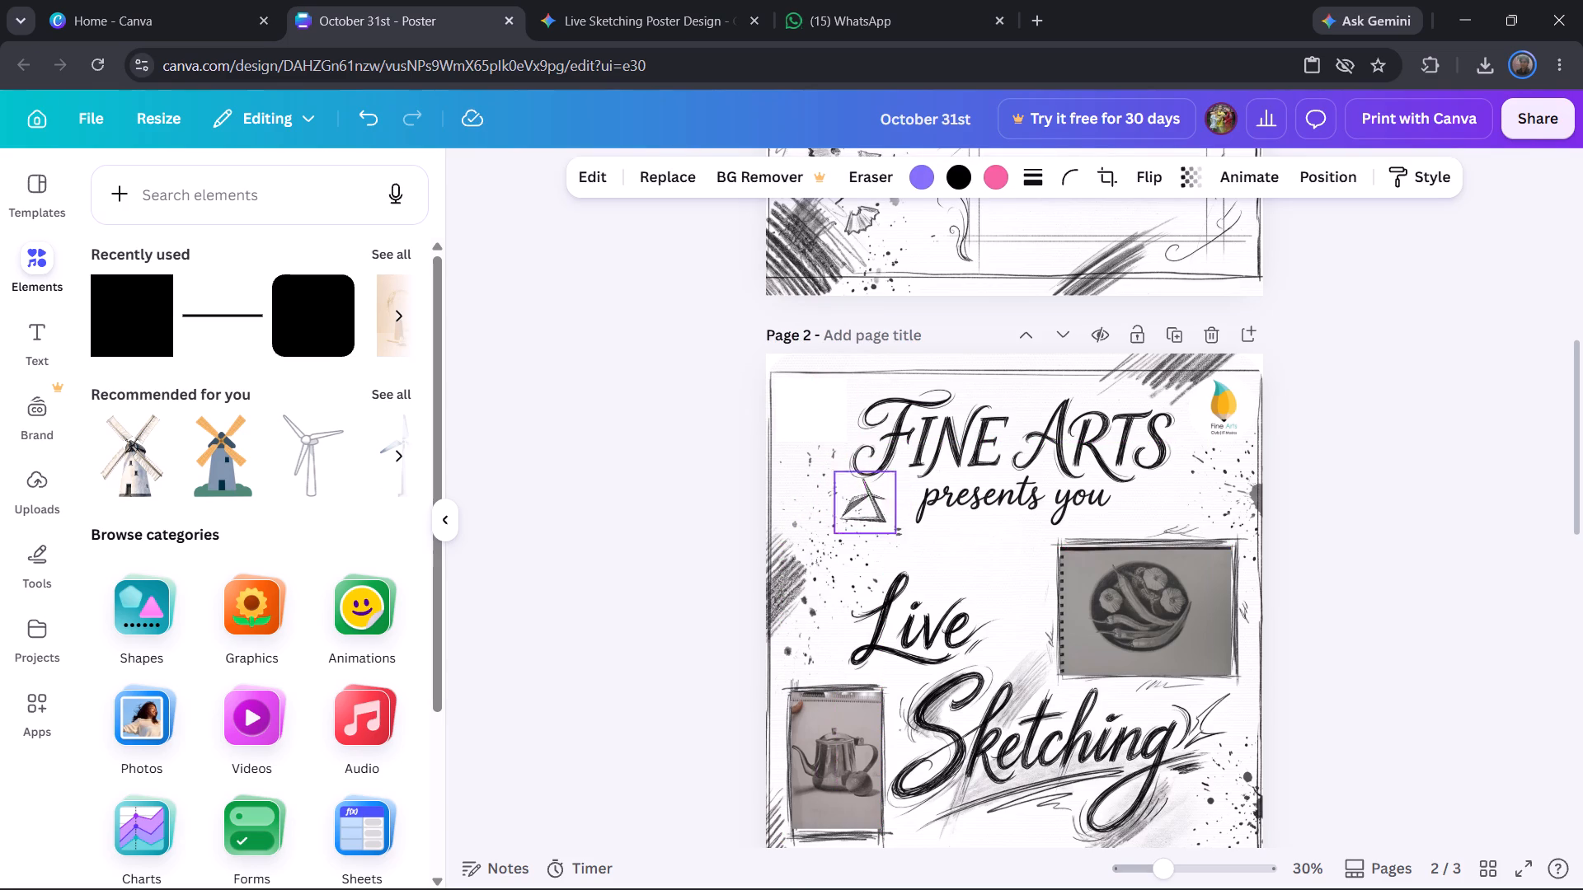
{"action": "left_click_drag", "start_coordinate": [857, 497], "coordinate": [813, 410]}
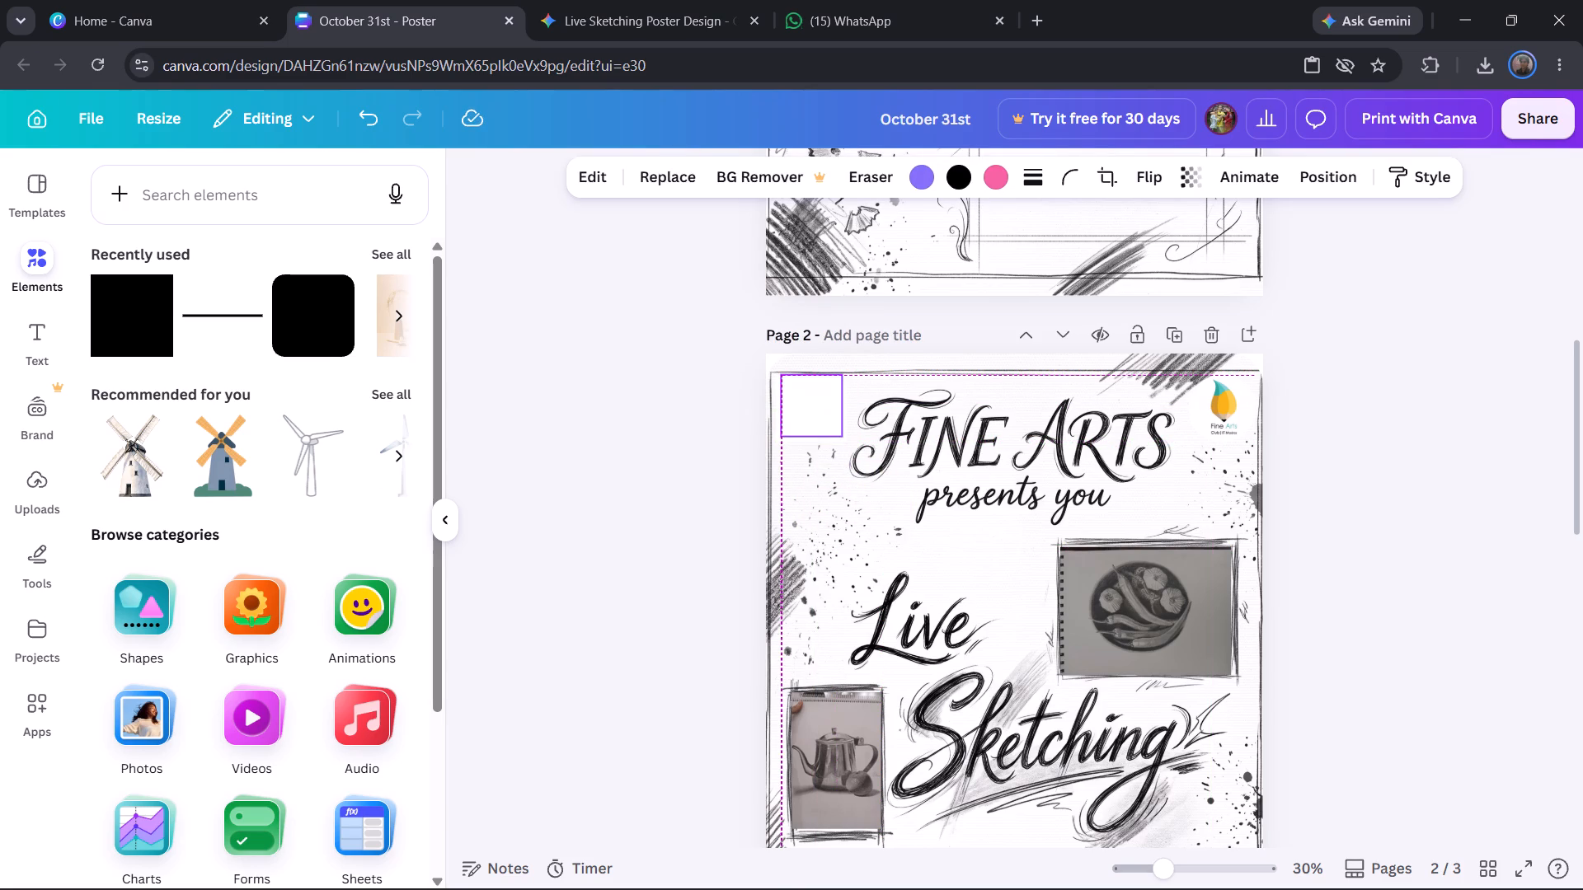
{"action": "left_click_drag", "start_coordinate": [813, 410], "coordinate": [811, 410]}
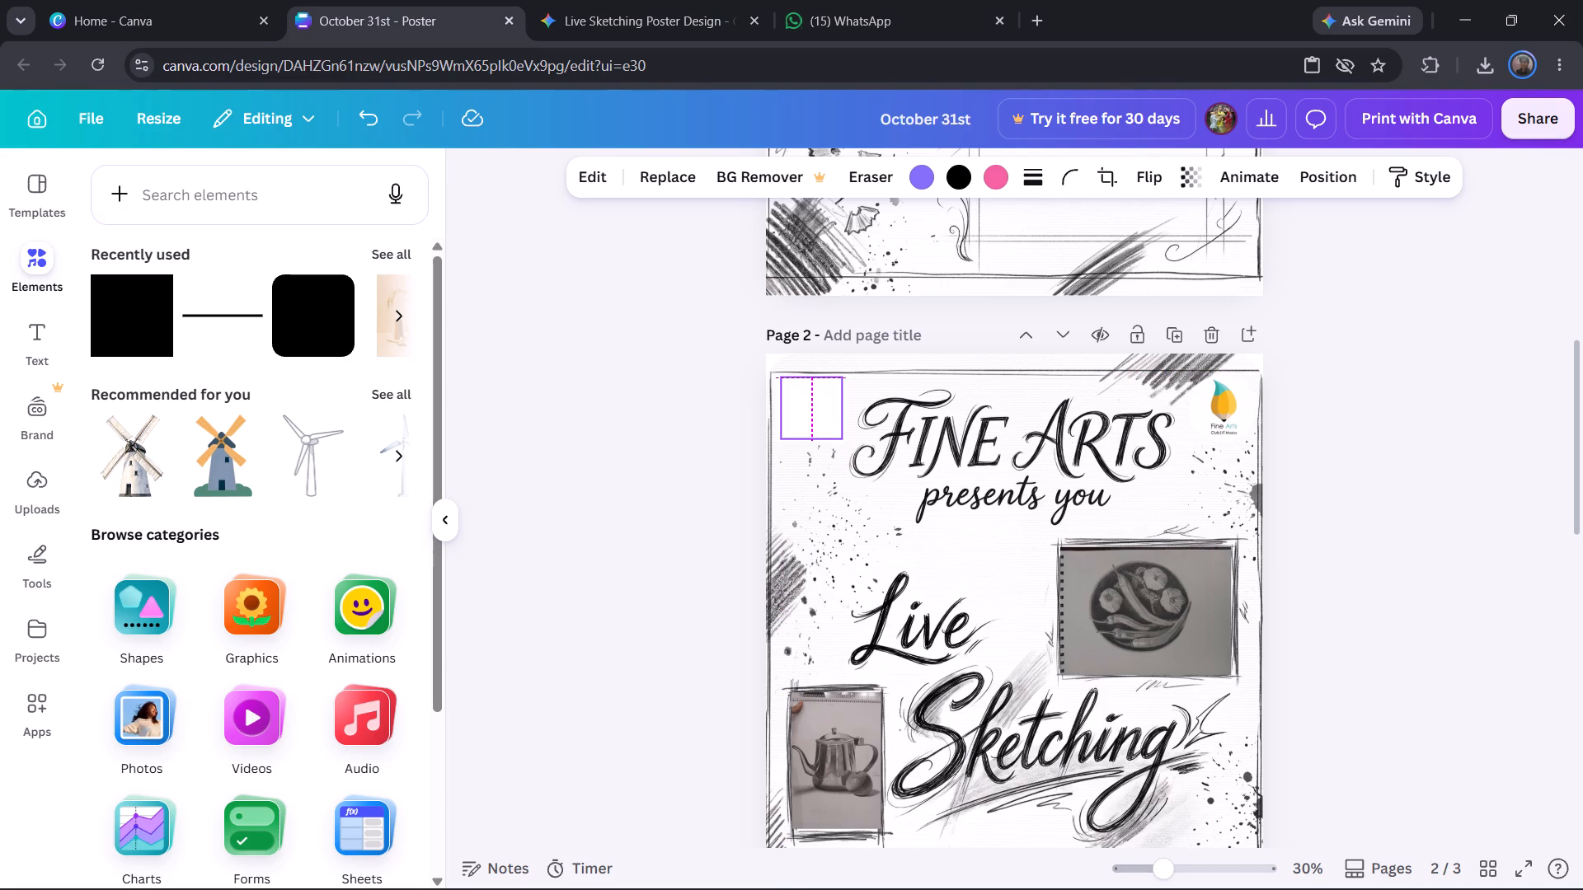
{"action": "left_click_drag", "start_coordinate": [811, 410], "coordinate": [807, 410]}
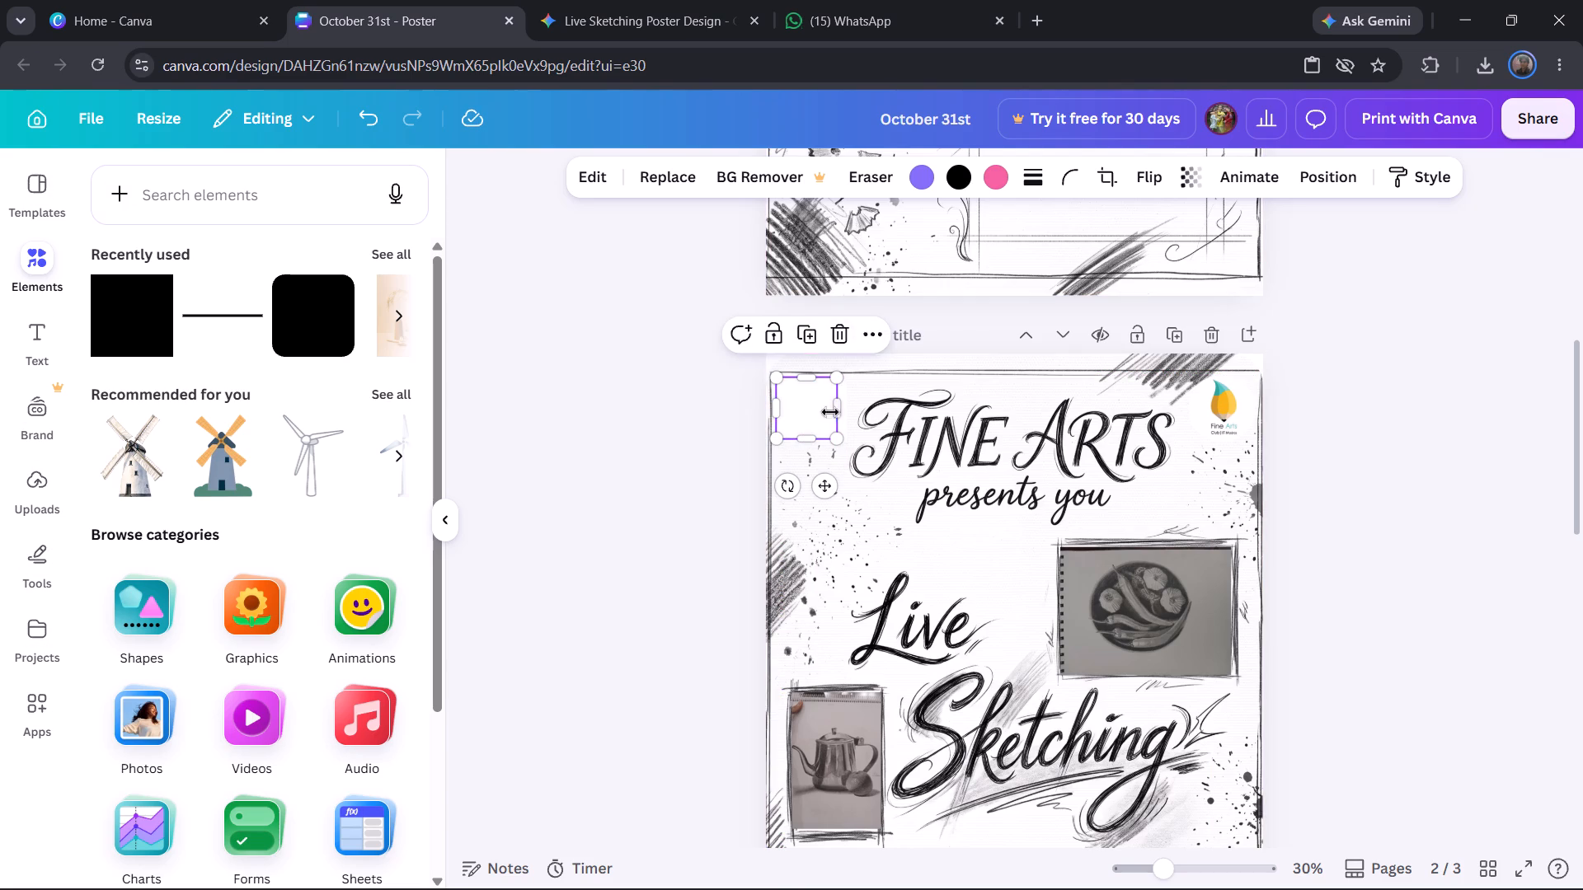
Bring the etched logo to the front, above the white square.
{"action": "left_click", "coordinate": [867, 338]}
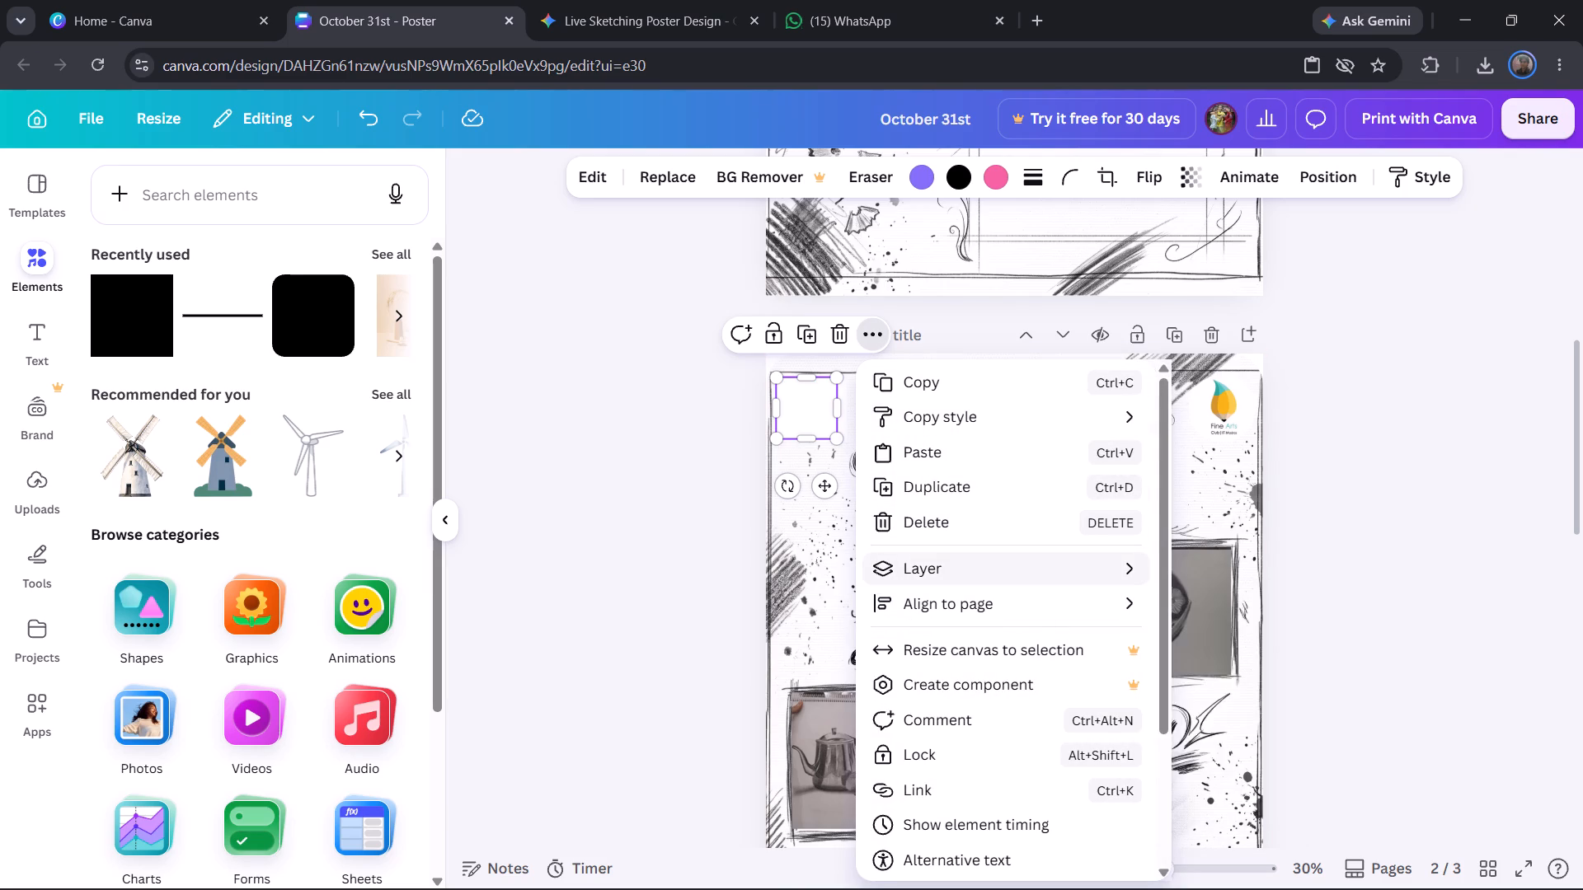
{"action": "left_click", "coordinate": [1167, 568]}
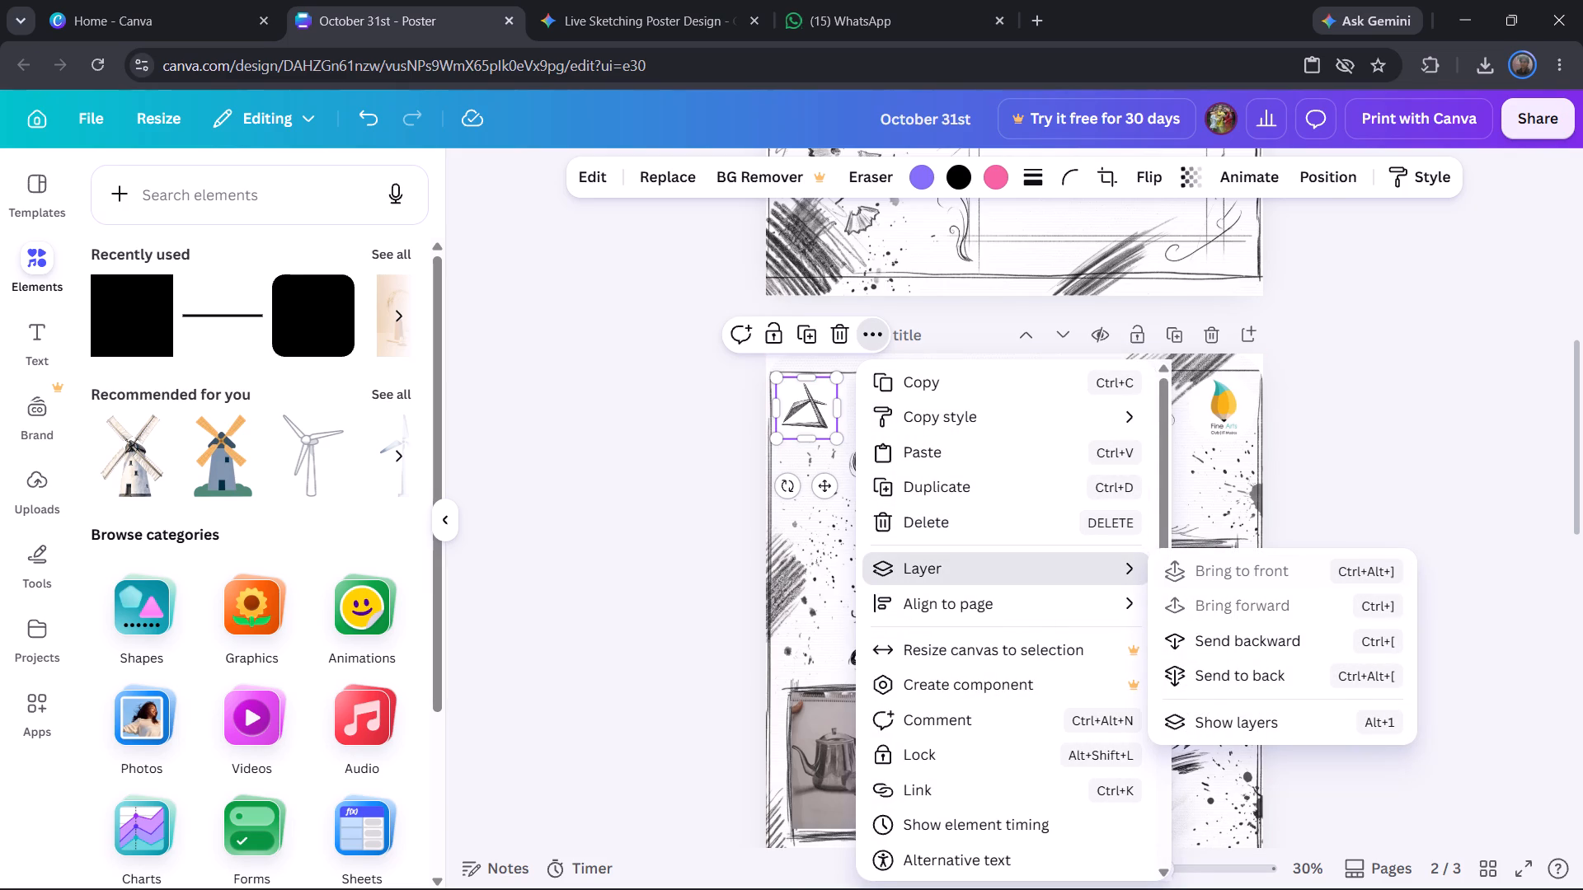
{"action": "left_click", "coordinate": [1412, 510]}
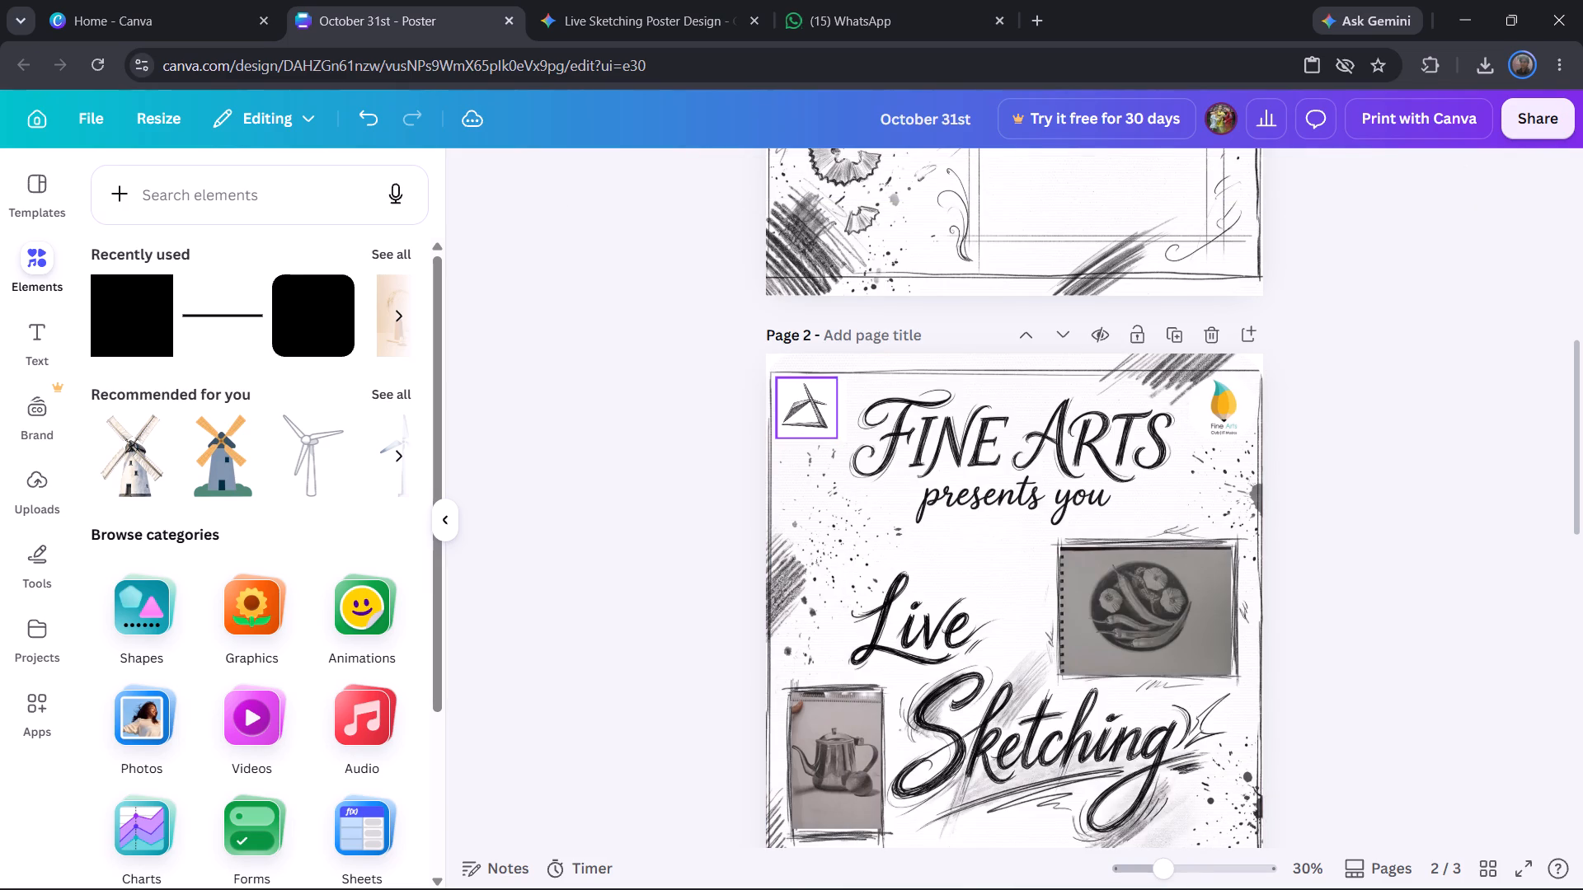
Examine the placed logo on page 2 and the original sketch background on page 1.
{"action": "left_click", "coordinate": [788, 405]}
{"action": "left_click", "coordinate": [794, 484]}
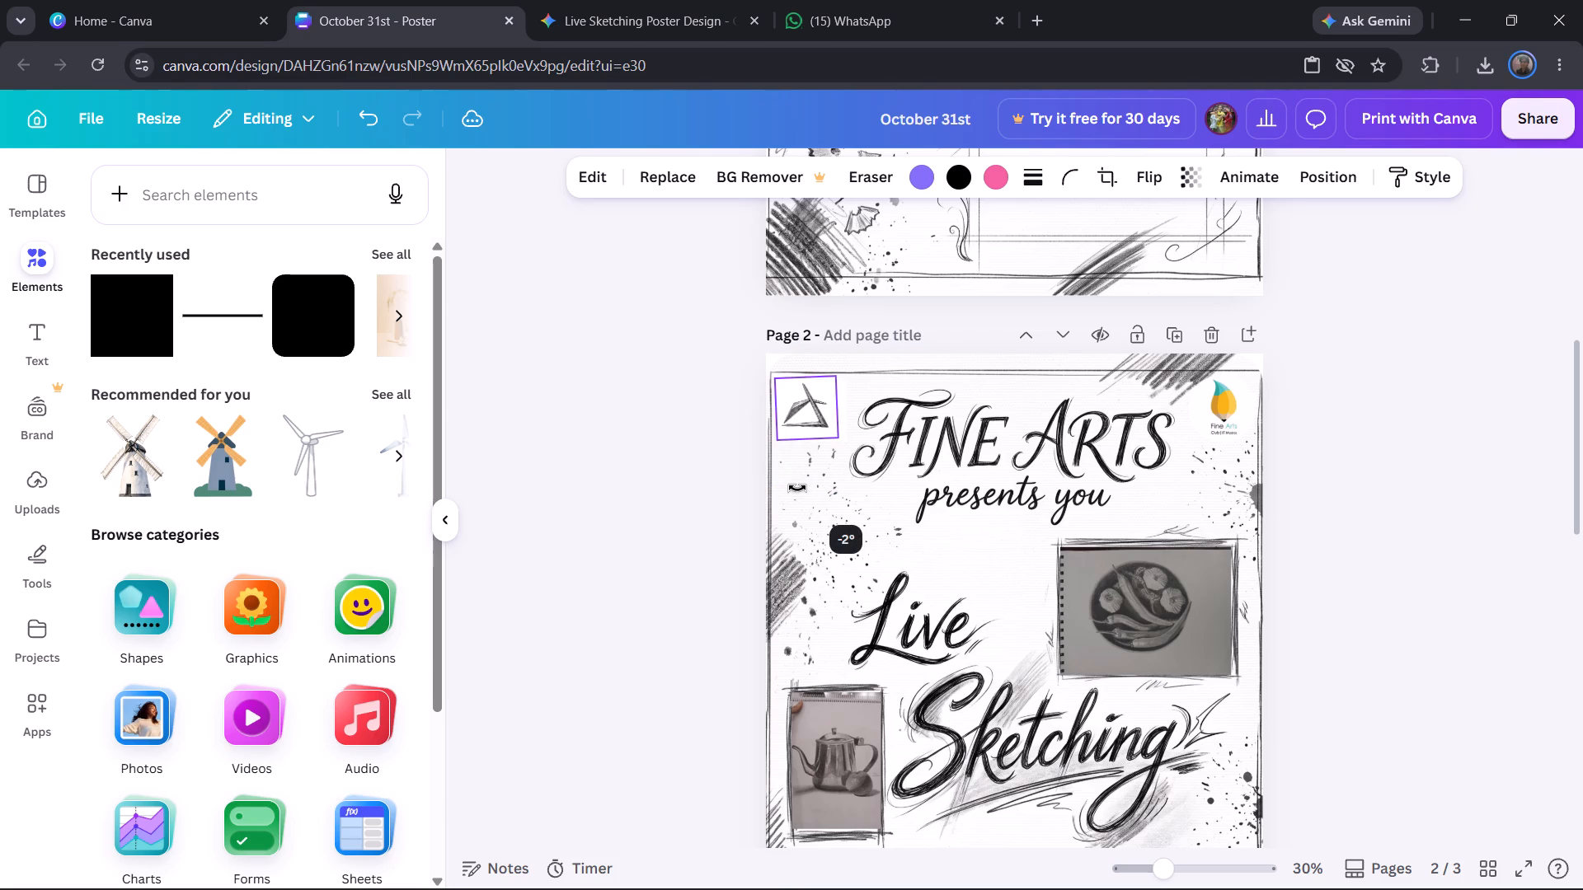
{"action": "left_click", "coordinate": [636, 501]}
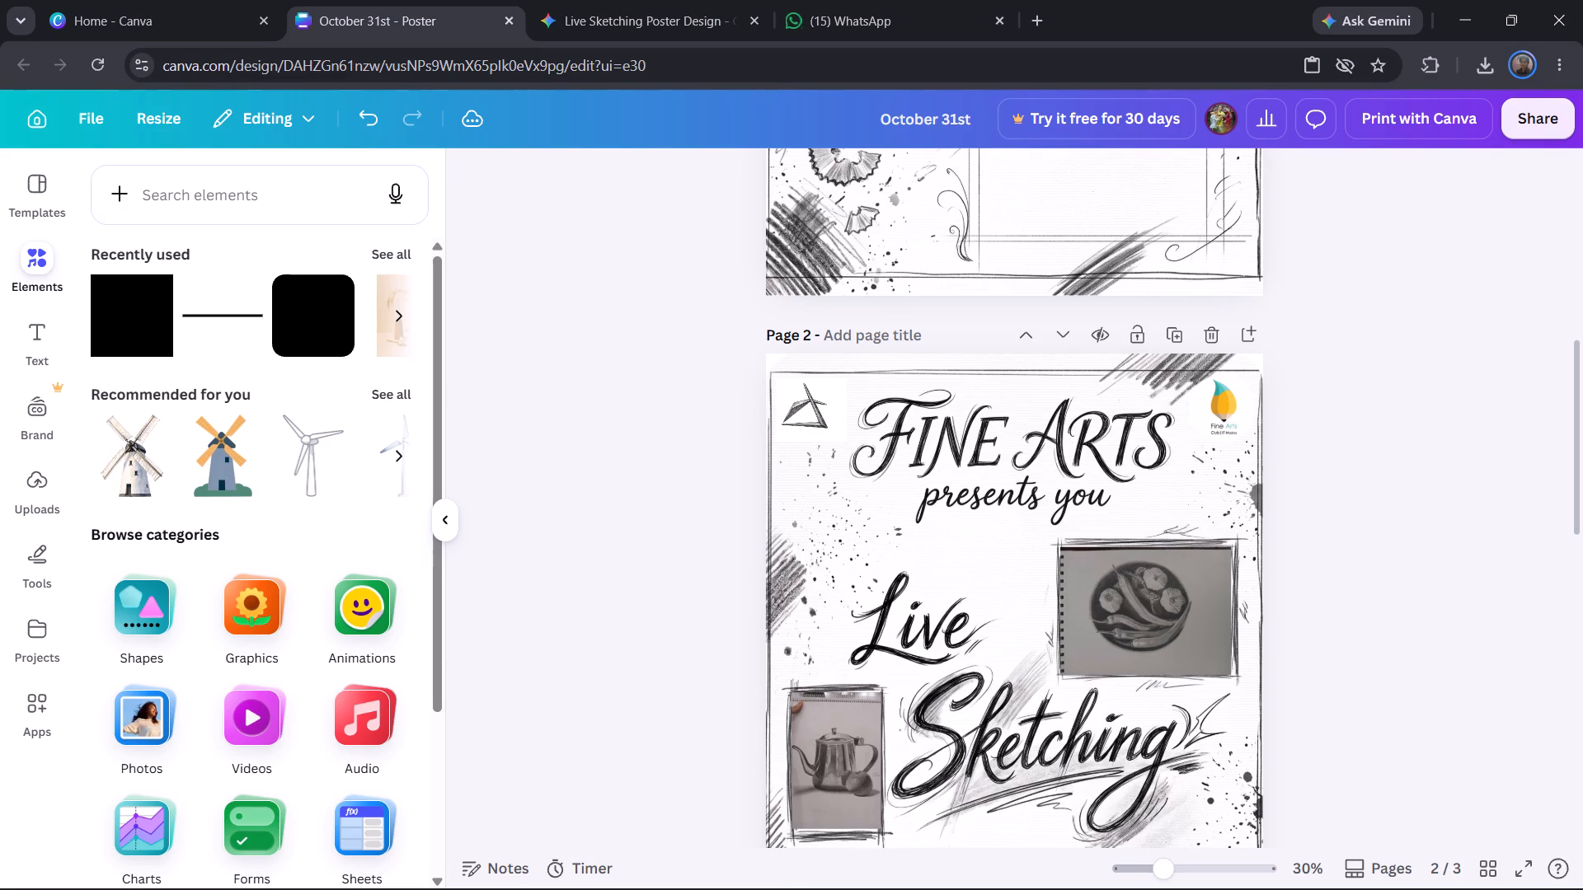
{"action": "left_click", "coordinate": [804, 409]}
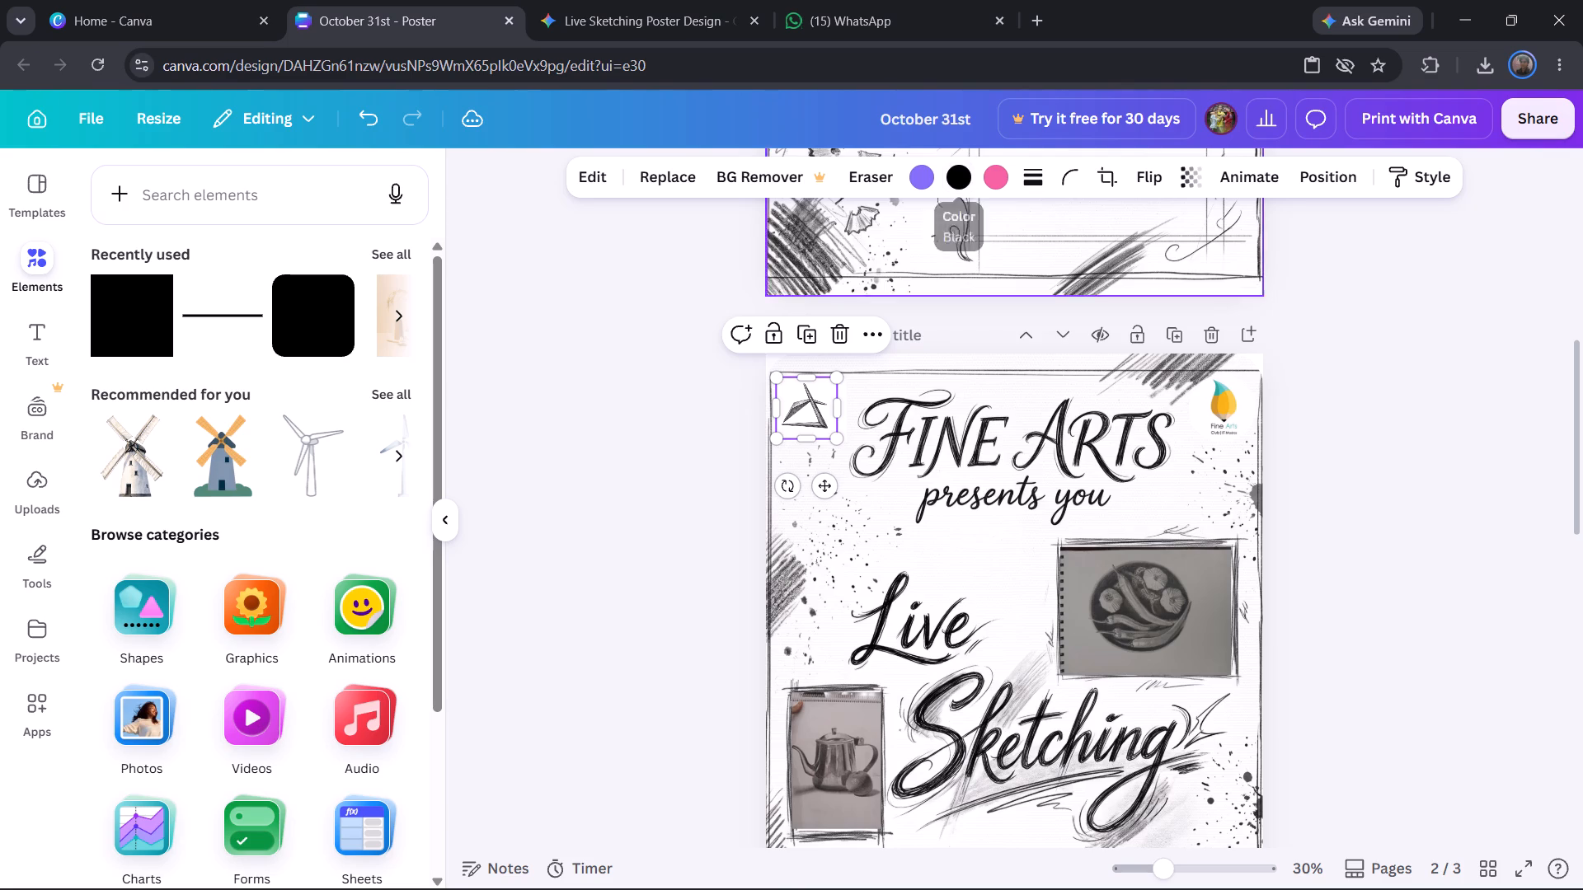
{"action": "scroll", "coordinate": [346, 595], "scroll_direction": "down", "scroll_amount": 6}
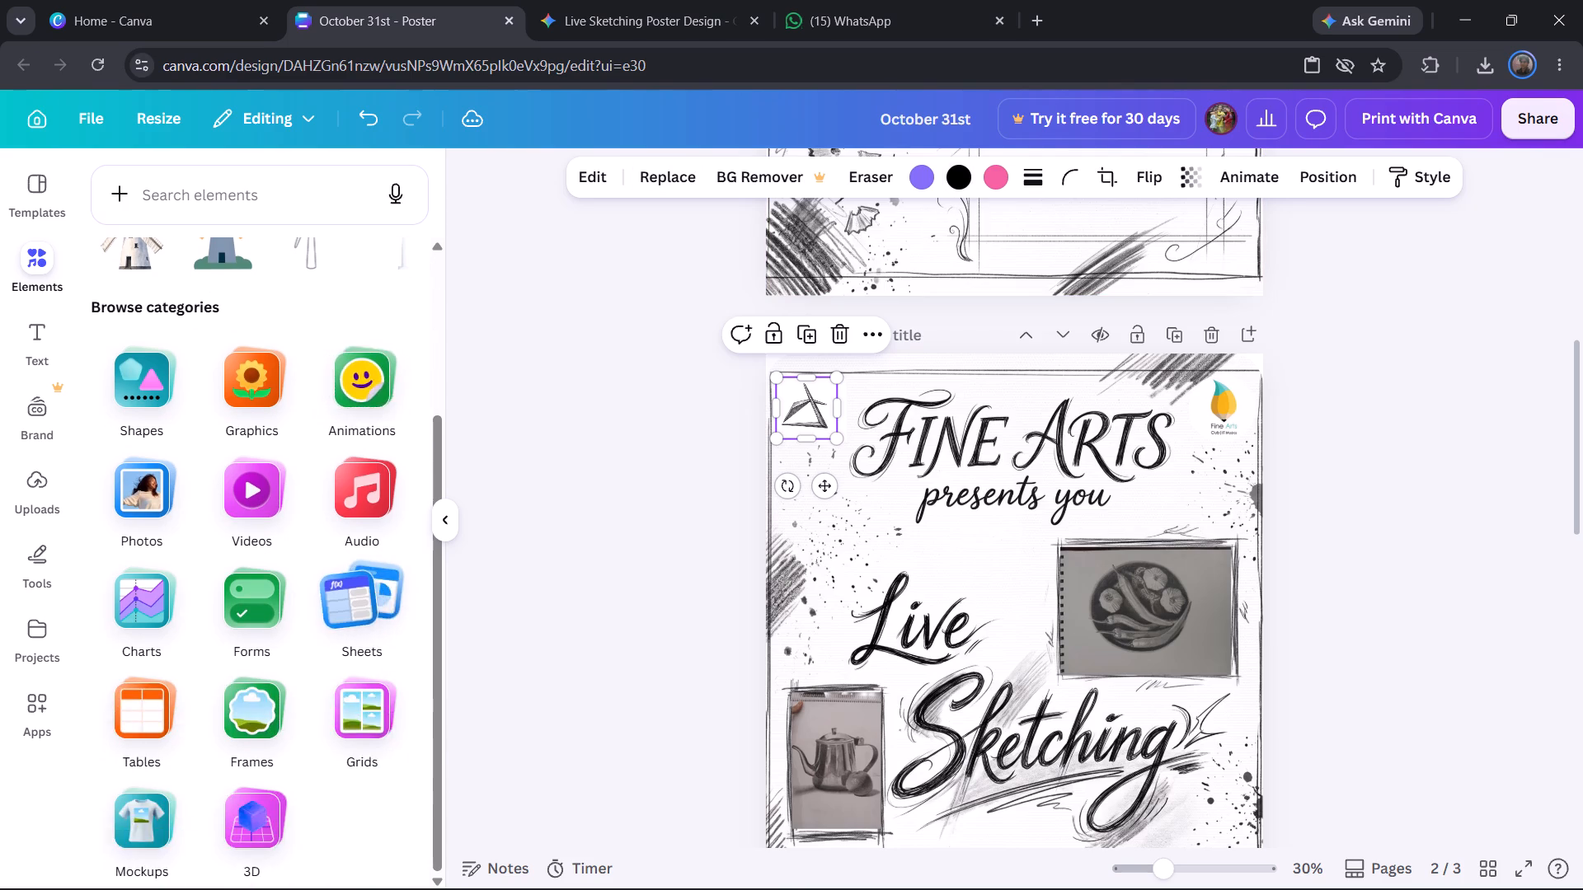
{"action": "scroll", "coordinate": [343, 596], "scroll_direction": "up", "scroll_amount": 6}
{"action": "scroll", "coordinate": [896, 454], "scroll_direction": "up", "scroll_amount": 2}
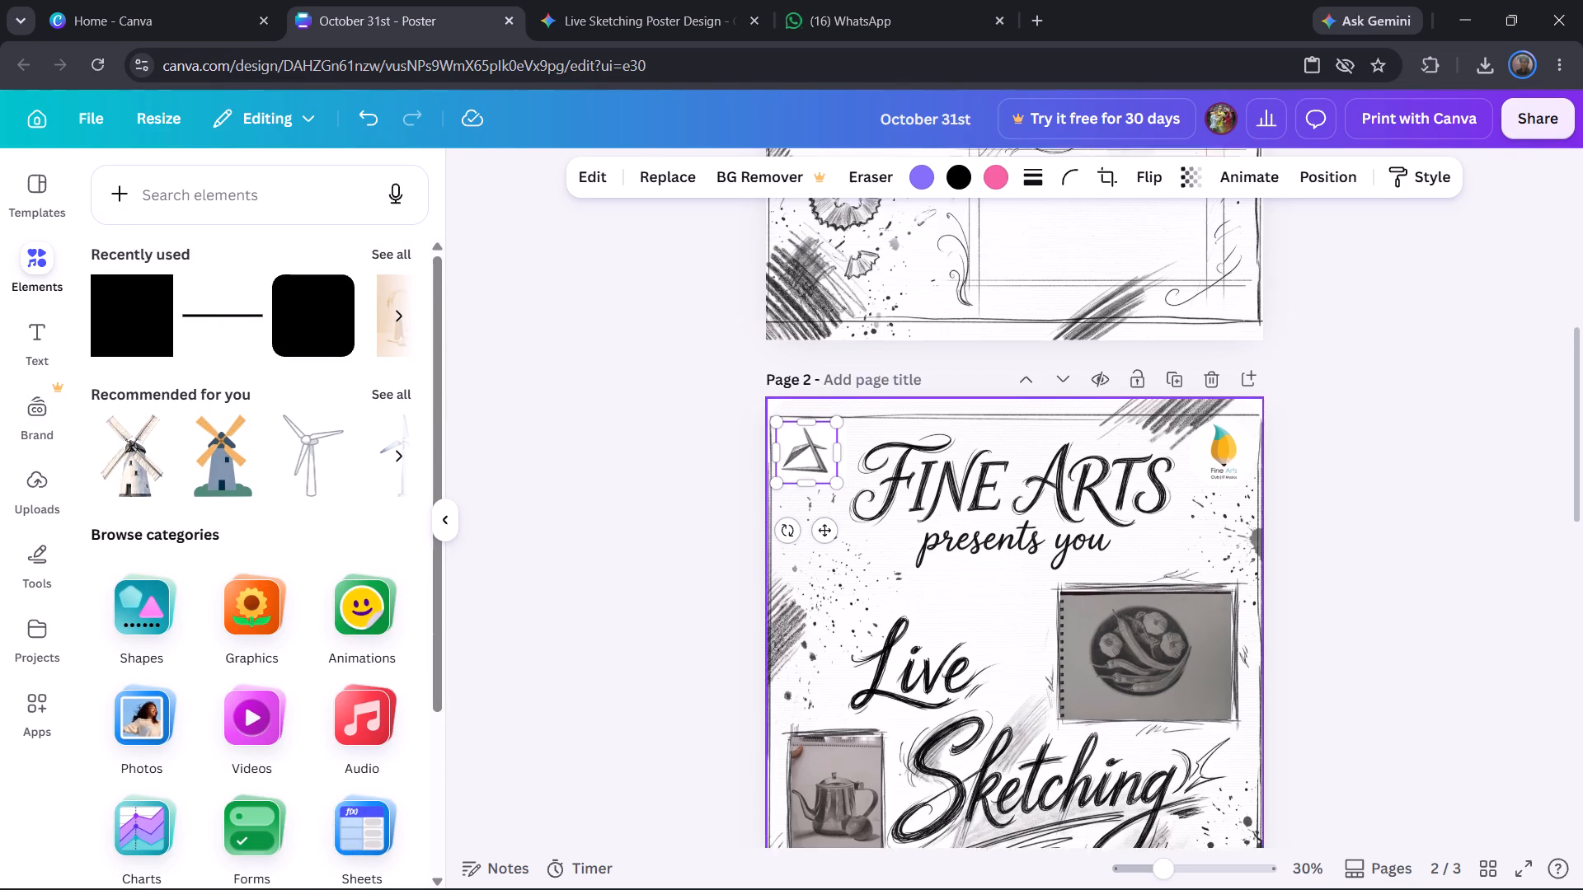
{"action": "scroll", "coordinate": [893, 456], "scroll_direction": "up", "scroll_amount": 12}
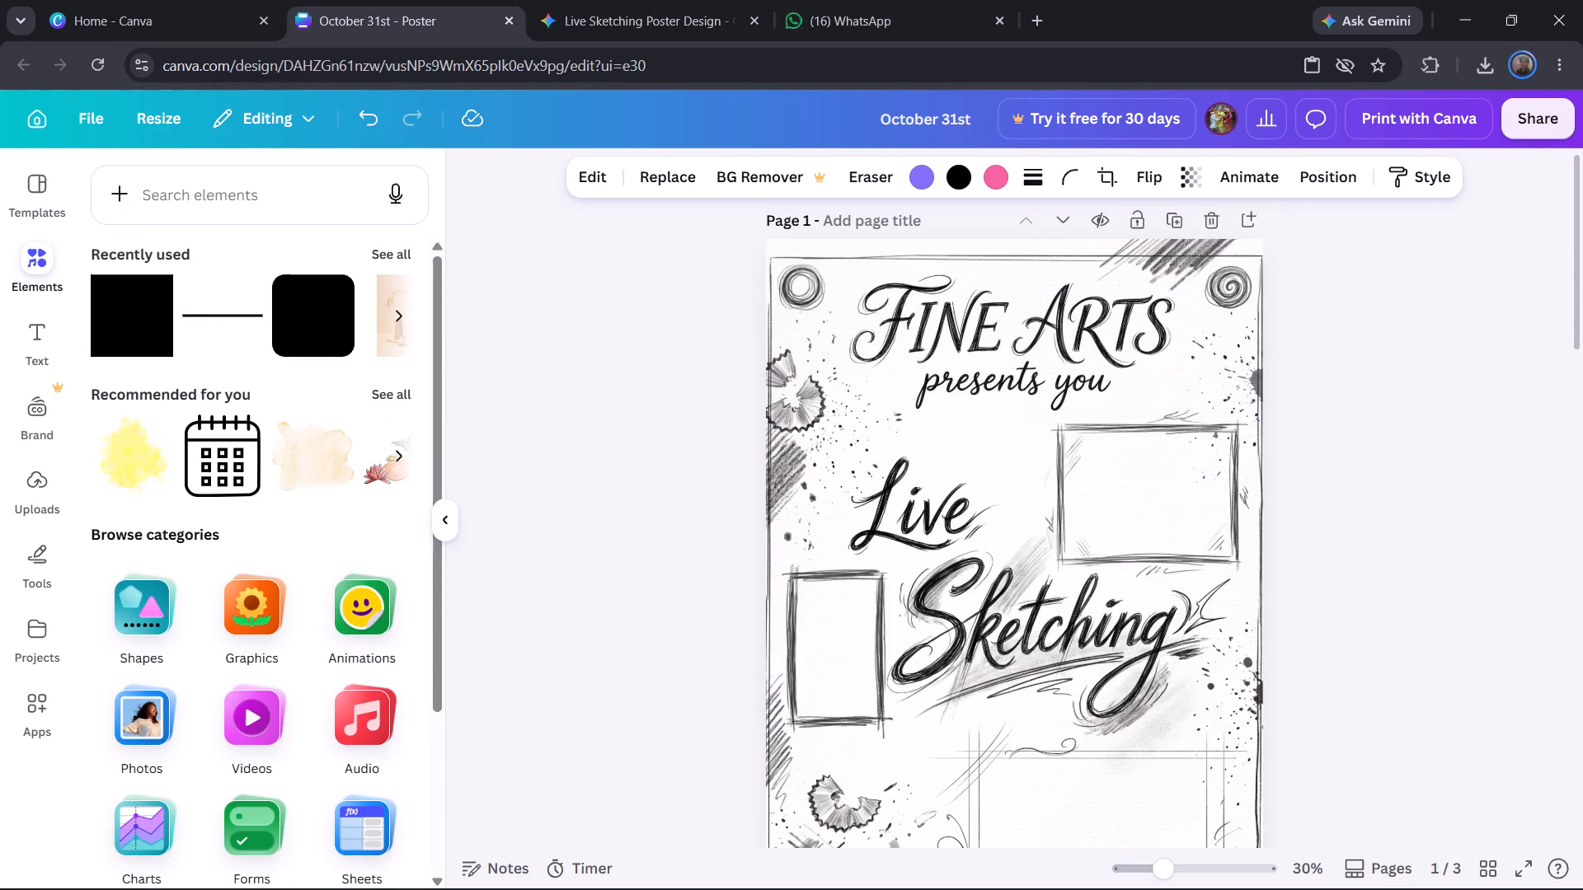
Add the coloured triangle logo from the uploaded images and place it on the blank page 3.
{"action": "scroll", "coordinate": [45, 483], "scroll_direction": "down", "scroll_amount": 5}
{"action": "left_click", "coordinate": [45, 483]}
{"action": "scroll", "coordinate": [256, 488], "scroll_direction": "down", "scroll_amount": 8}
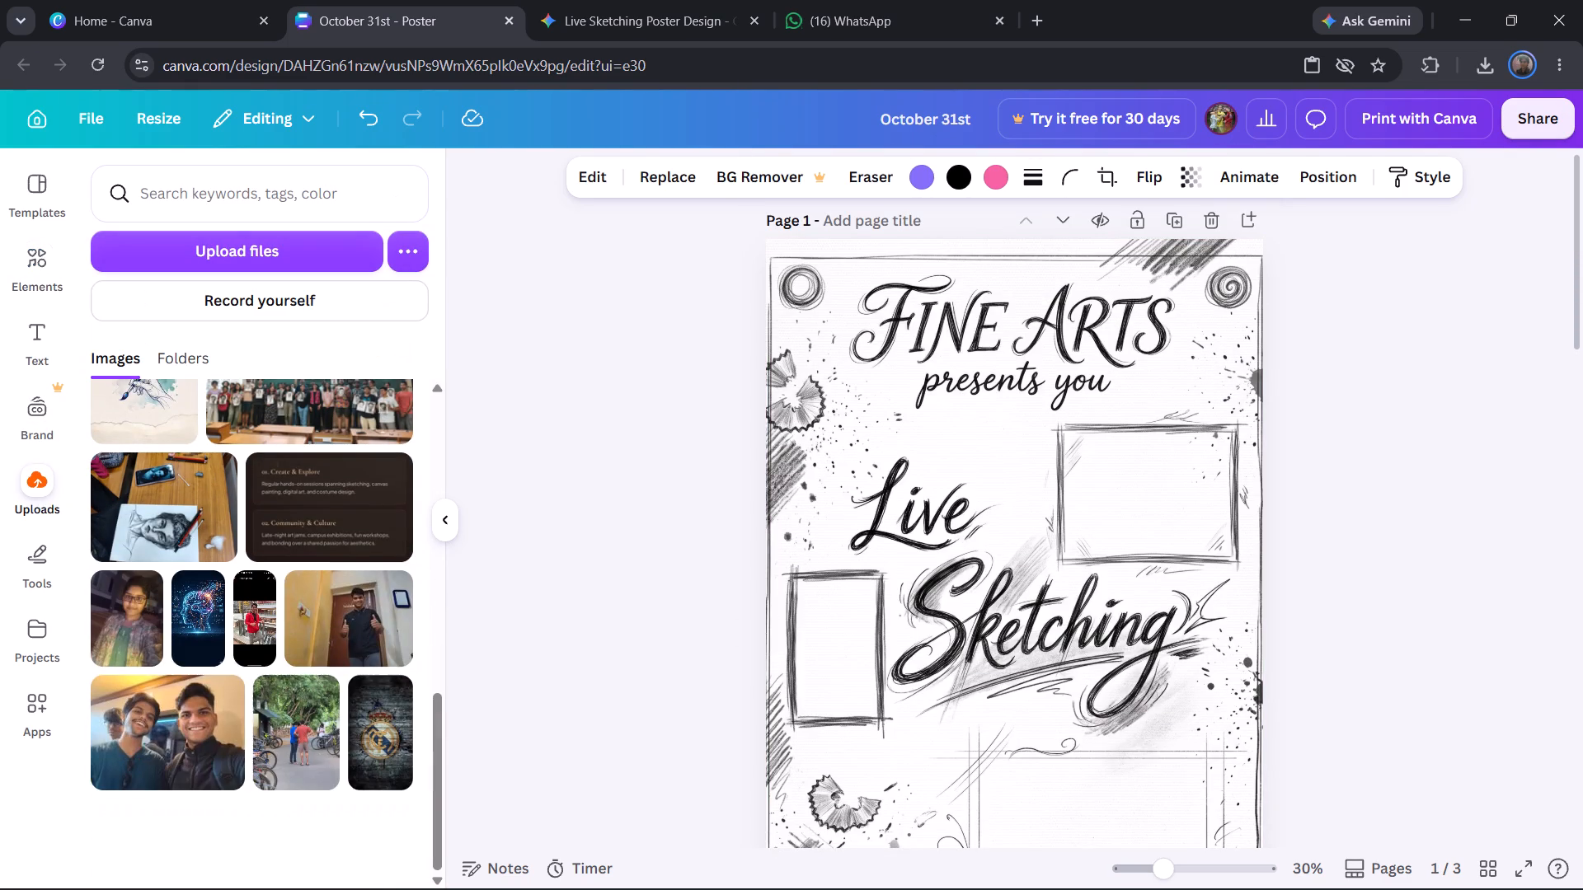
{"action": "scroll", "coordinate": [256, 498], "scroll_direction": "down", "scroll_amount": 2}
{"action": "scroll", "coordinate": [256, 498], "scroll_direction": "up", "scroll_amount": 1}
{"action": "scroll", "coordinate": [256, 498], "scroll_direction": "down", "scroll_amount": 2}
{"action": "scroll", "coordinate": [265, 603], "scroll_direction": "up", "scroll_amount": 6}
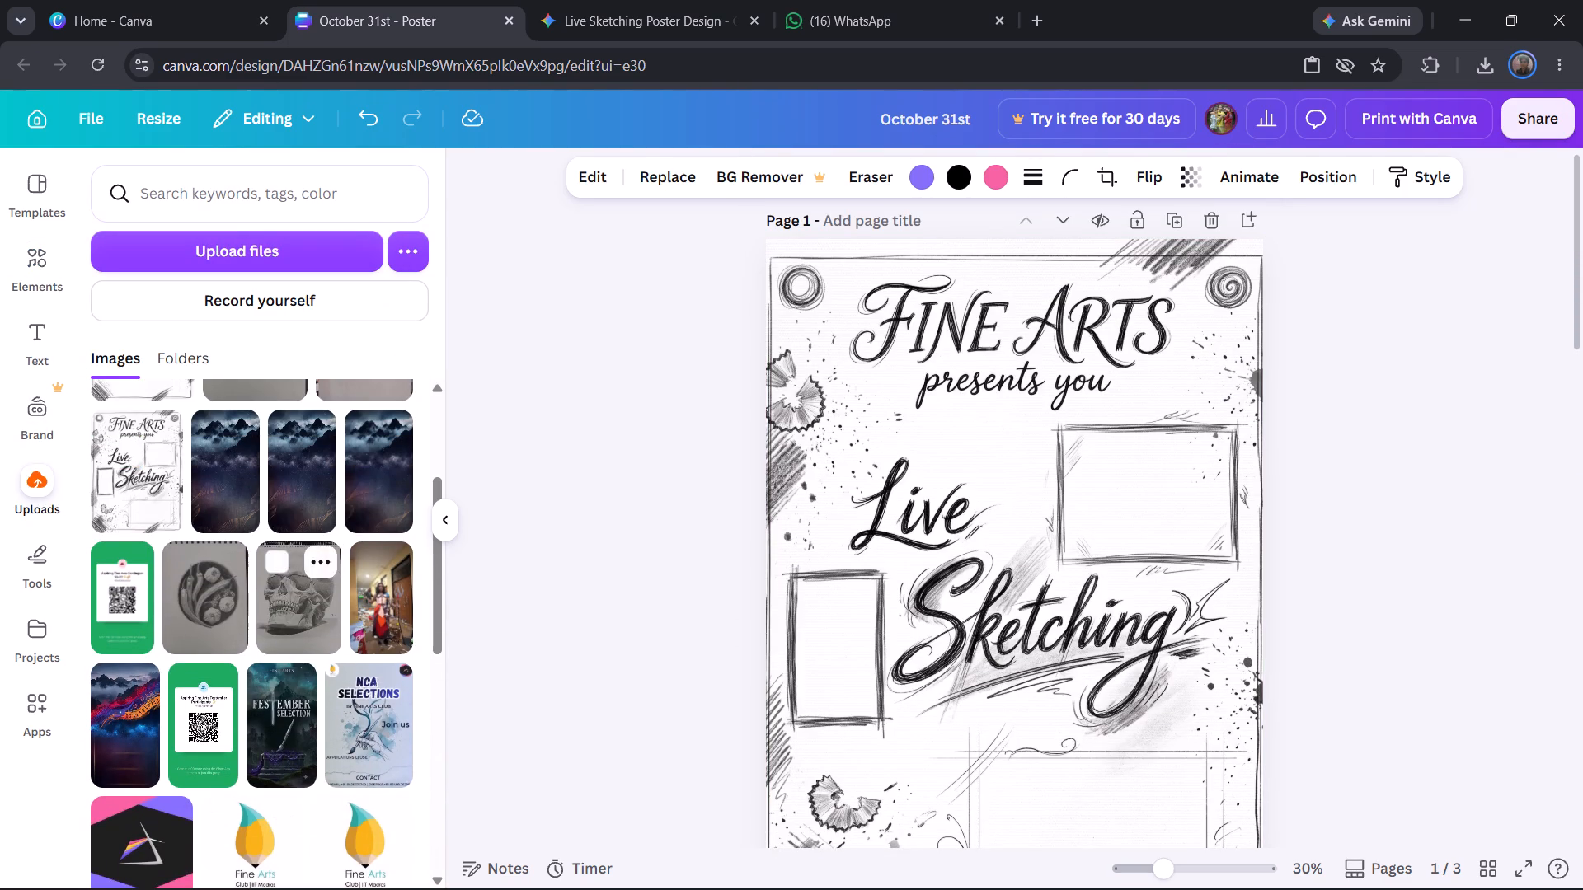
{"action": "scroll", "coordinate": [988, 751], "scroll_direction": "down", "scroll_amount": 7}
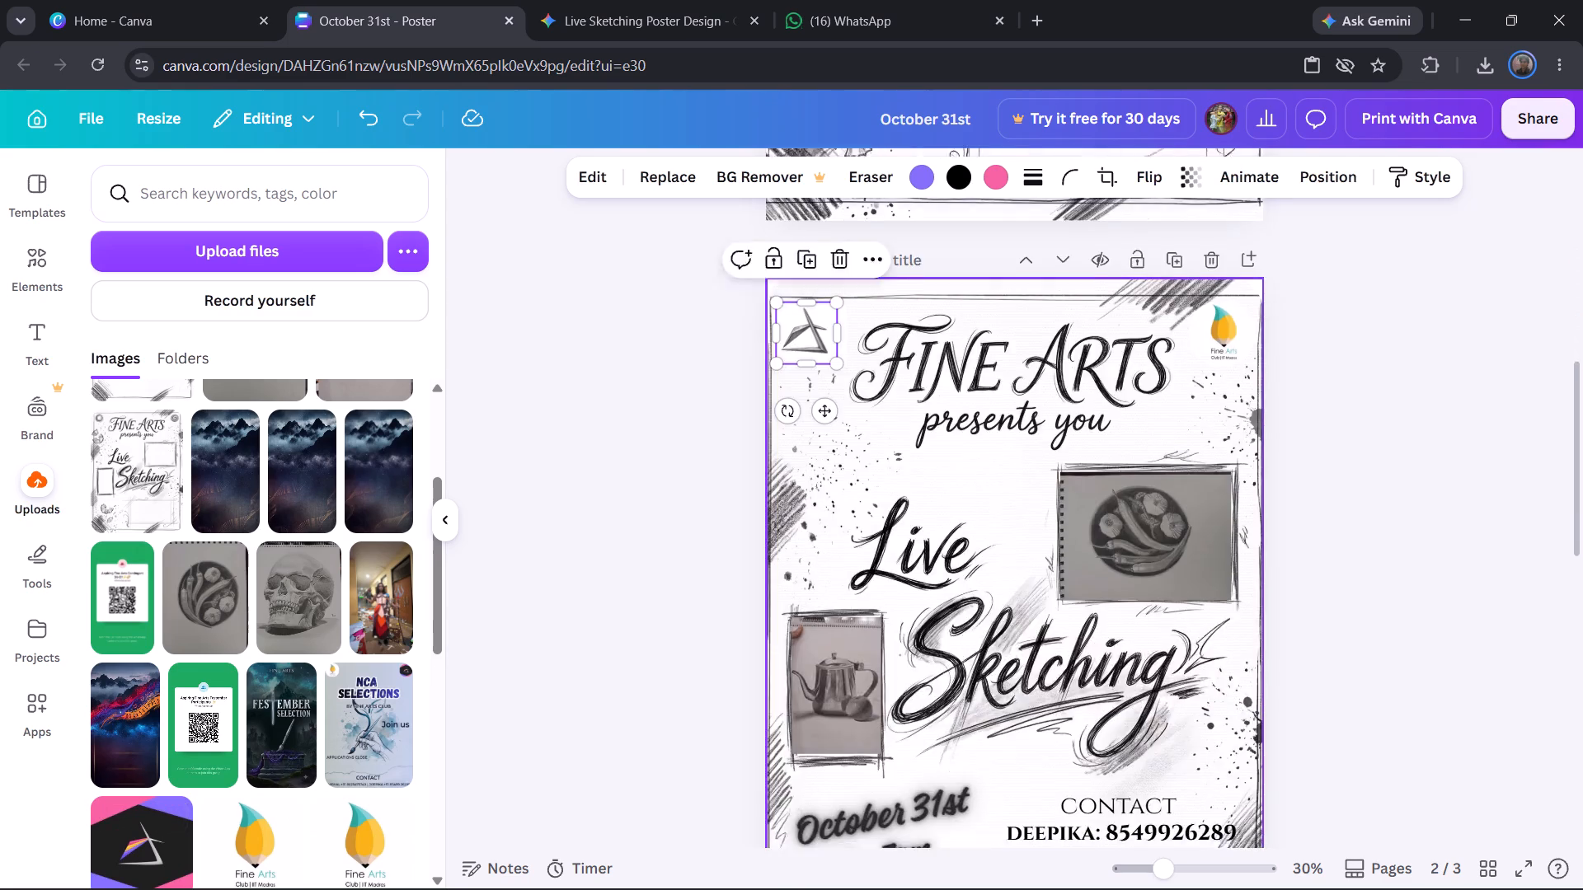
{"action": "scroll", "coordinate": [979, 744], "scroll_direction": "down", "scroll_amount": 6}
{"action": "left_click", "coordinate": [164, 833]}
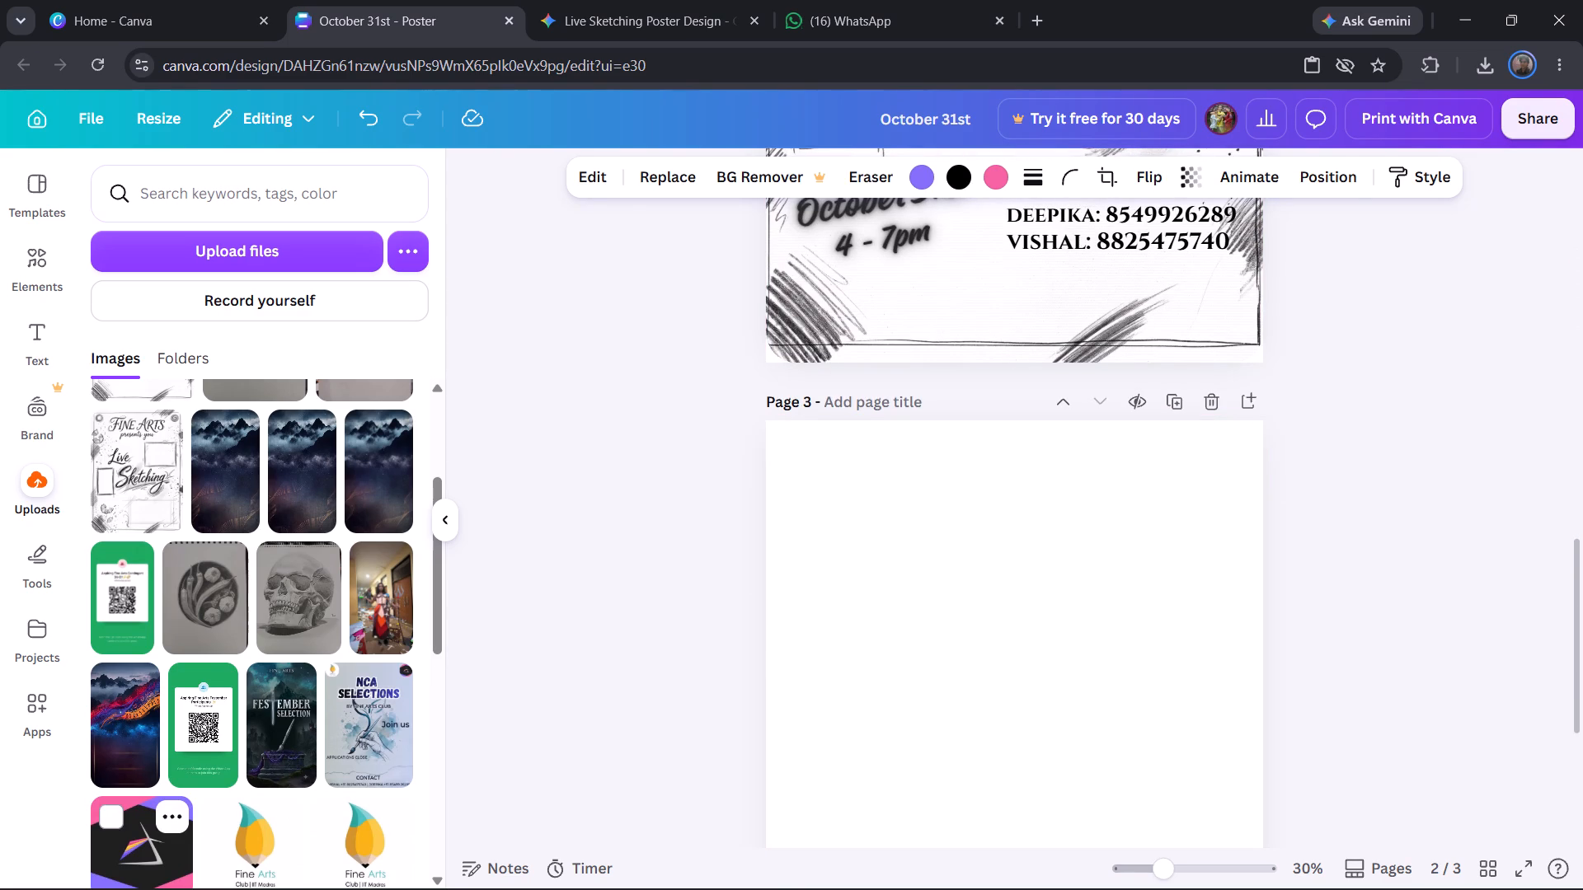
{"action": "left_click", "coordinate": [143, 847]}
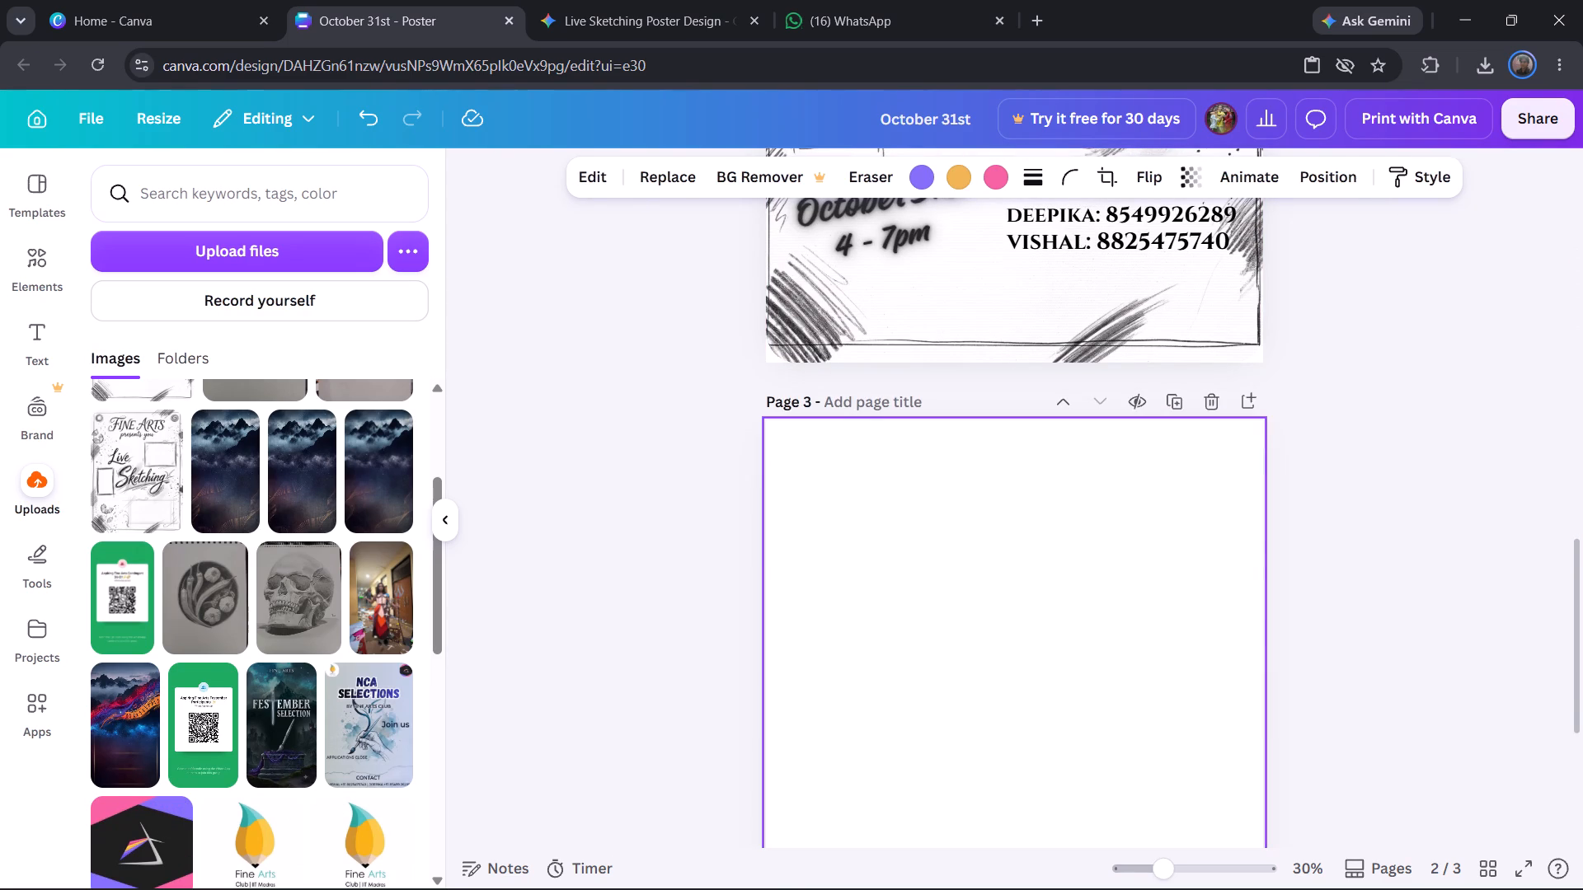
{"action": "scroll", "coordinate": [951, 636], "scroll_direction": "up", "scroll_amount": 6}
{"action": "scroll", "coordinate": [1010, 638], "scroll_direction": "down", "scroll_amount": 5}
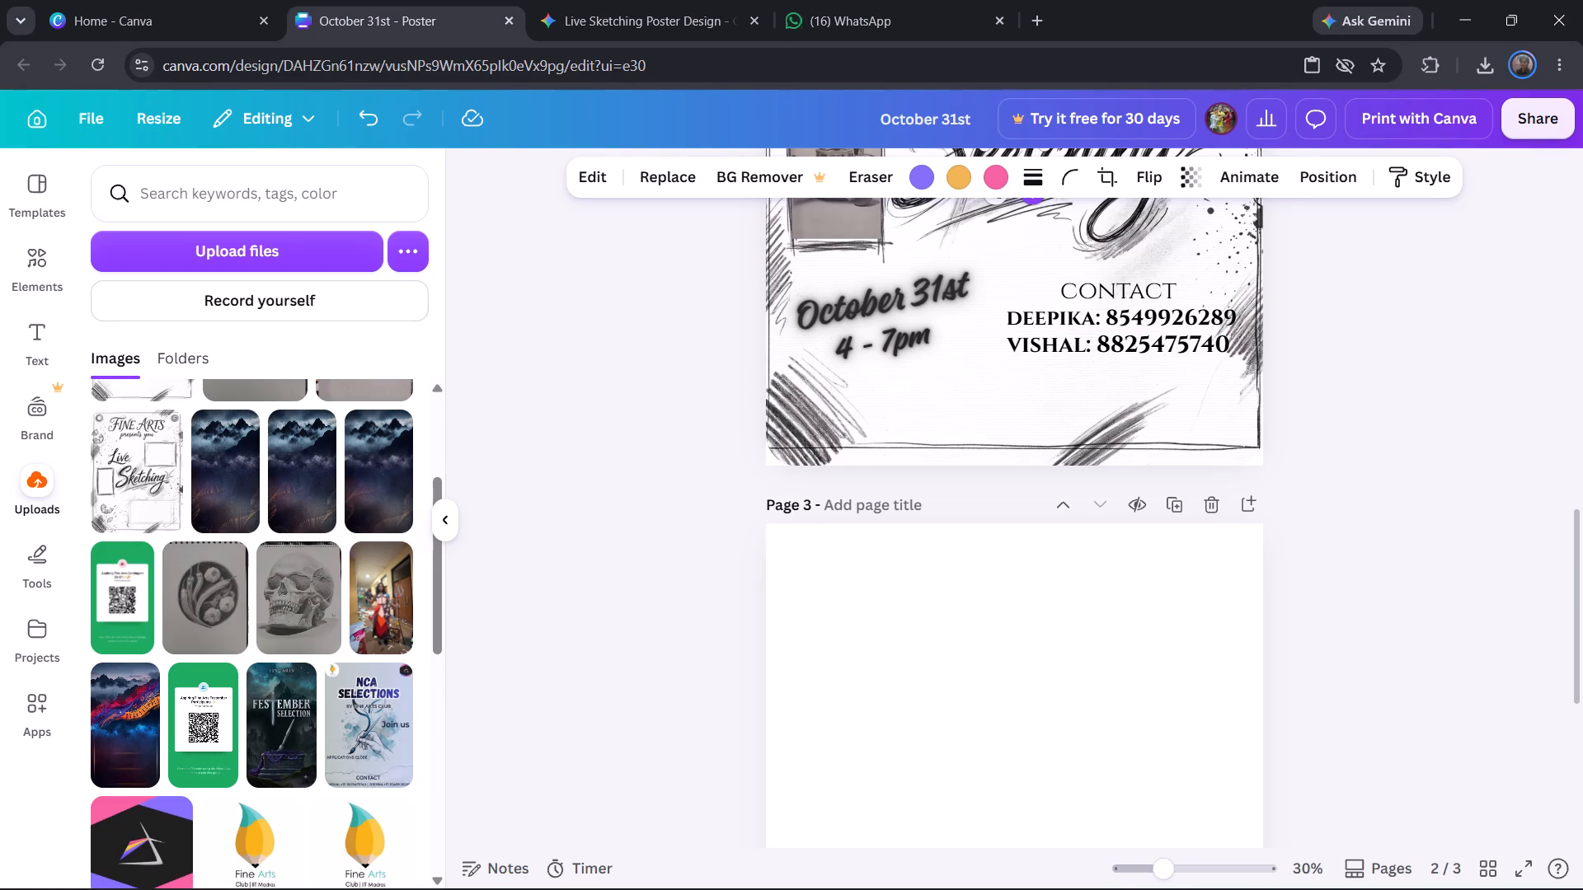
{"action": "left_click_drag", "start_coordinate": [1030, 201], "coordinate": [993, 710]}
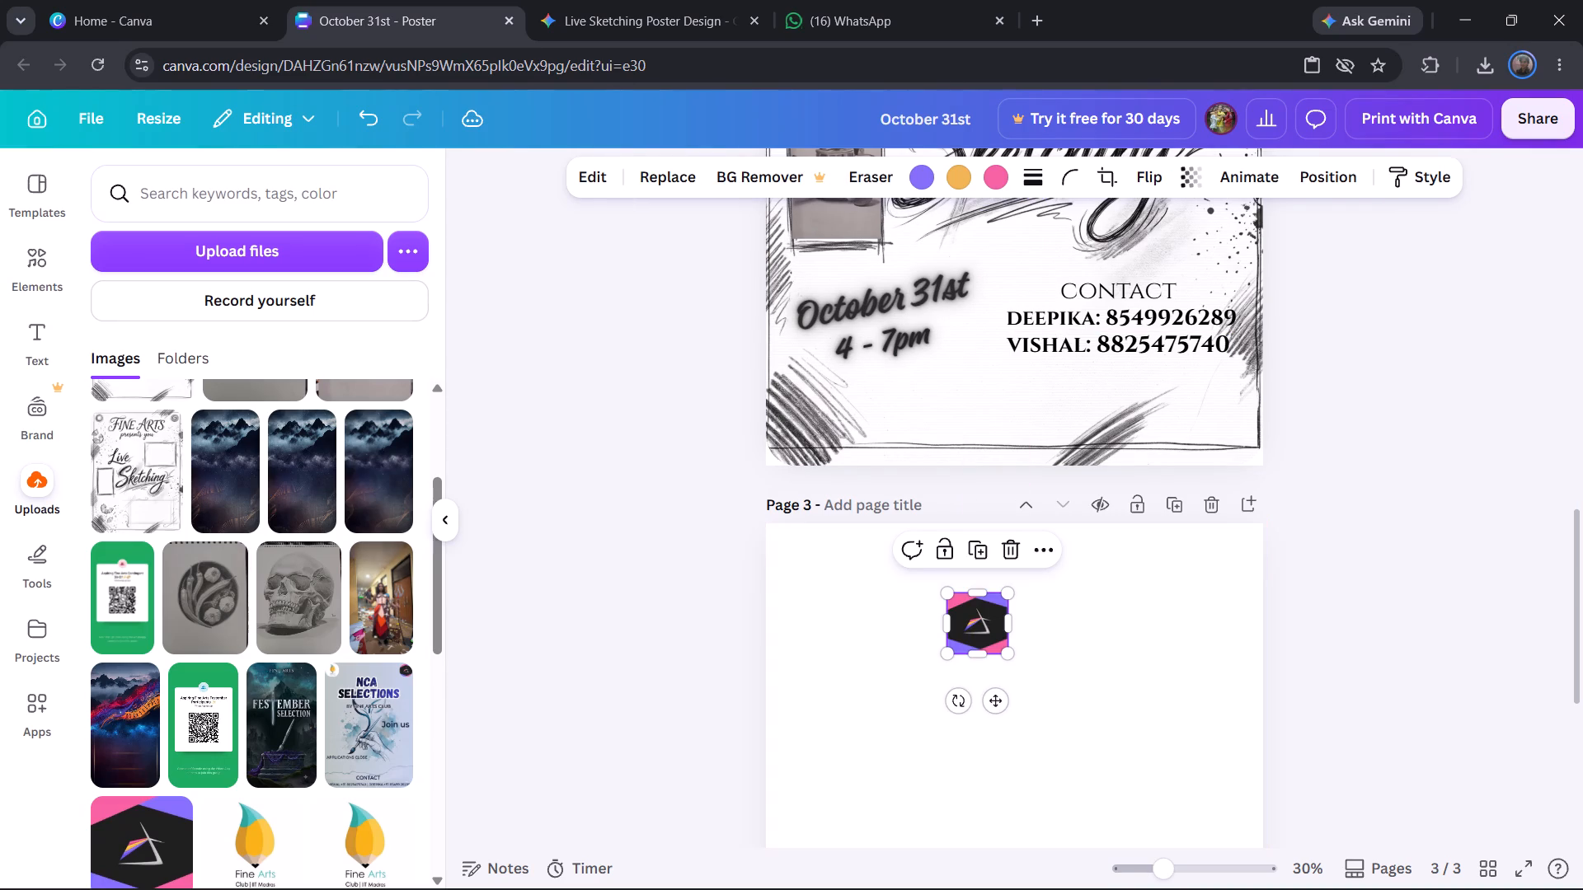
Browse the Style Match styles available for the coloured logo on page 3.
{"action": "scroll", "coordinate": [261, 555], "scroll_direction": "up", "scroll_amount": 5}
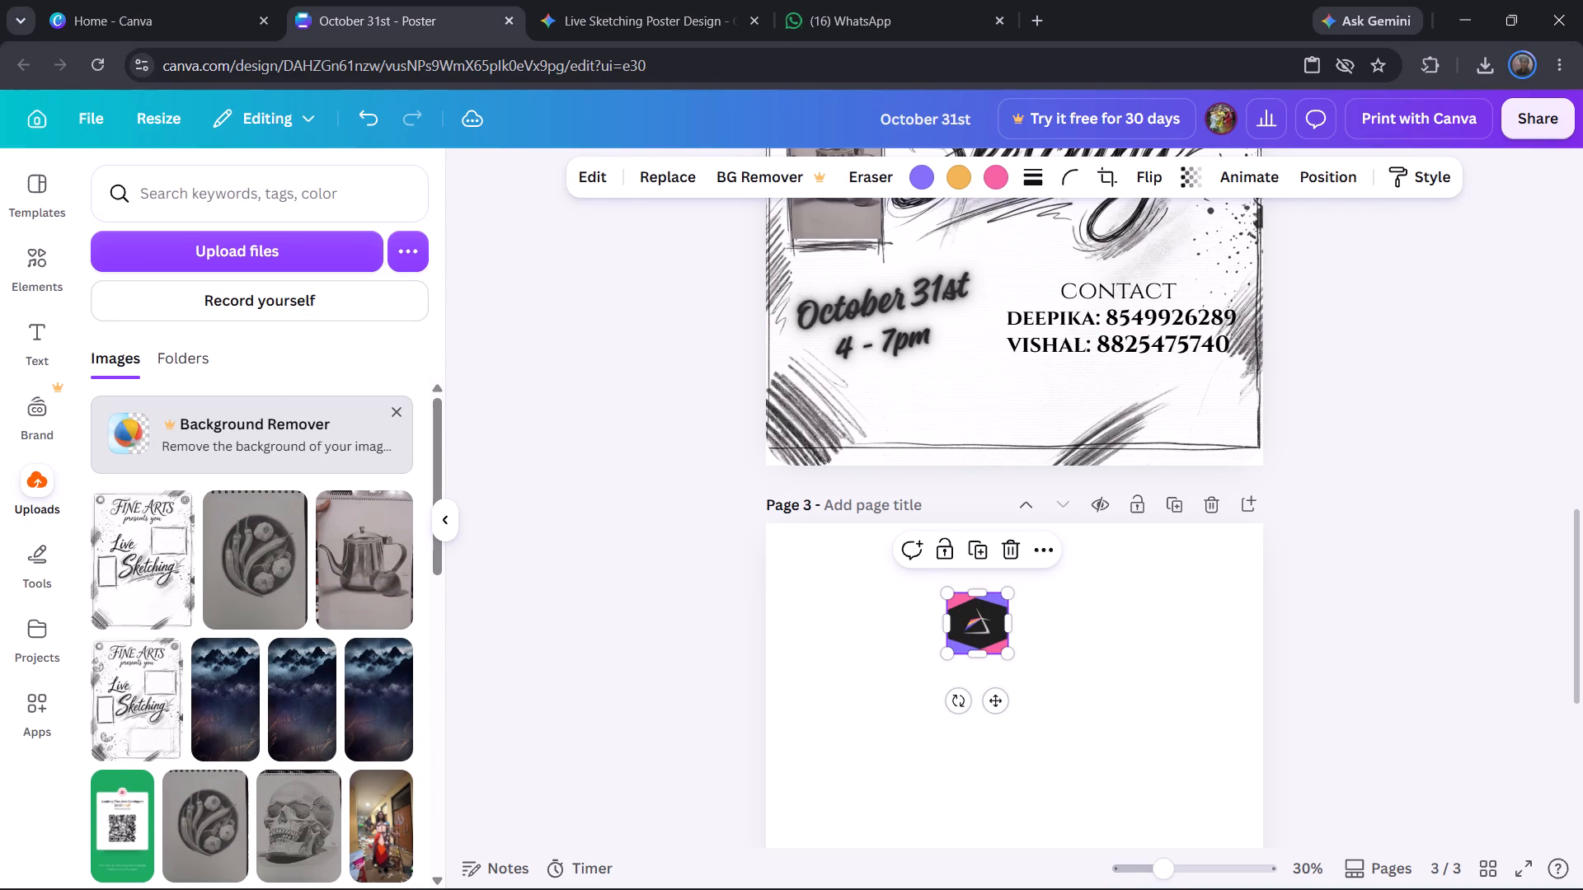
{"action": "left_click", "coordinate": [575, 180]}
{"action": "left_click", "coordinate": [396, 707]}
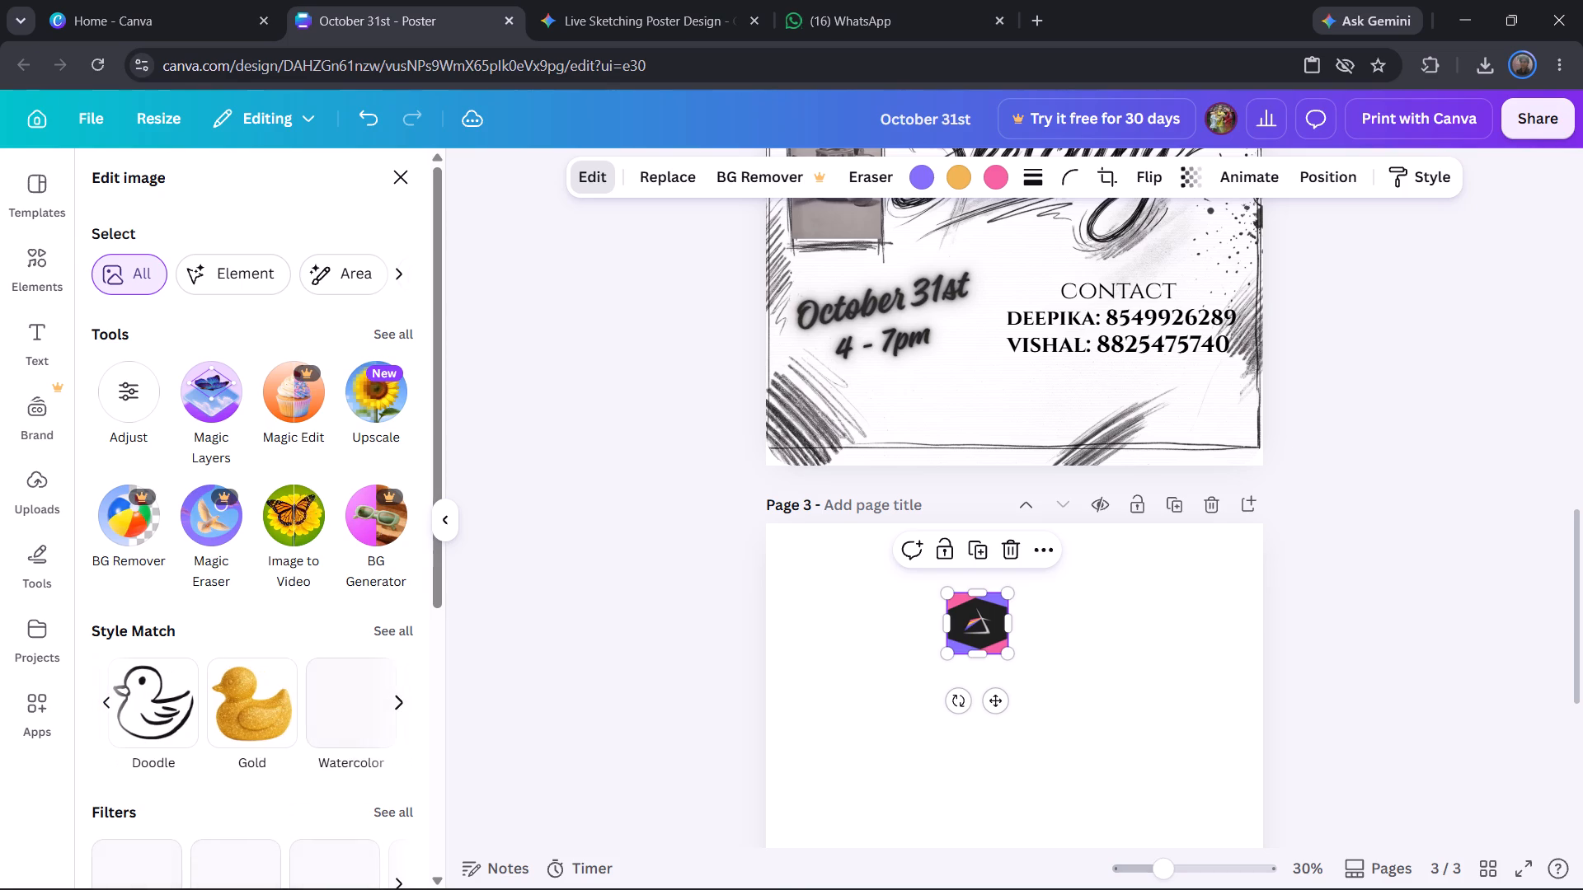
{"action": "left_click", "coordinate": [399, 706]}
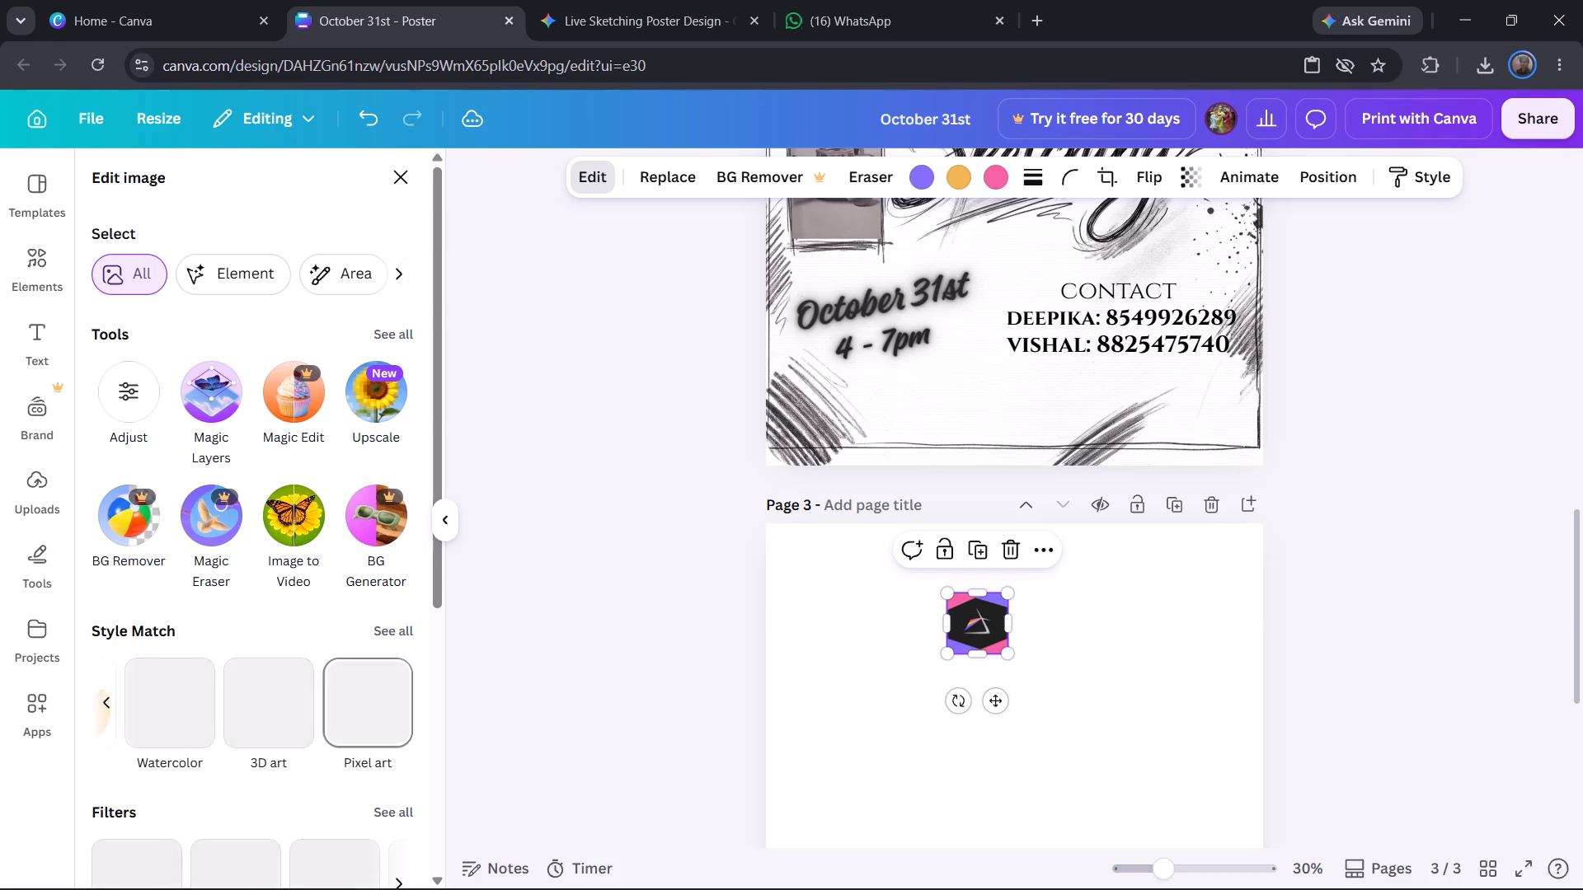
{"action": "left_click", "coordinate": [397, 630]}
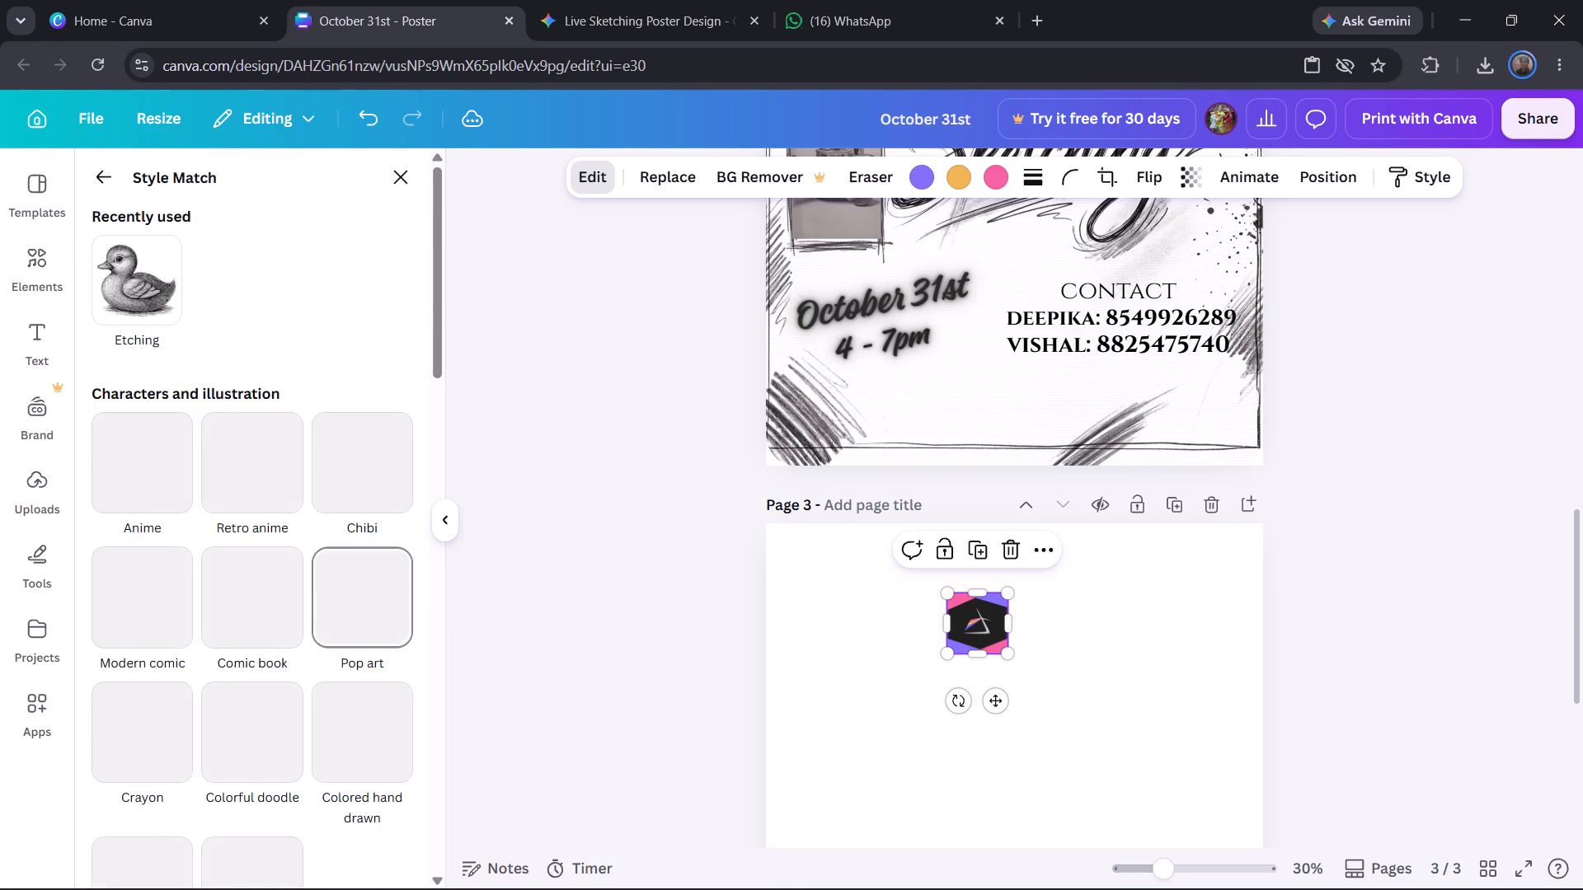
{"action": "scroll", "coordinate": [356, 574], "scroll_direction": "down", "scroll_amount": 5}
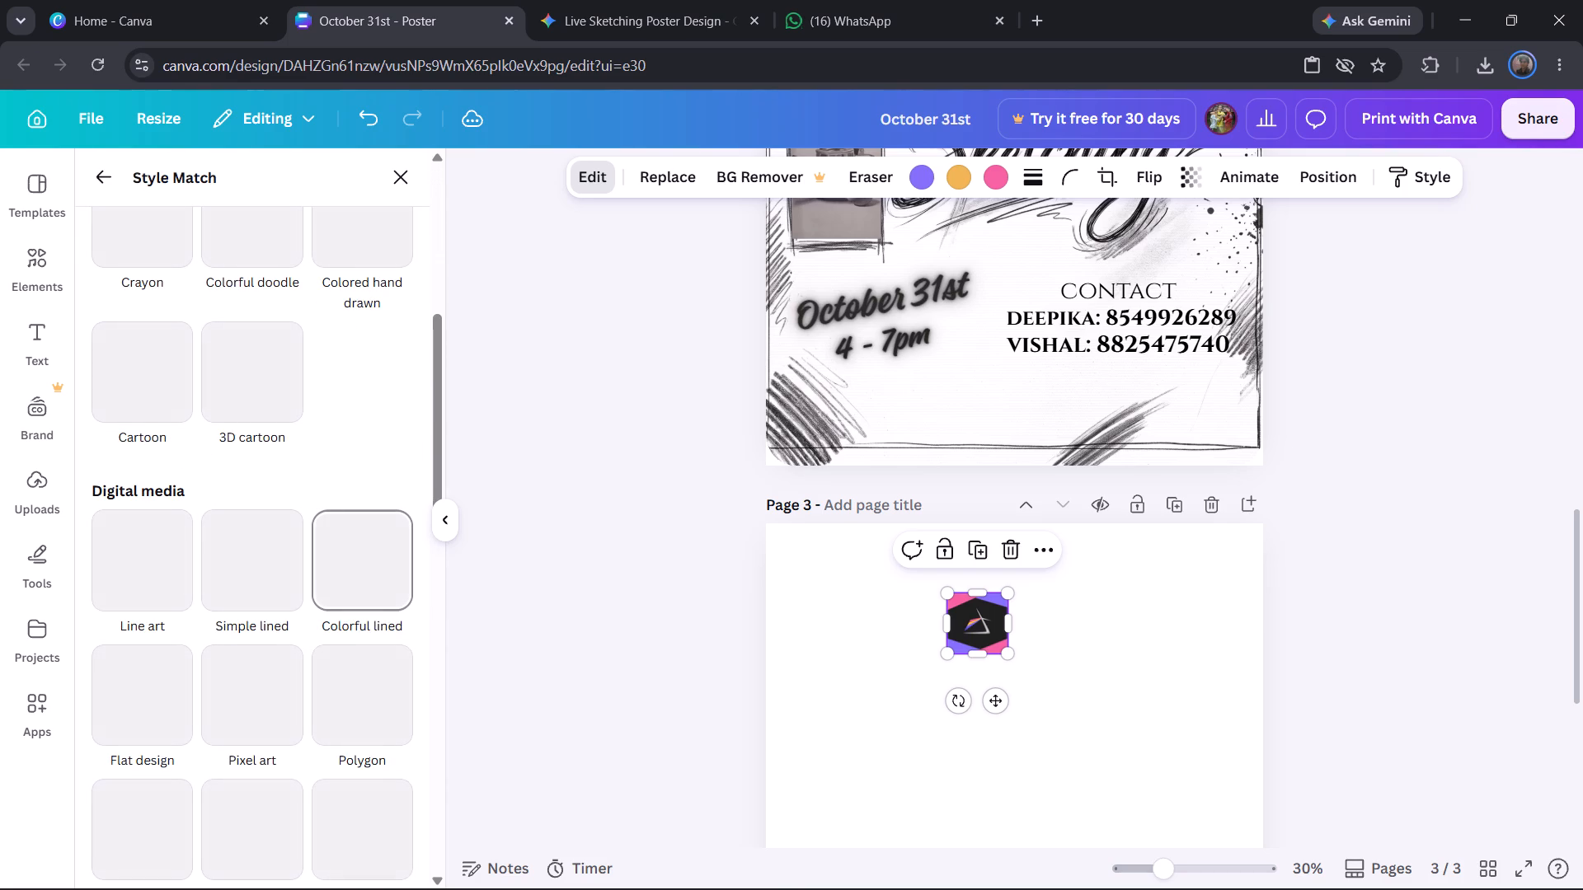
{"action": "scroll", "coordinate": [356, 574], "scroll_direction": "down", "scroll_amount": 3}
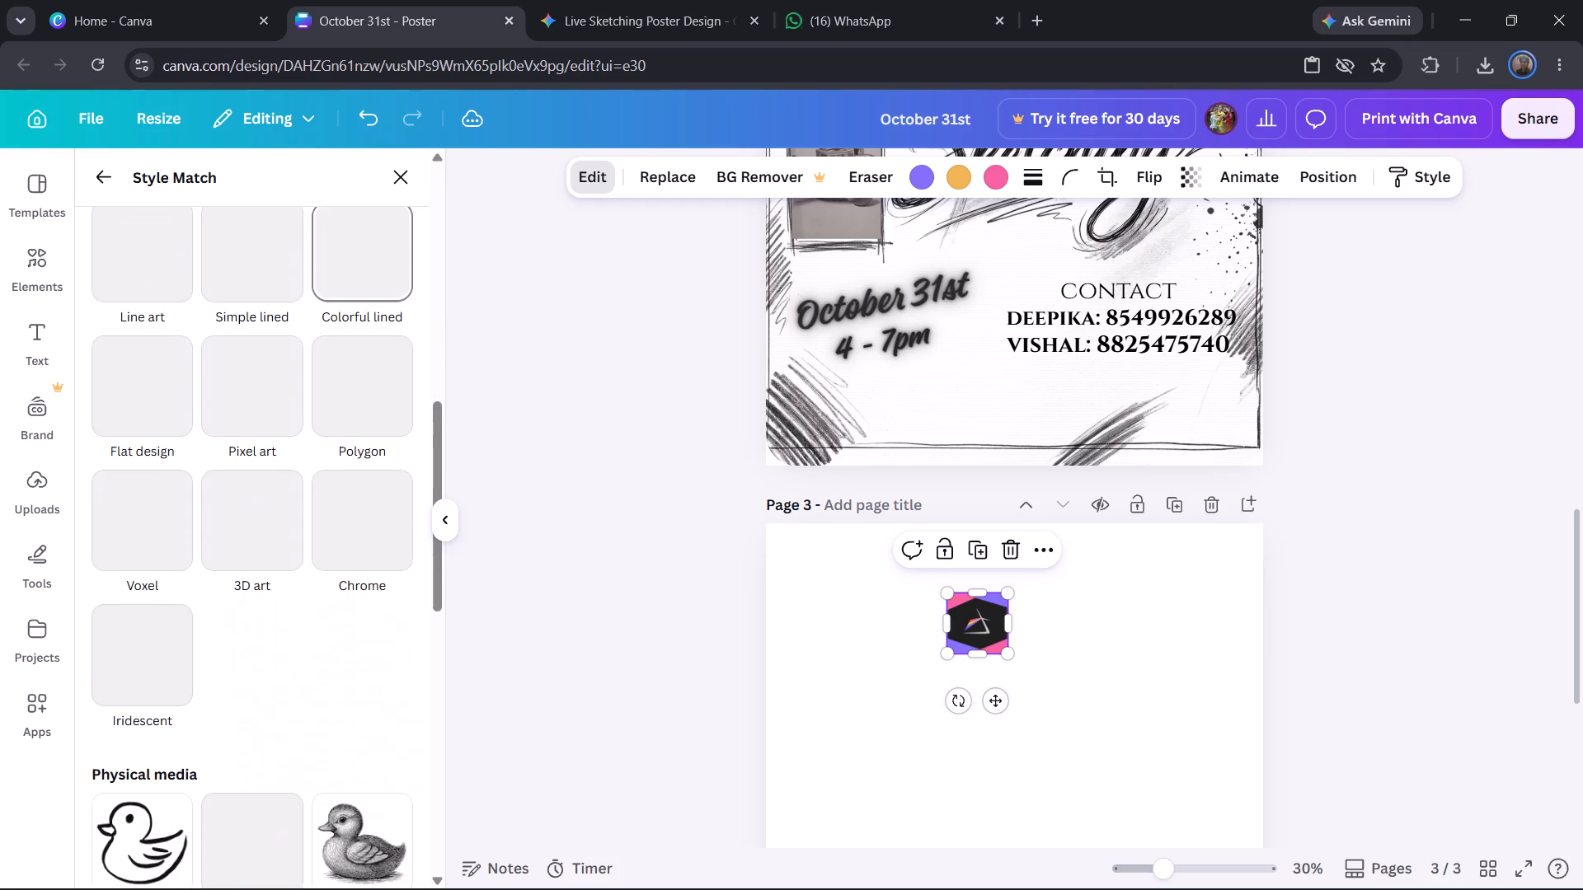
{"action": "scroll", "coordinate": [356, 574], "scroll_direction": "down", "scroll_amount": 5}
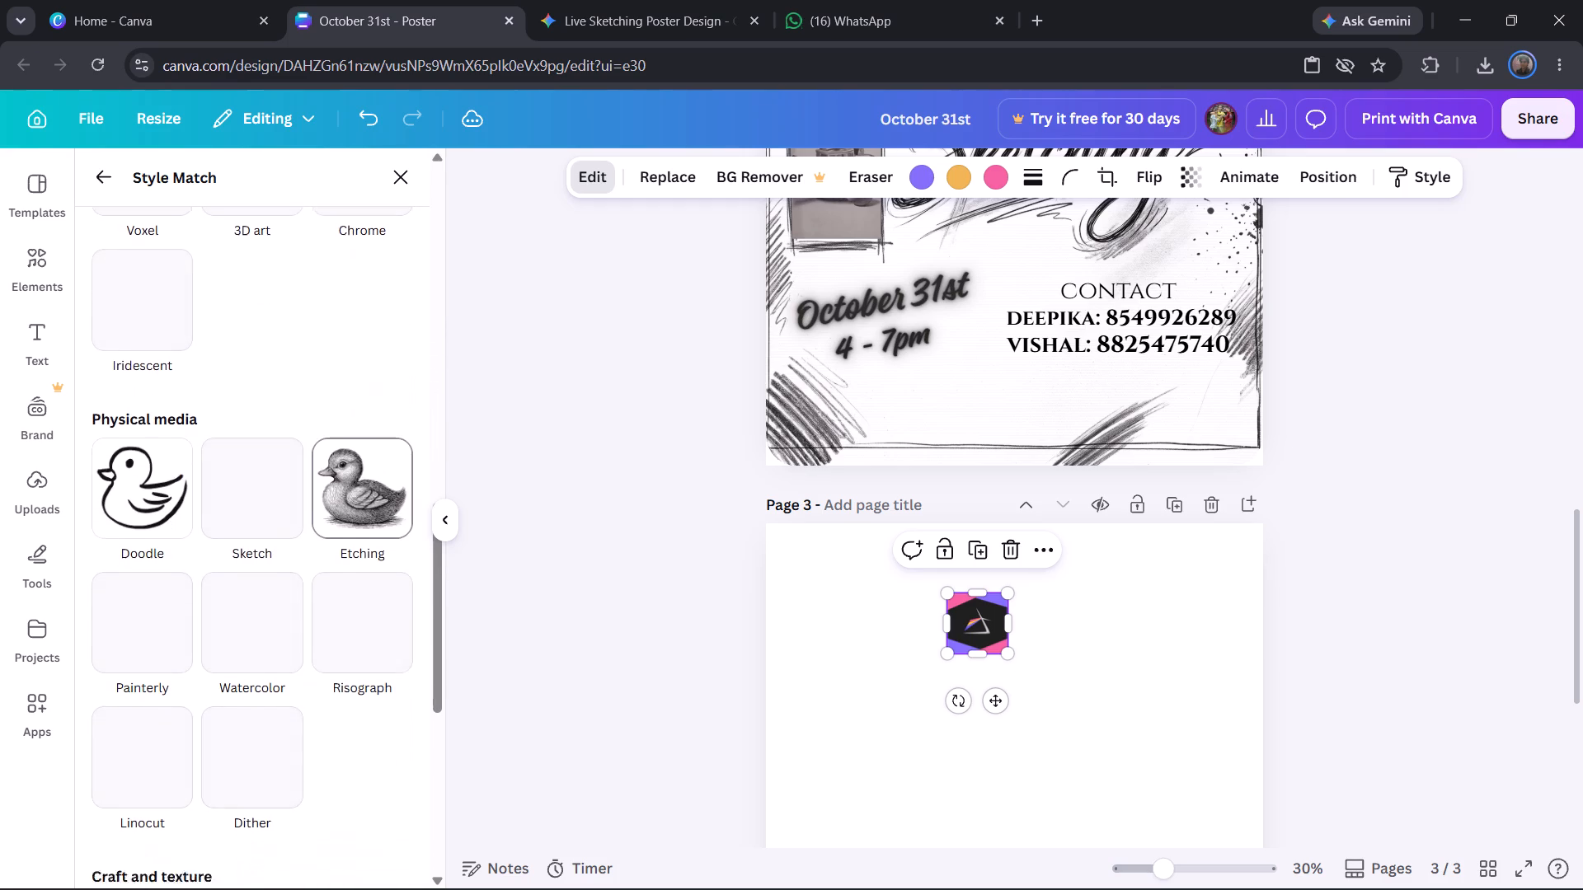
{"action": "scroll", "coordinate": [356, 574], "scroll_direction": "down", "scroll_amount": 6}
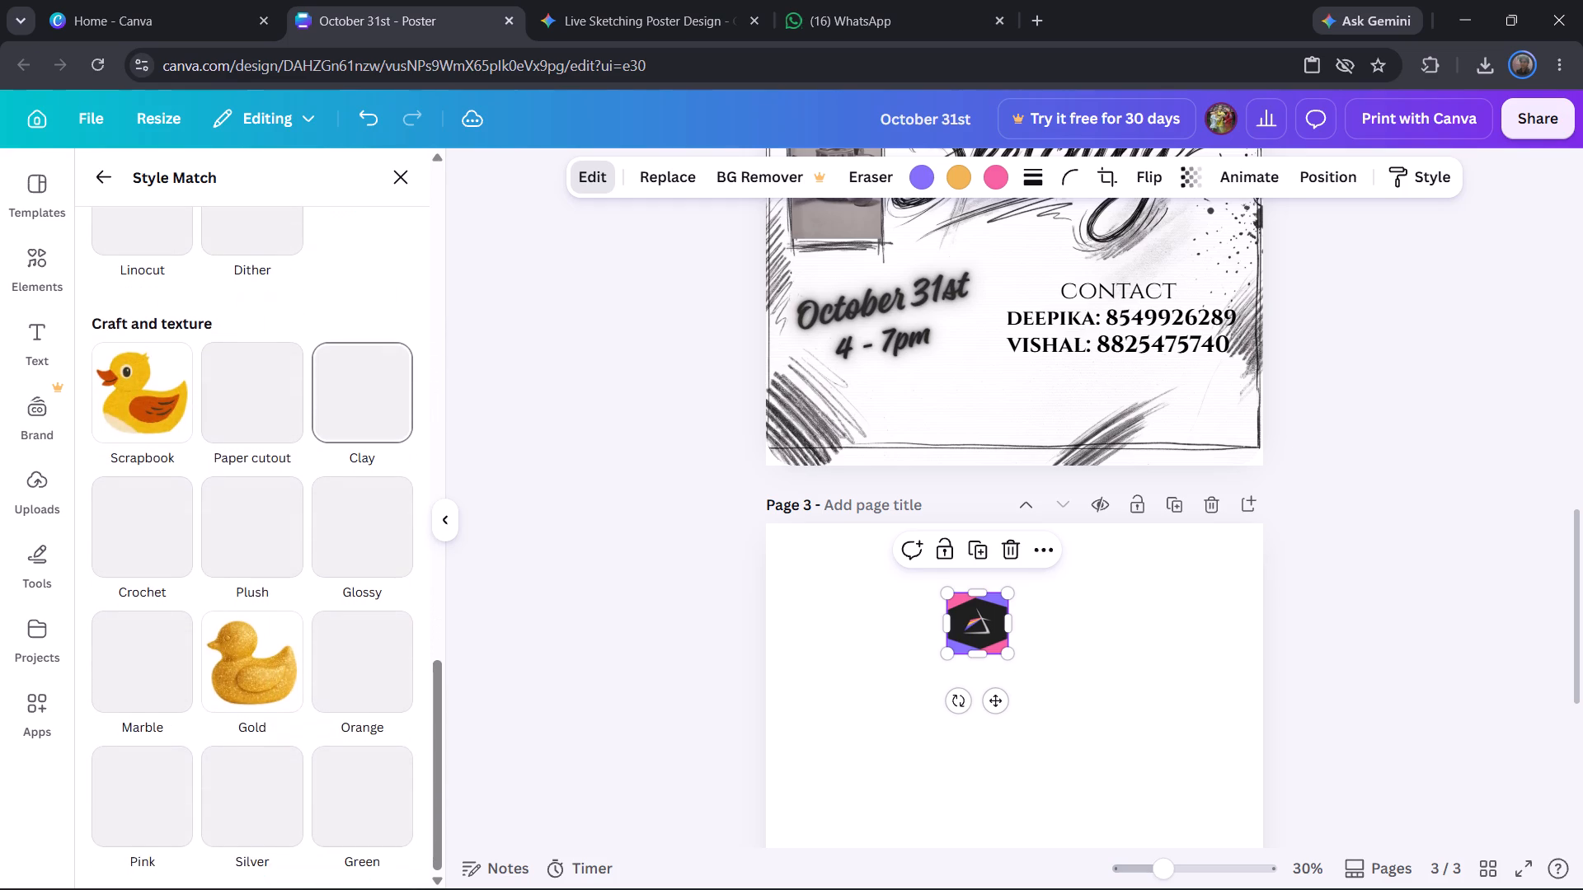
{"action": "scroll", "coordinate": [332, 557], "scroll_direction": "down", "scroll_amount": 5}
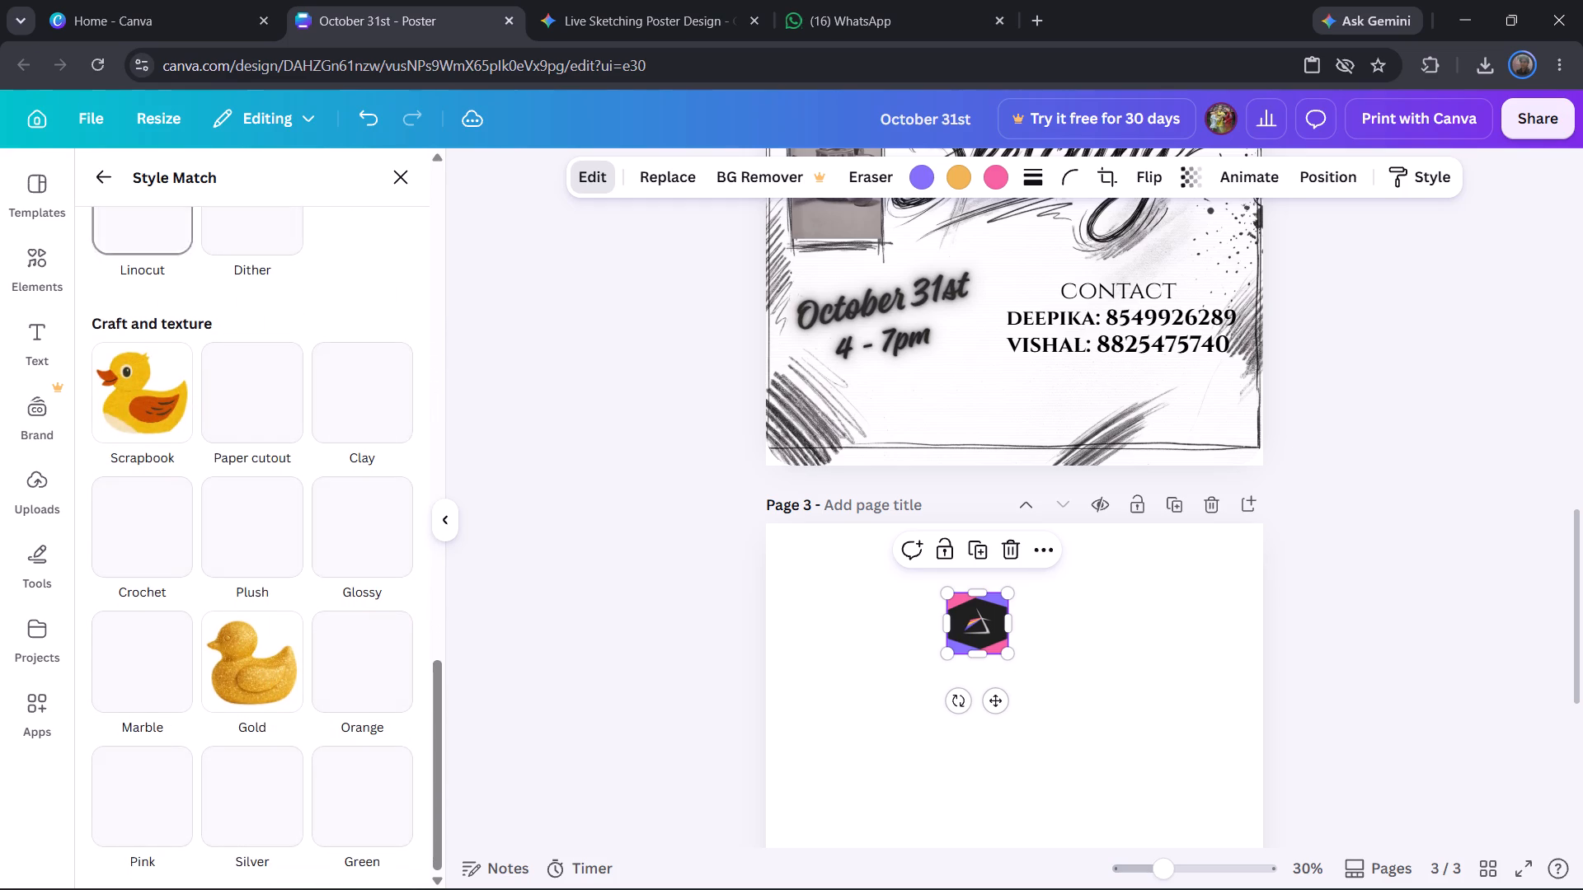
{"action": "left_click", "coordinate": [99, 185]}
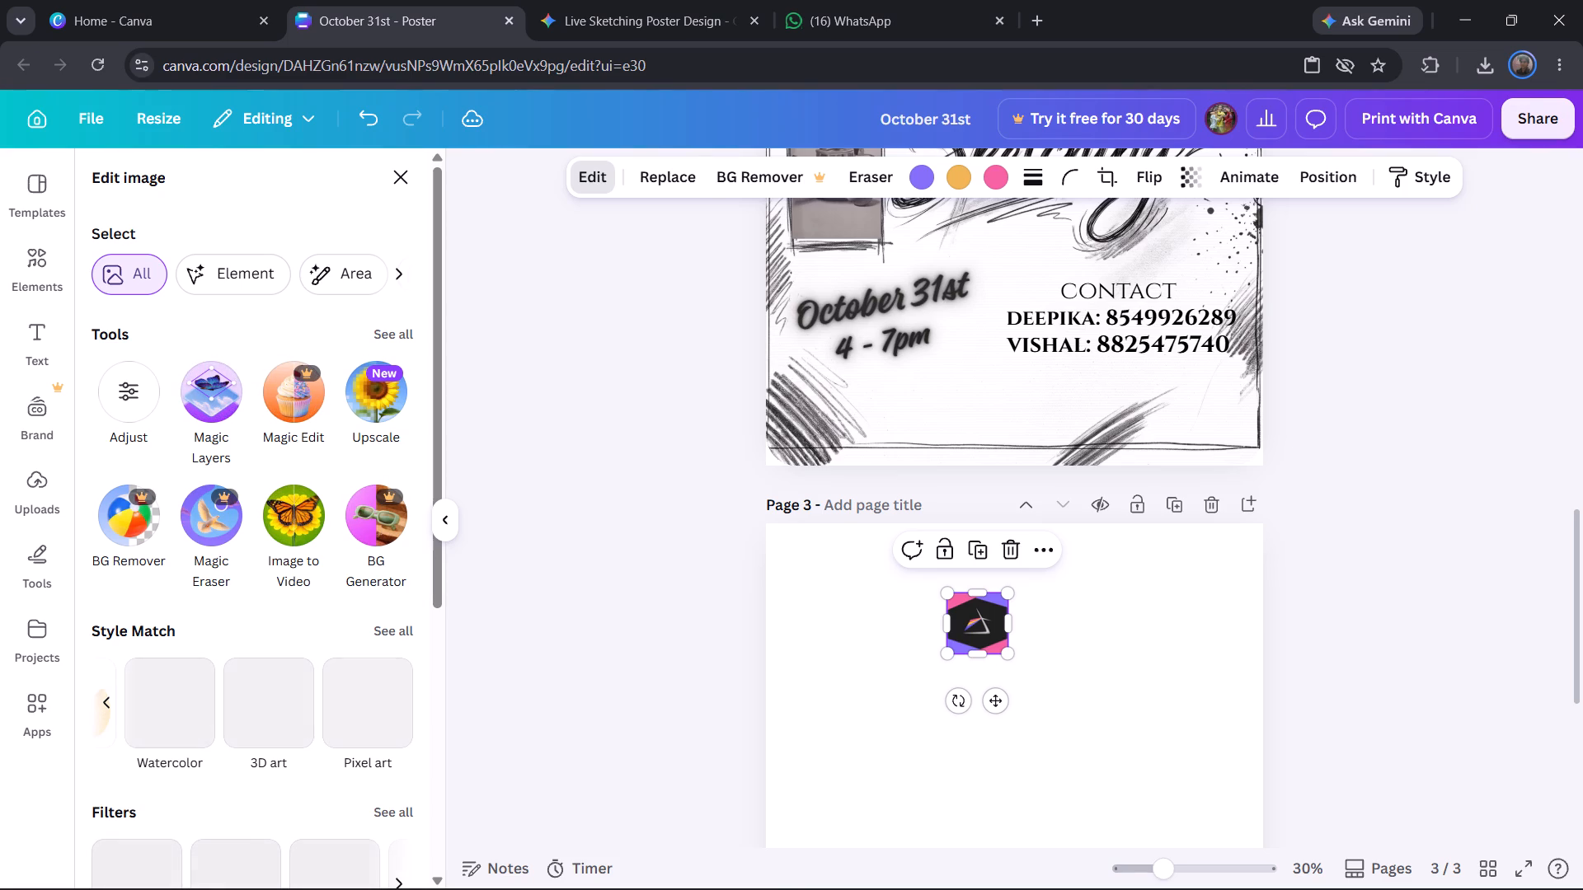
Apply the Cherry duotone filter to the coloured logo on page 3.
{"action": "scroll", "coordinate": [287, 499], "scroll_direction": "down", "scroll_amount": 2}
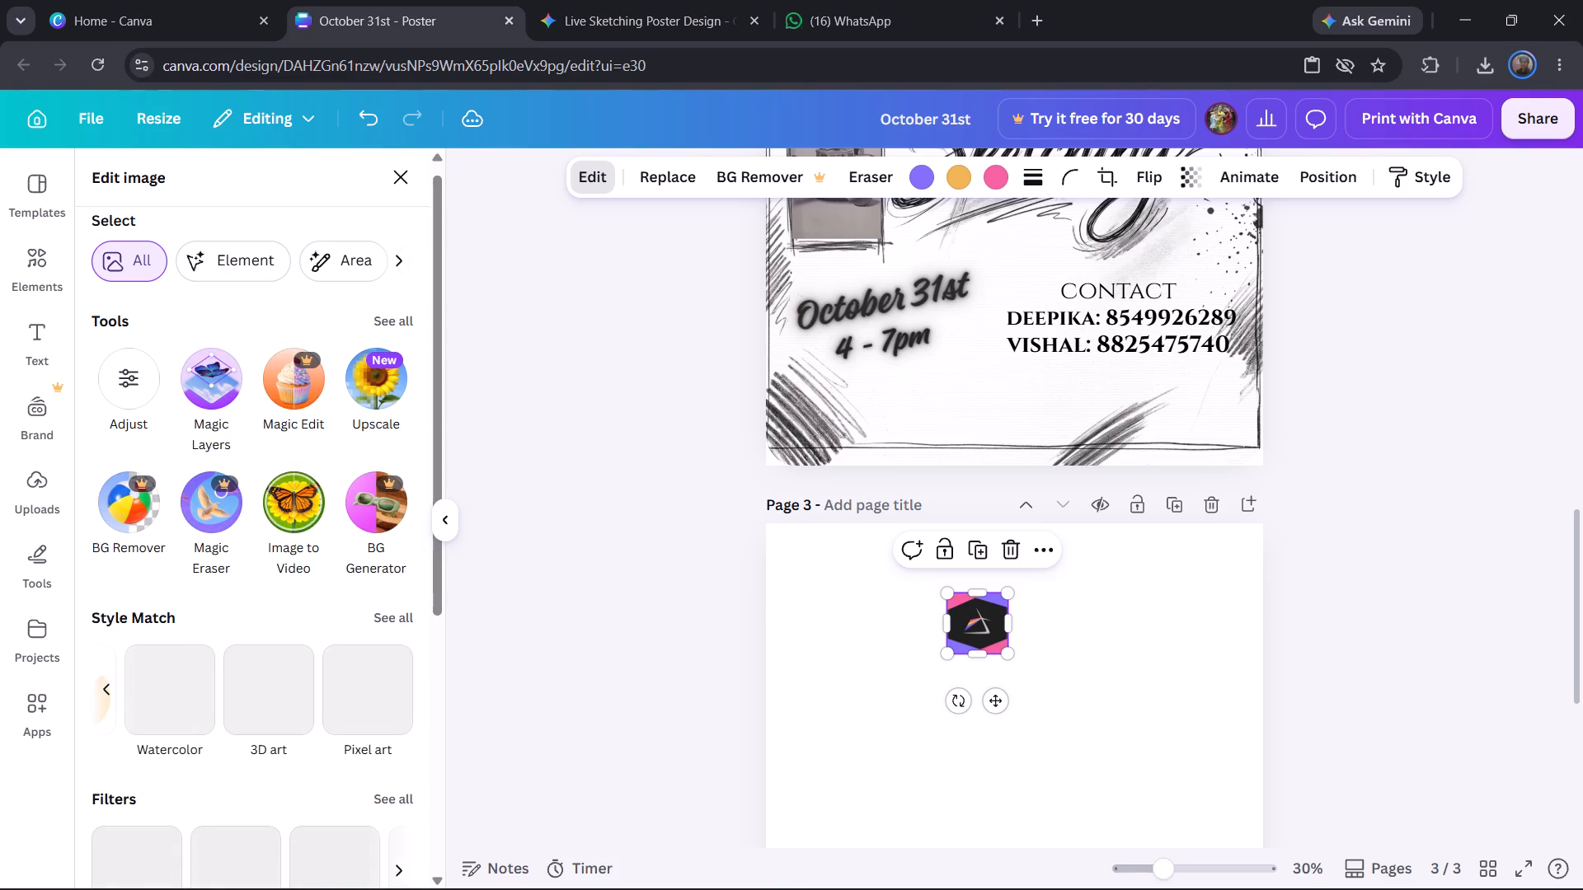
{"action": "scroll", "coordinate": [266, 518], "scroll_direction": "down", "scroll_amount": 2}
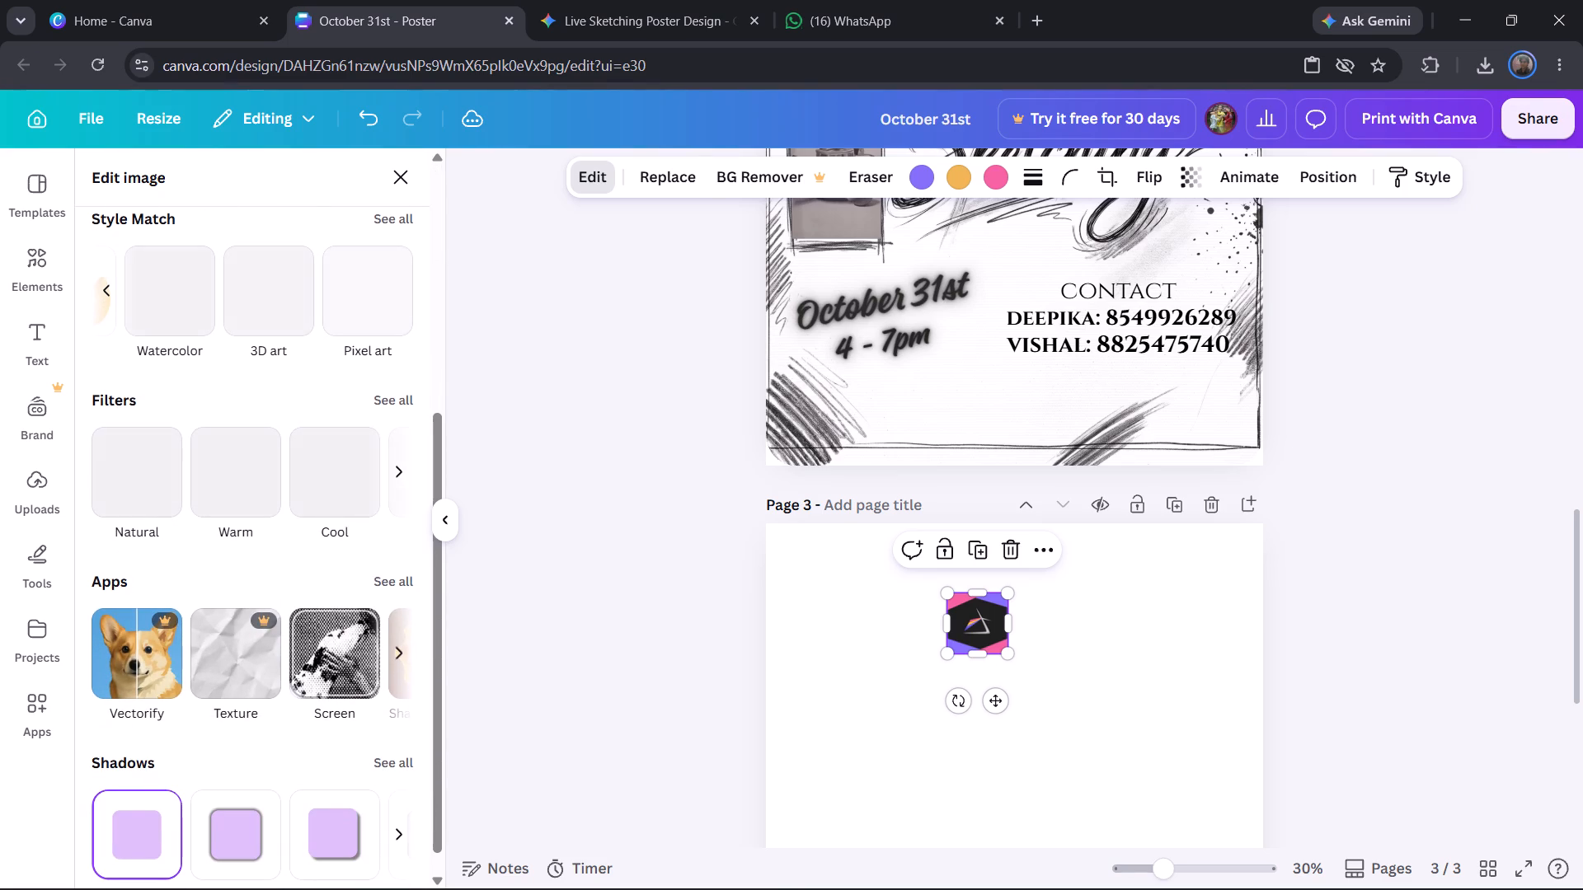
{"action": "left_click", "coordinate": [397, 473]}
{"action": "left_click", "coordinate": [397, 473]}
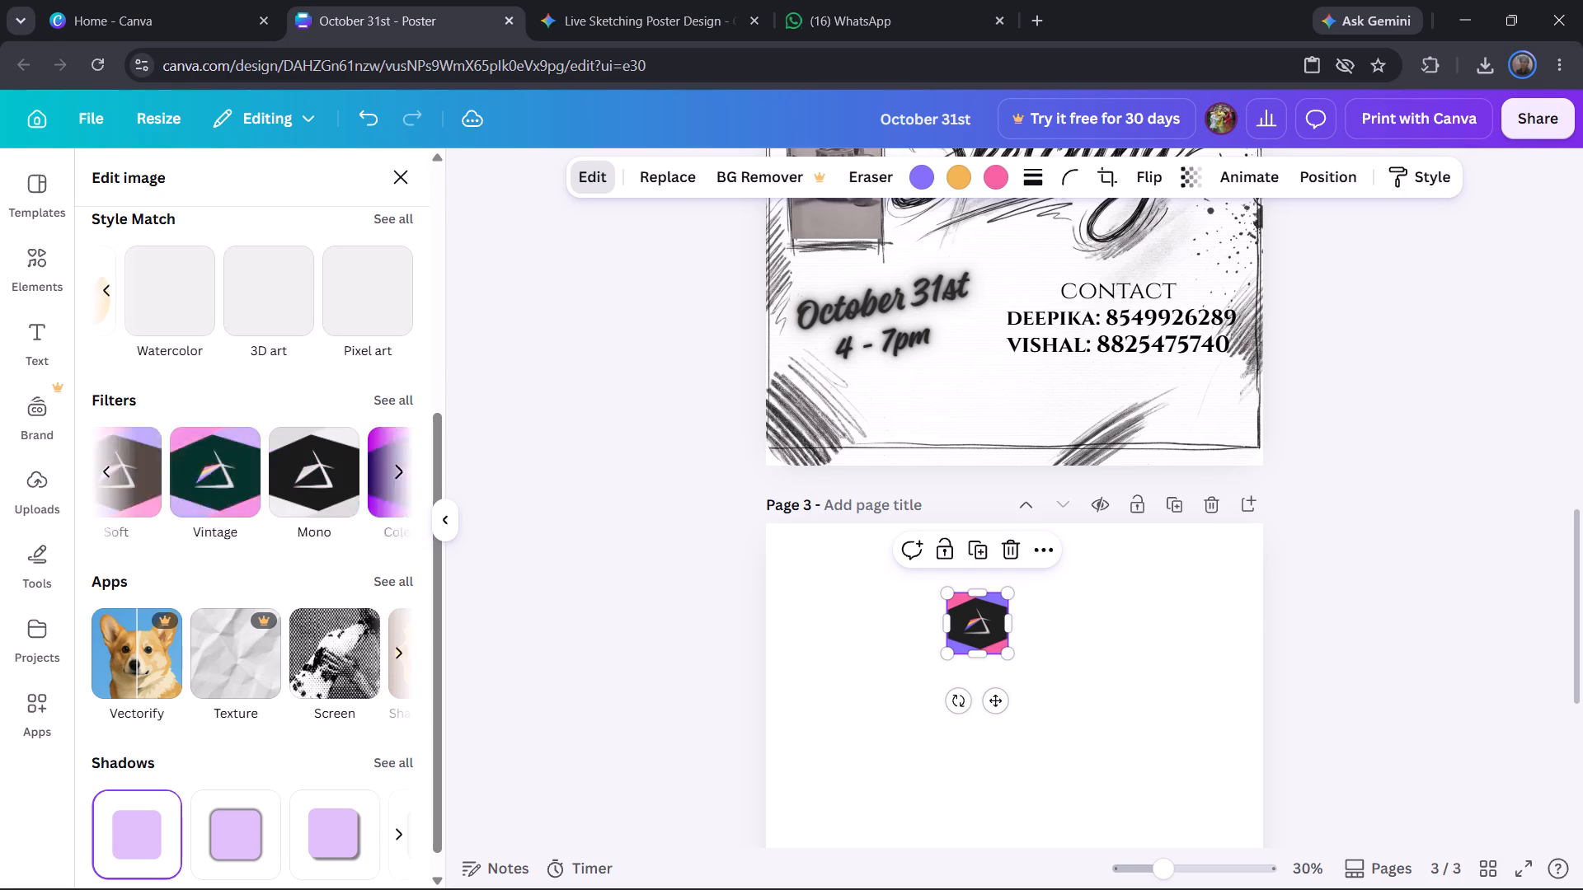
{"action": "left_click", "coordinate": [397, 473]}
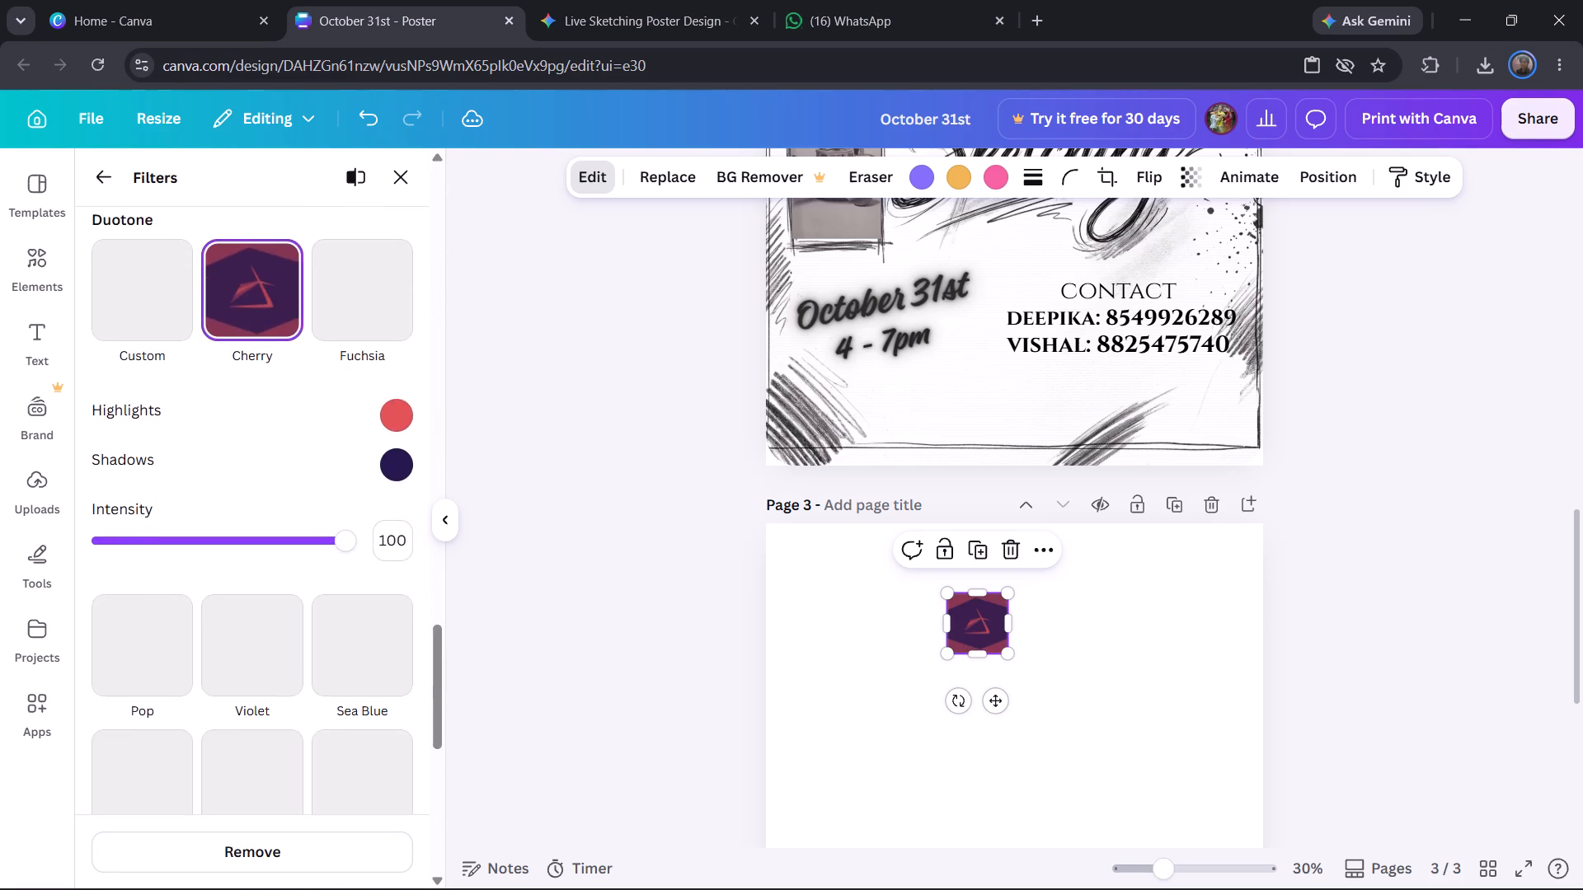
Set the Cherry duotone's highlights colour to black, #000000.
{"action": "scroll", "coordinate": [335, 492], "scroll_direction": "up", "scroll_amount": 5}
{"action": "scroll", "coordinate": [335, 492], "scroll_direction": "down", "scroll_amount": 4}
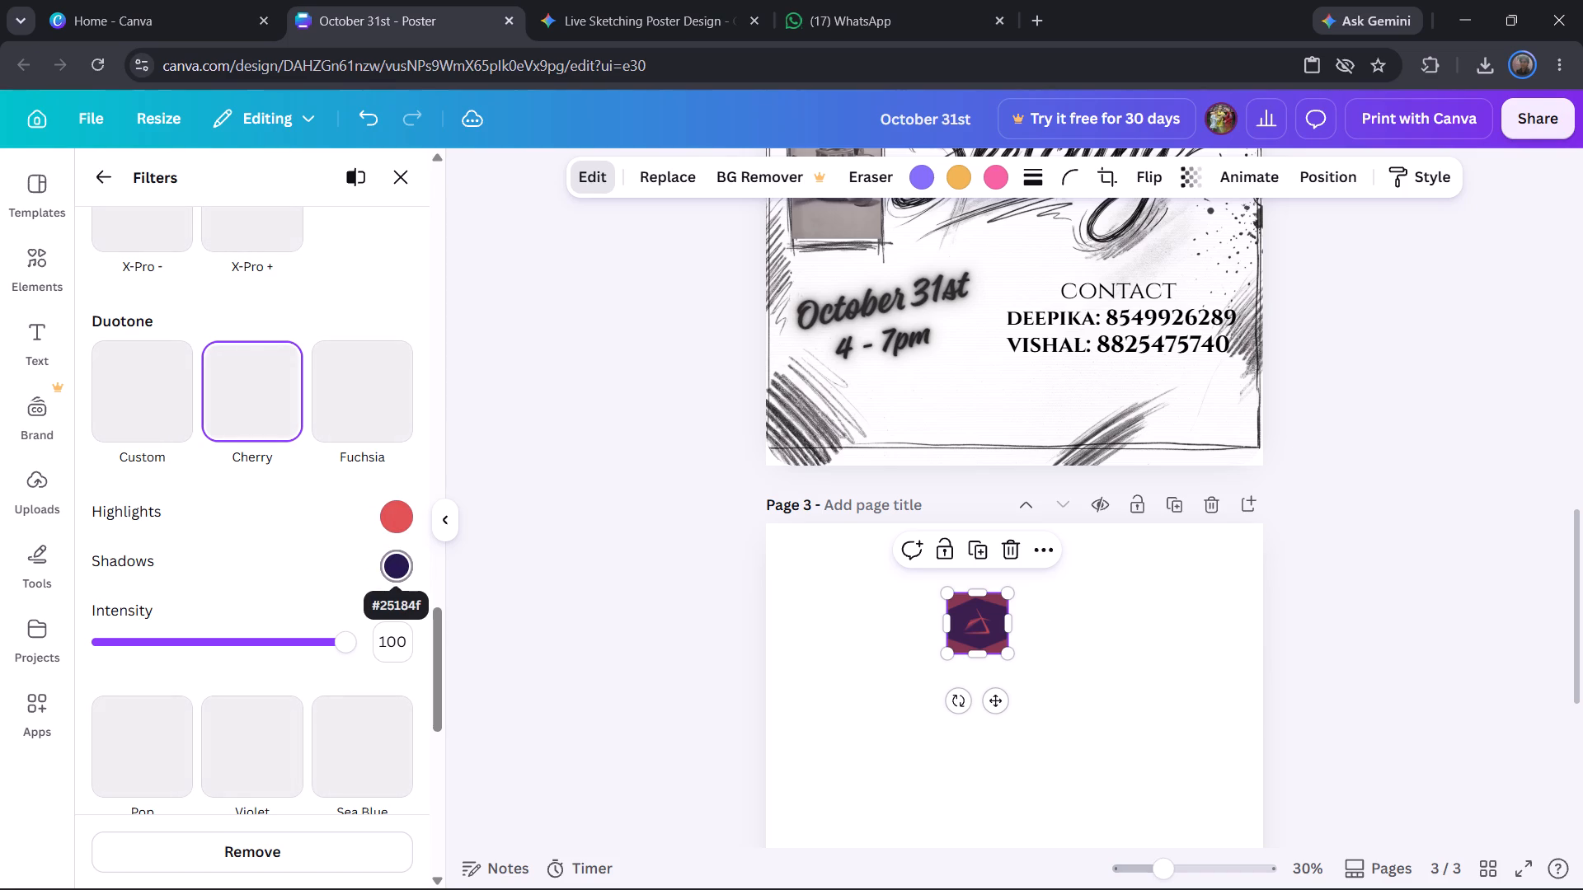
{"action": "left_click", "coordinate": [404, 519]}
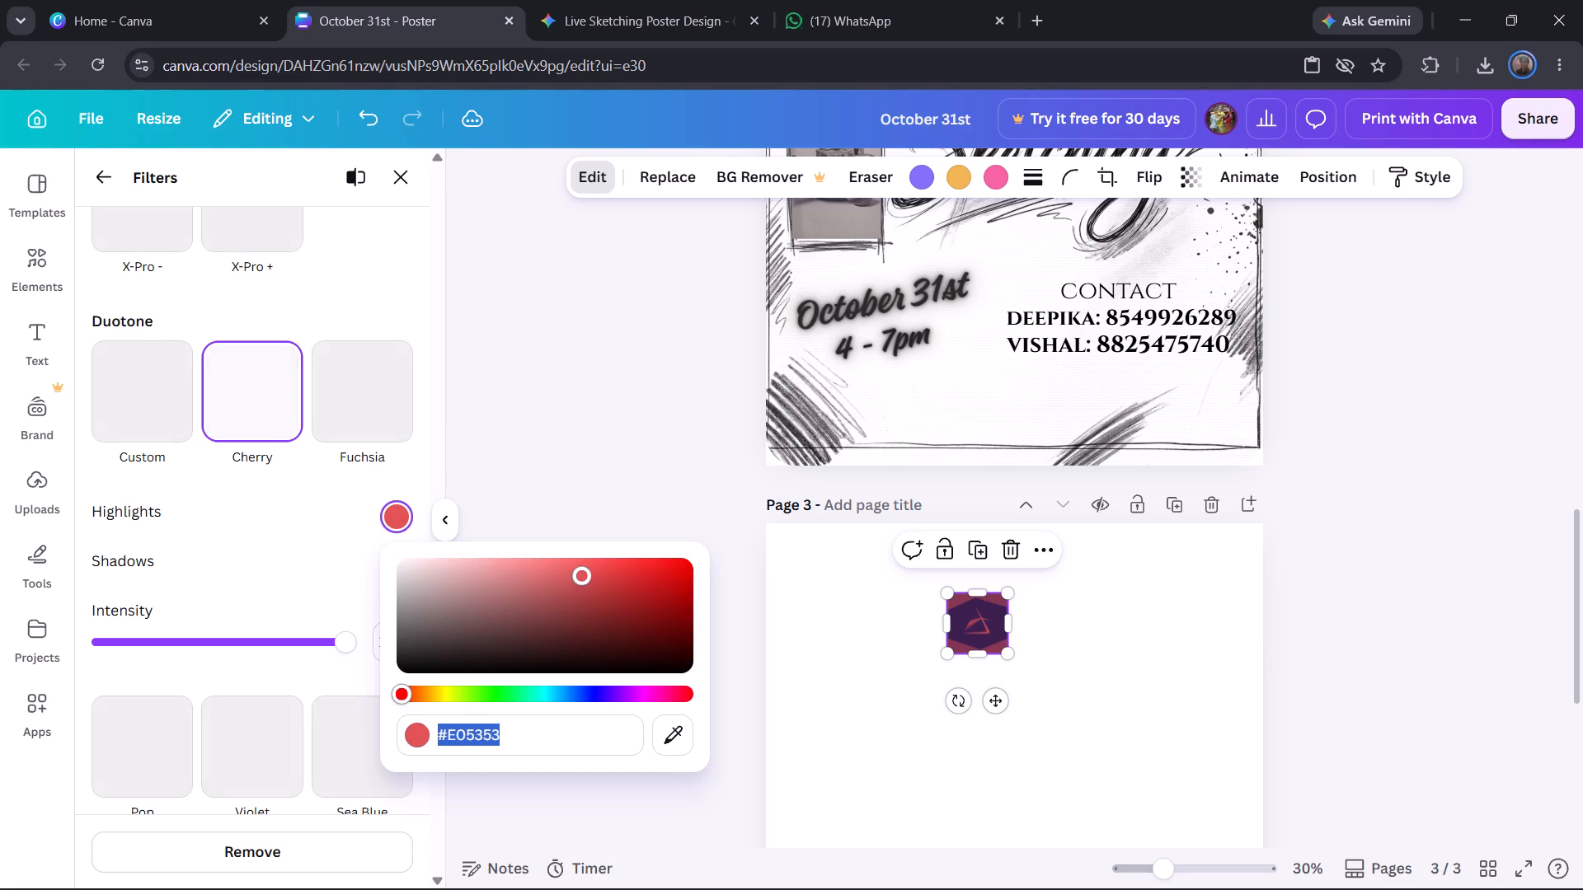
{"action": "left_click", "coordinate": [401, 659]}
{"action": "left_click_drag", "start_coordinate": [401, 659], "coordinate": [402, 681]}
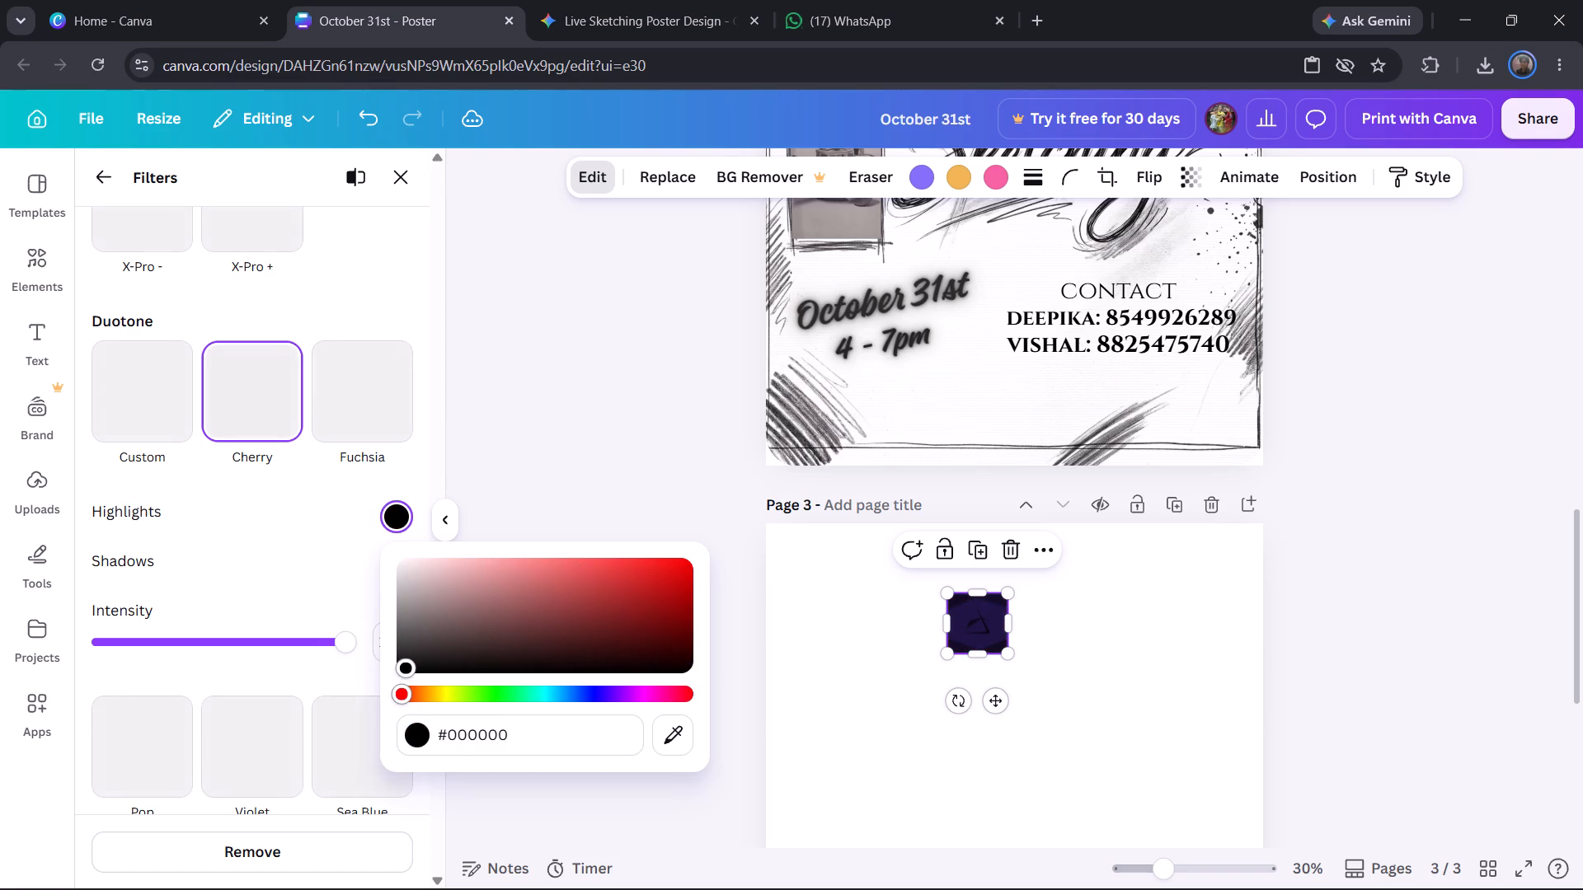
{"action": "left_click", "coordinate": [293, 560]}
Set the Cherry duotone's shadows colour to white and deselect the logo.
{"action": "left_click", "coordinate": [392, 569]}
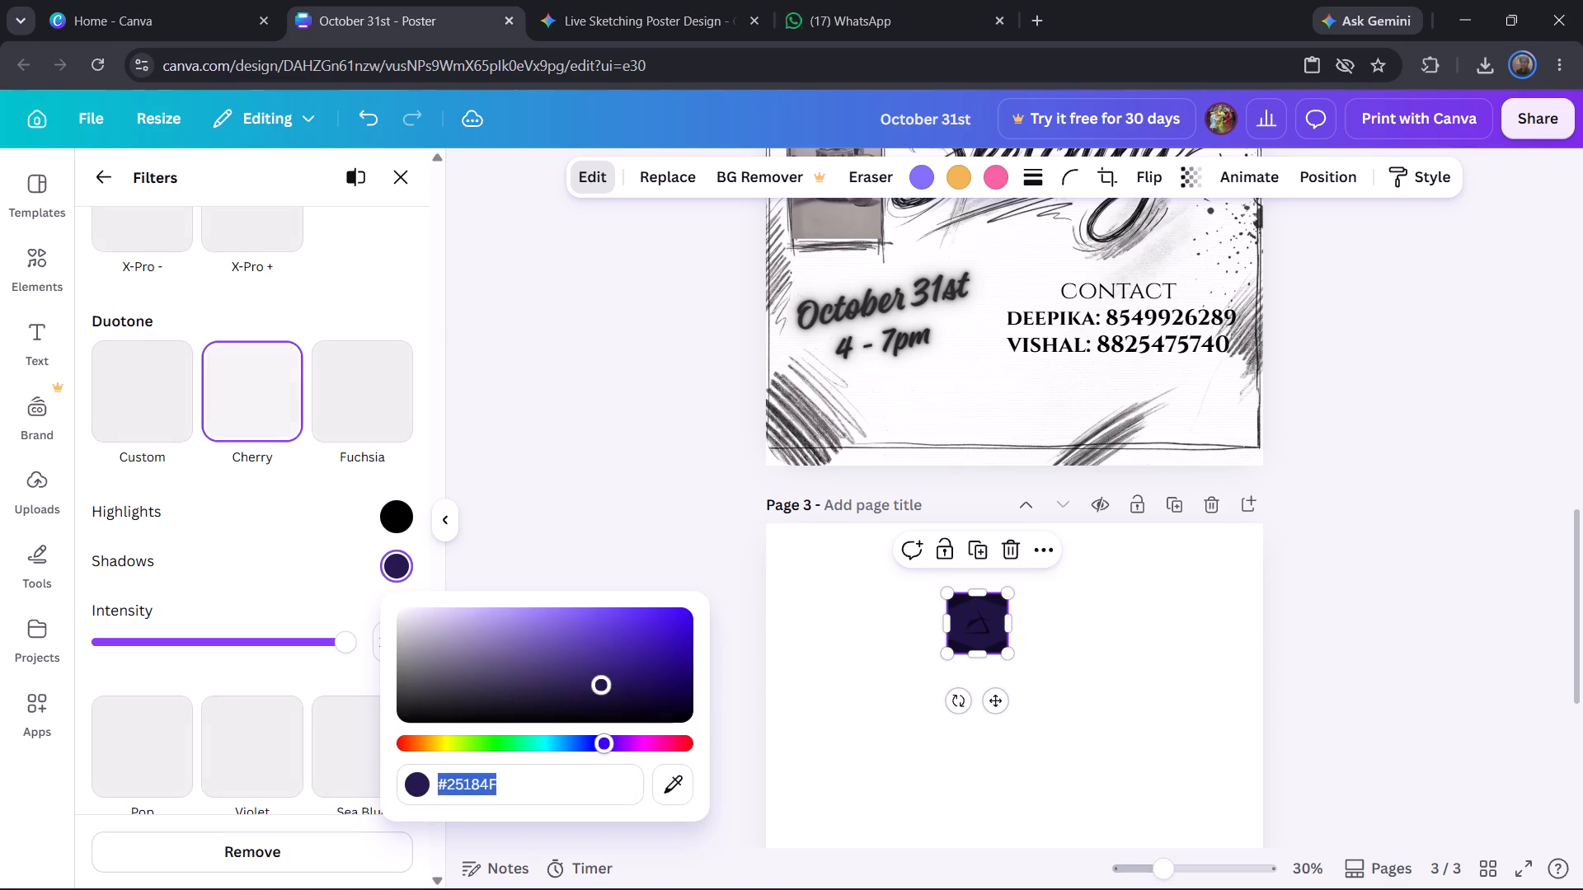
{"action": "left_click_drag", "start_coordinate": [597, 689], "coordinate": [393, 605]}
{"action": "left_click", "coordinate": [329, 569]}
{"action": "left_click", "coordinate": [372, 575]}
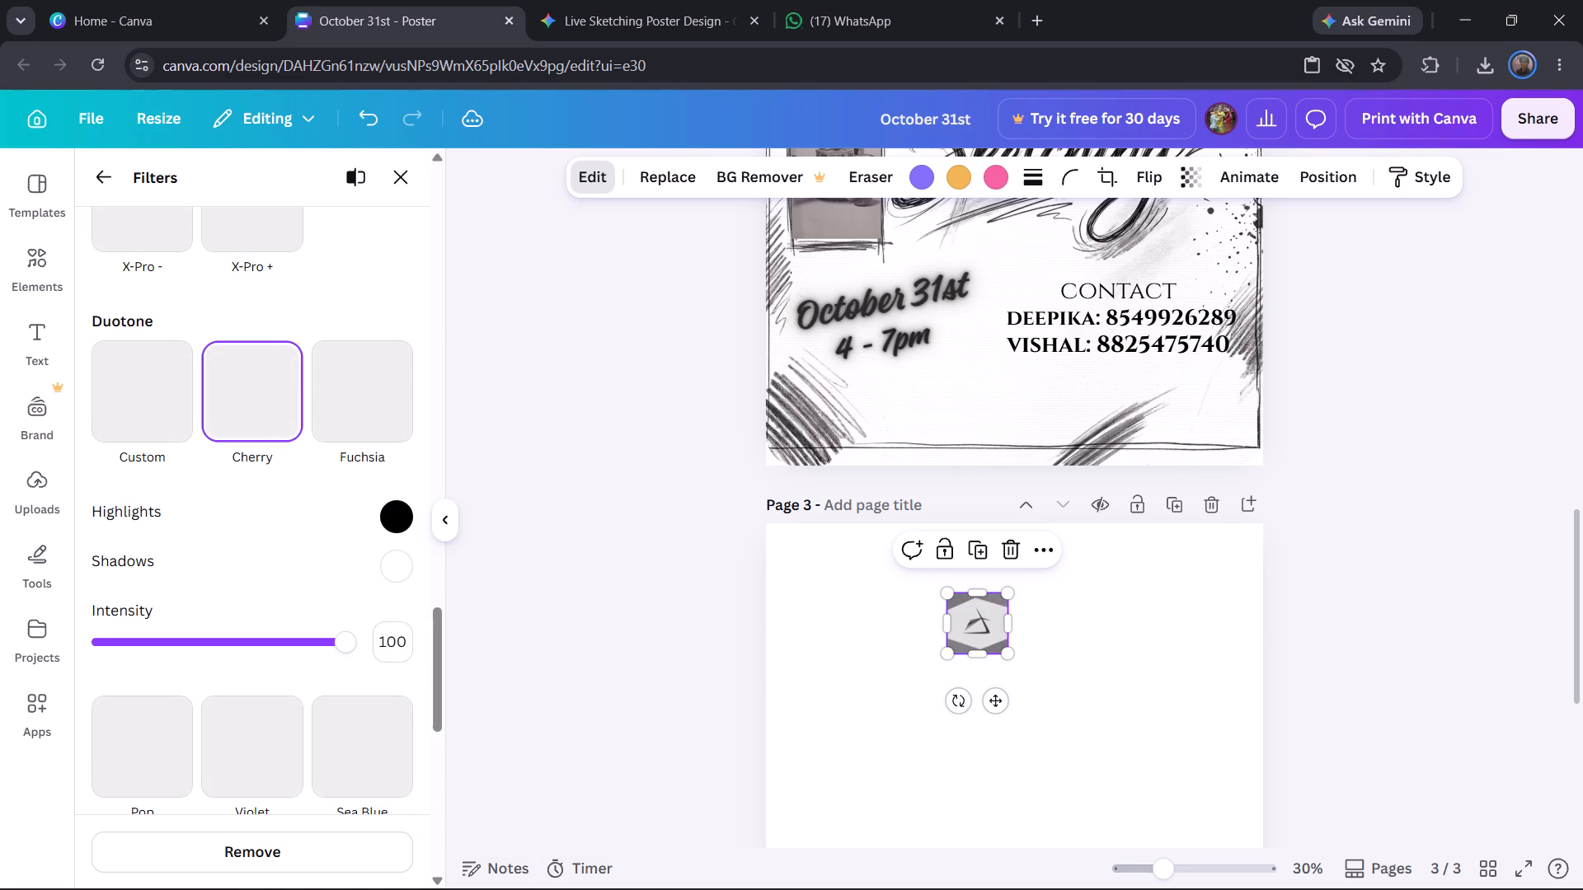
{"action": "left_click", "coordinate": [884, 720]}
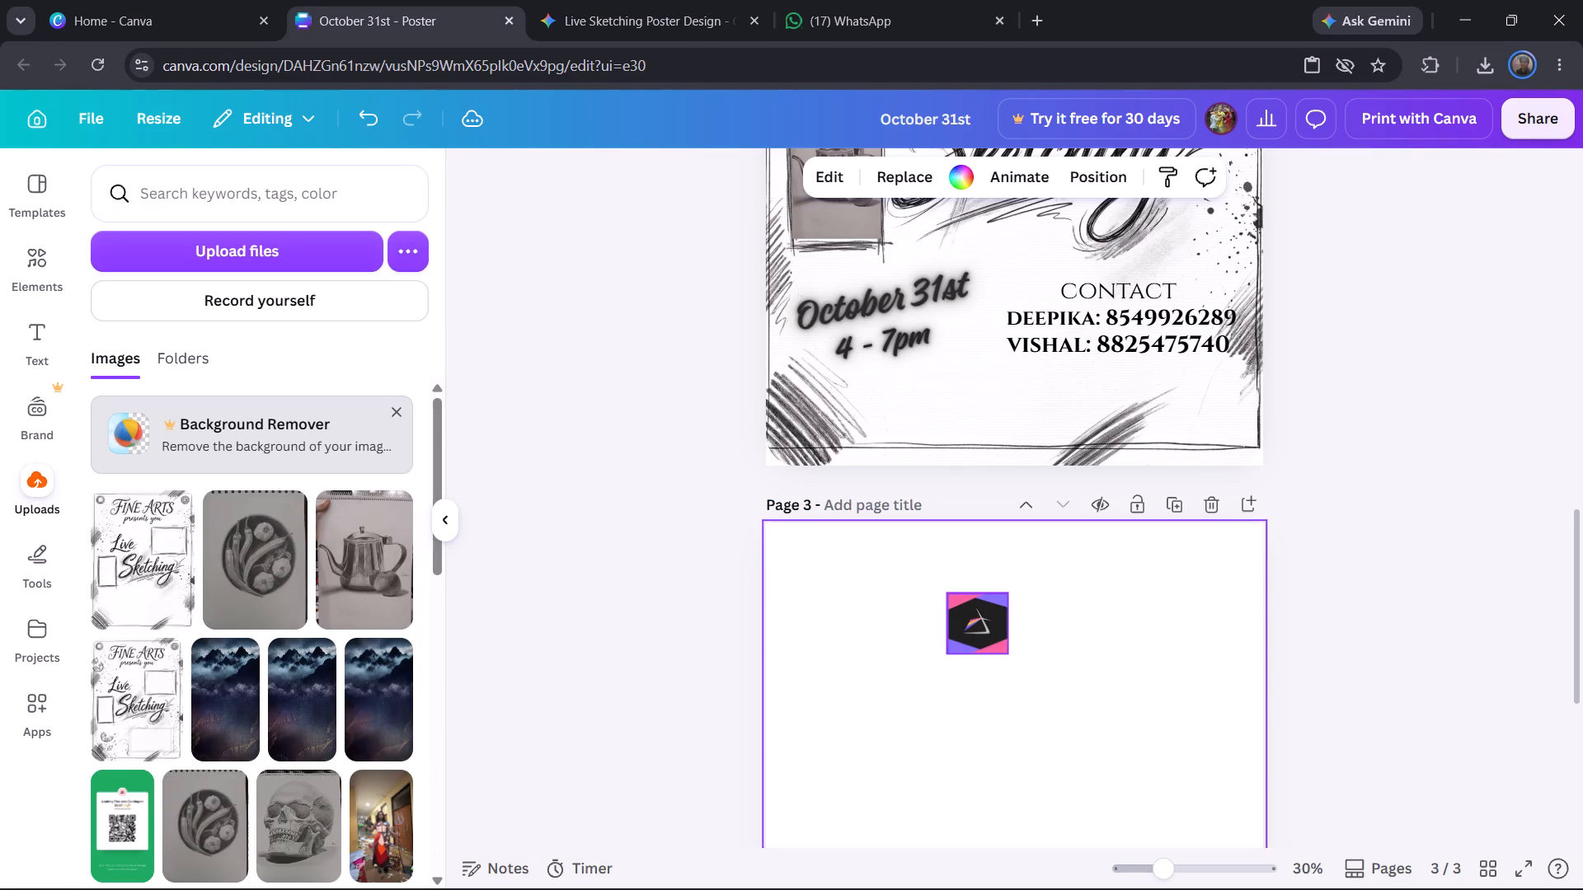
Examine the image editing options for the logo on page 3, including its filters, apps and shadows.
{"action": "left_click", "coordinate": [964, 623]}
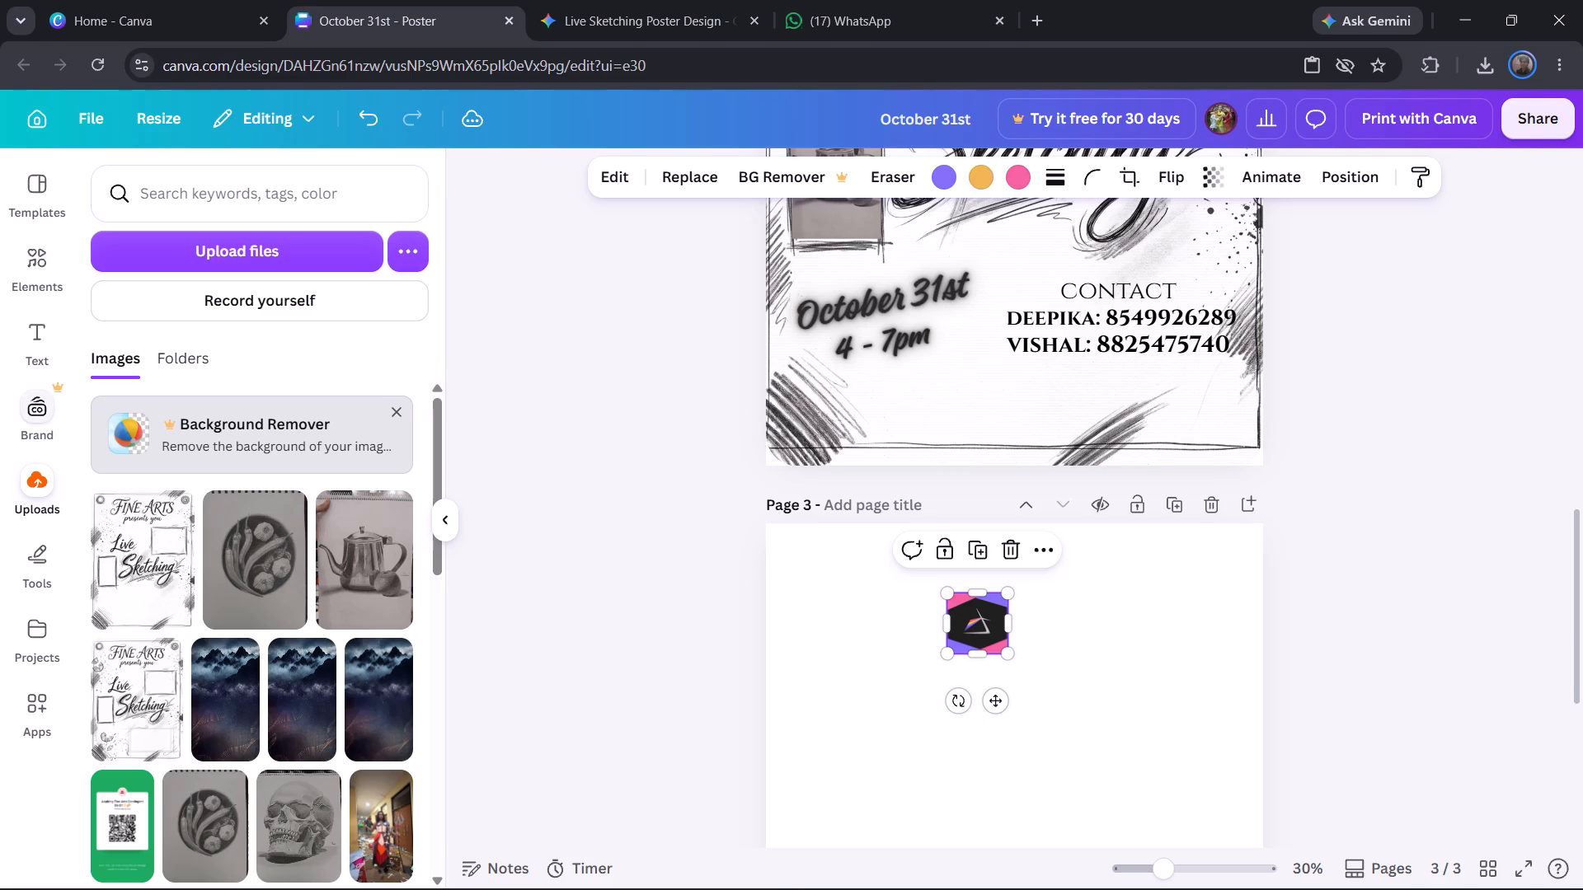
{"action": "scroll", "coordinate": [224, 691], "scroll_direction": "down", "scroll_amount": 4}
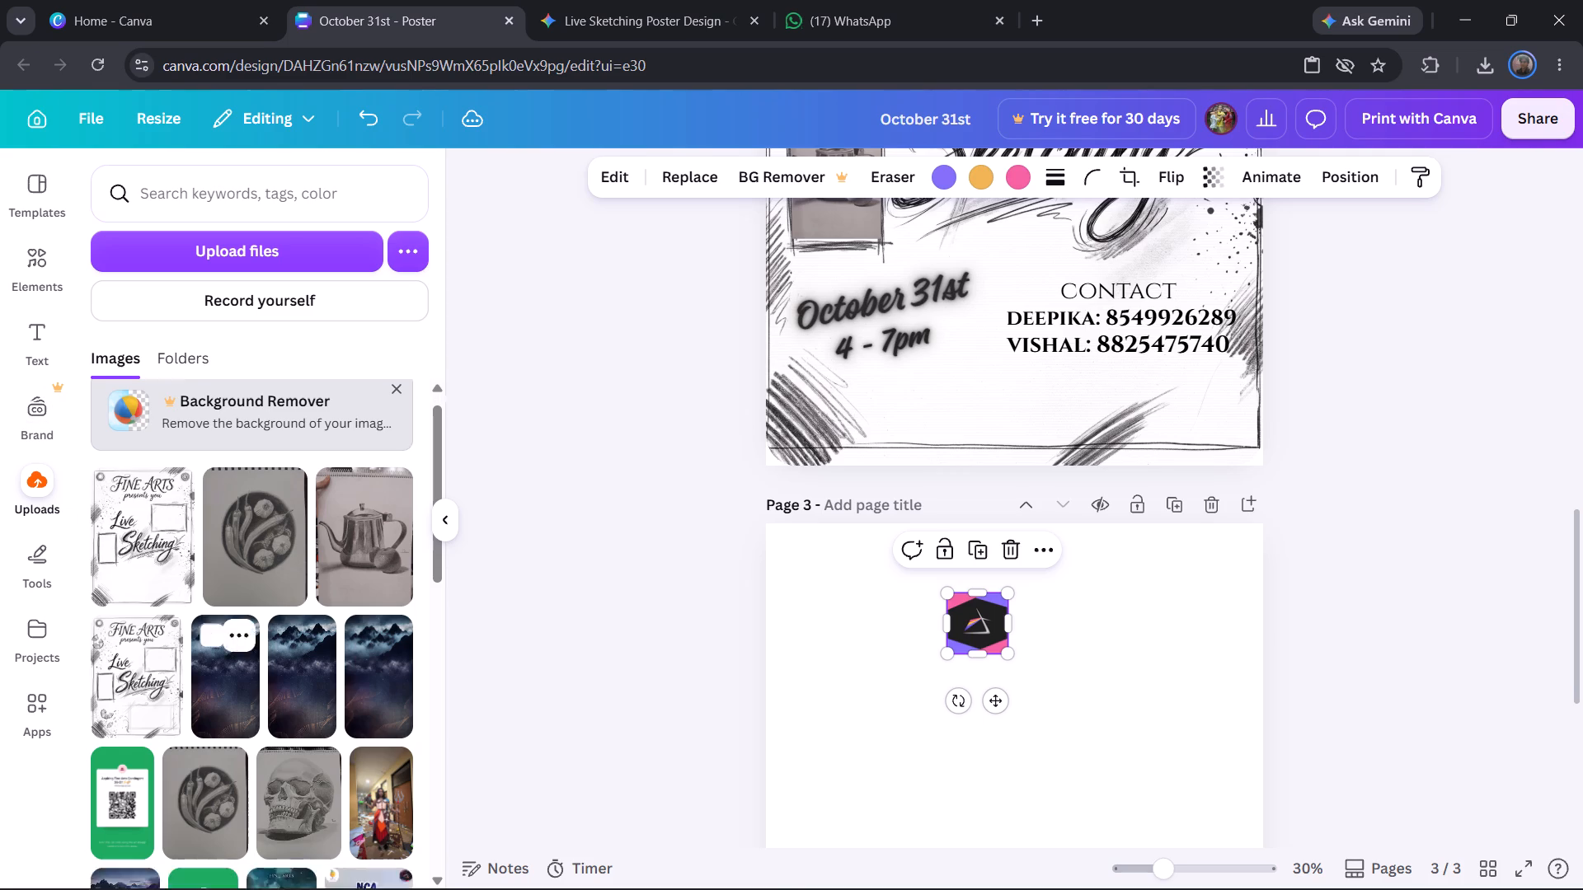
{"action": "scroll", "coordinate": [224, 691], "scroll_direction": "down", "scroll_amount": 2}
{"action": "scroll", "coordinate": [224, 691], "scroll_direction": "up", "scroll_amount": 12}
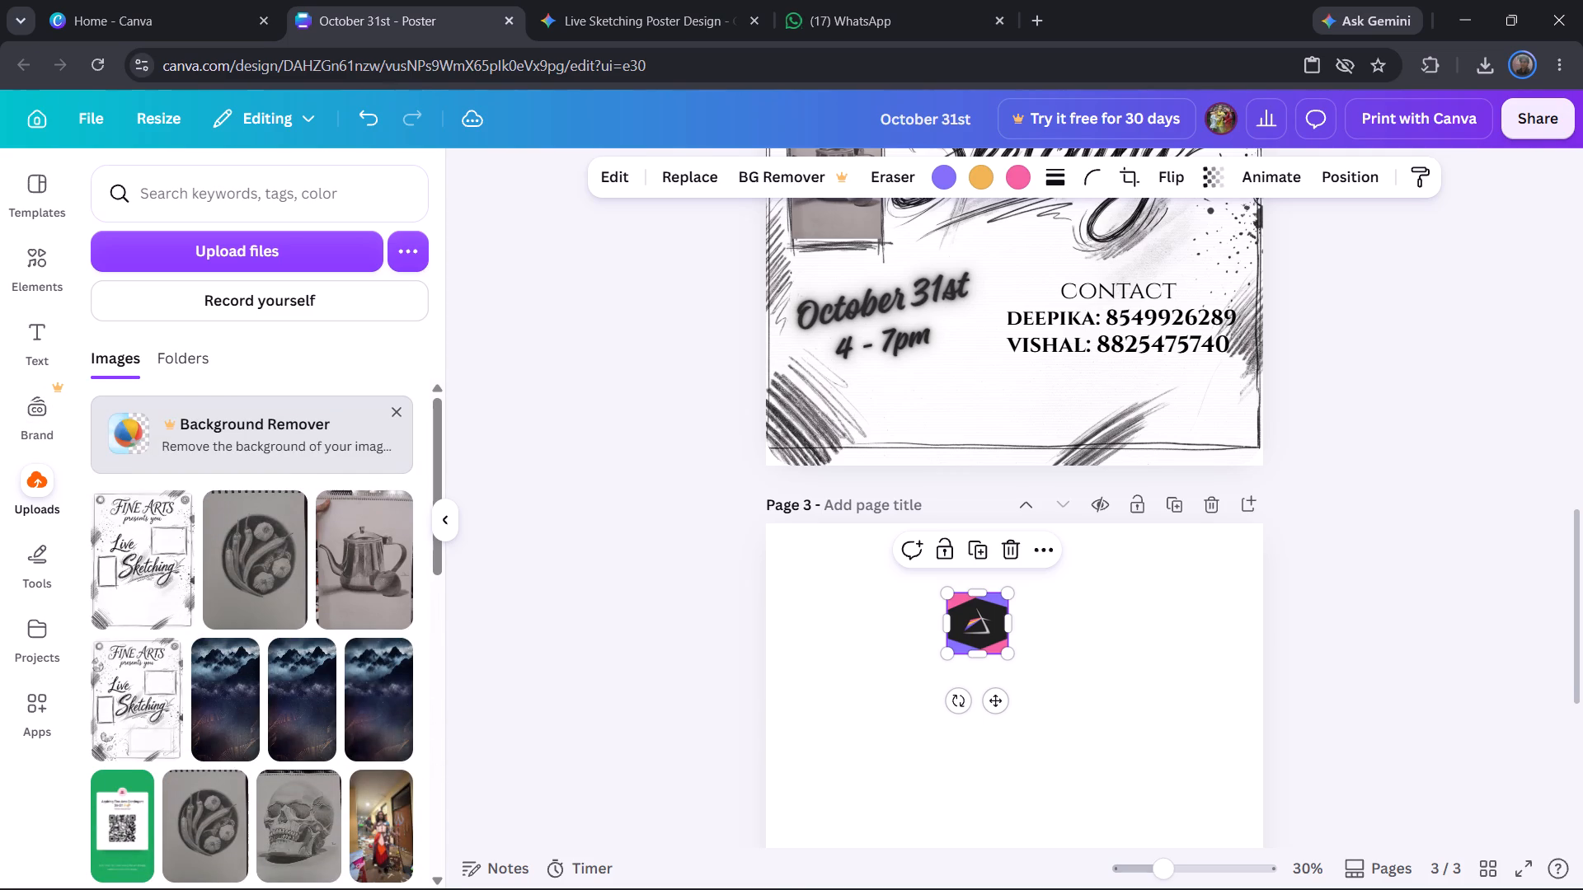
{"action": "left_click", "coordinate": [393, 408]}
{"action": "left_click", "coordinate": [600, 180]}
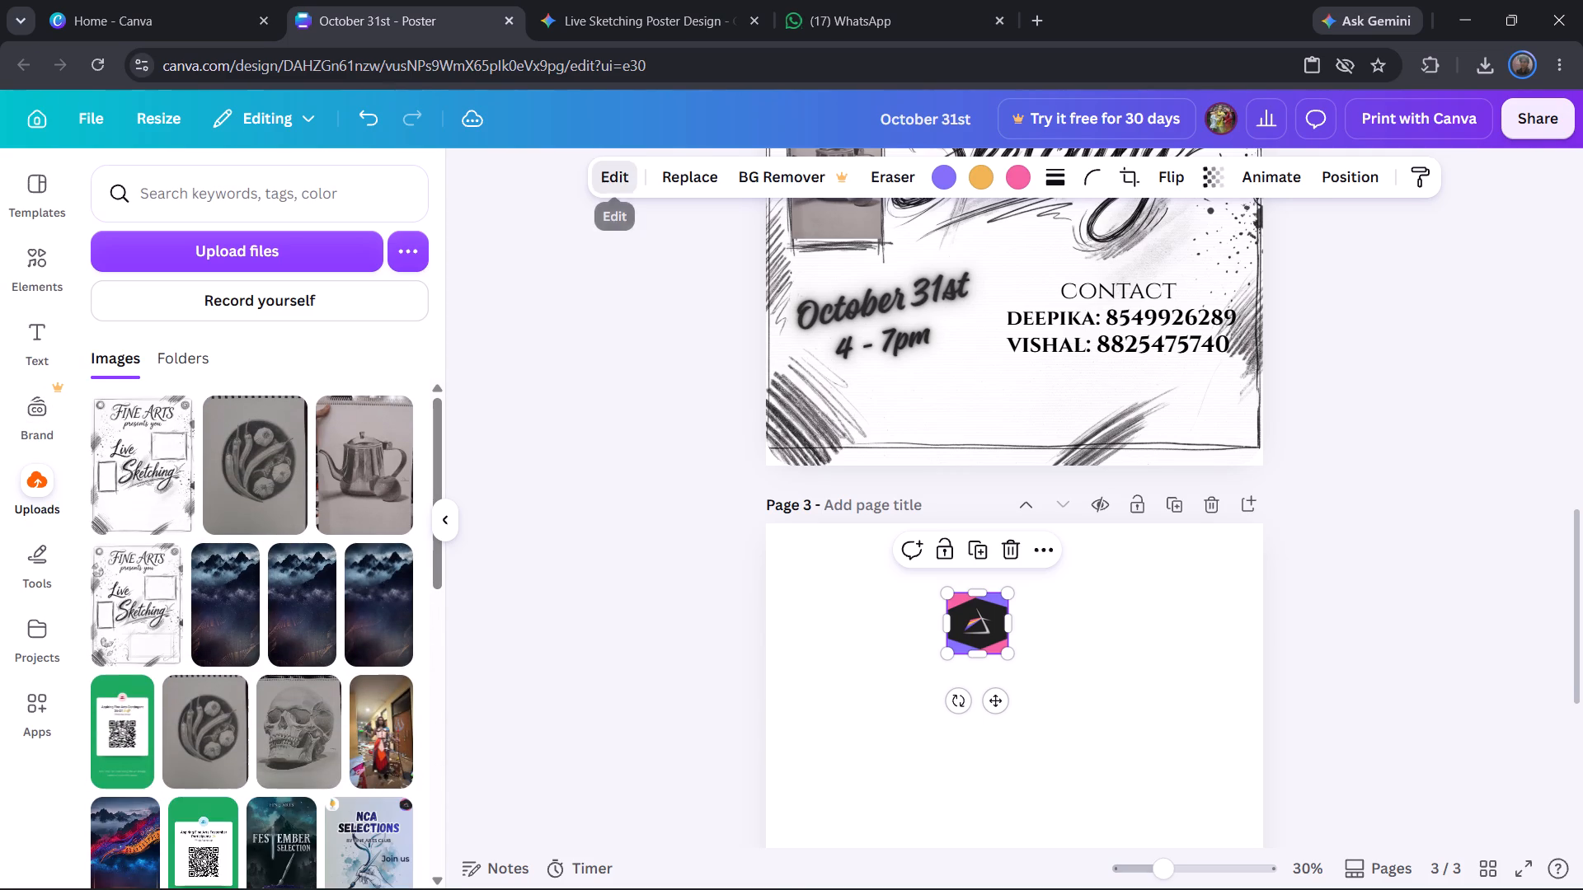
{"action": "scroll", "coordinate": [383, 739], "scroll_direction": "down", "scroll_amount": 3}
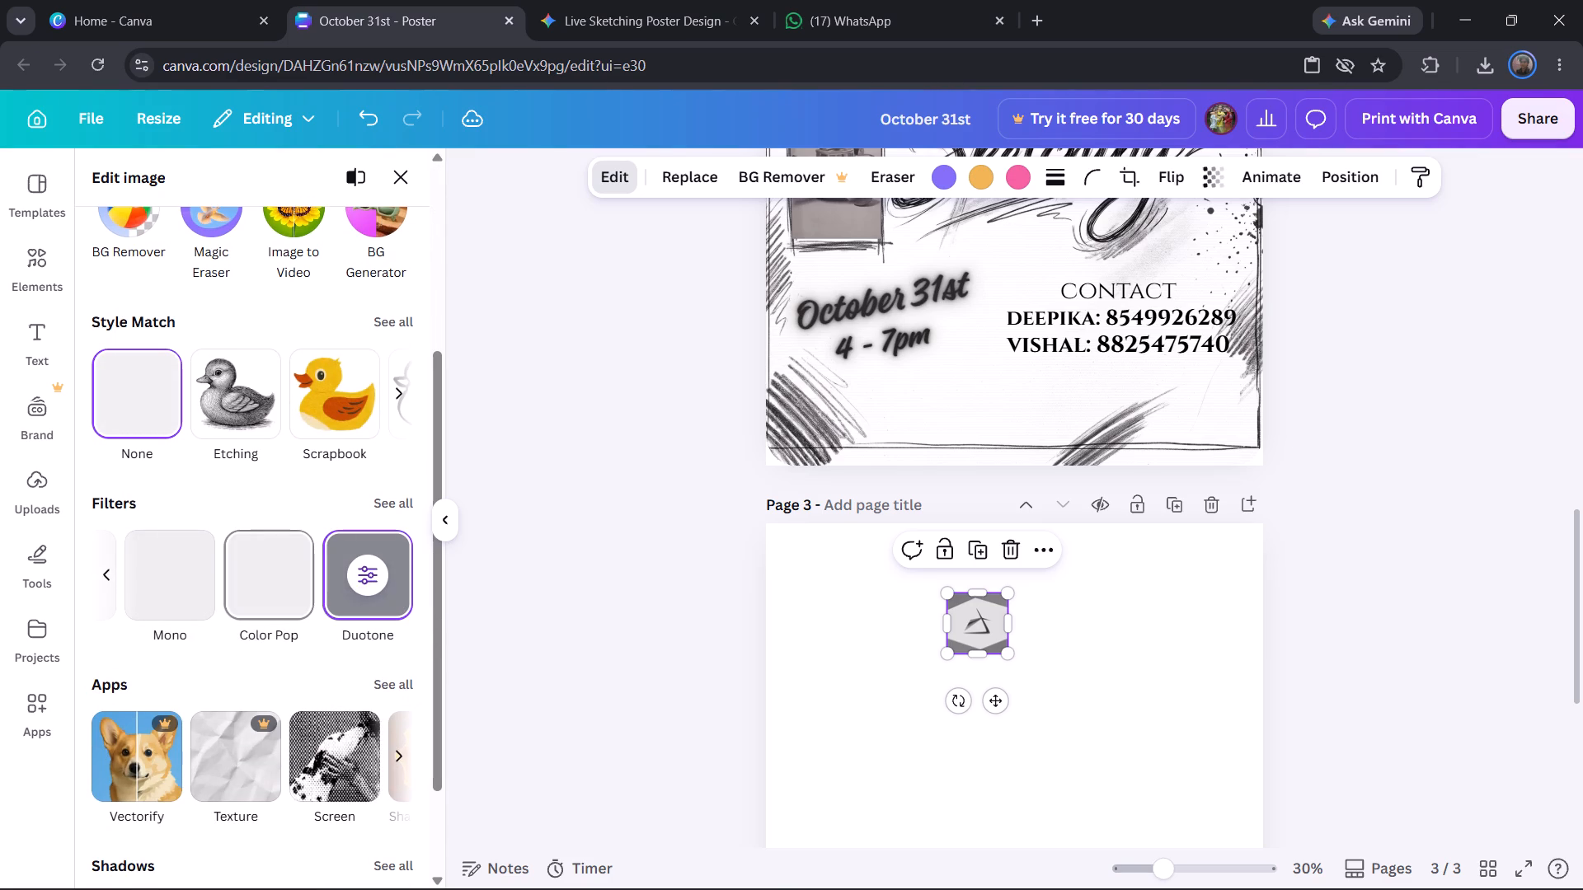
{"action": "scroll", "coordinate": [320, 714], "scroll_direction": "down", "scroll_amount": 2}
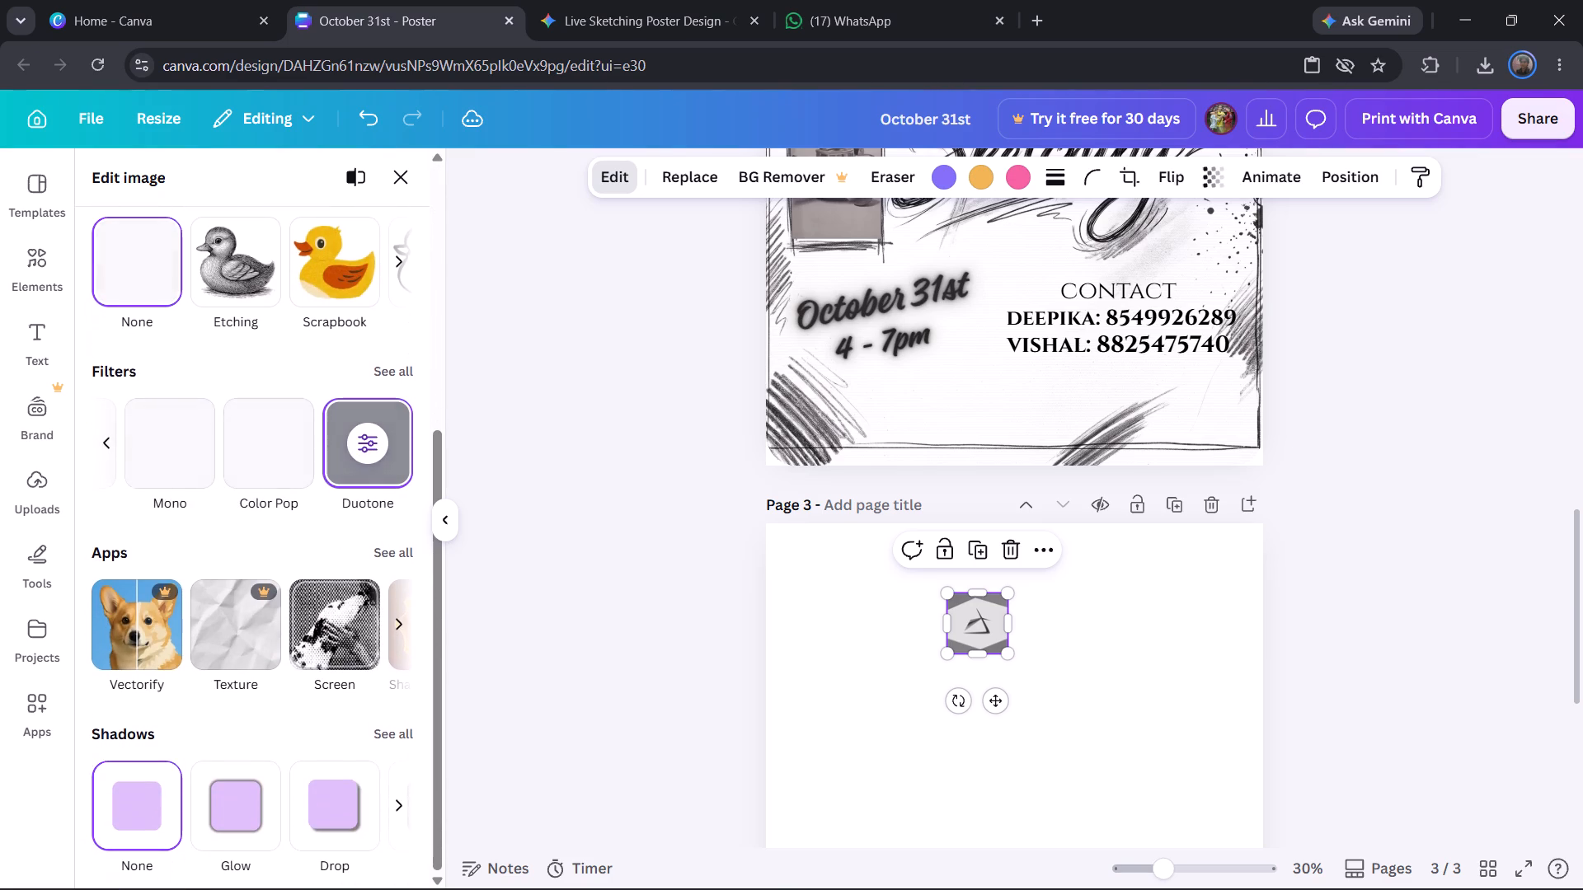
{"action": "scroll", "coordinate": [320, 715], "scroll_direction": "down", "scroll_amount": 2}
{"action": "scroll", "coordinate": [569, 547], "scroll_direction": "up", "scroll_amount": 1}
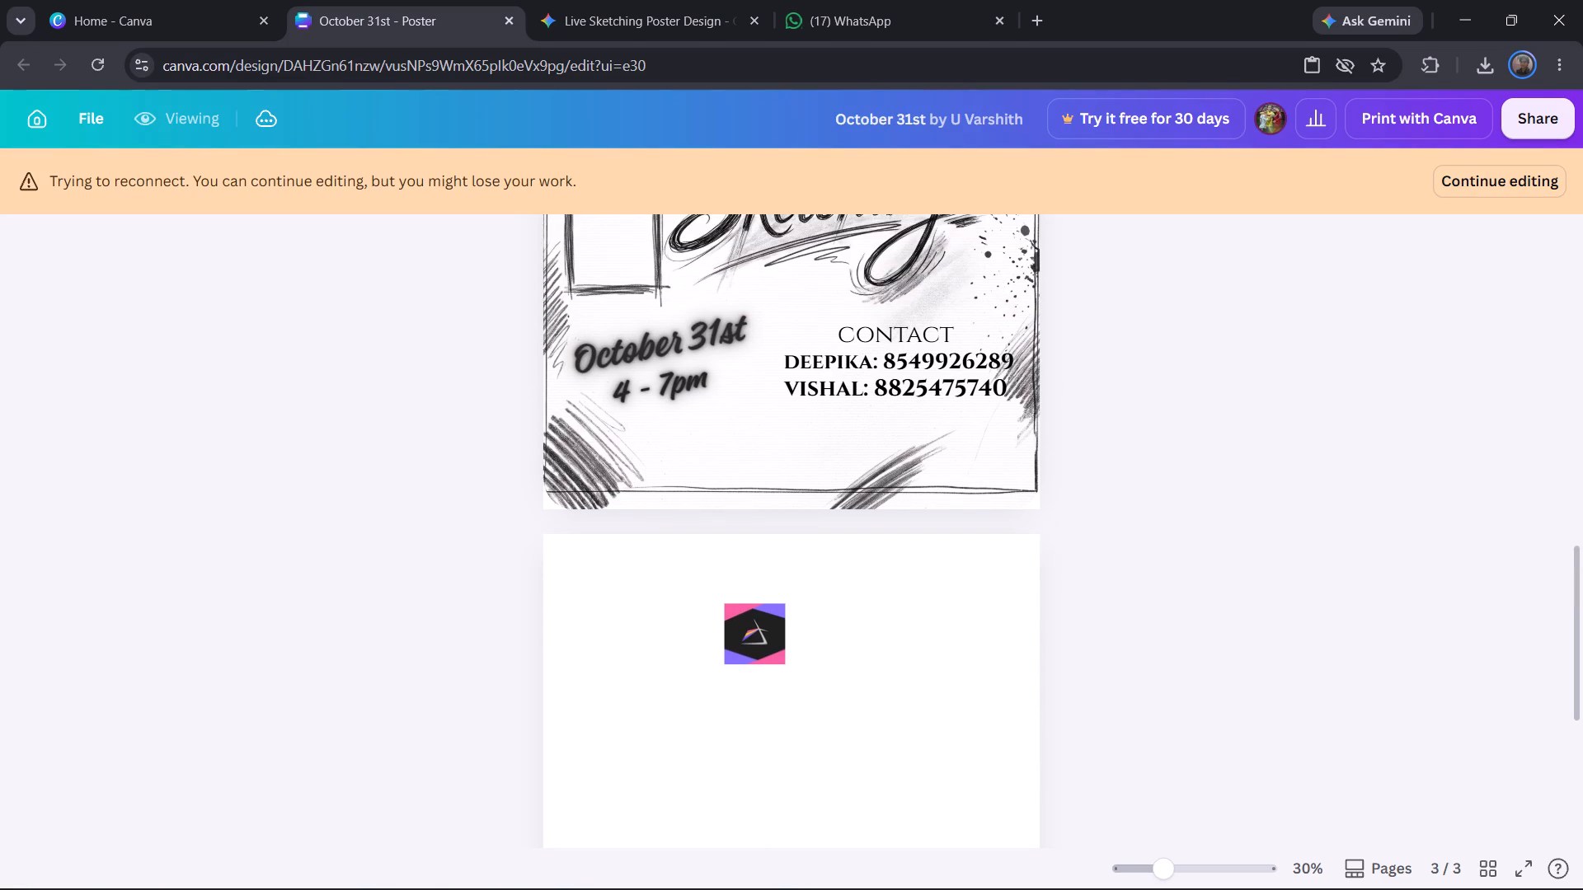
Check the computer's Wi-Fi connection in the quick settings and return to the poster.
{"action": "left_click", "coordinate": [1383, 868]}
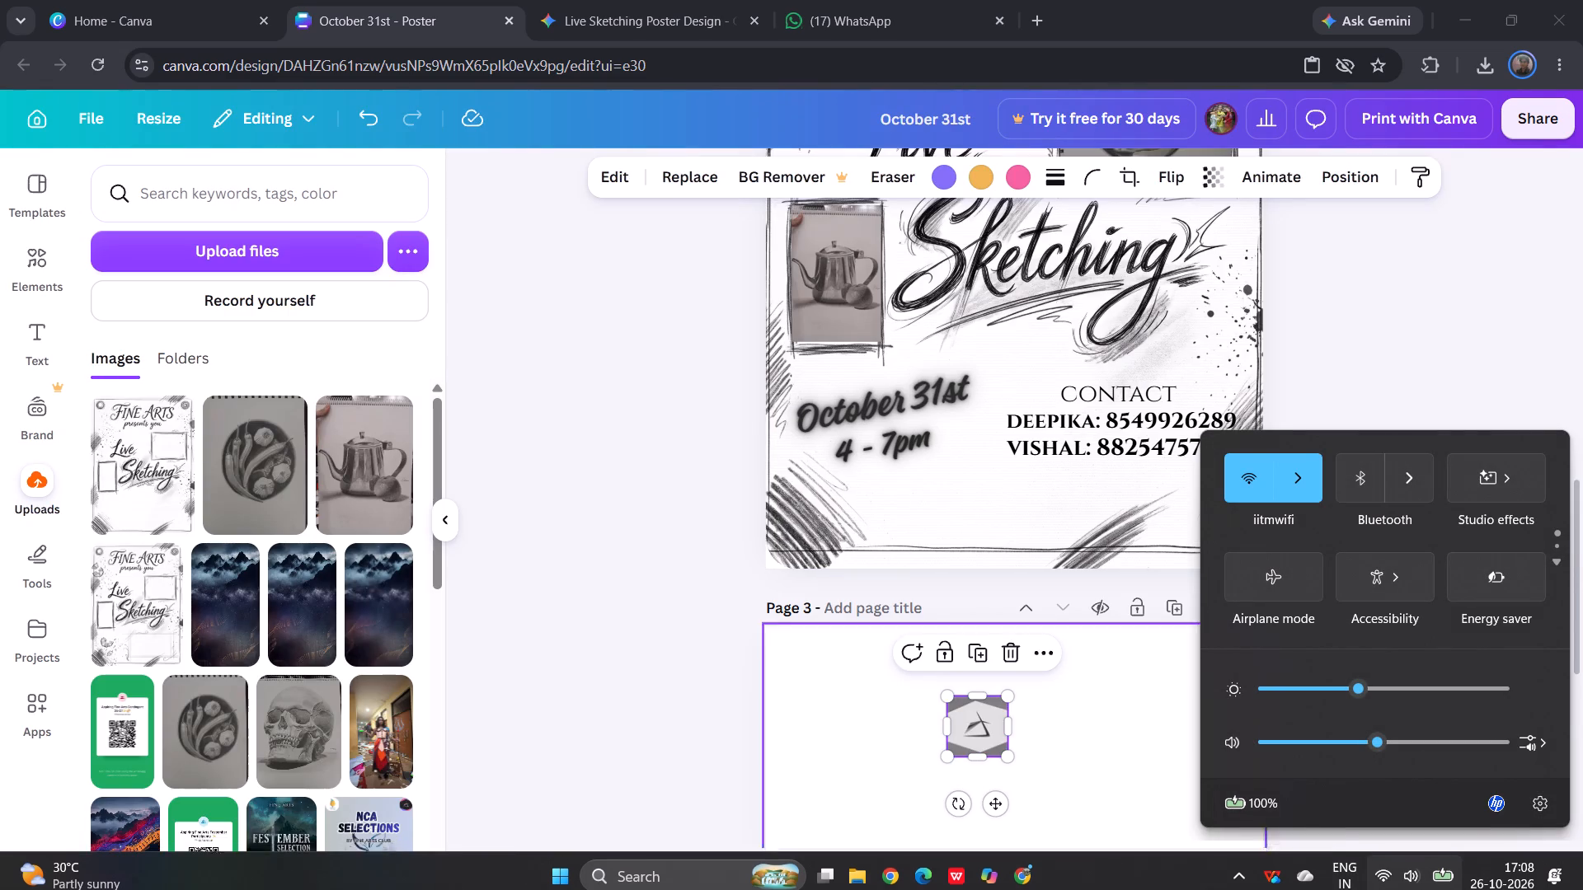
{"action": "scroll", "coordinate": [545, 594], "scroll_direction": "up", "scroll_amount": 3}
{"action": "scroll", "coordinate": [545, 598], "scroll_direction": "down", "scroll_amount": 5}
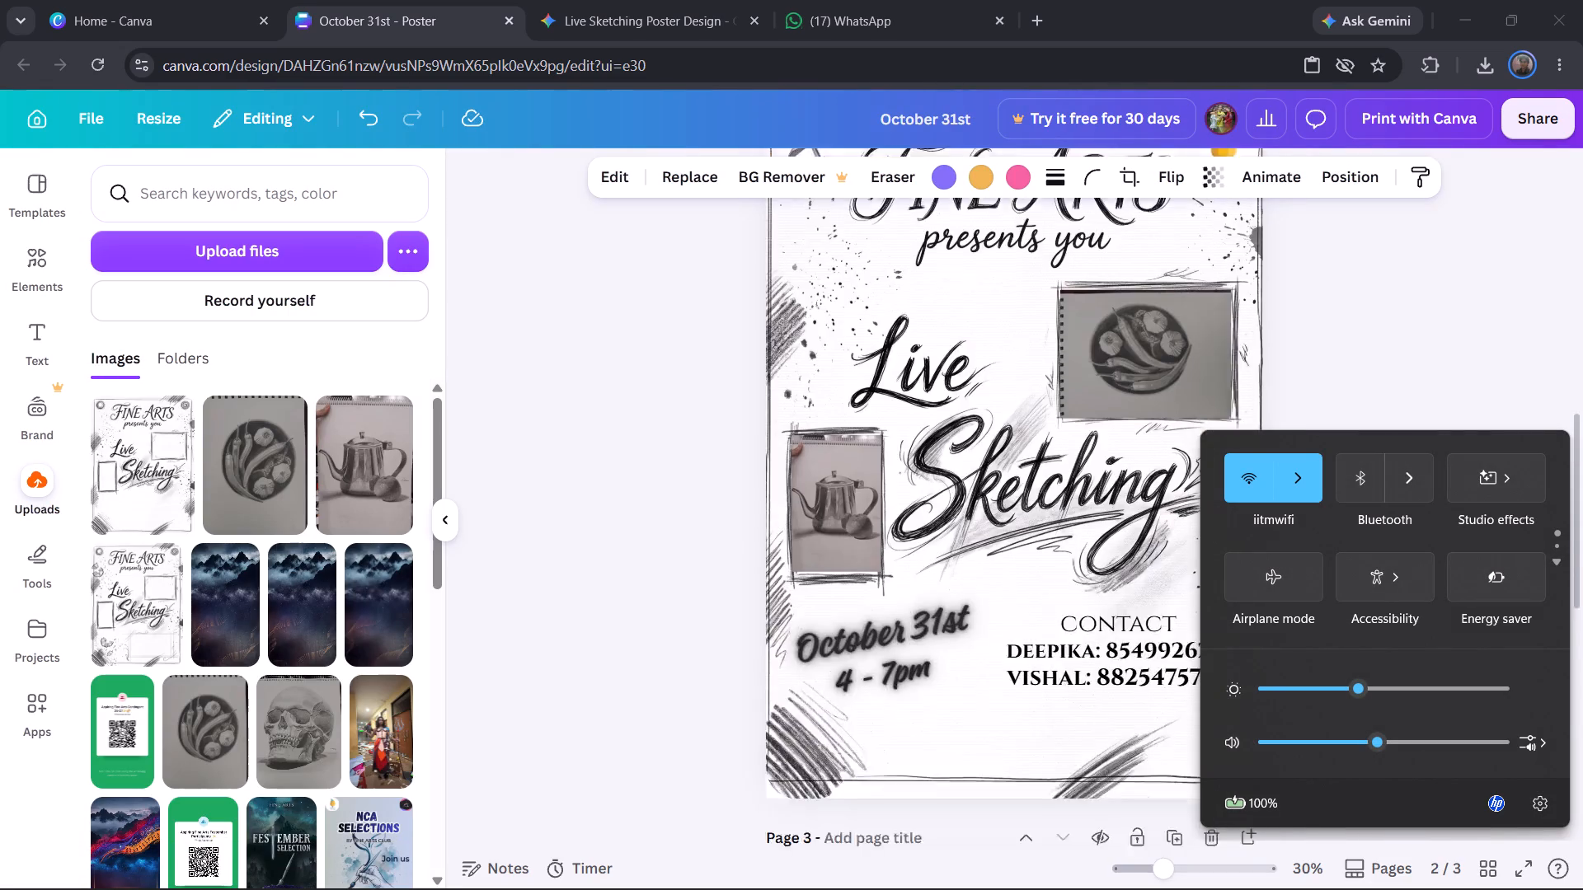
{"action": "left_click", "coordinate": [861, 650]}
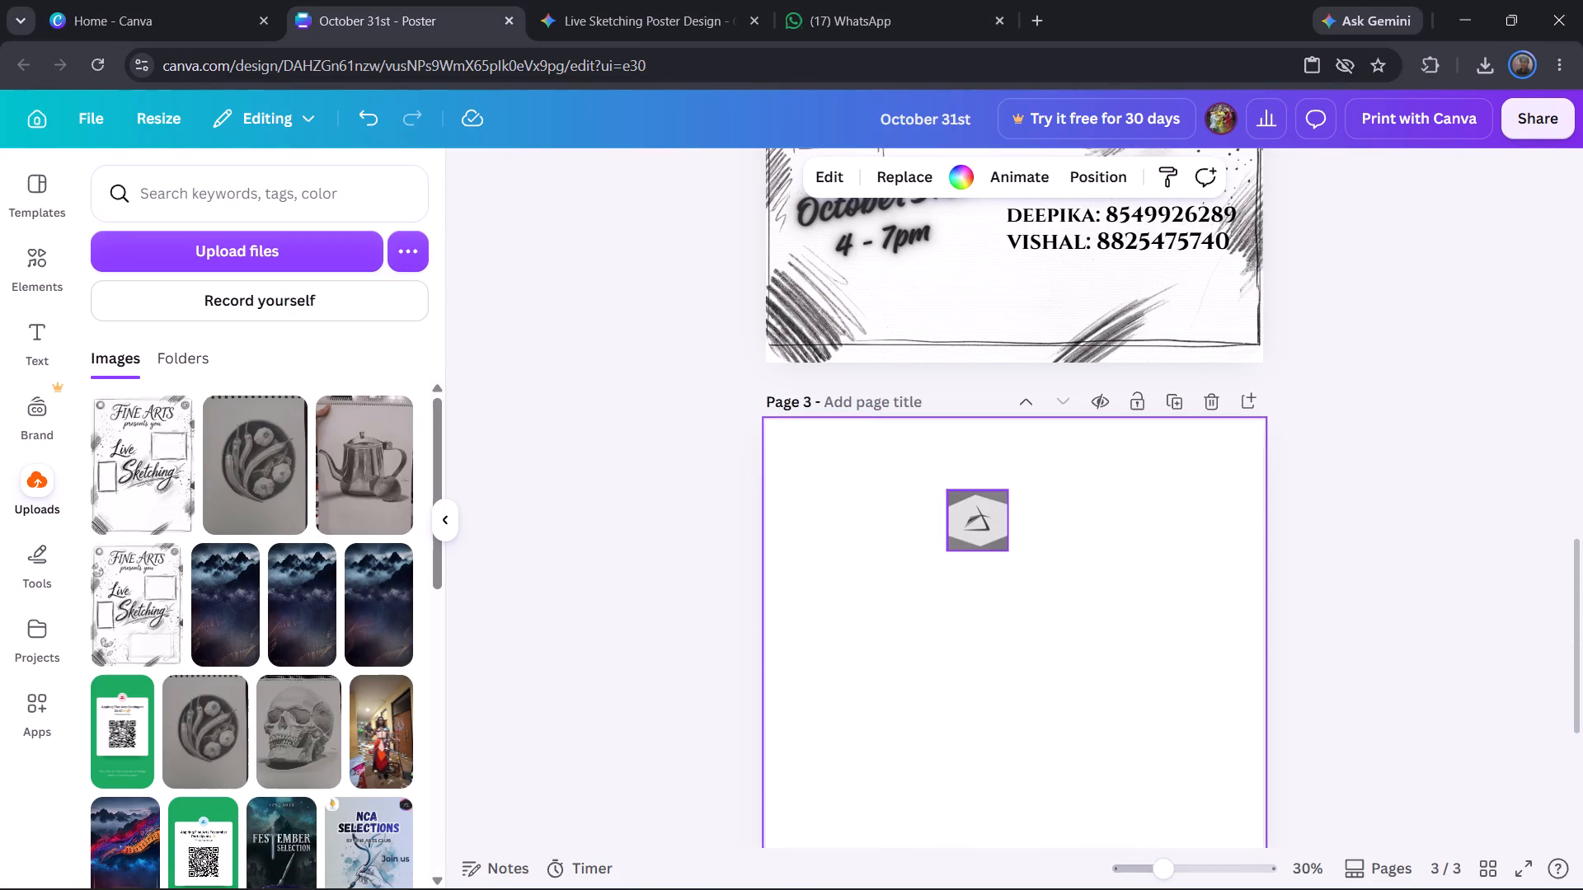
Shift the grey logo on page 3 slightly upward and round its corners fully into a circle.
{"action": "left_click_drag", "start_coordinate": [958, 527], "coordinate": [927, 483]}
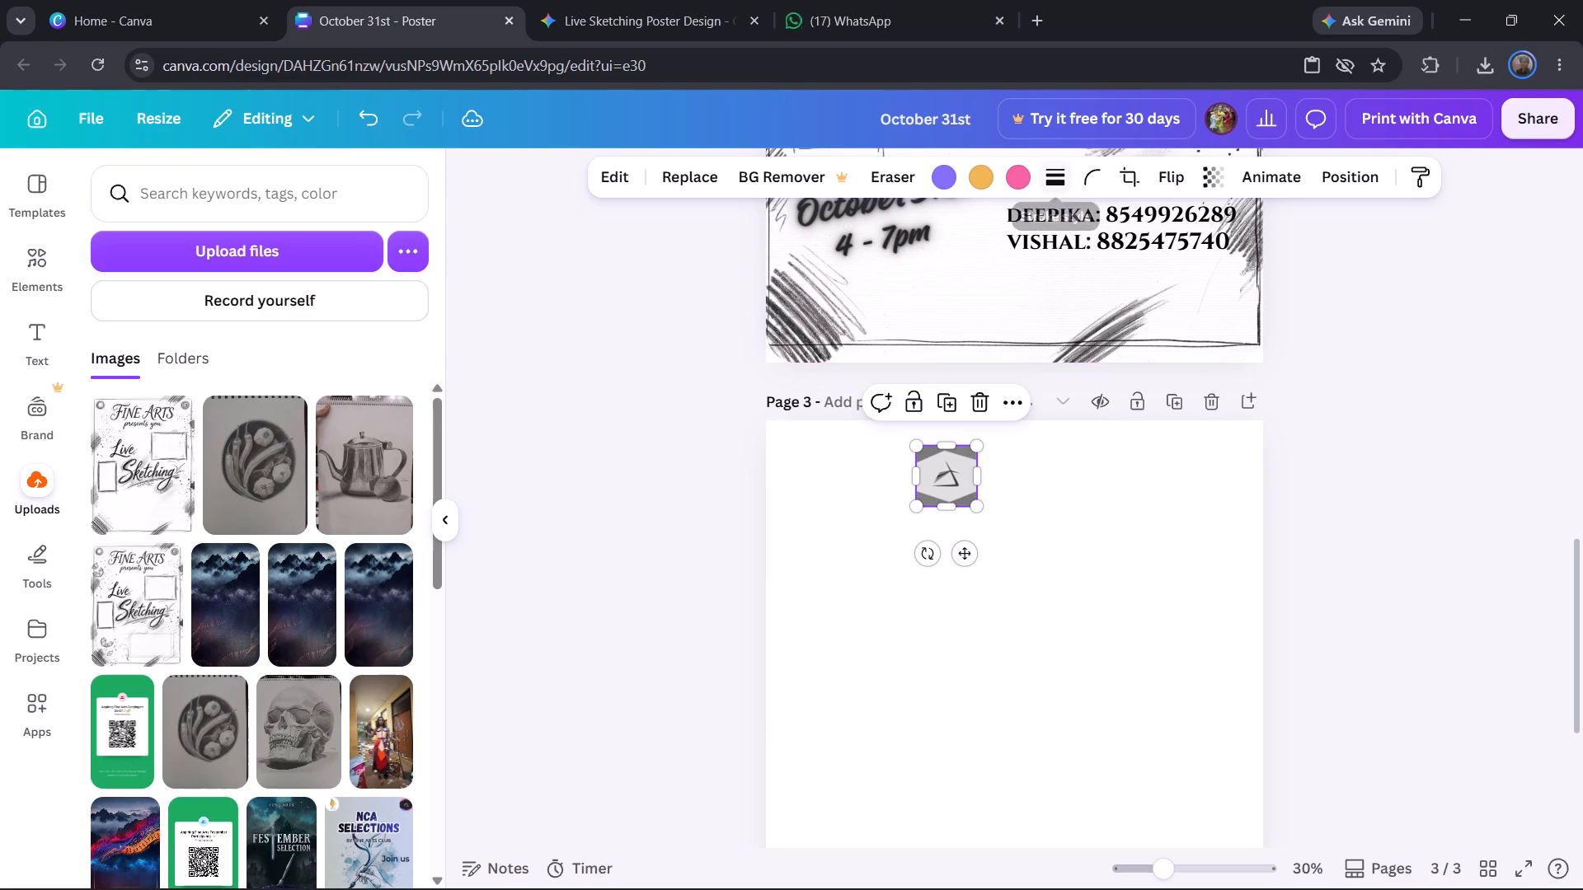
{"action": "left_click", "coordinate": [1100, 180]}
{"action": "left_click_drag", "start_coordinate": [985, 253], "coordinate": [1125, 266]}
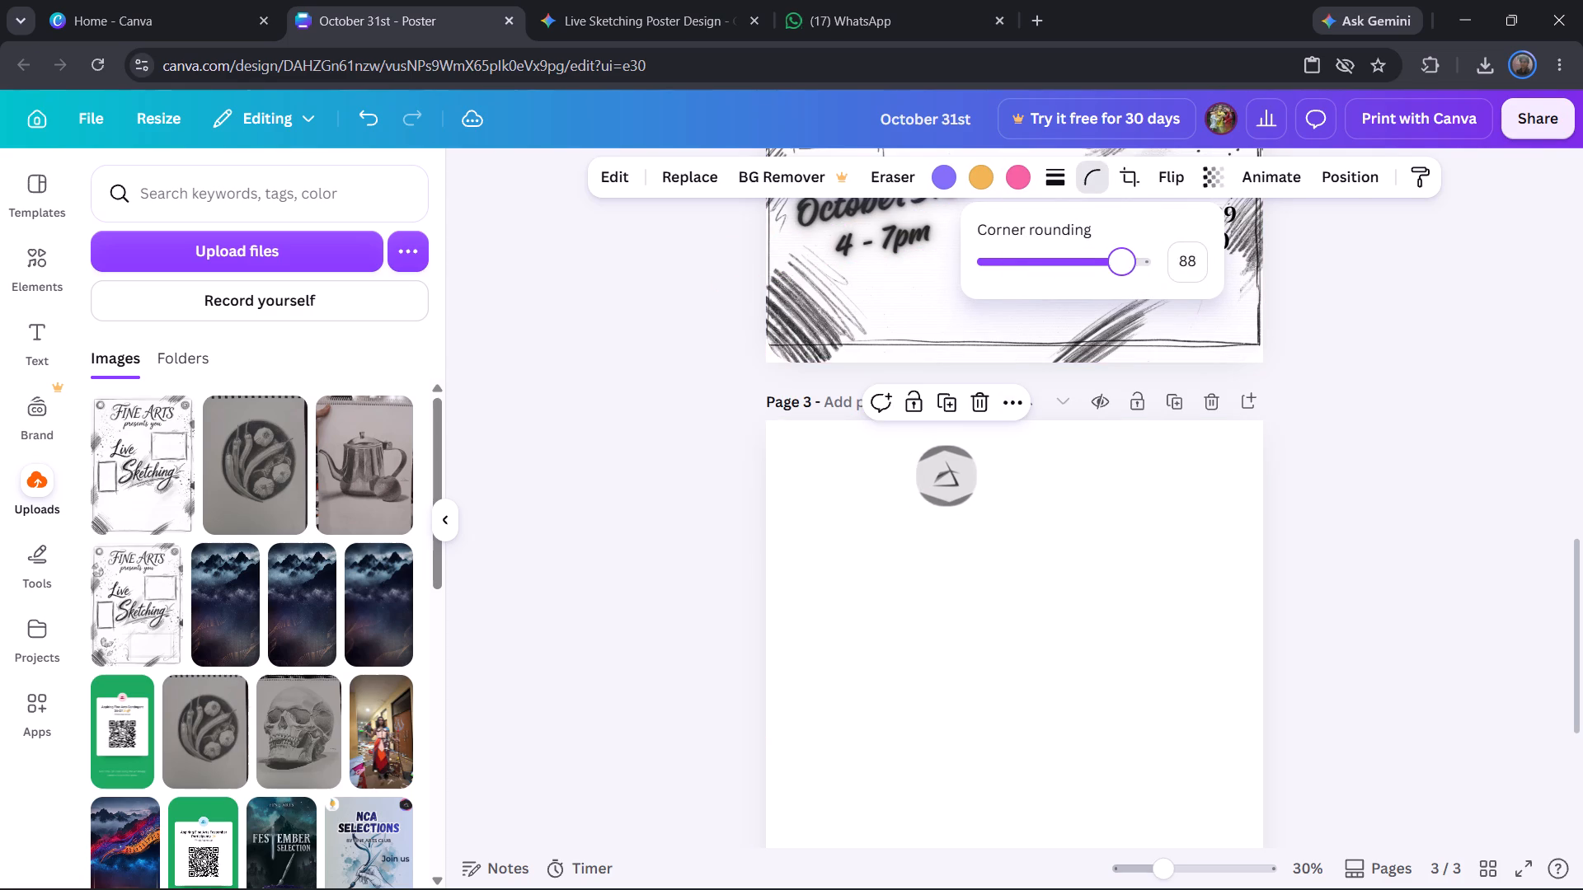
{"action": "left_click_drag", "start_coordinate": [1125, 266], "coordinate": [1189, 276]}
{"action": "left_click", "coordinate": [1095, 525]}
Move the rounded logo from page 3 onto the page 2 poster, bringing it up to the teapot sketch.
{"action": "left_click_drag", "start_coordinate": [954, 478], "coordinate": [884, 320]}
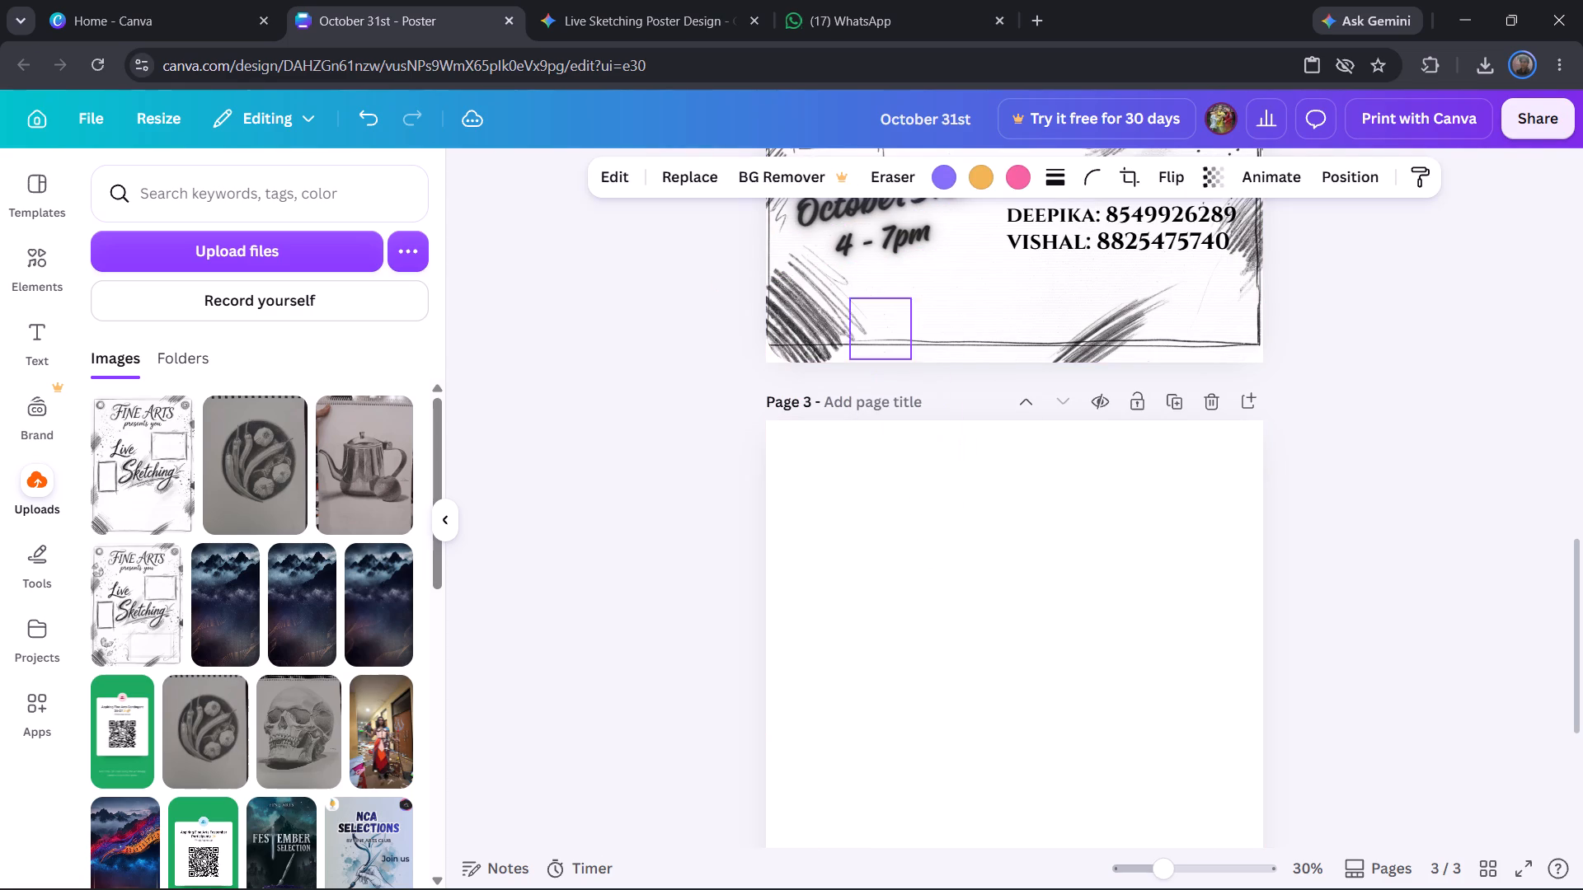
{"action": "left_click_drag", "start_coordinate": [884, 320], "coordinate": [965, 302]}
{"action": "scroll", "coordinate": [965, 302], "scroll_direction": "up", "scroll_amount": 2}
{"action": "left_click_drag", "start_coordinate": [958, 511], "coordinate": [858, 309]}
{"action": "scroll", "coordinate": [858, 309], "scroll_direction": "up", "scroll_amount": 3}
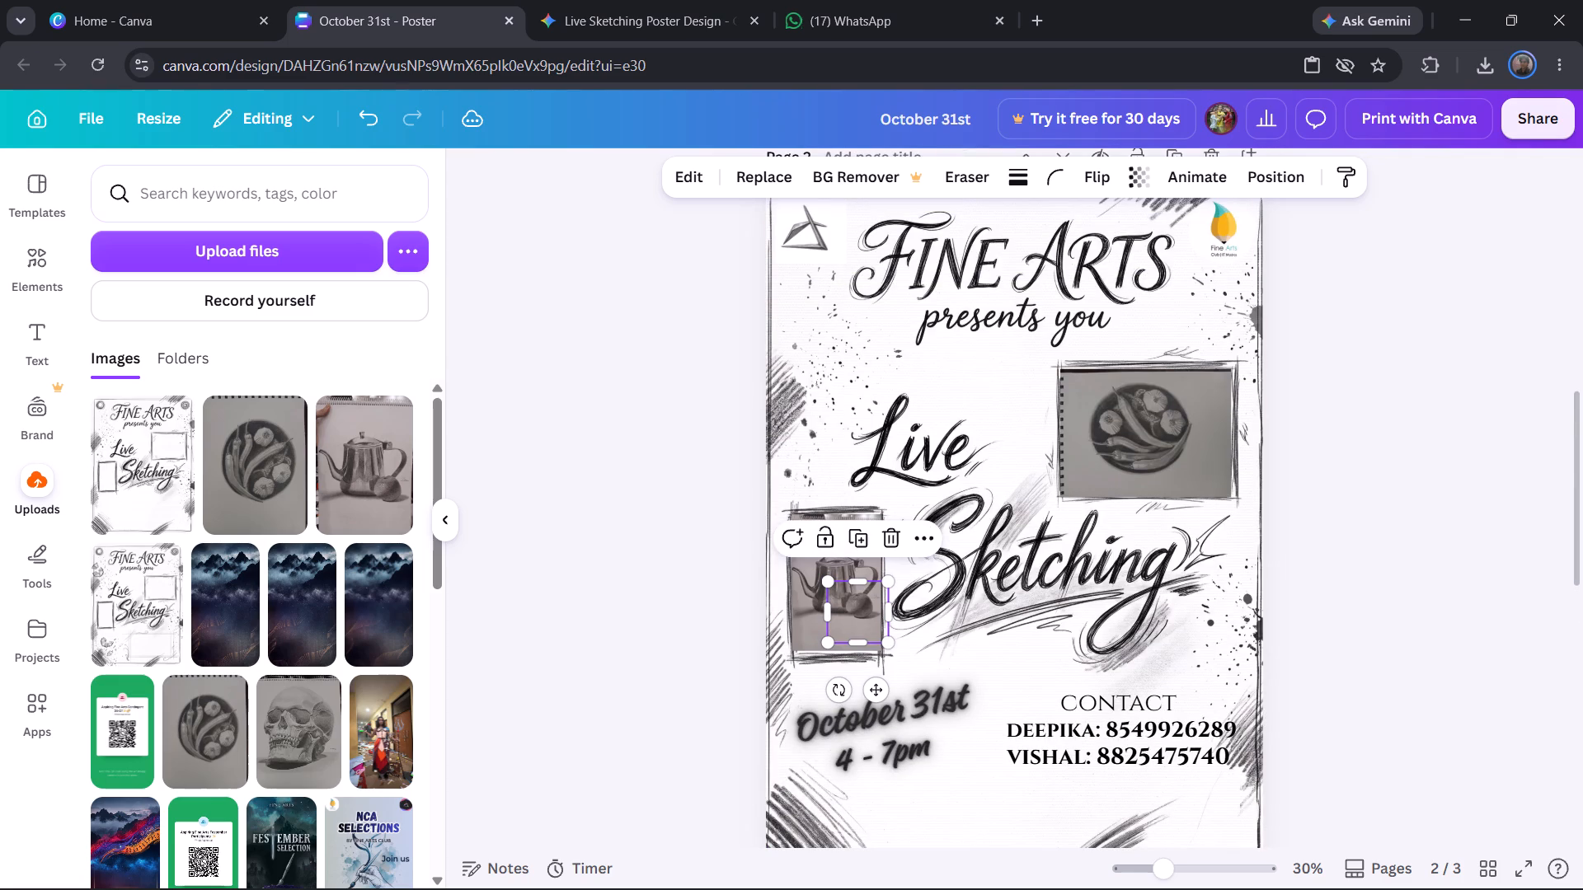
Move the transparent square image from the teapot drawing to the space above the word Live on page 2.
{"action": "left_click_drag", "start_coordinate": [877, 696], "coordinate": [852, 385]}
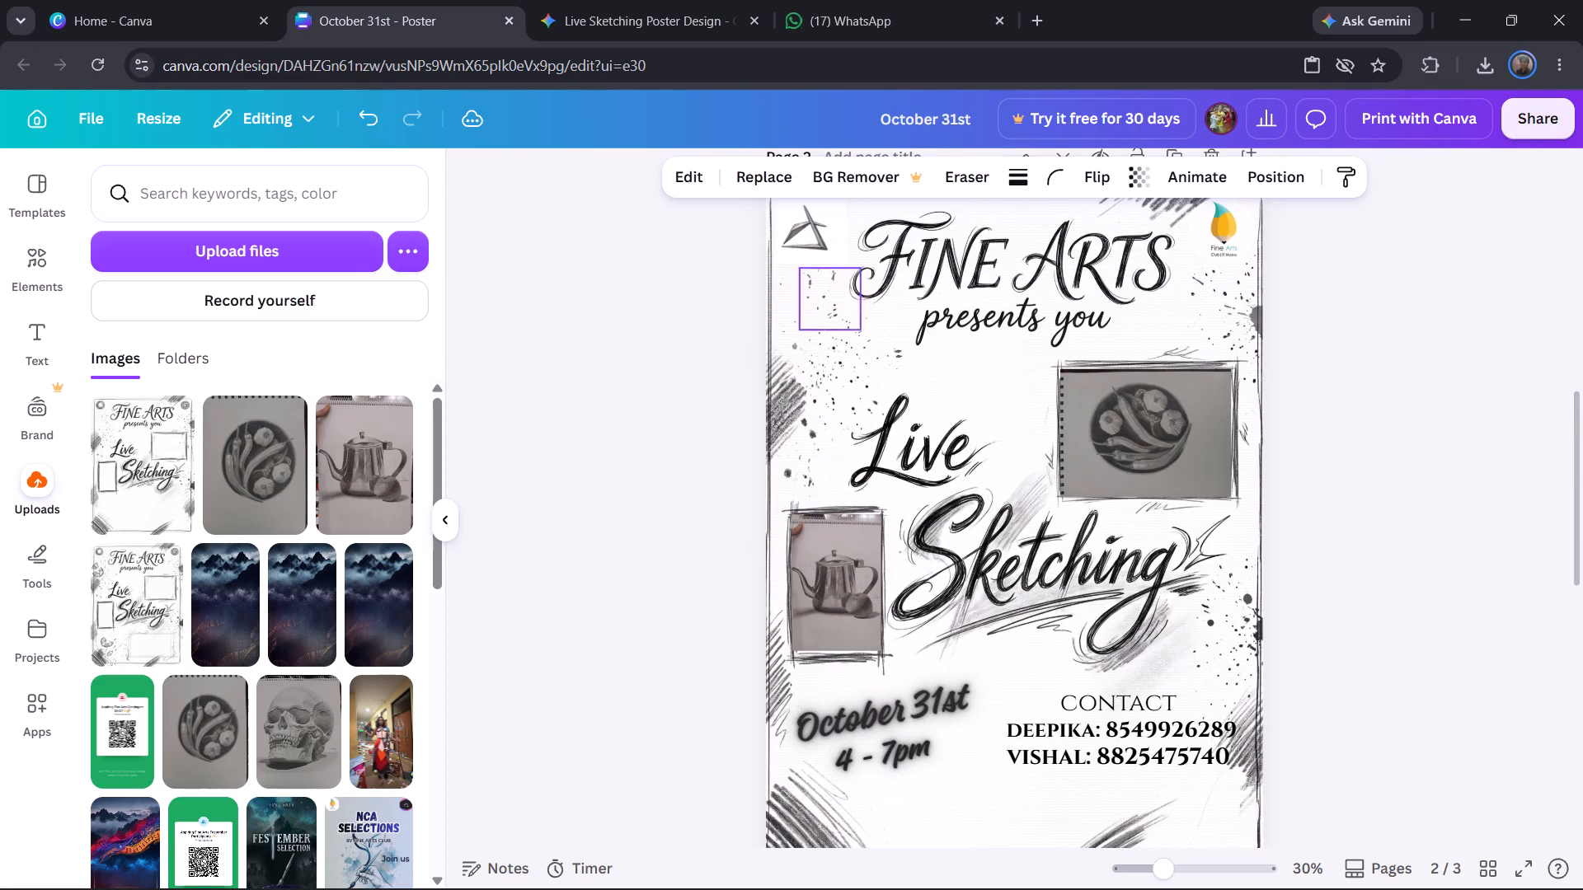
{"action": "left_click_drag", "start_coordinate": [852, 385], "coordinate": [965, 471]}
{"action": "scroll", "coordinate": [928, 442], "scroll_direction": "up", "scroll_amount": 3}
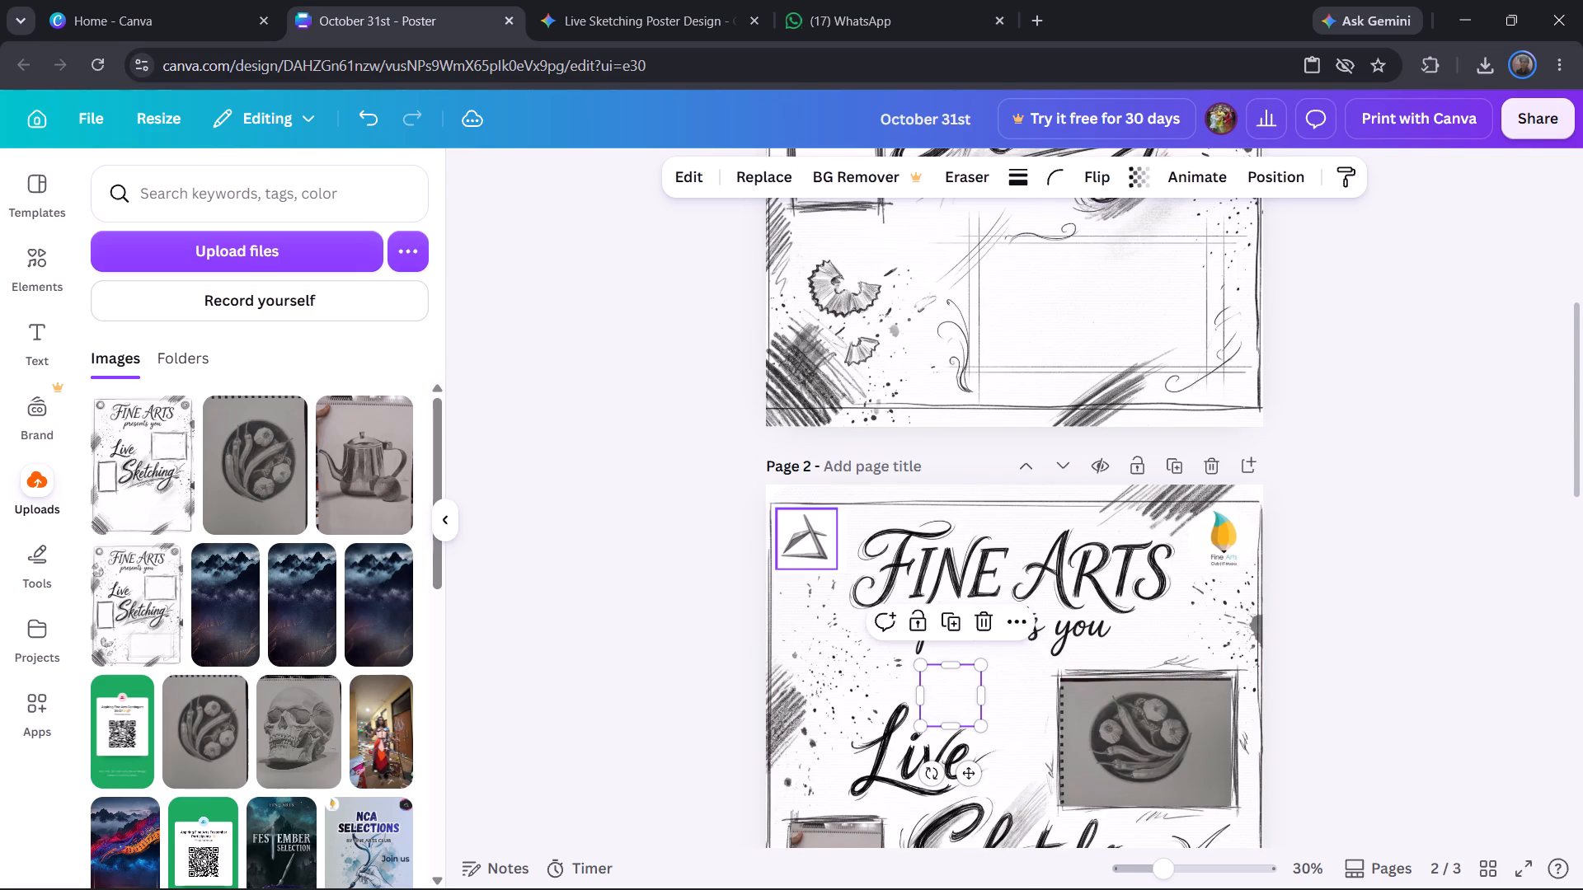
Move the etched logo off page 2, out of the corner beside the Fine Arts heading.
{"action": "left_click_drag", "start_coordinate": [804, 536], "coordinate": [731, 580]}
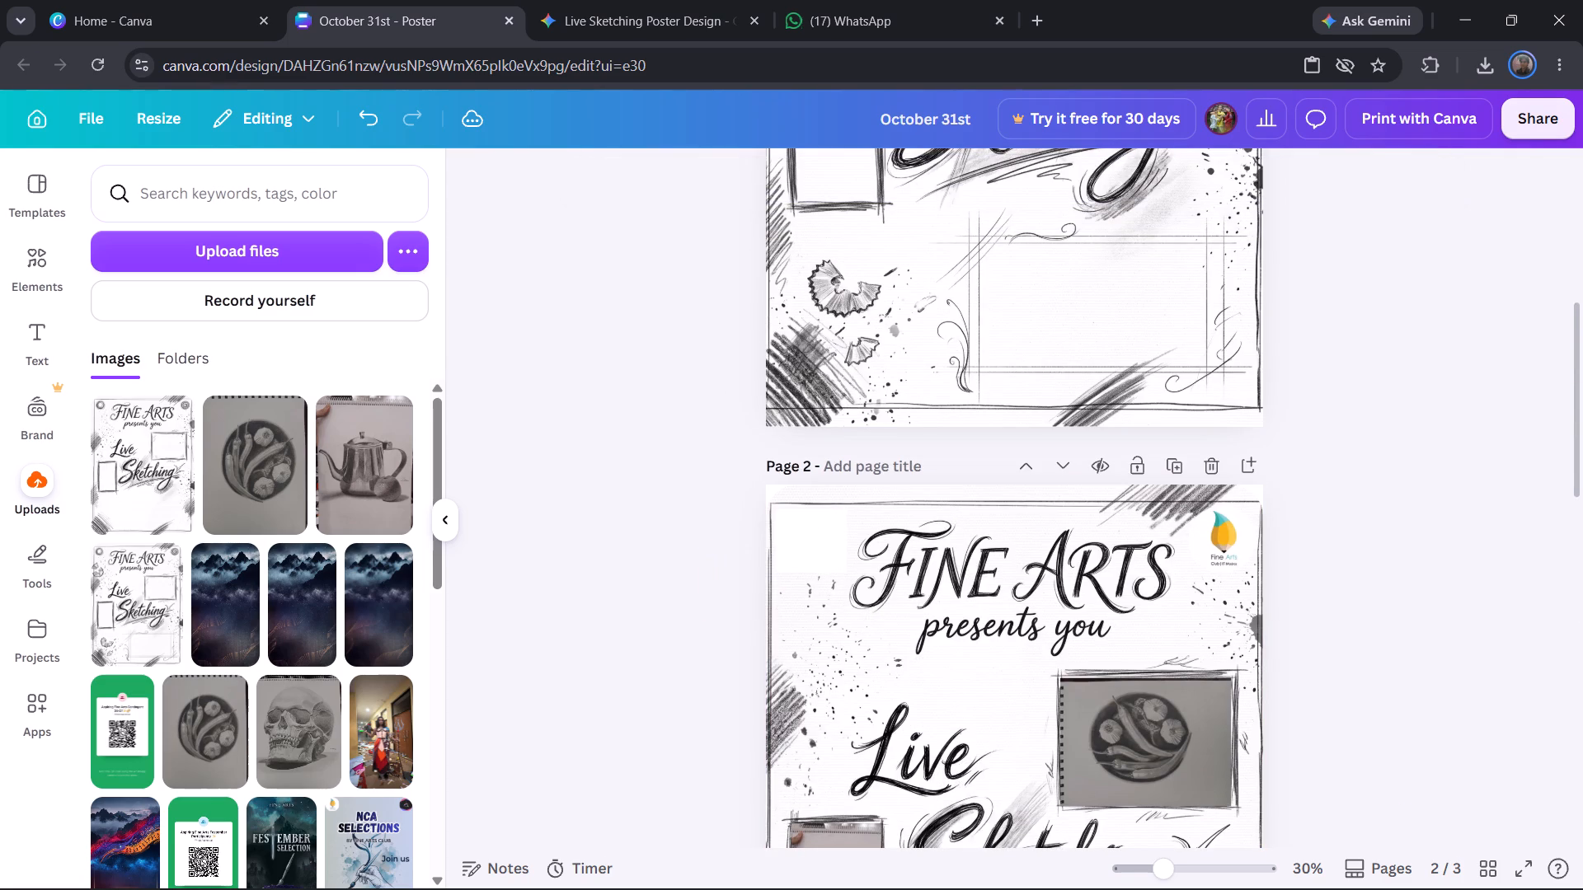
{"action": "left_click", "coordinate": [721, 589]}
Move the white square from the corner beside the Fine Arts heading on page 2 to page 3.
{"action": "left_click_drag", "start_coordinate": [744, 572], "coordinate": [801, 557]}
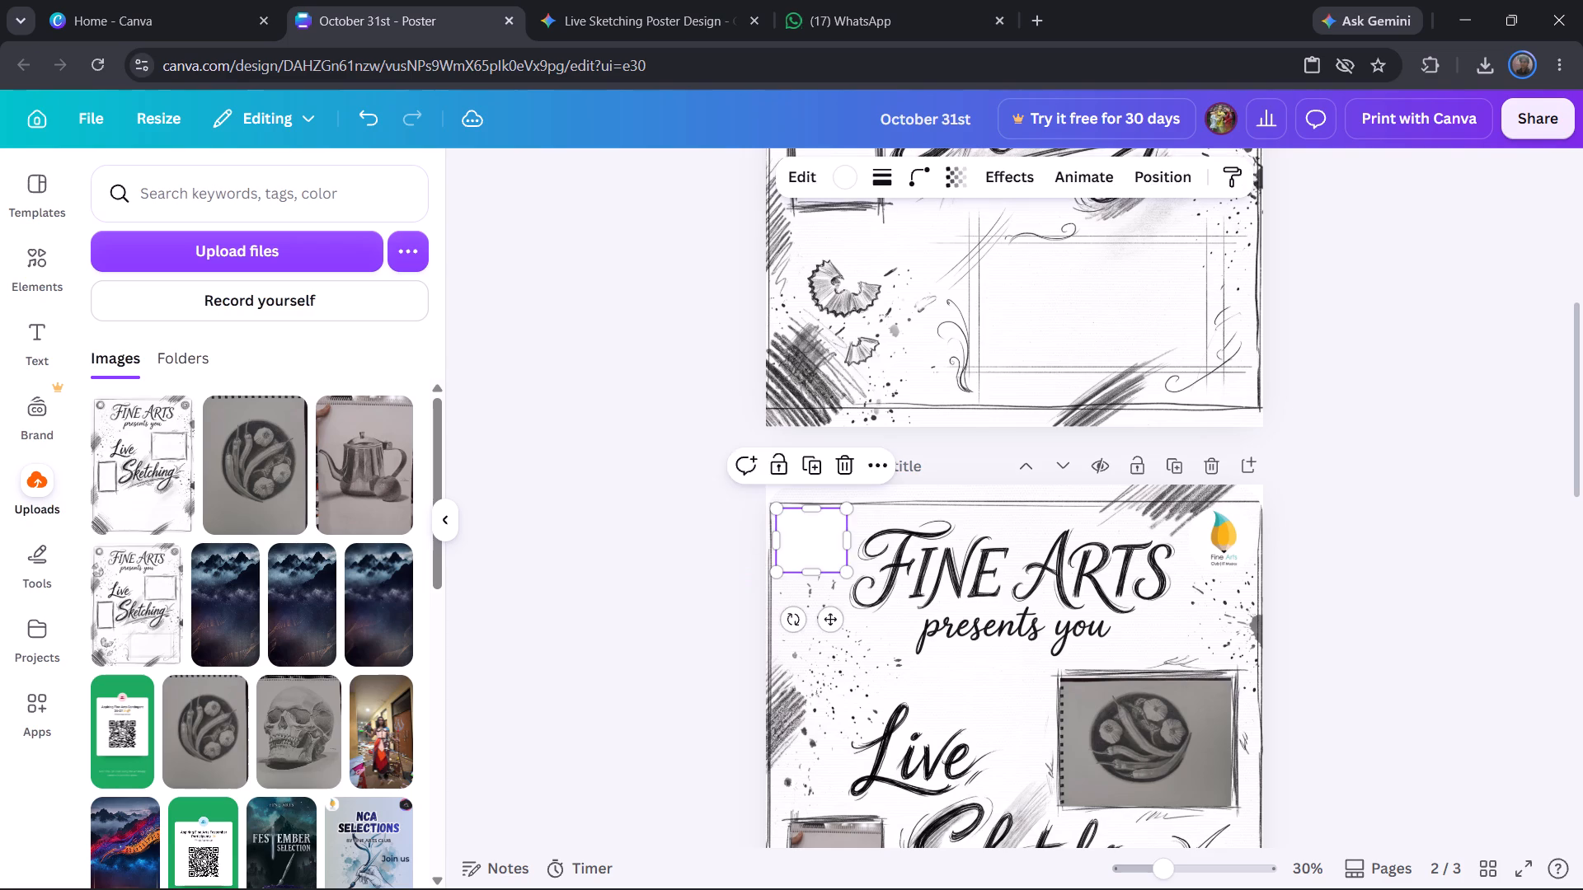
{"action": "left_click_drag", "start_coordinate": [817, 539], "coordinate": [829, 673]}
{"action": "scroll", "coordinate": [831, 667], "scroll_direction": "down", "scroll_amount": 7}
{"action": "scroll", "coordinate": [841, 593], "scroll_direction": "up", "scroll_amount": 2}
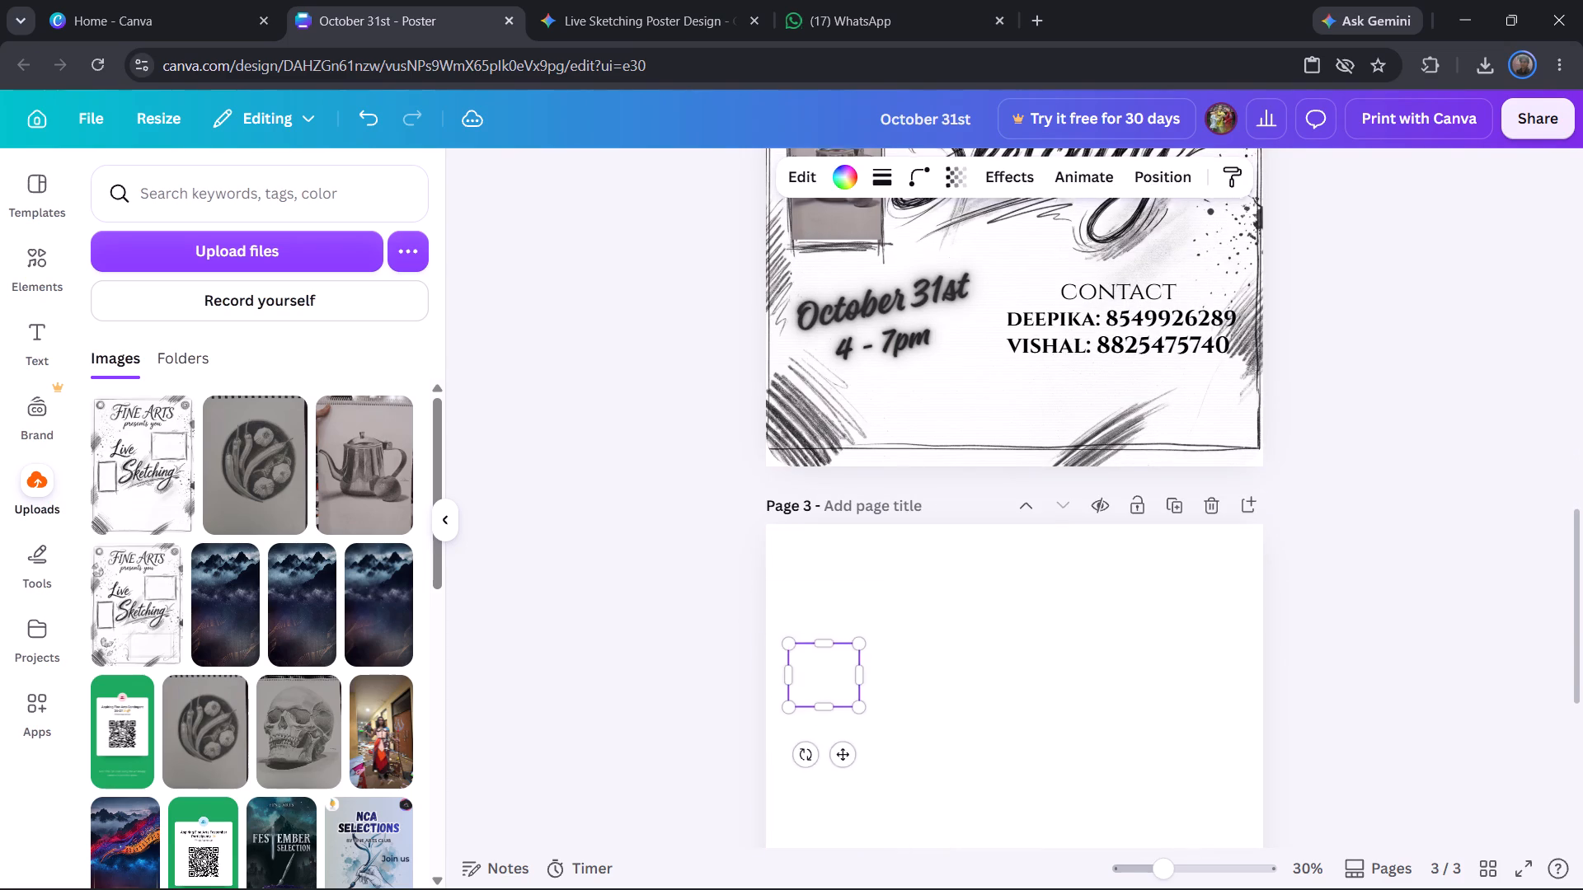
Move the transparent square image over the sketched circle beside the Fine Arts heading on page 2.
{"action": "scroll", "coordinate": [841, 593], "scroll_direction": "up", "scroll_amount": 2}
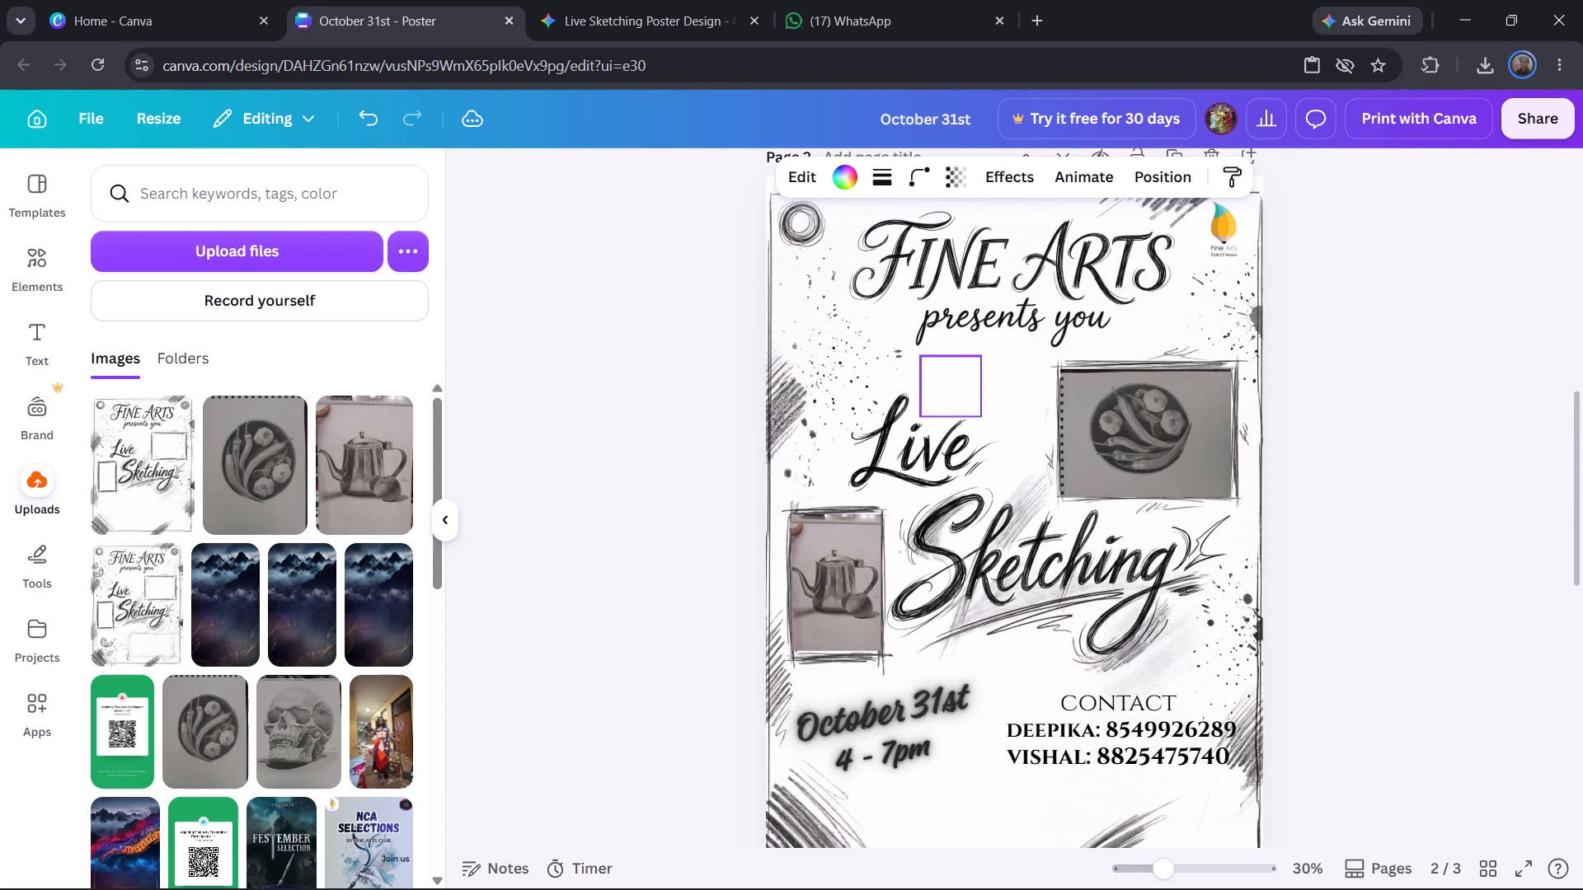
{"action": "left_click_drag", "start_coordinate": [961, 397], "coordinate": [816, 241]}
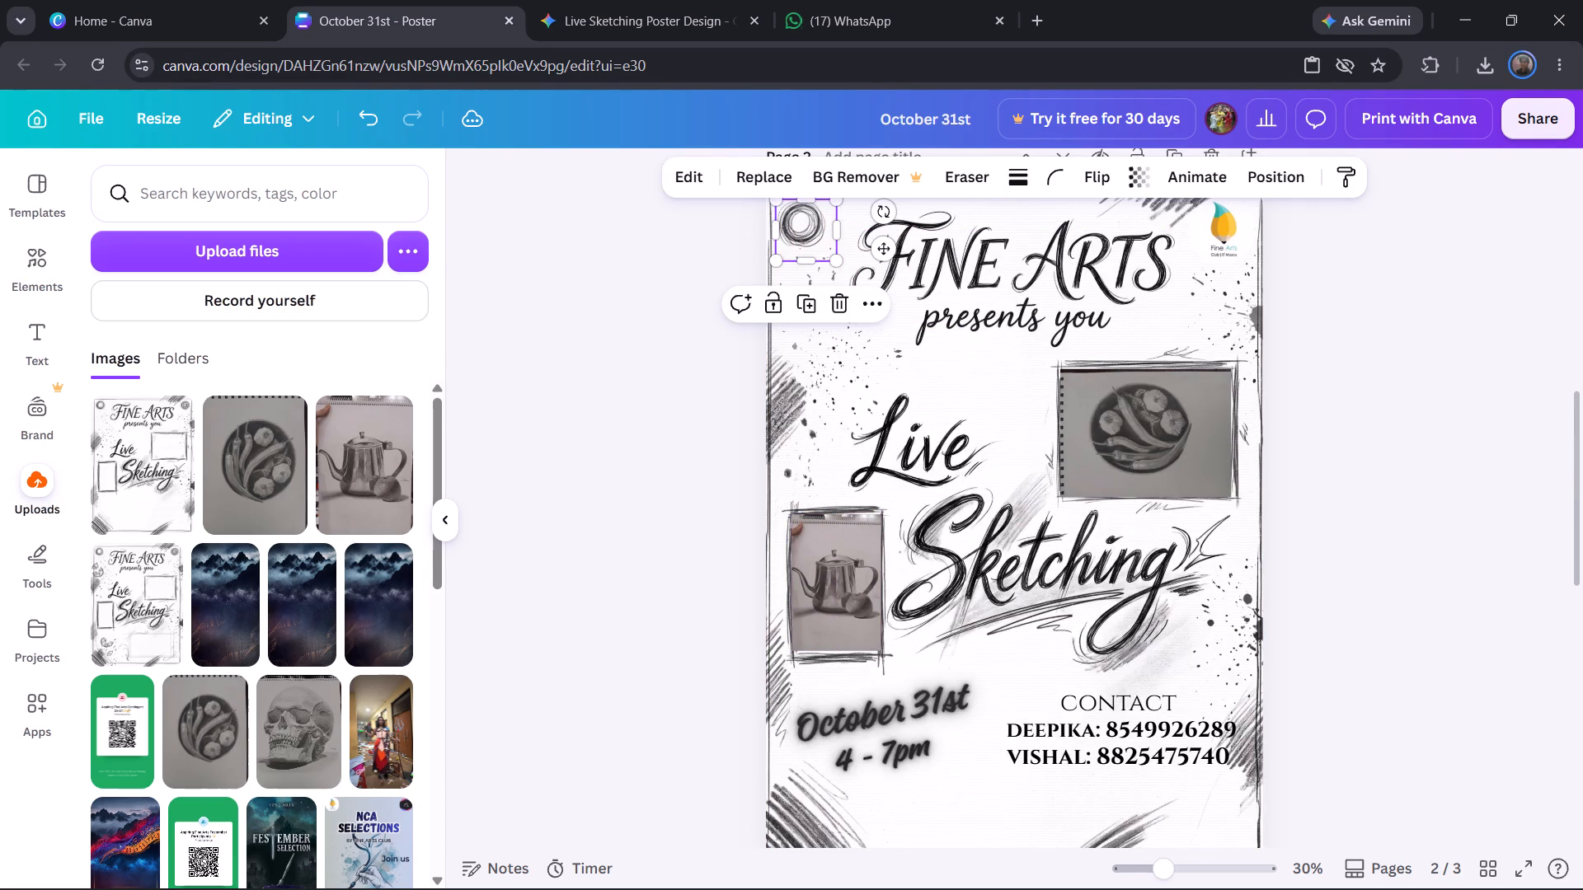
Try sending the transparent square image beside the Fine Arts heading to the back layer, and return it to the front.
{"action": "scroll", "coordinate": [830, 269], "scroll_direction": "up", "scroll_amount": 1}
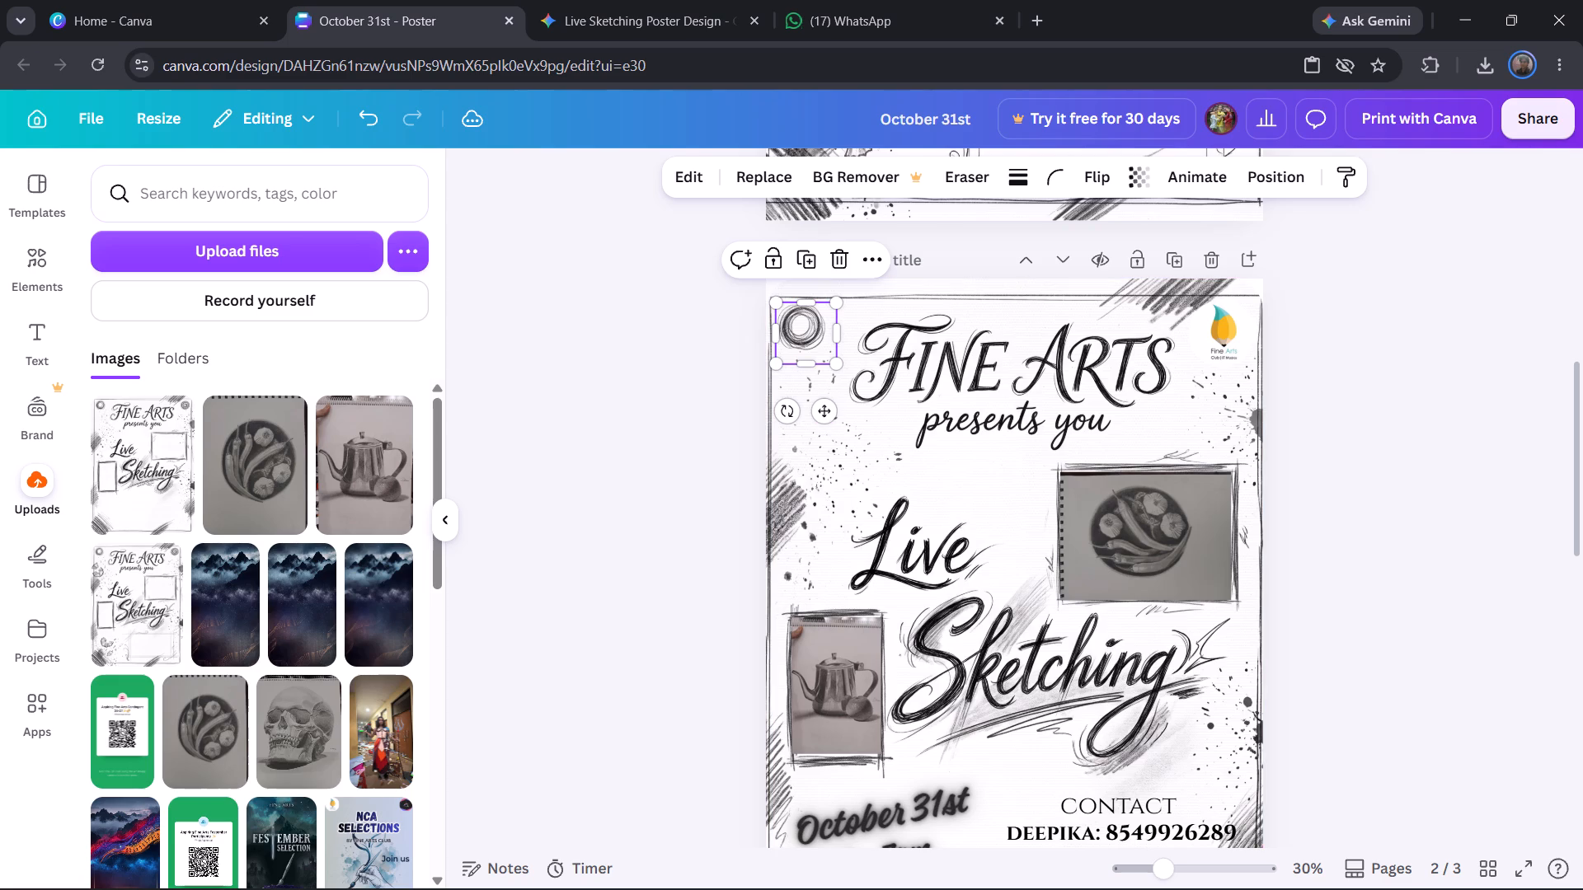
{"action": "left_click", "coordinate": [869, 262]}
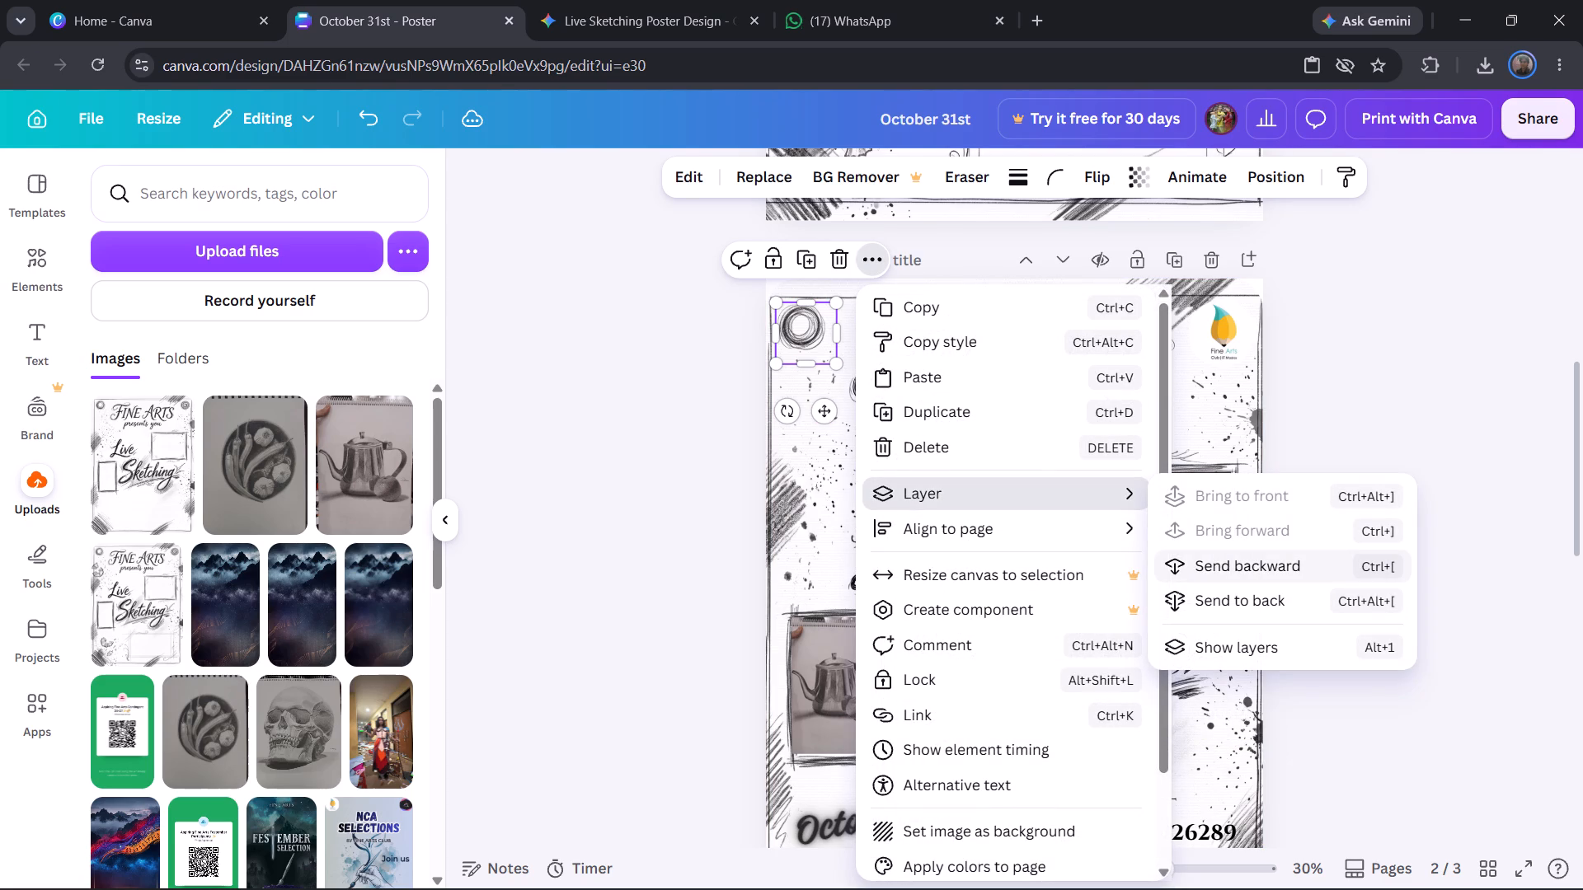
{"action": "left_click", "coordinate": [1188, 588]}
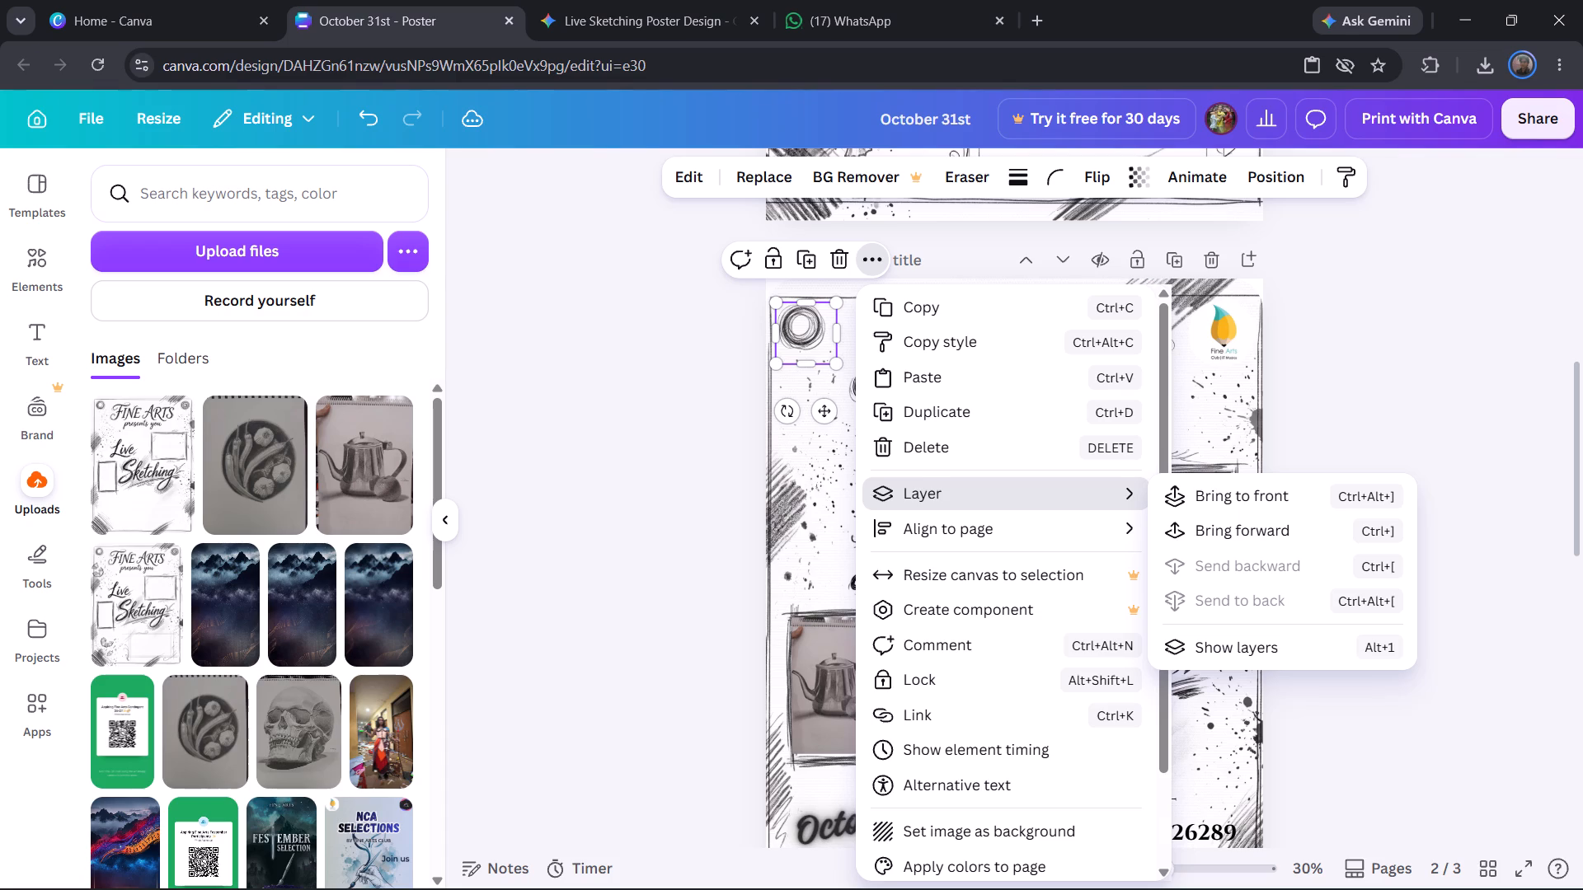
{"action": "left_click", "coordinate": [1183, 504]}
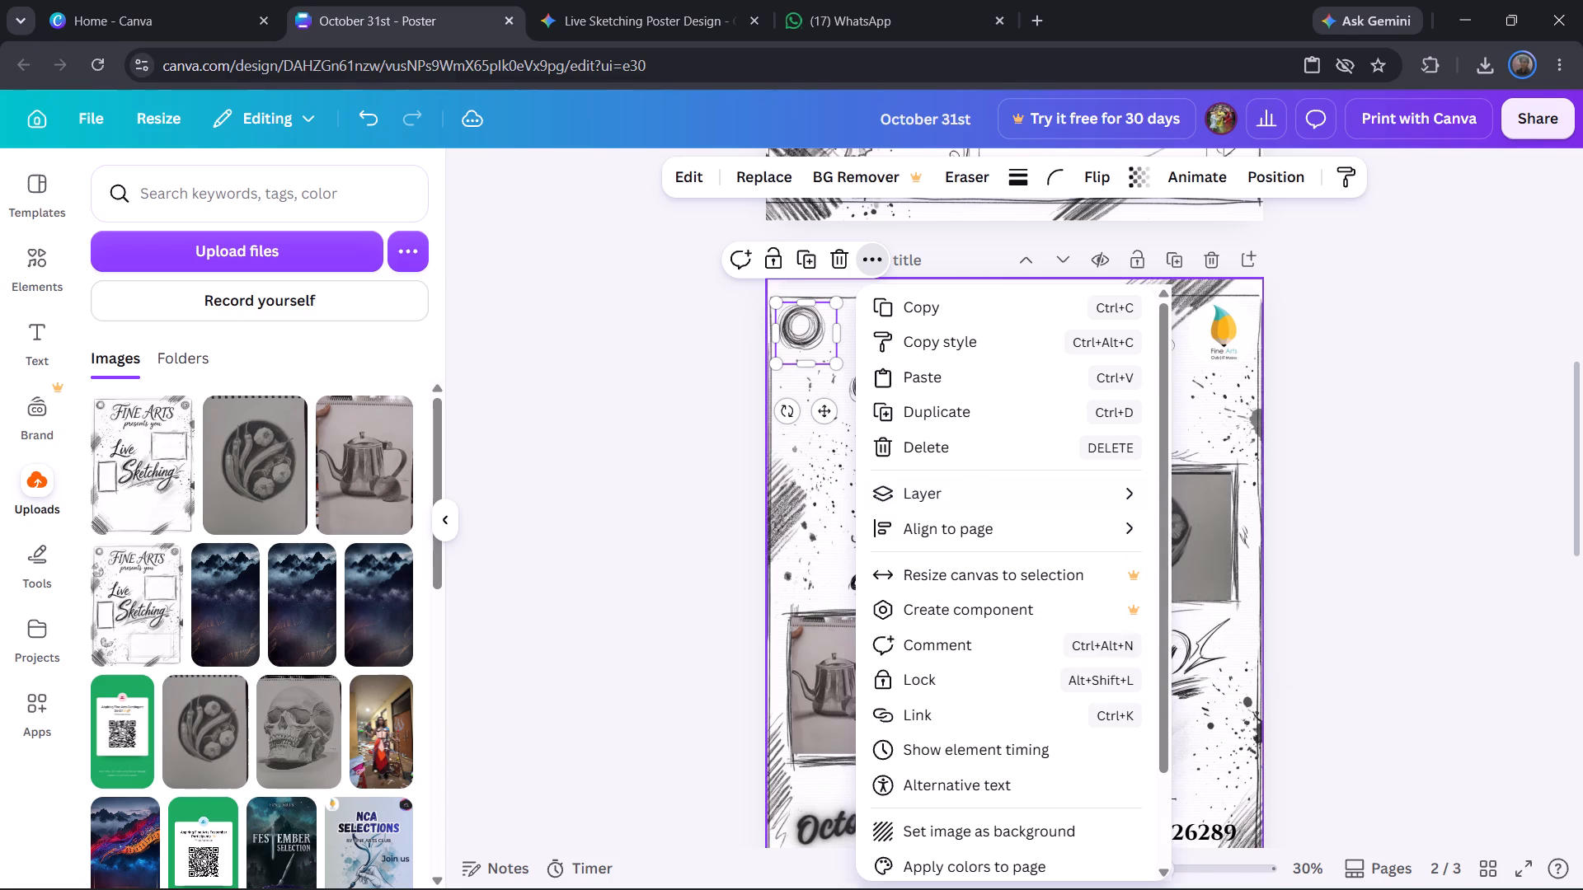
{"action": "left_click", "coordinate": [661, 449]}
Move the transparent square image from the sketched circle beside the Fine Arts heading on page 2 to page 3.
{"action": "left_click", "coordinate": [801, 329]}
{"action": "left_click_drag", "start_coordinate": [805, 335], "coordinate": [833, 645]}
{"action": "scroll", "coordinate": [835, 644], "scroll_direction": "down", "scroll_amount": 7}
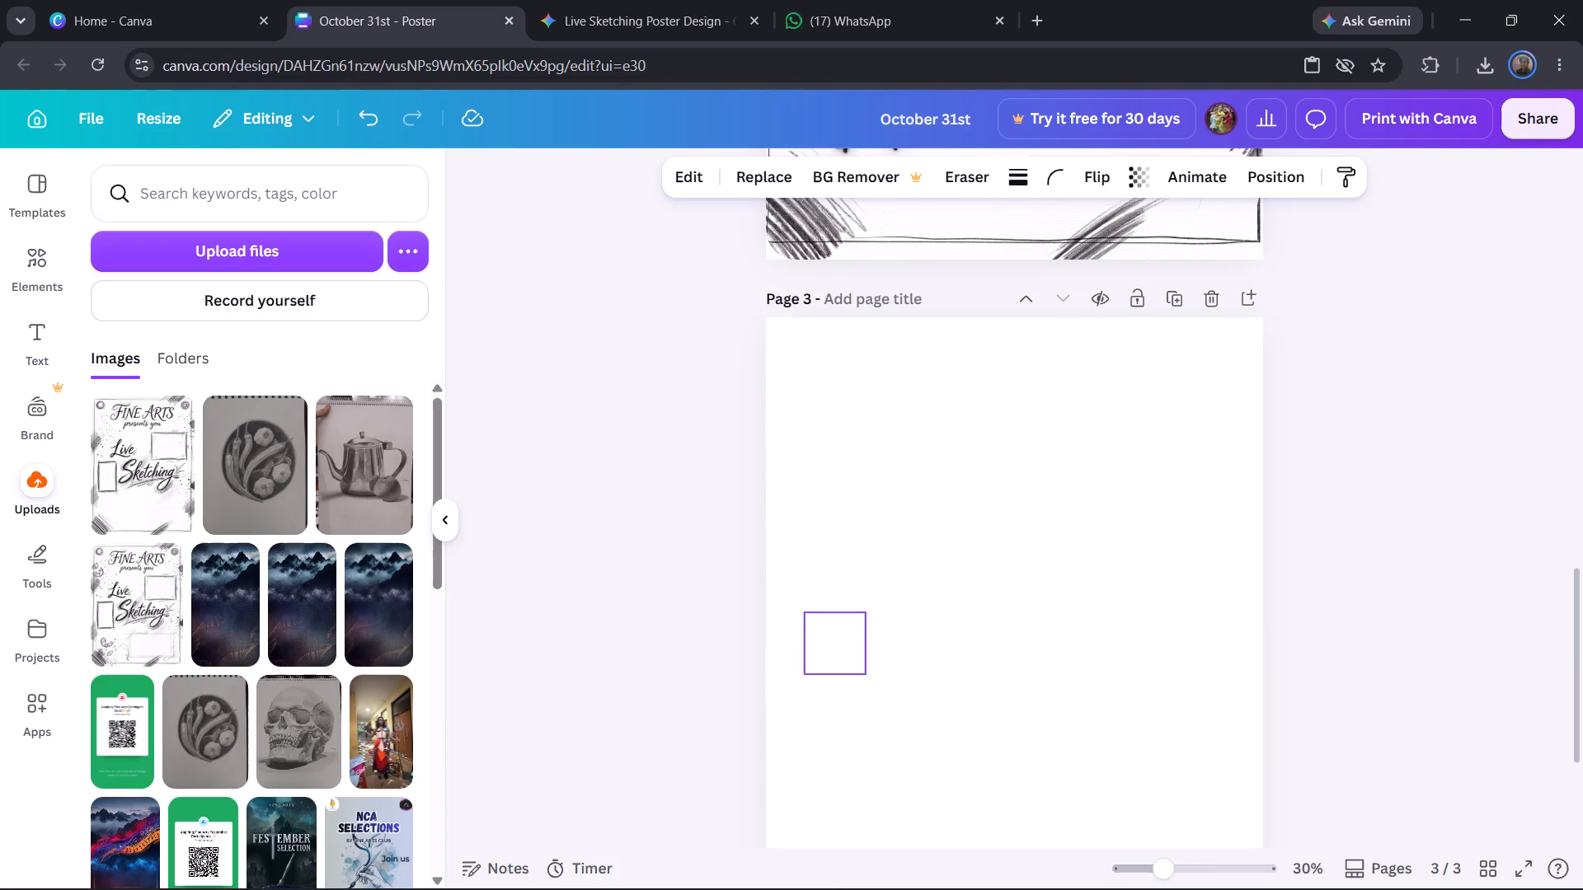
{"action": "left_click_drag", "start_coordinate": [833, 645], "coordinate": [846, 618]}
{"action": "left_click", "coordinate": [908, 607]}
Open the full filter collection for the transparent square image on page 3.
{"action": "left_click", "coordinate": [846, 617]}
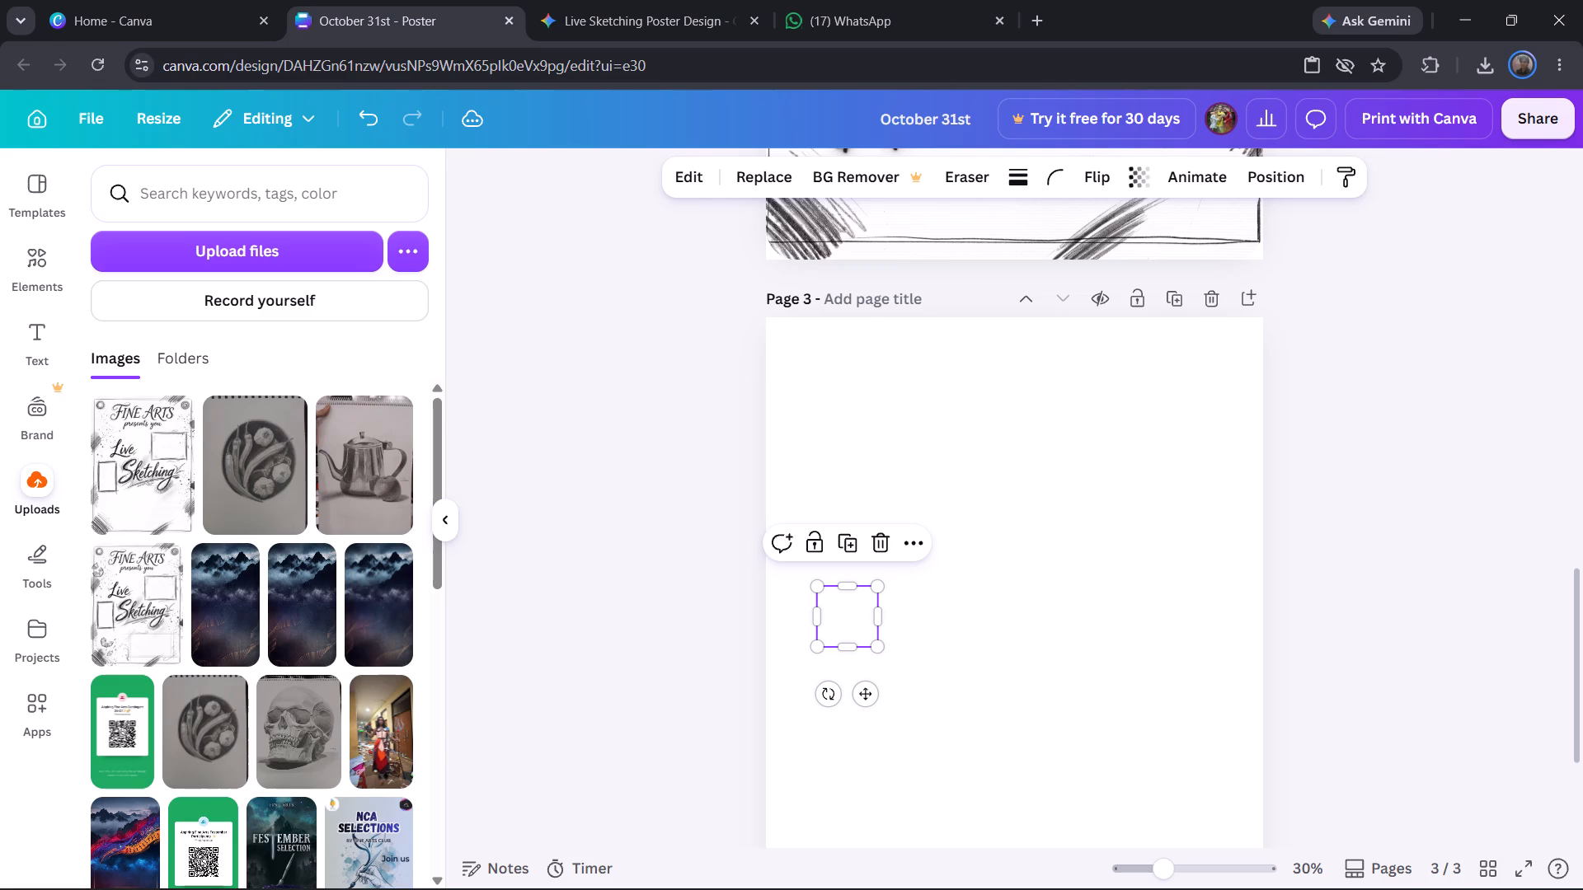
{"action": "left_click", "coordinate": [684, 191]}
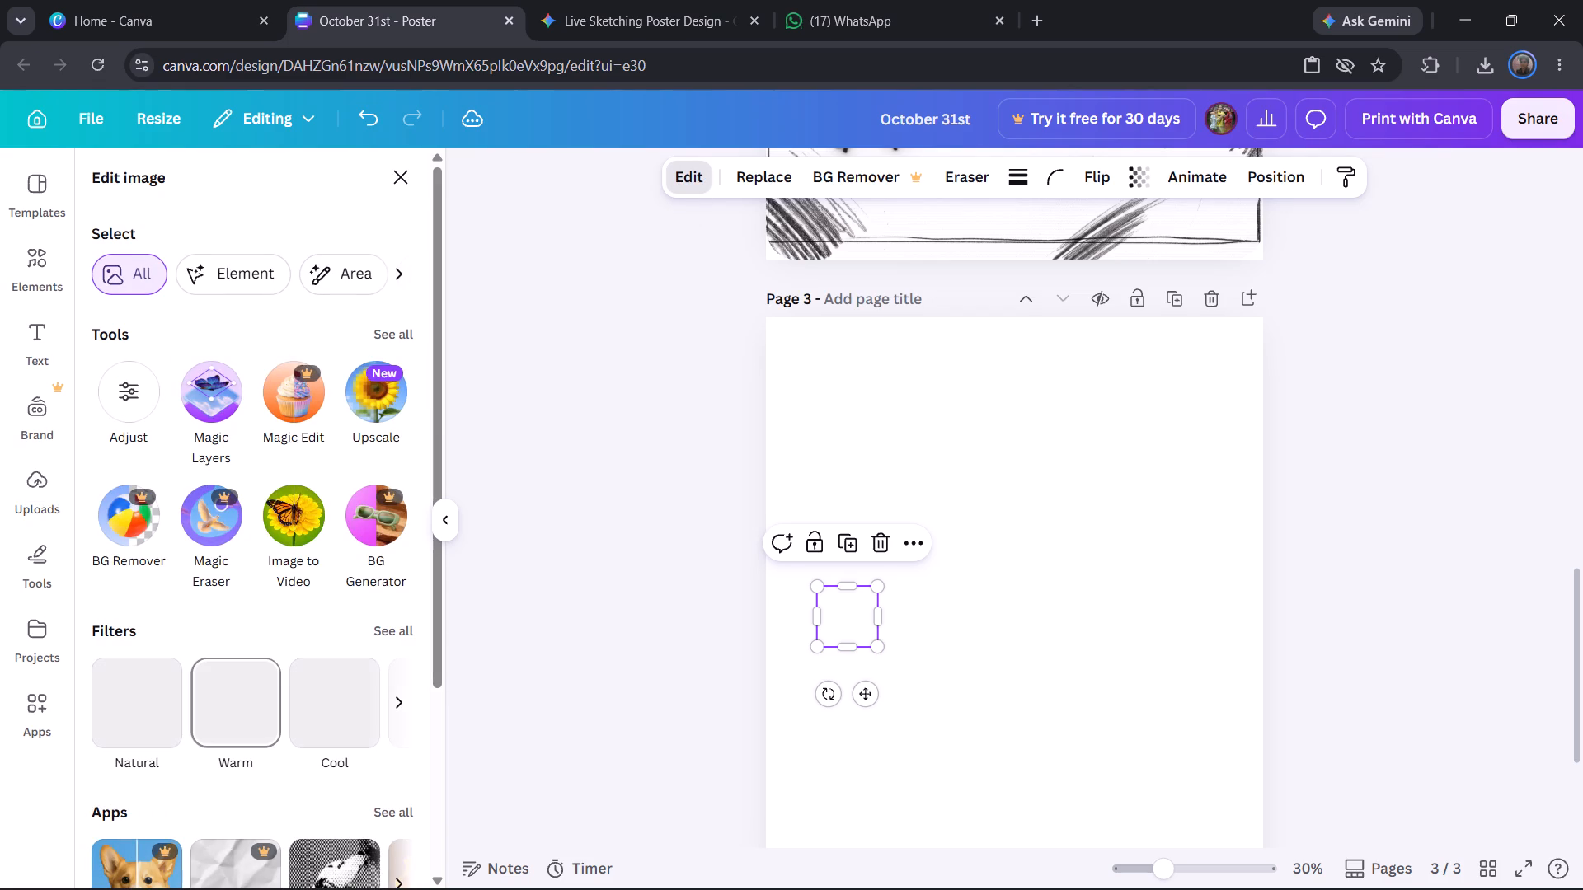
{"action": "scroll", "coordinate": [276, 711], "scroll_direction": "down", "scroll_amount": 3}
{"action": "scroll", "coordinate": [293, 666], "scroll_direction": "up", "scroll_amount": 1}
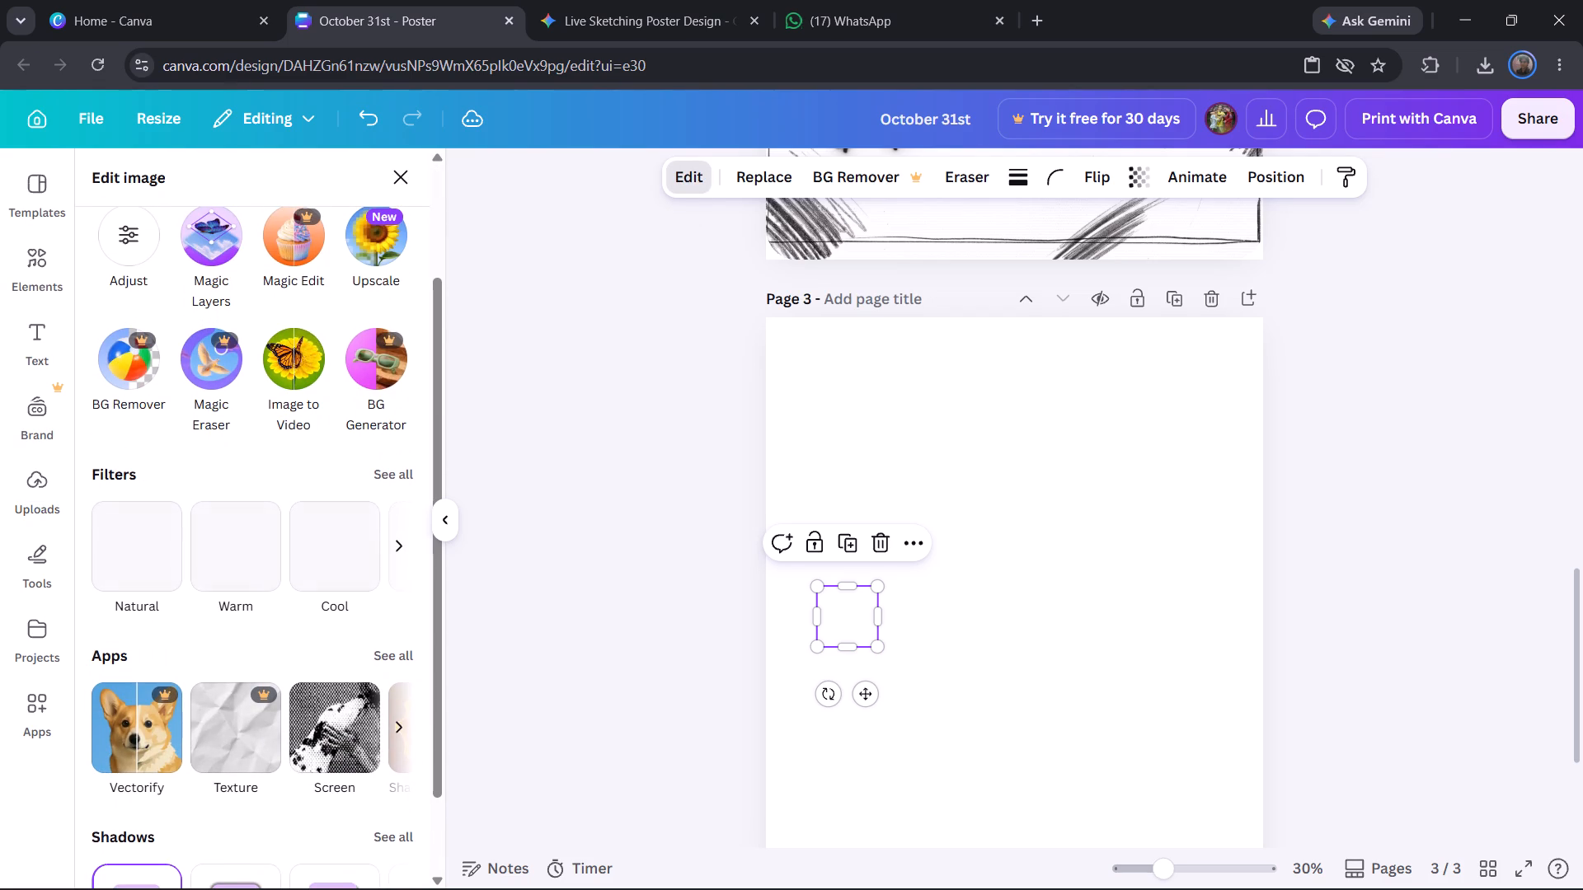
{"action": "left_click", "coordinate": [401, 472]}
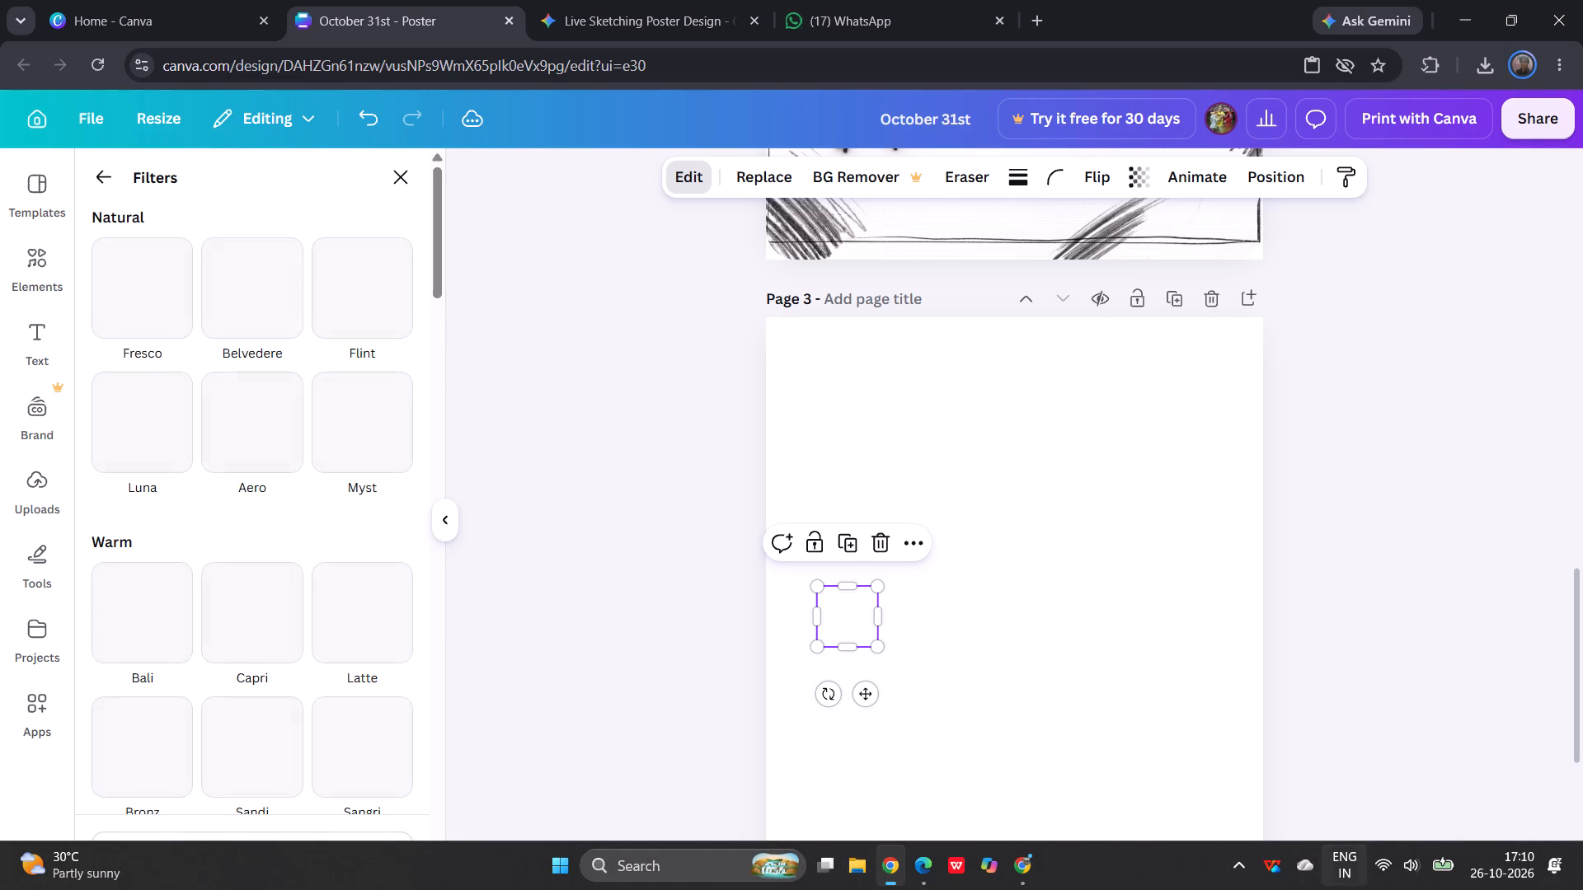
Disconnect from the iitmwifi wireless network and connect to the Sloth network instead.
{"action": "left_click", "coordinate": [1388, 858]}
{"action": "left_click", "coordinate": [1307, 486]}
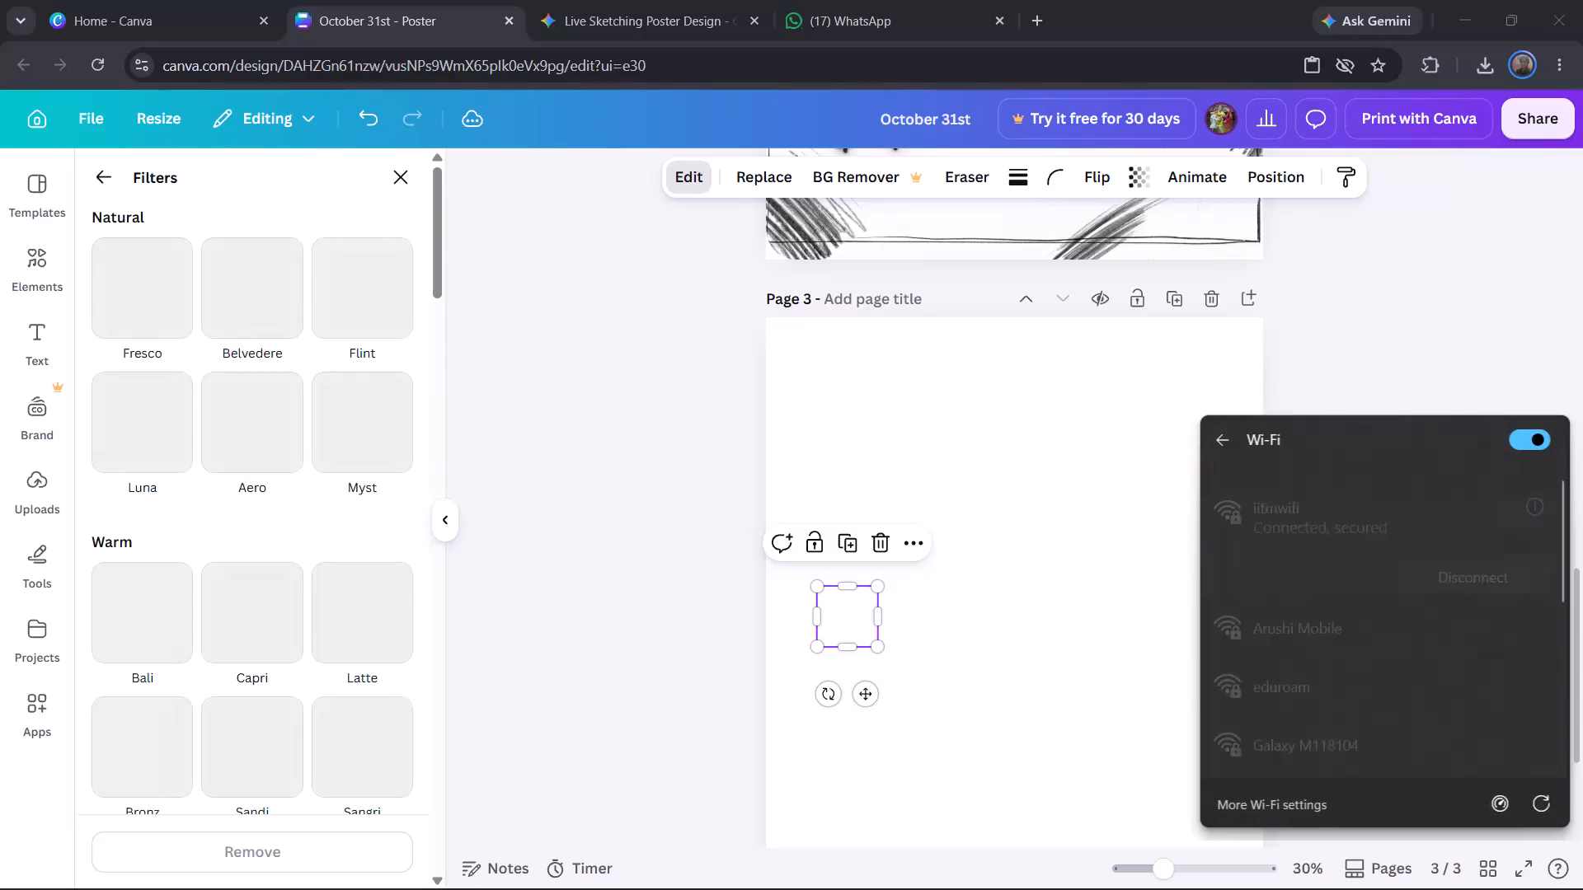
{"action": "left_click", "coordinate": [1461, 547]}
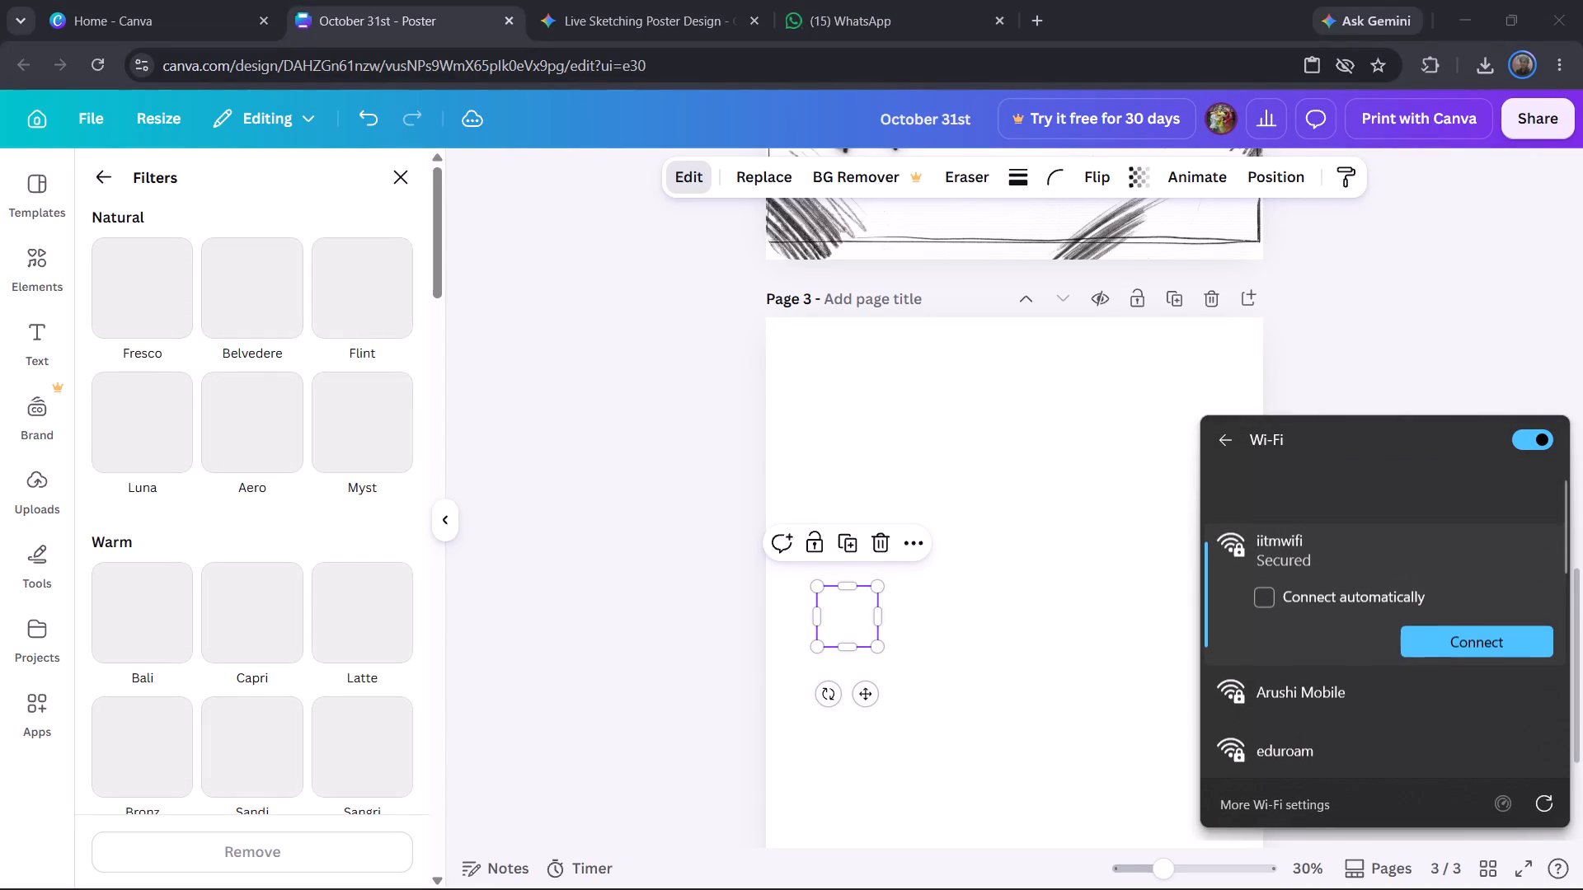
{"action": "left_click", "coordinate": [1411, 495]}
{"action": "left_click", "coordinate": [1462, 593]}
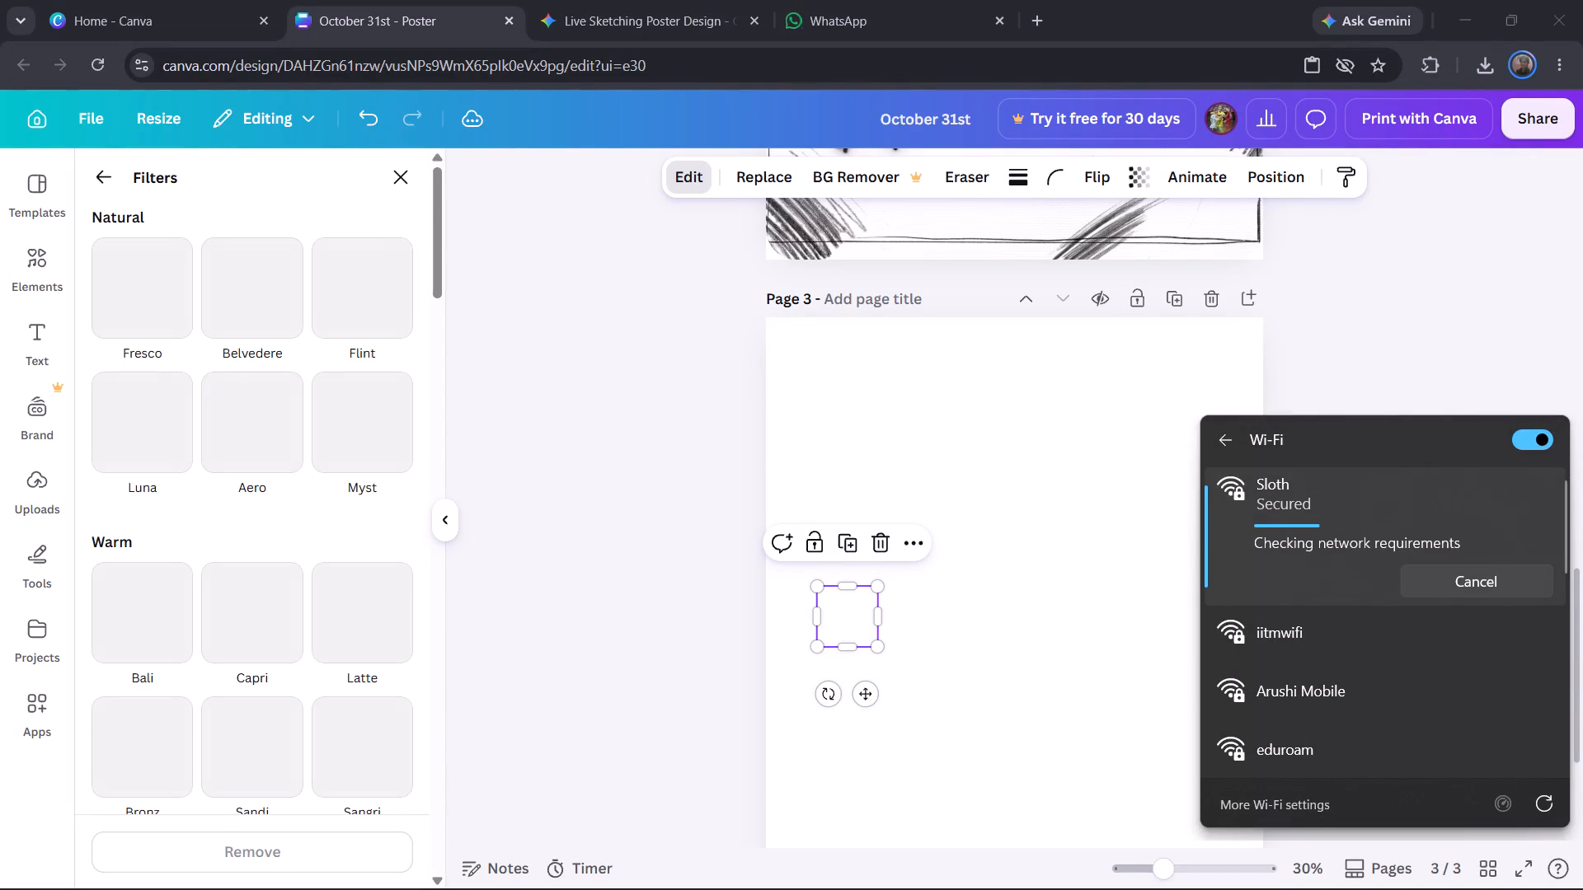
{"action": "left_click", "coordinate": [1097, 698]}
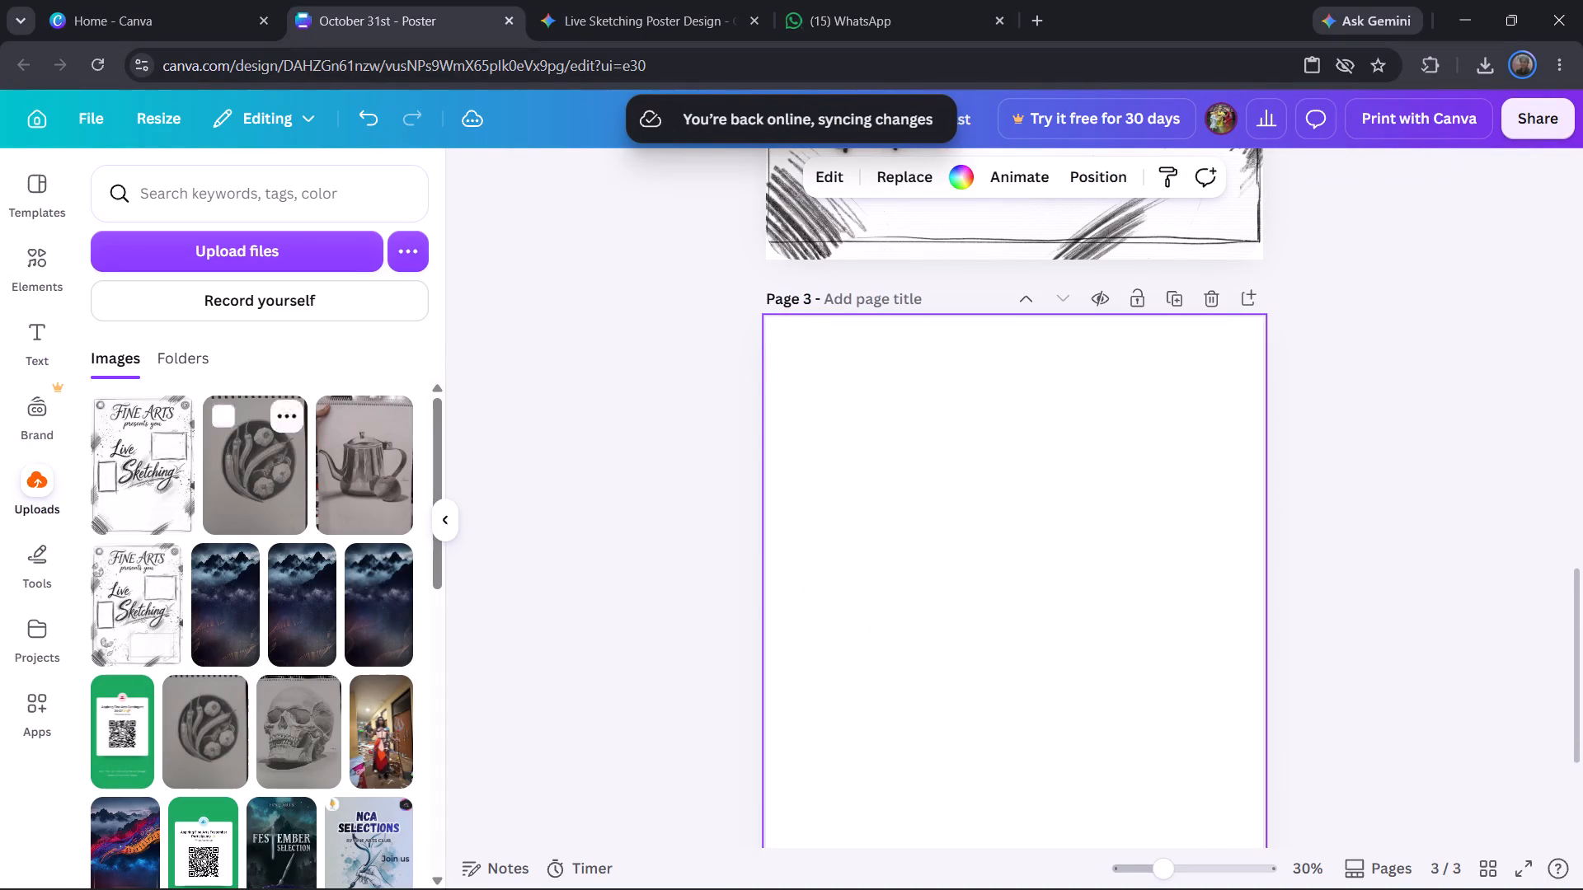
Look through the available replacement shapes for the small white rectangle on page 3, from basic to abstract shapes.
{"action": "left_click", "coordinate": [826, 461]}
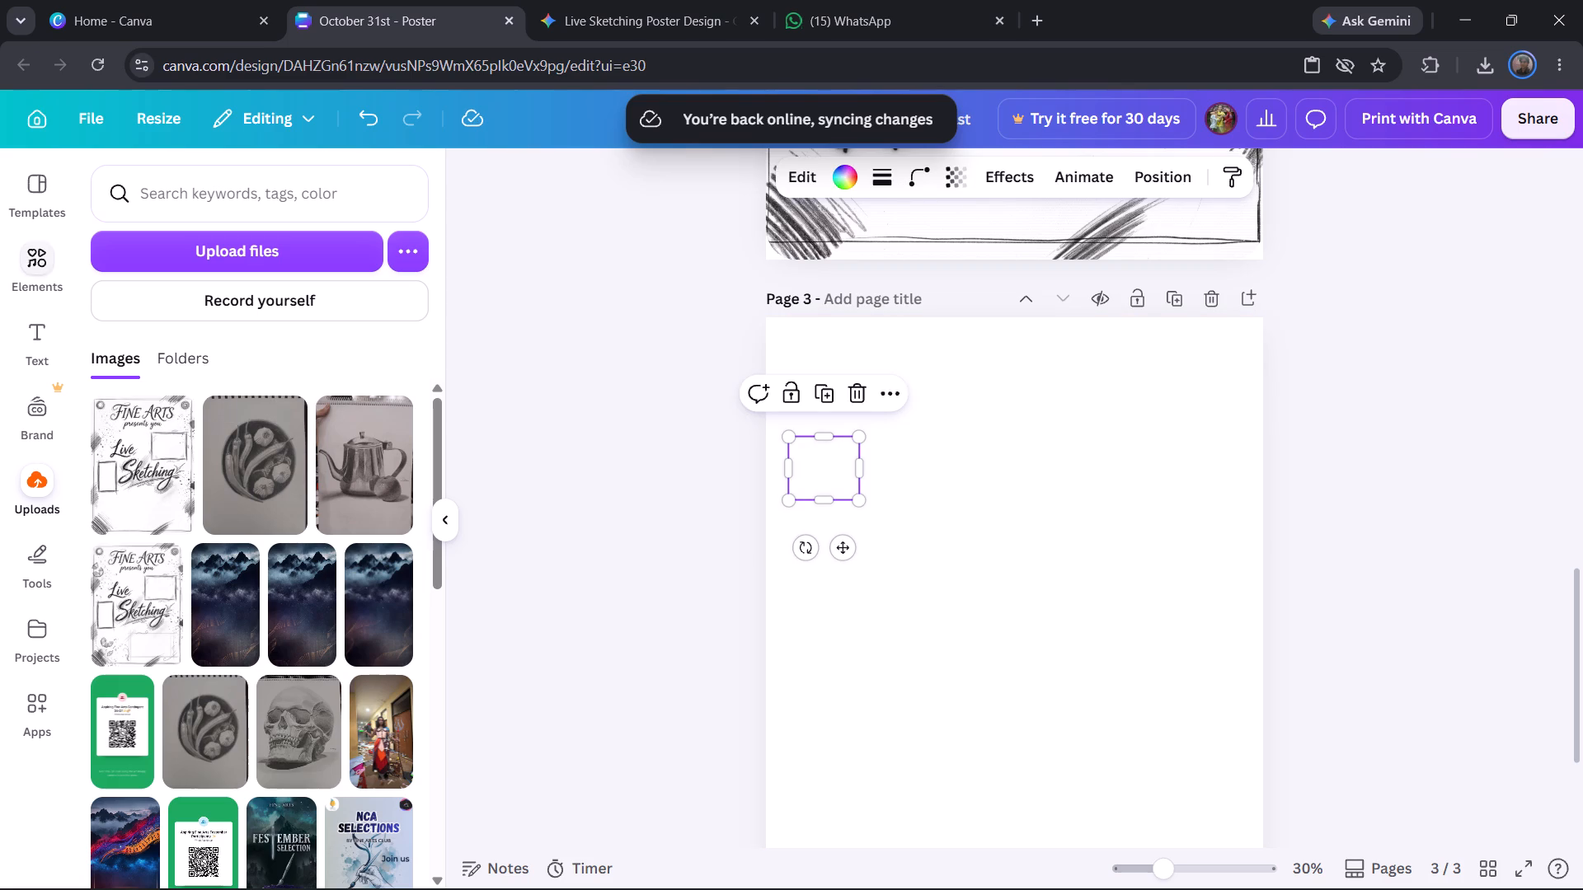
{"action": "left_click", "coordinate": [812, 167]}
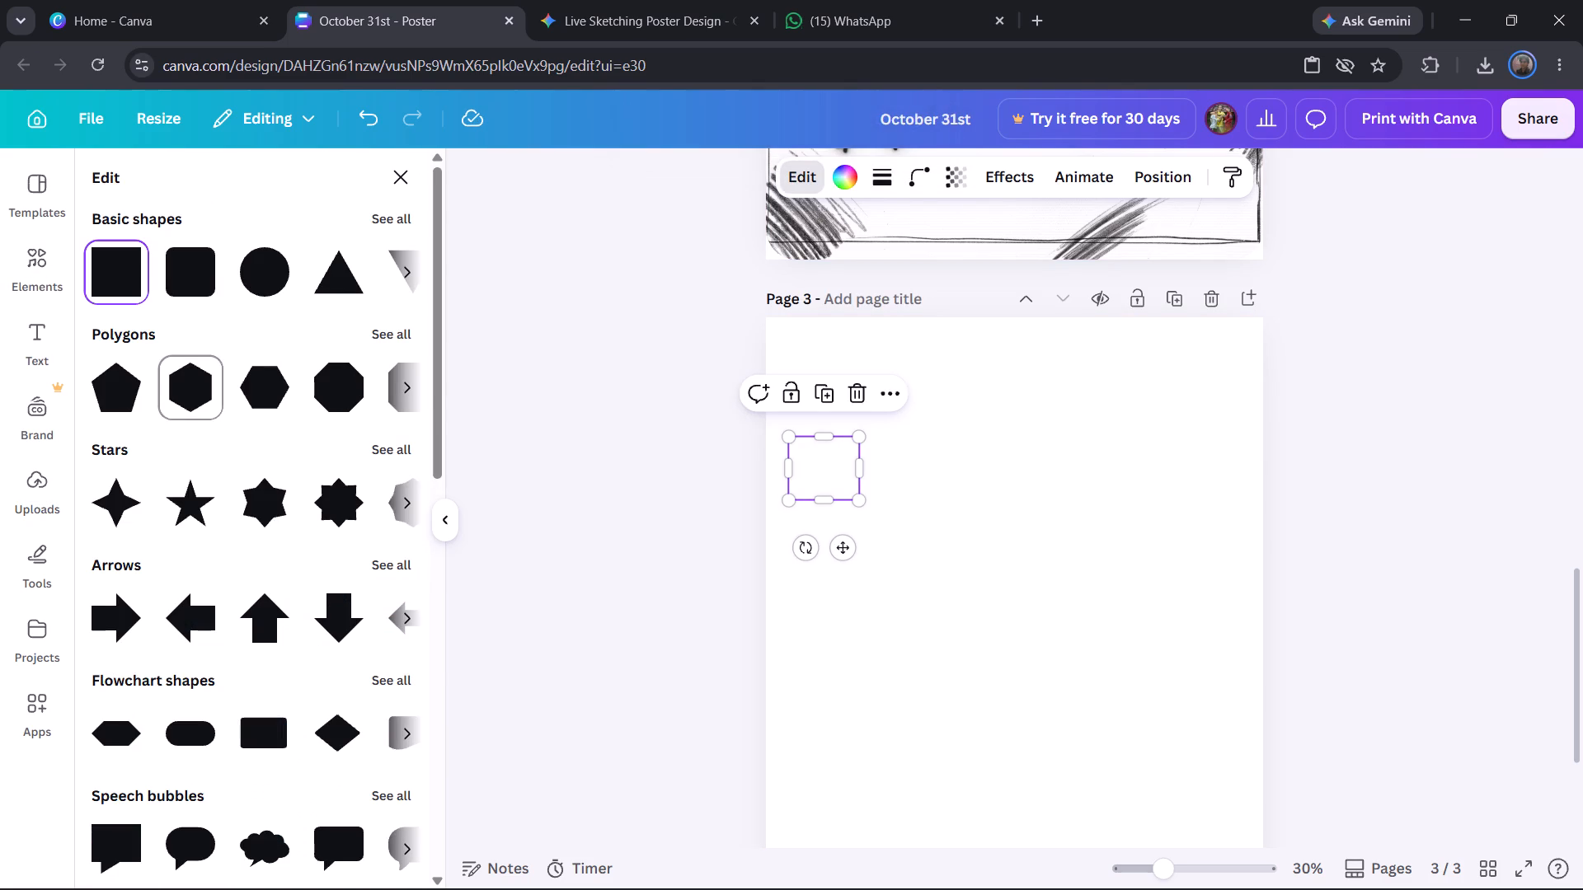
{"action": "scroll", "coordinate": [341, 352], "scroll_direction": "down", "scroll_amount": 3}
{"action": "scroll", "coordinate": [322, 473], "scroll_direction": "down", "scroll_amount": 4}
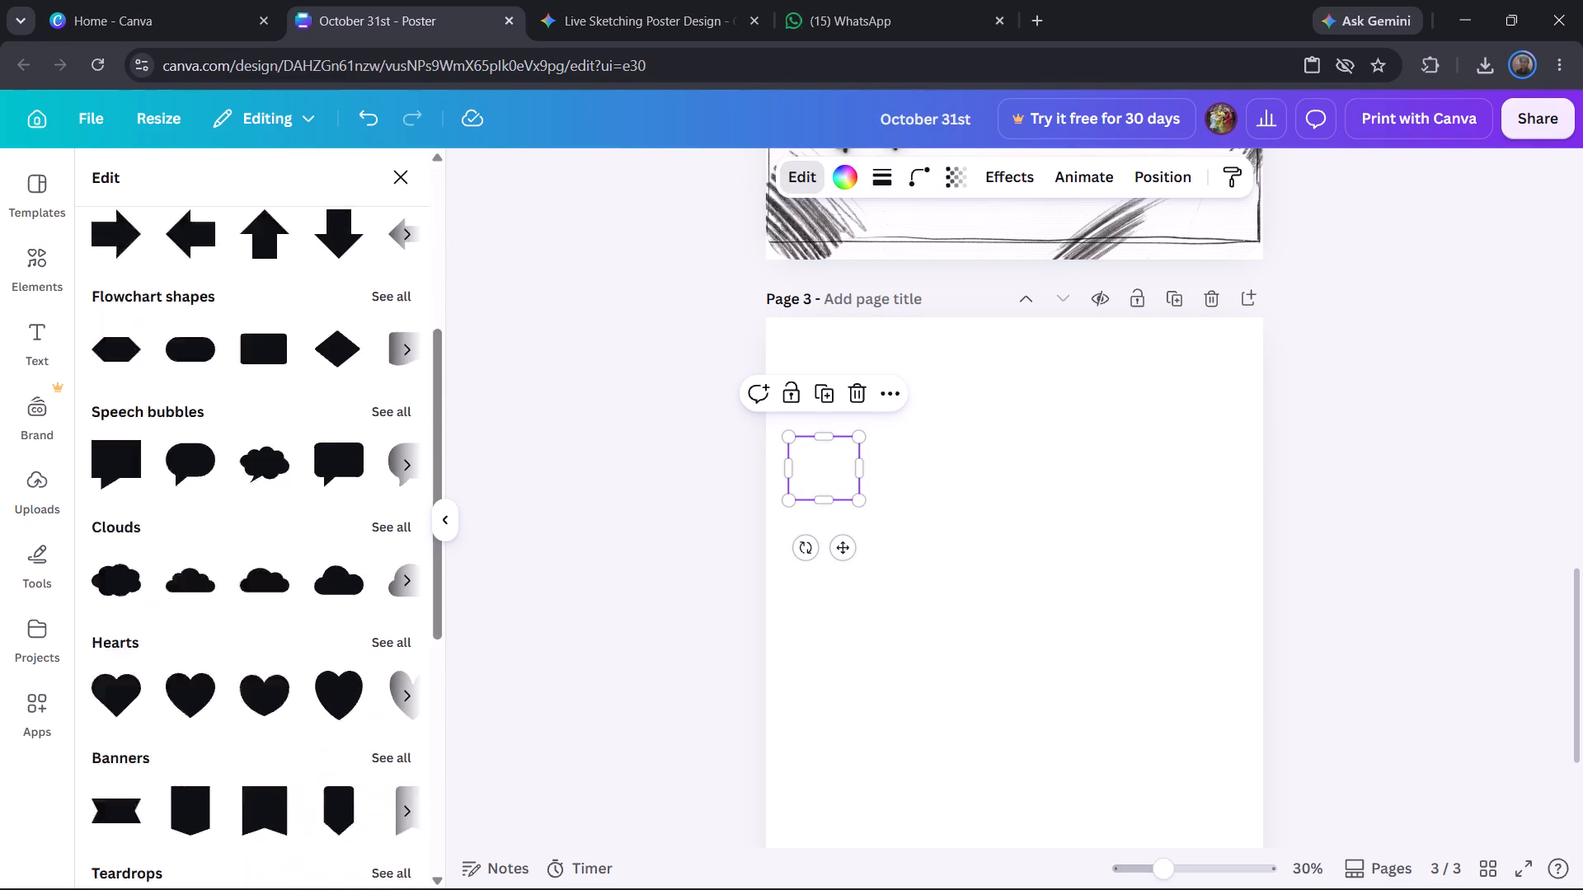
{"action": "scroll", "coordinate": [322, 474], "scroll_direction": "down", "scroll_amount": 8}
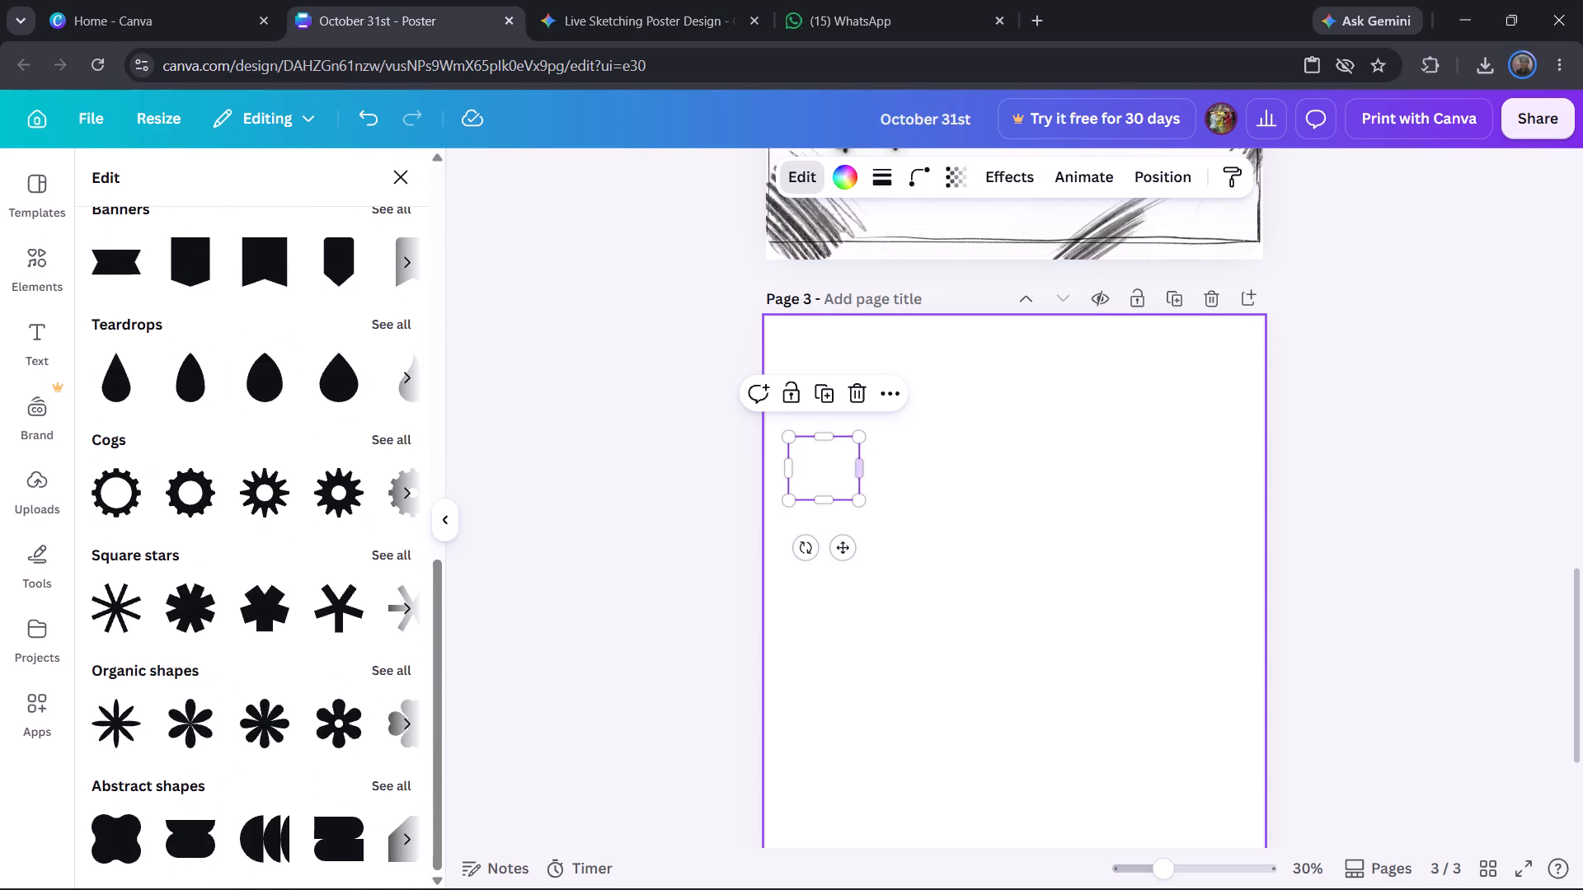
{"action": "left_click", "coordinate": [937, 470]}
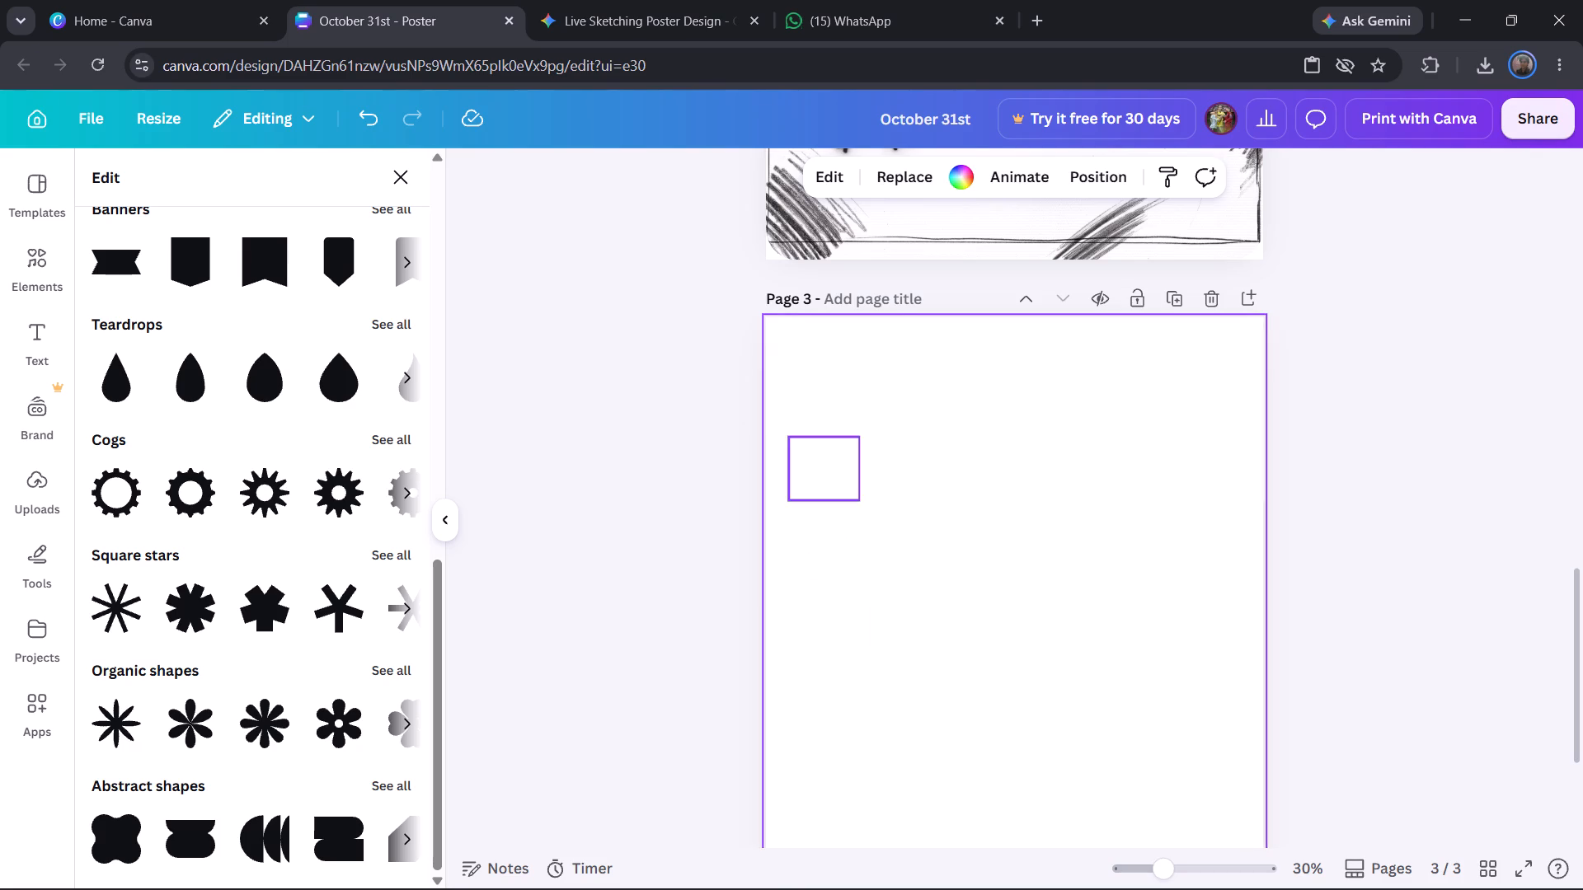
Browse all filter categories for the transparent square image on page 3, from Natural through Mono and Duotone.
{"action": "left_click", "coordinate": [864, 610]}
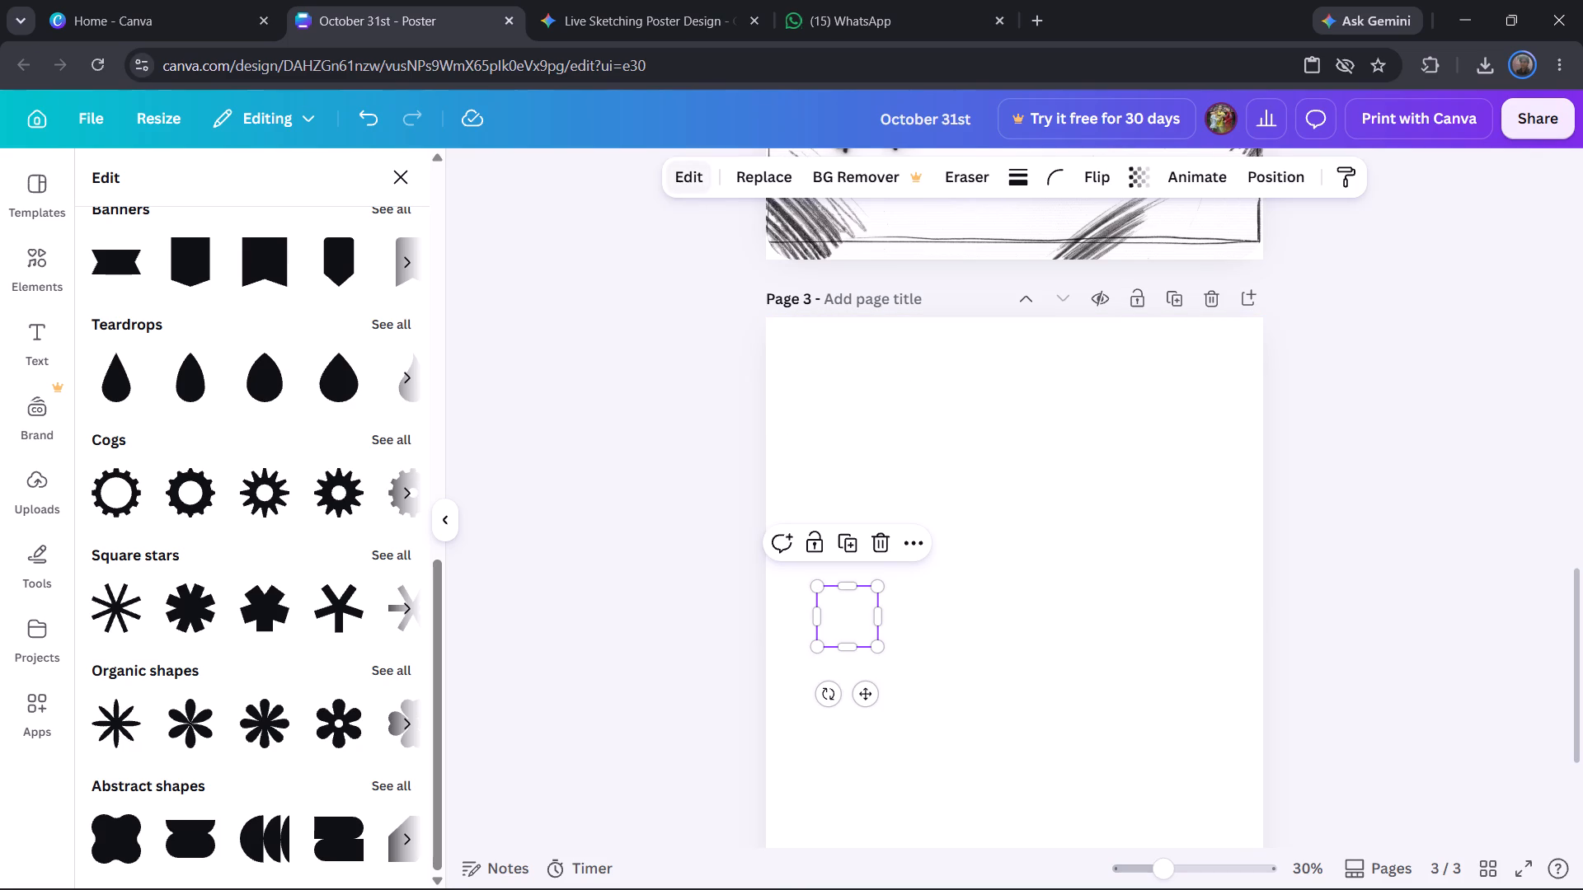
{"action": "left_click", "coordinate": [666, 178]}
{"action": "left_click", "coordinate": [392, 632]}
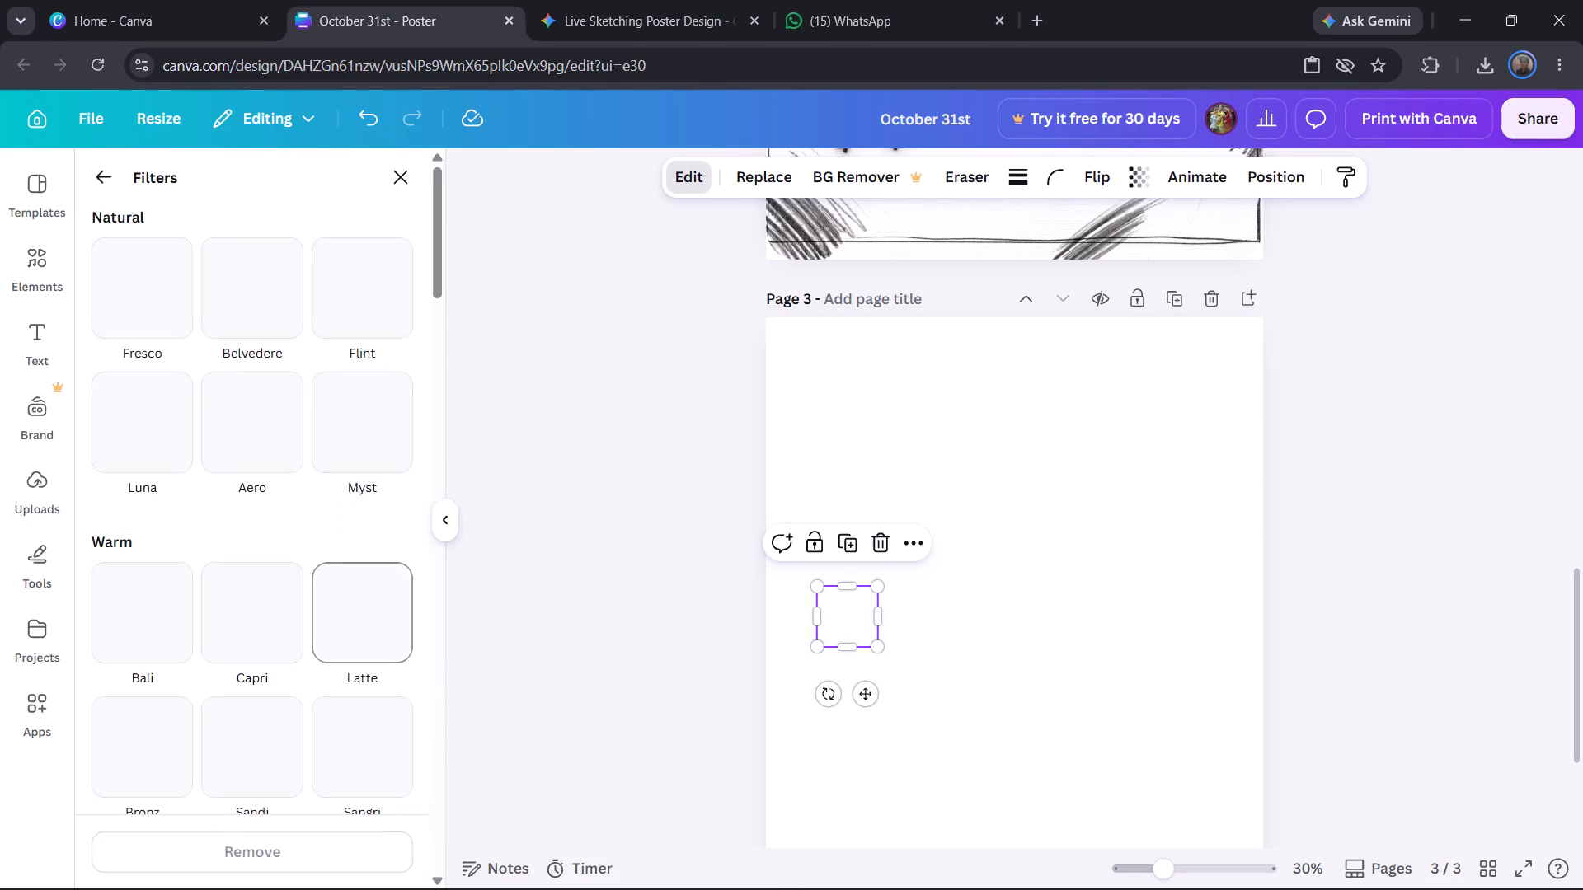
{"action": "scroll", "coordinate": [331, 489], "scroll_direction": "down", "scroll_amount": 1}
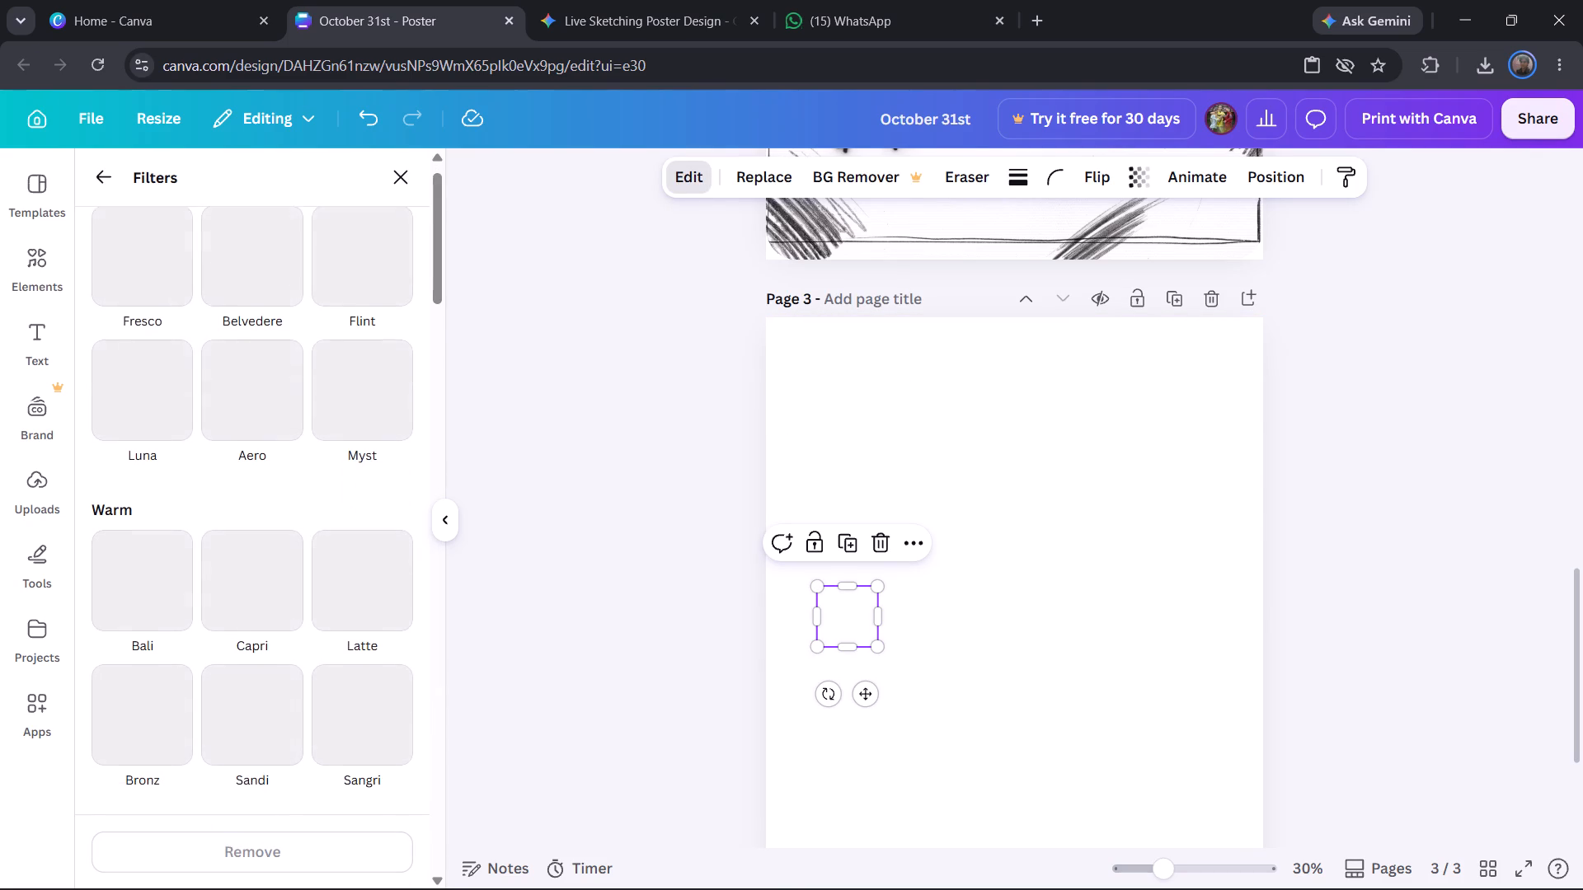
{"action": "scroll", "coordinate": [331, 489], "scroll_direction": "down", "scroll_amount": 4}
{"action": "scroll", "coordinate": [331, 489], "scroll_direction": "up", "scroll_amount": 4}
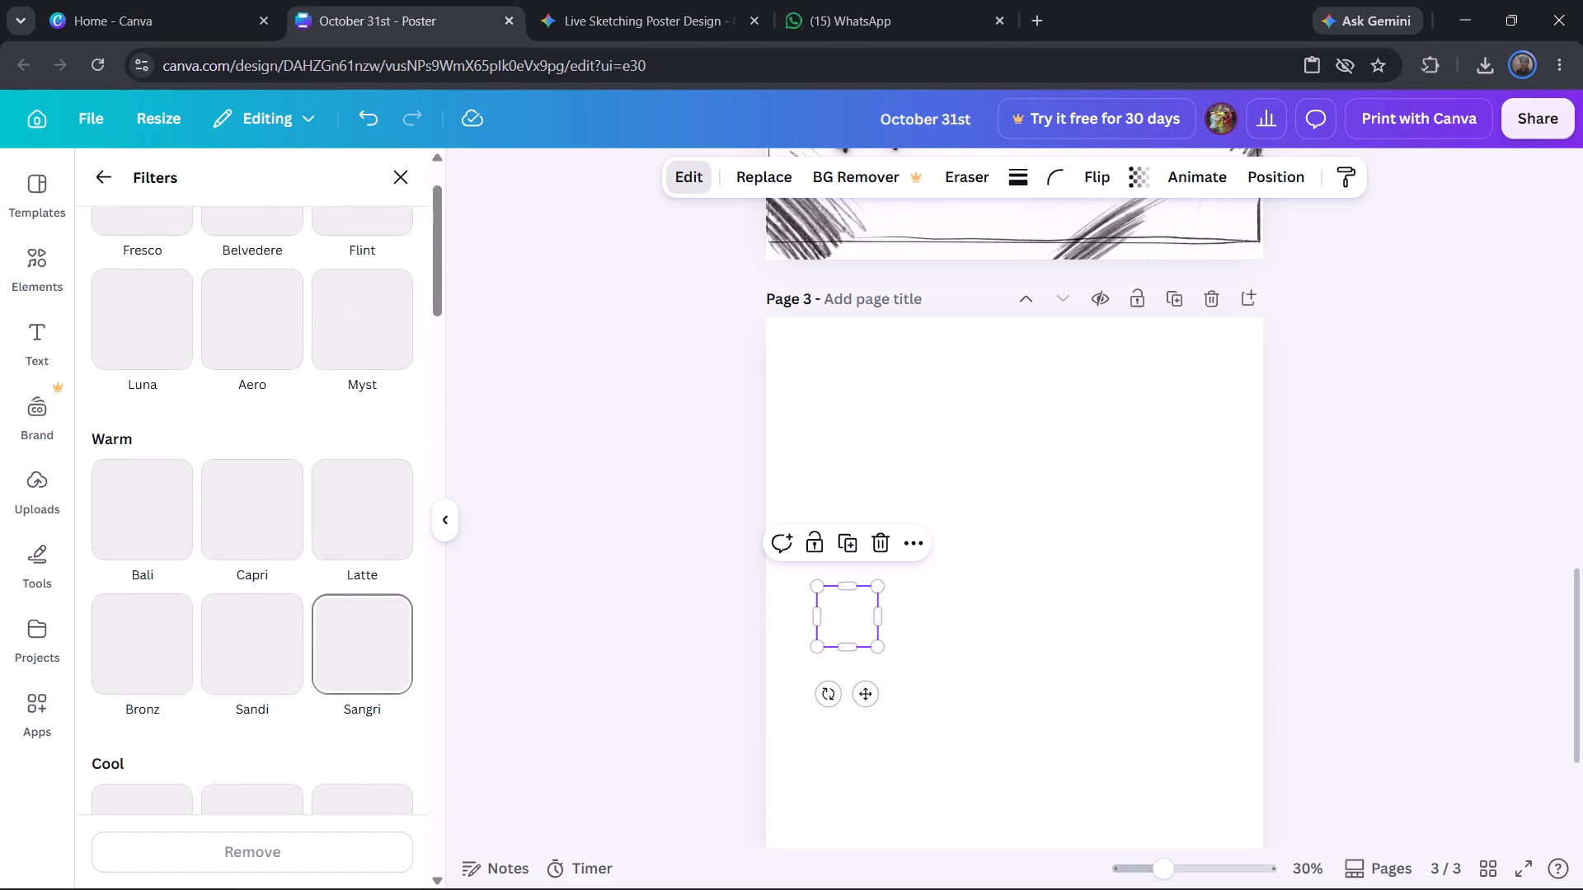
{"action": "scroll", "coordinate": [331, 489], "scroll_direction": "up", "scroll_amount": 4}
{"action": "scroll", "coordinate": [331, 489], "scroll_direction": "down", "scroll_amount": 10}
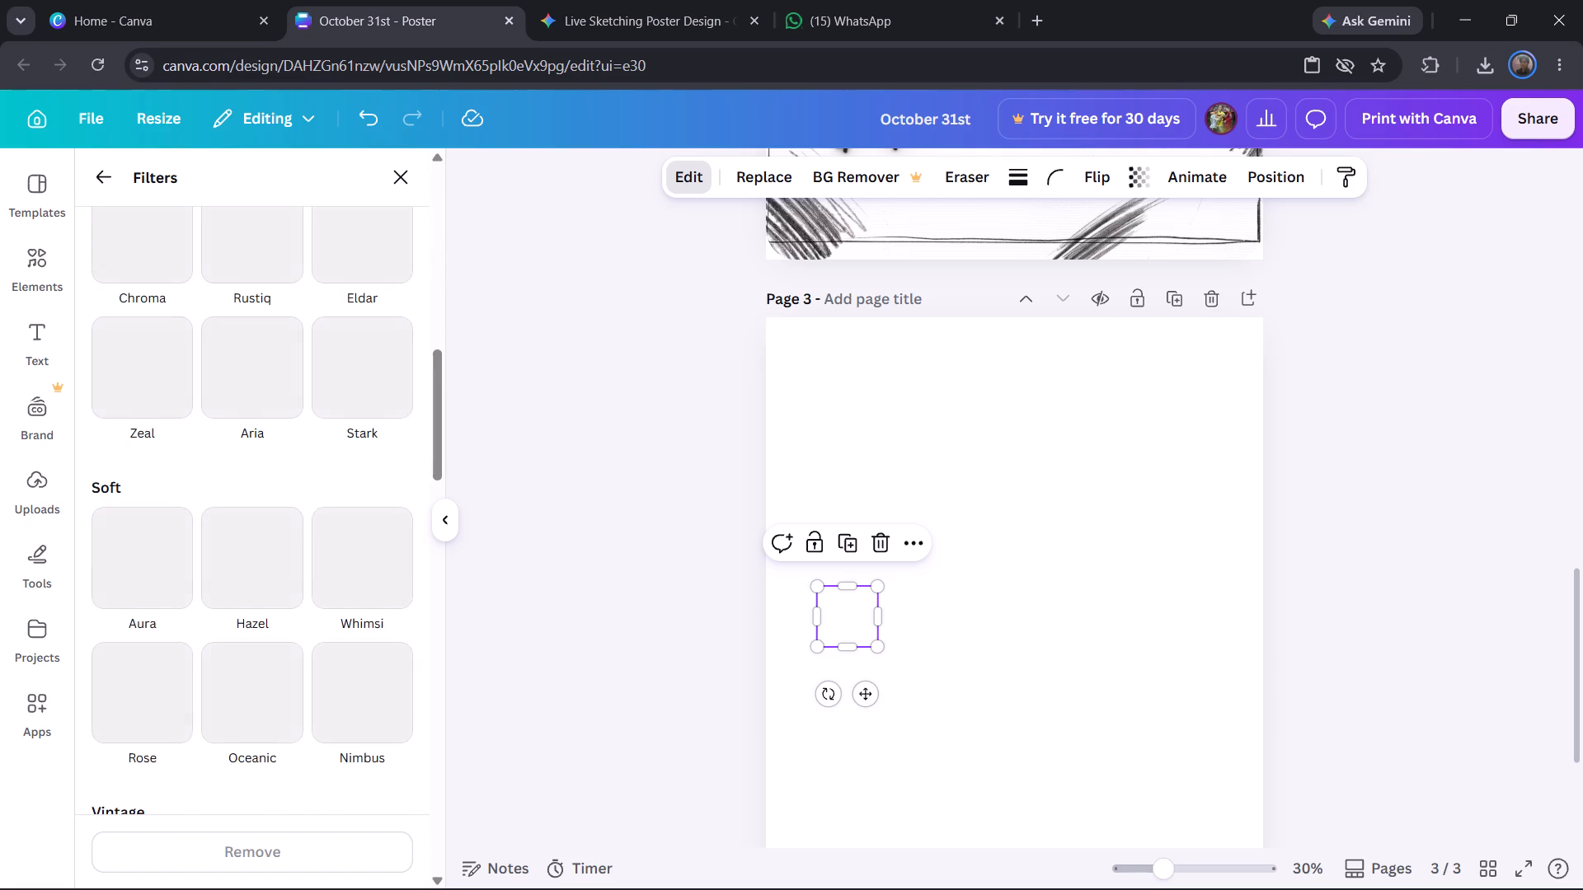
{"action": "scroll", "coordinate": [331, 489], "scroll_direction": "down", "scroll_amount": 8}
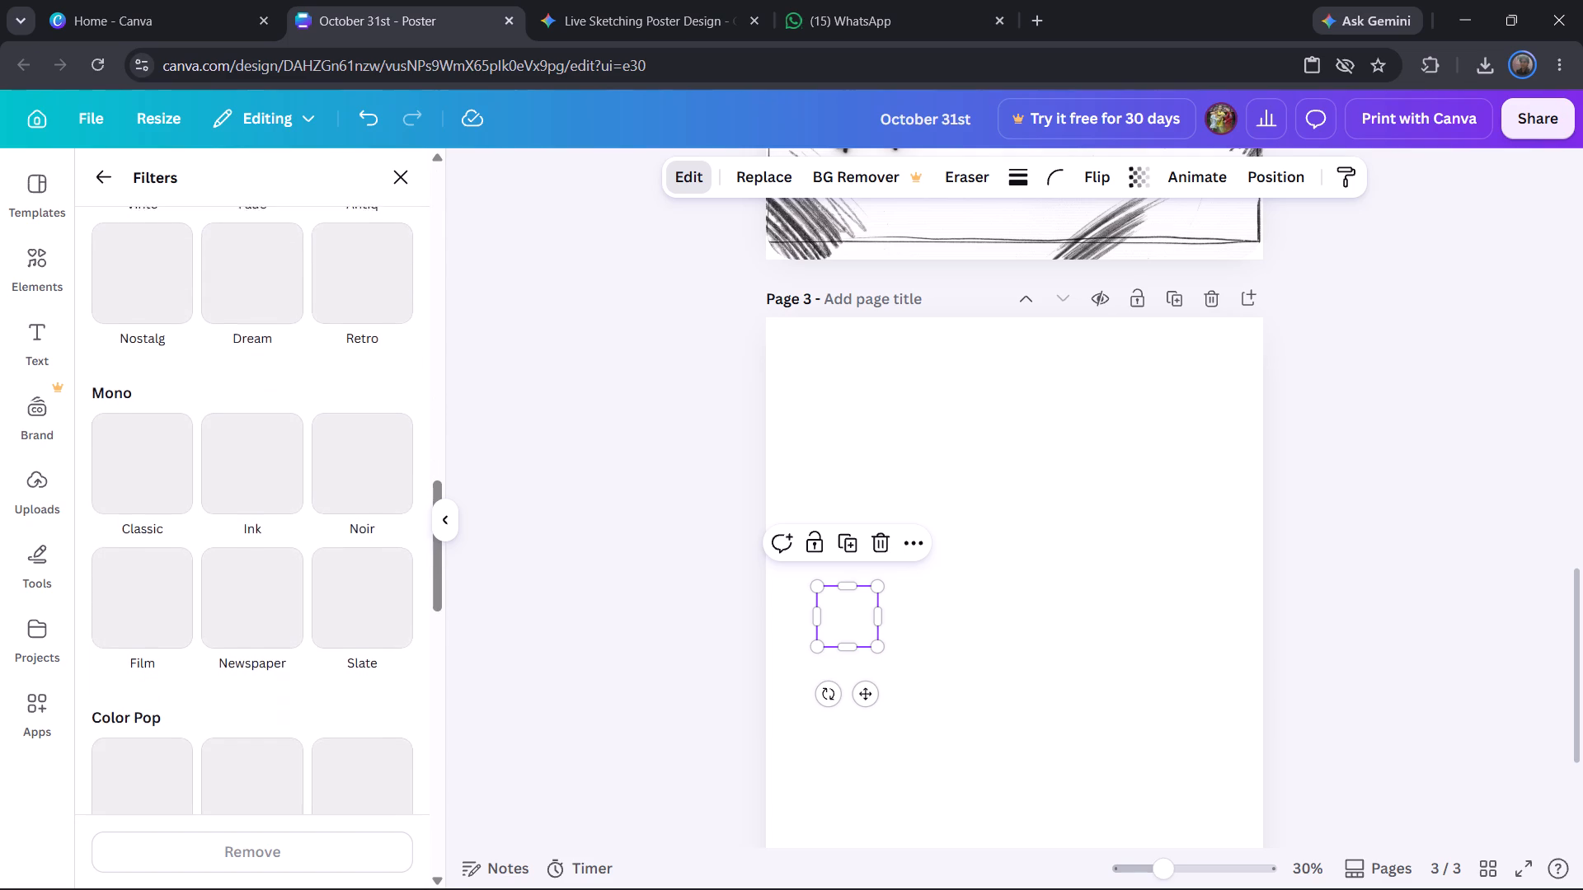
{"action": "scroll", "coordinate": [331, 489], "scroll_direction": "down", "scroll_amount": 4}
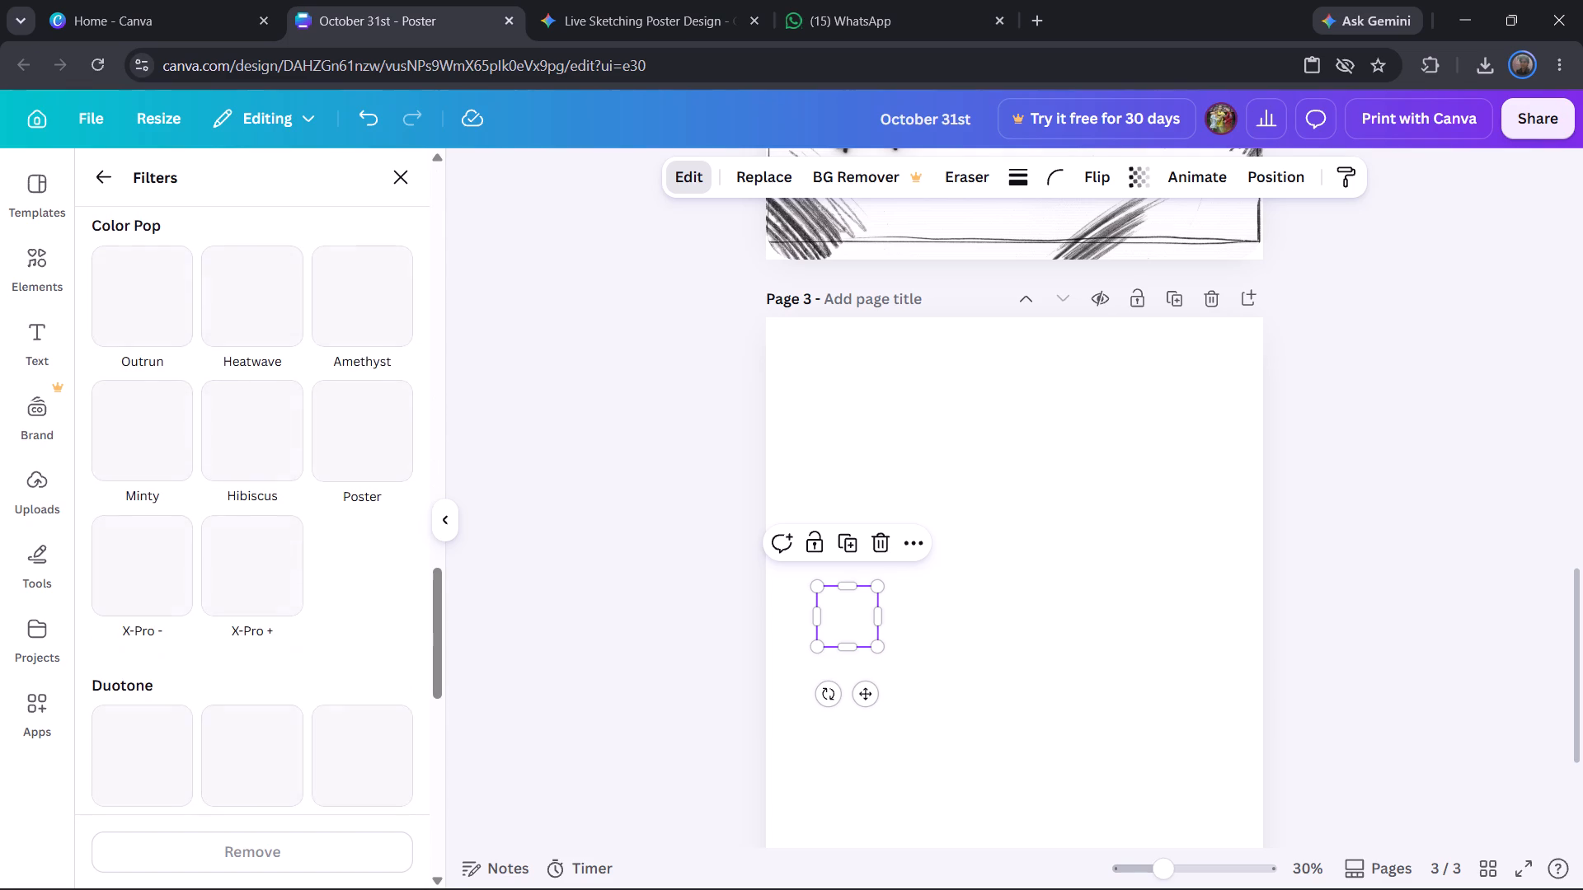
{"action": "scroll", "coordinate": [331, 489], "scroll_direction": "down", "scroll_amount": 2}
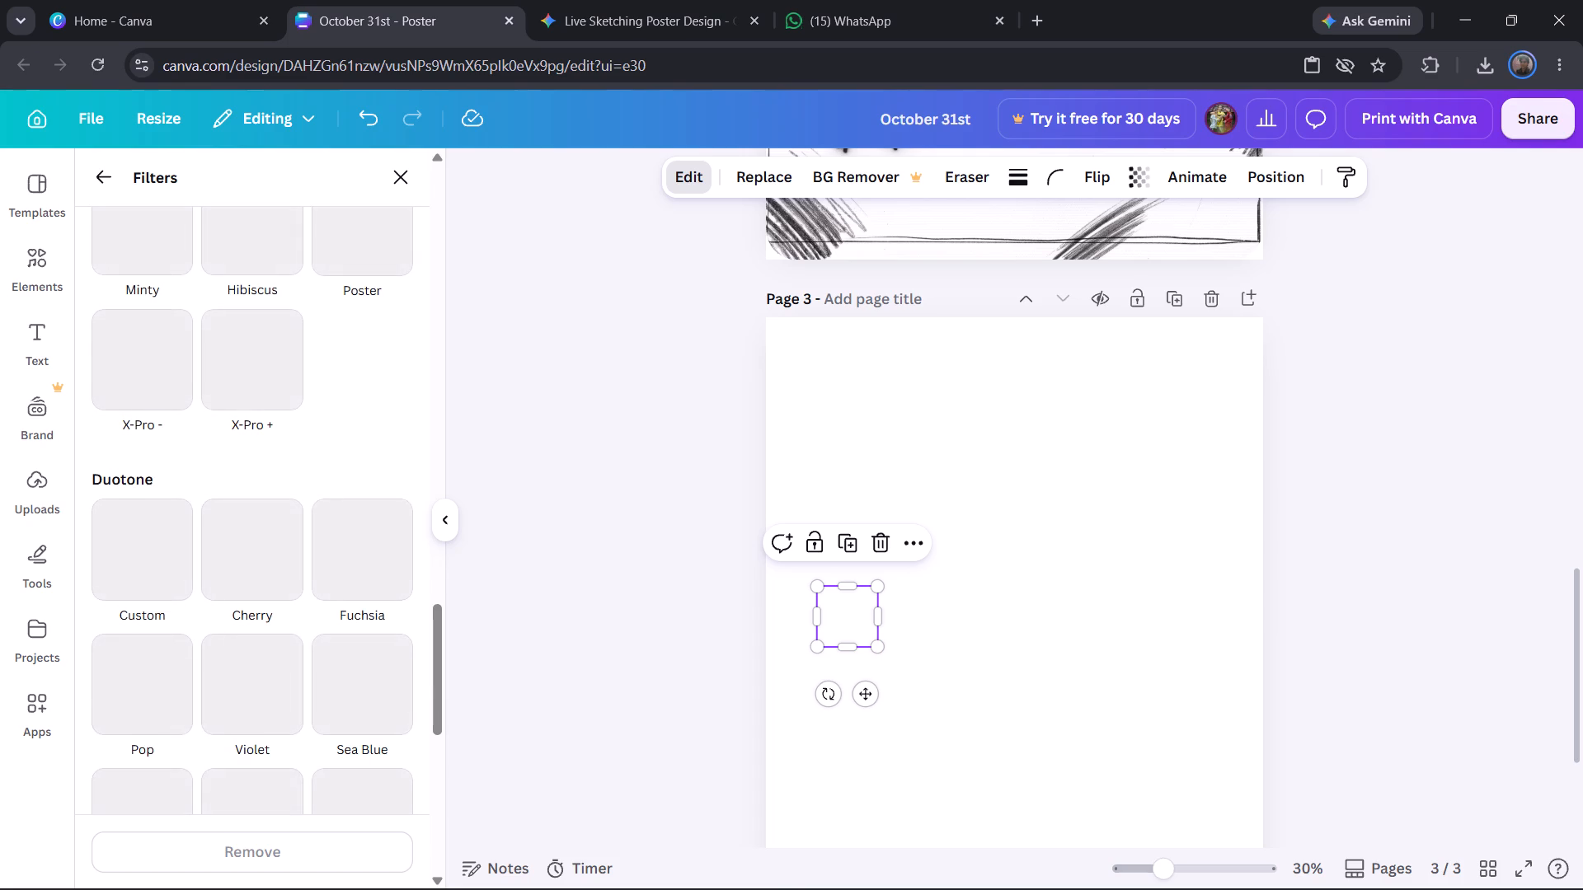
{"action": "scroll", "coordinate": [331, 489], "scroll_direction": "down", "scroll_amount": 10}
{"action": "scroll", "coordinate": [331, 501], "scroll_direction": "up", "scroll_amount": 8}
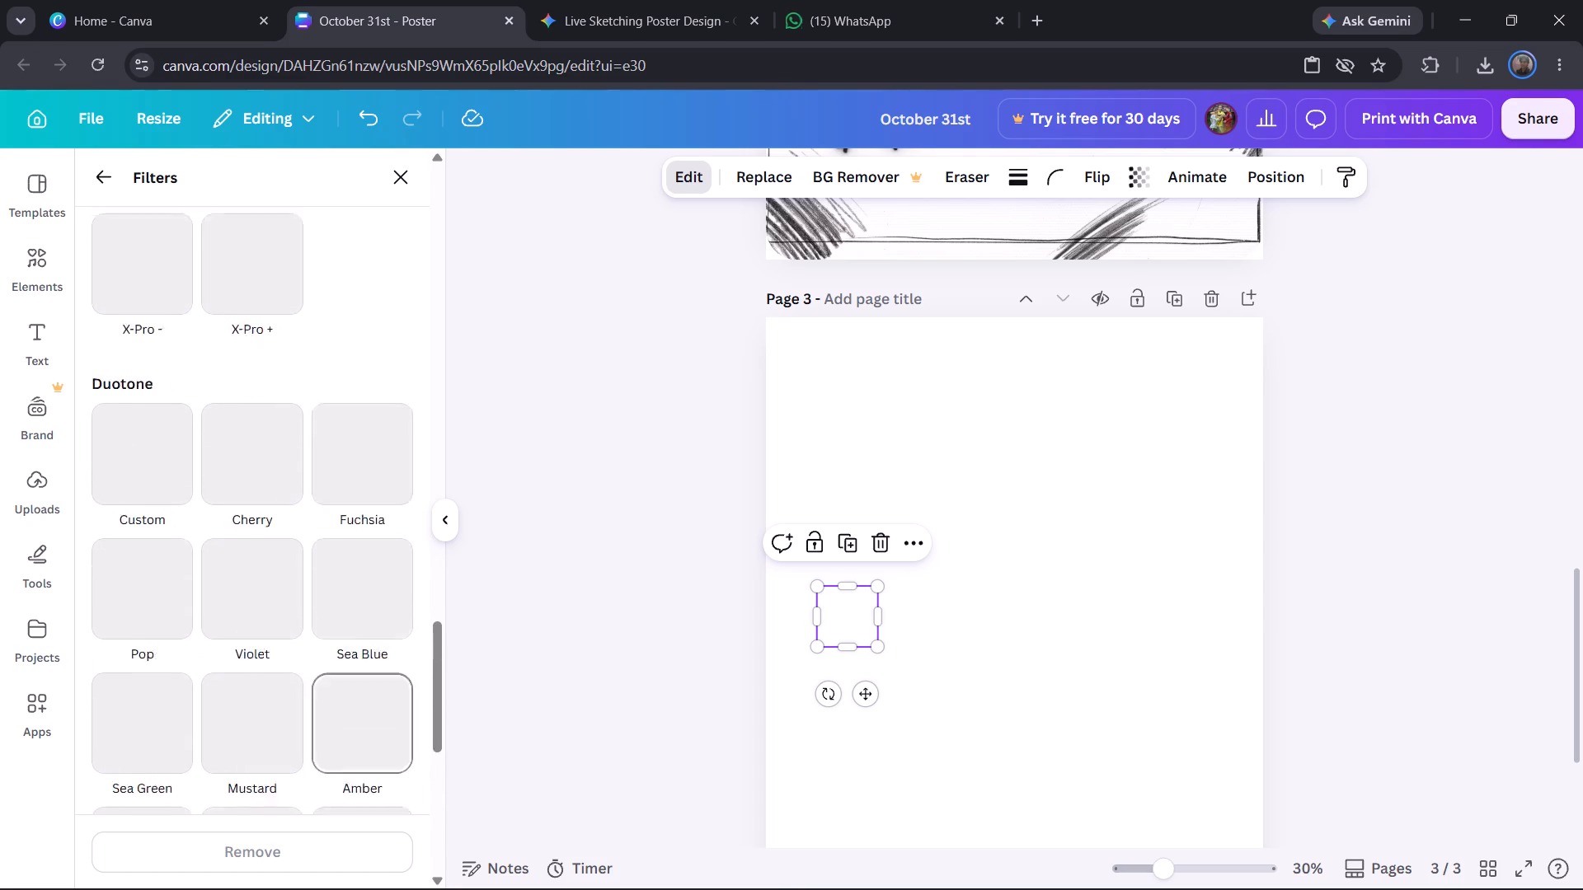
{"action": "scroll", "coordinate": [331, 501], "scroll_direction": "up", "scroll_amount": 17}
{"action": "scroll", "coordinate": [331, 501], "scroll_direction": "up", "scroll_amount": 5}
{"action": "scroll", "coordinate": [175, 487], "scroll_direction": "up", "scroll_amount": 5}
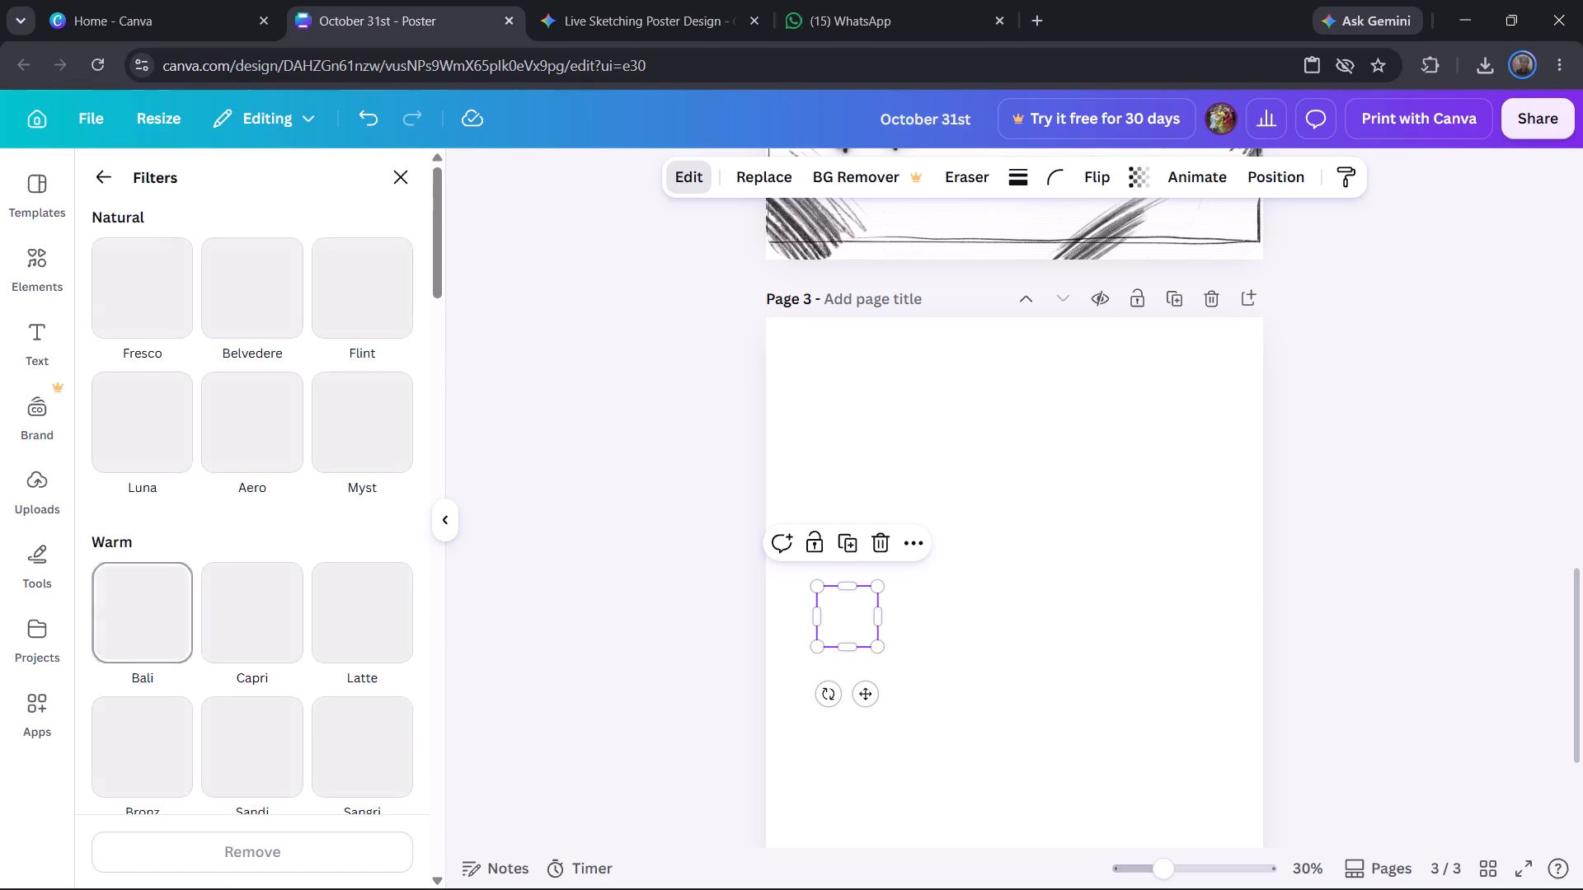
Apply the Aero filter to the transparent square image on page 3.
{"action": "left_click", "coordinate": [256, 456]}
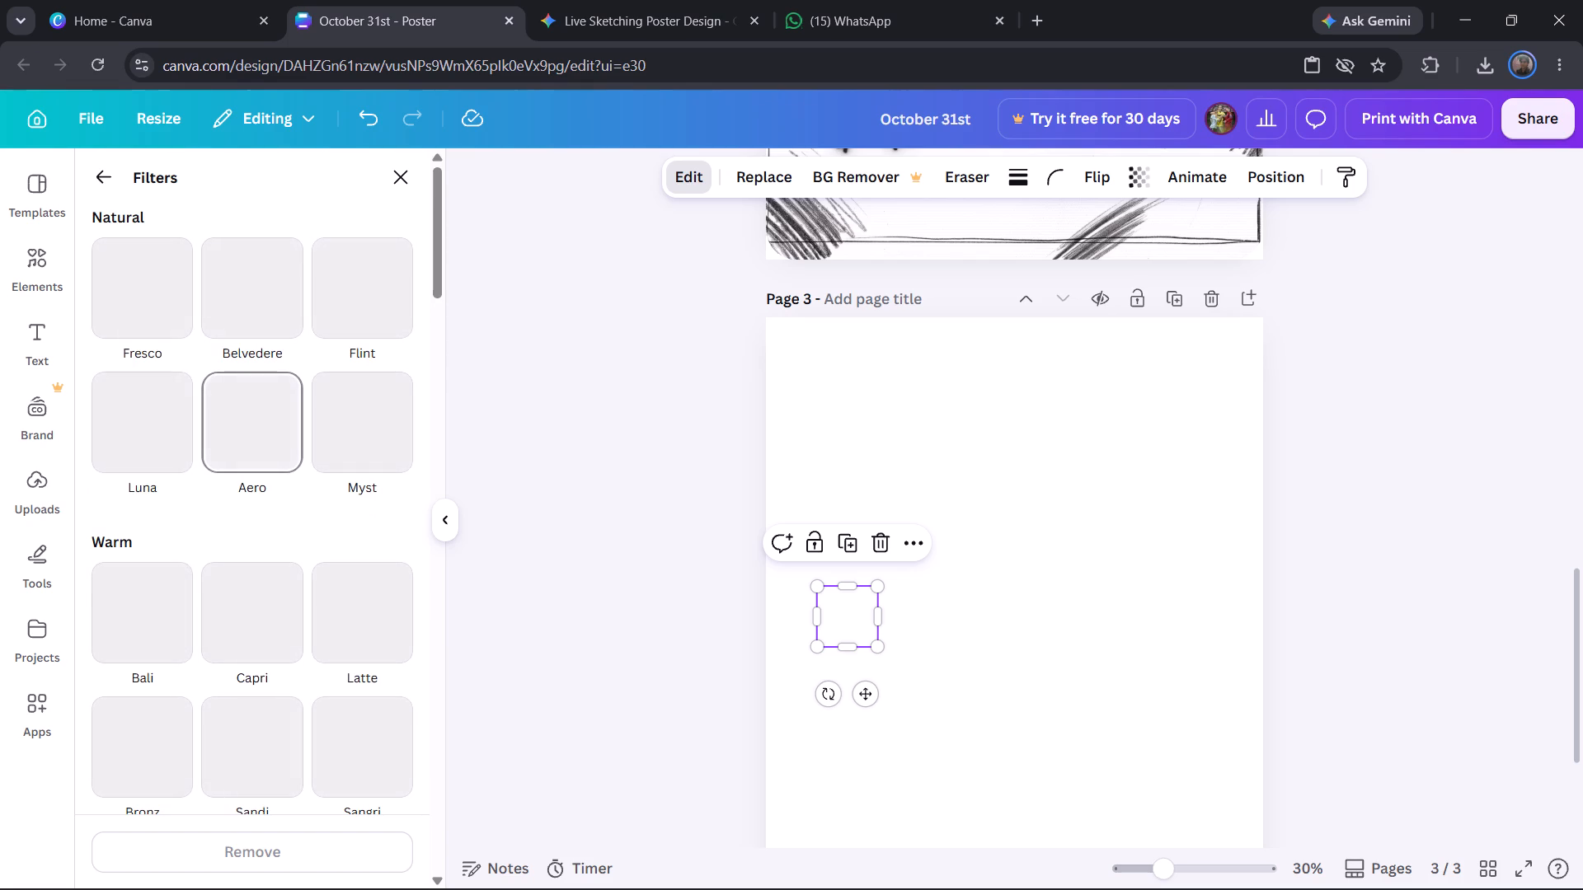
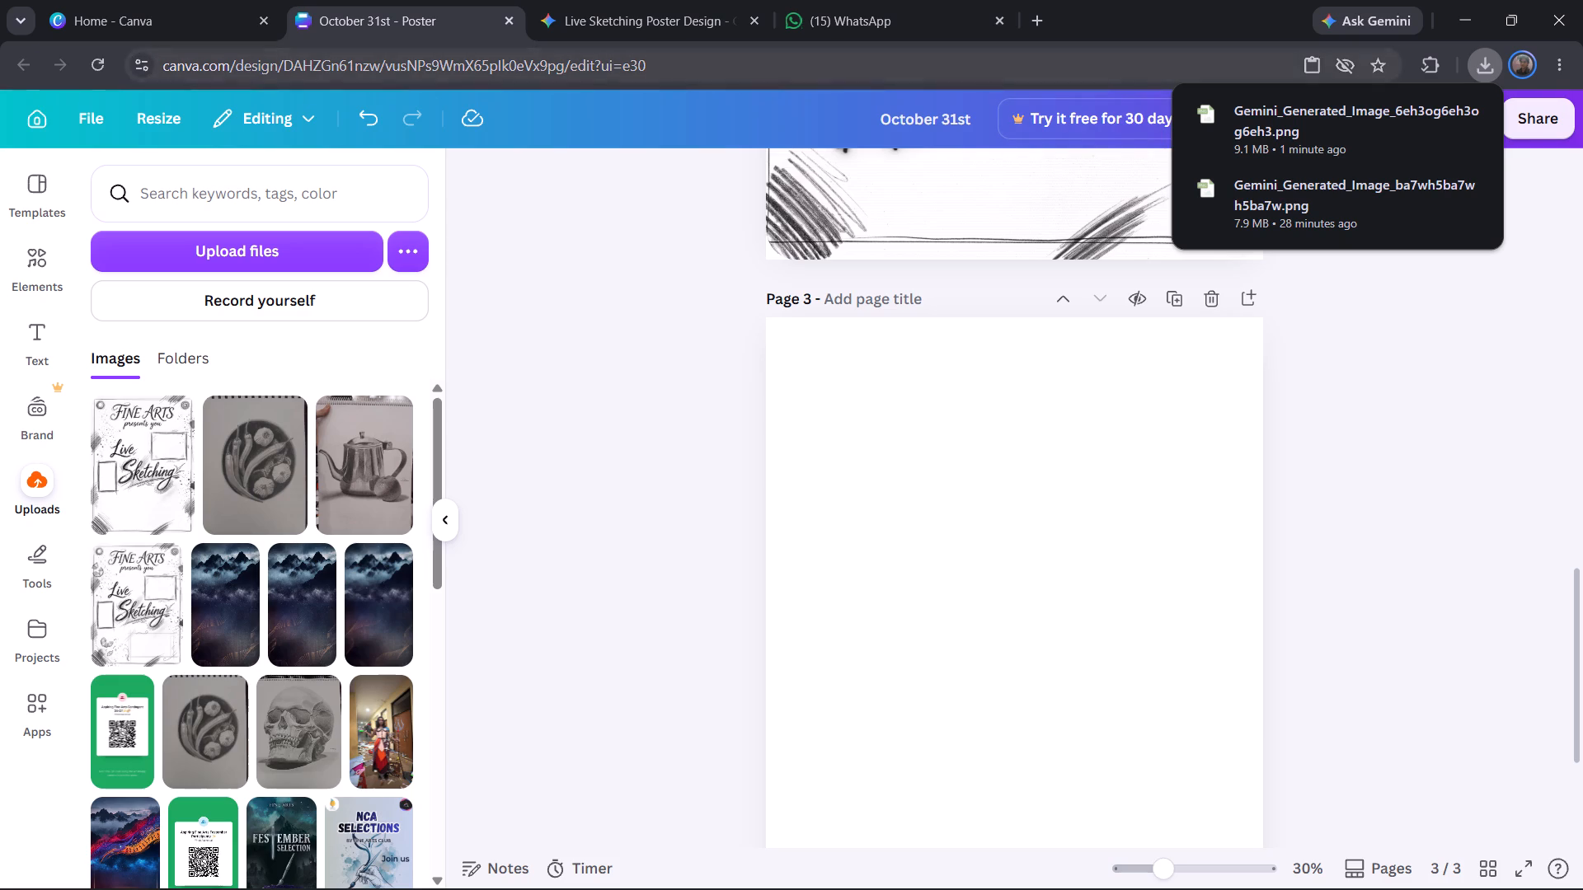
Minimize the browser window and dismiss the WhatsApp entry from the Windows taskbar.
{"action": "left_click", "coordinate": [1455, 27]}
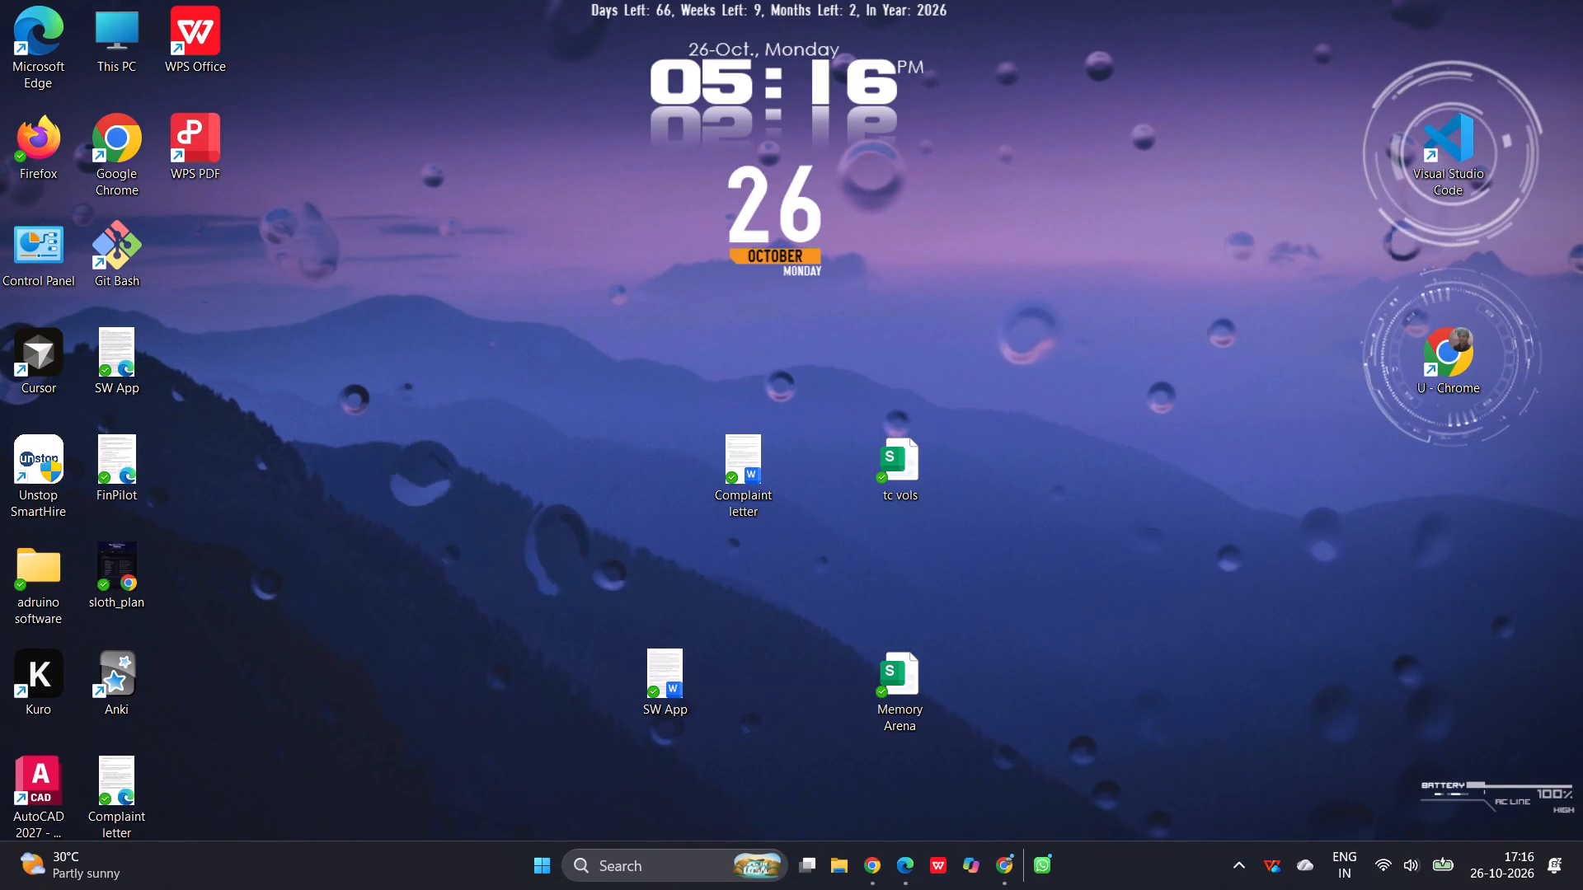
{"action": "right_click", "coordinate": [1051, 868]}
{"action": "left_click", "coordinate": [1055, 829]}
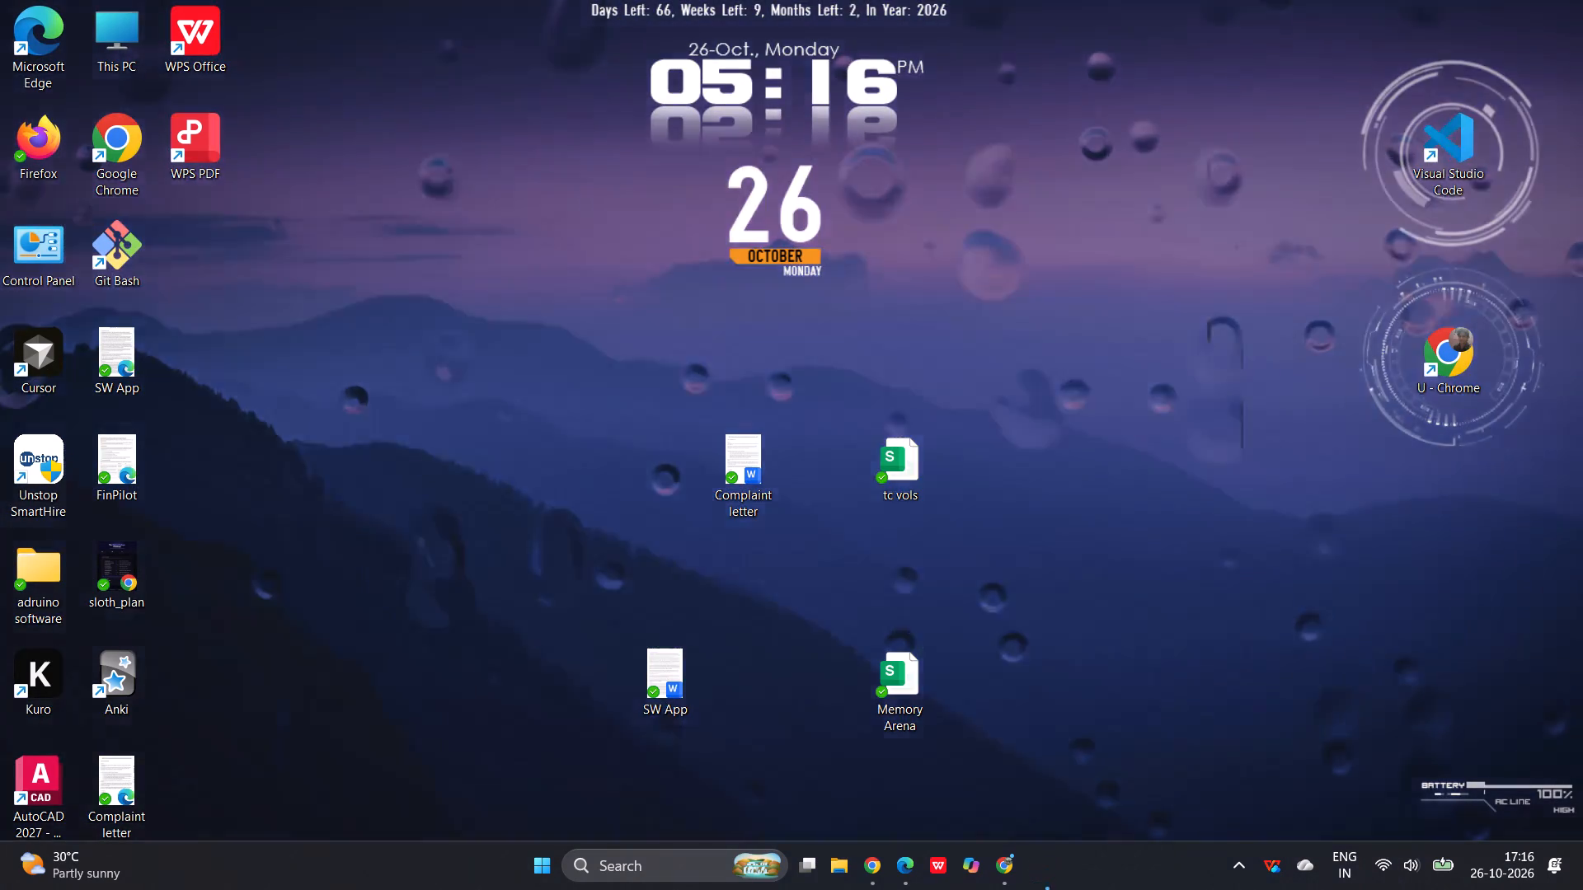
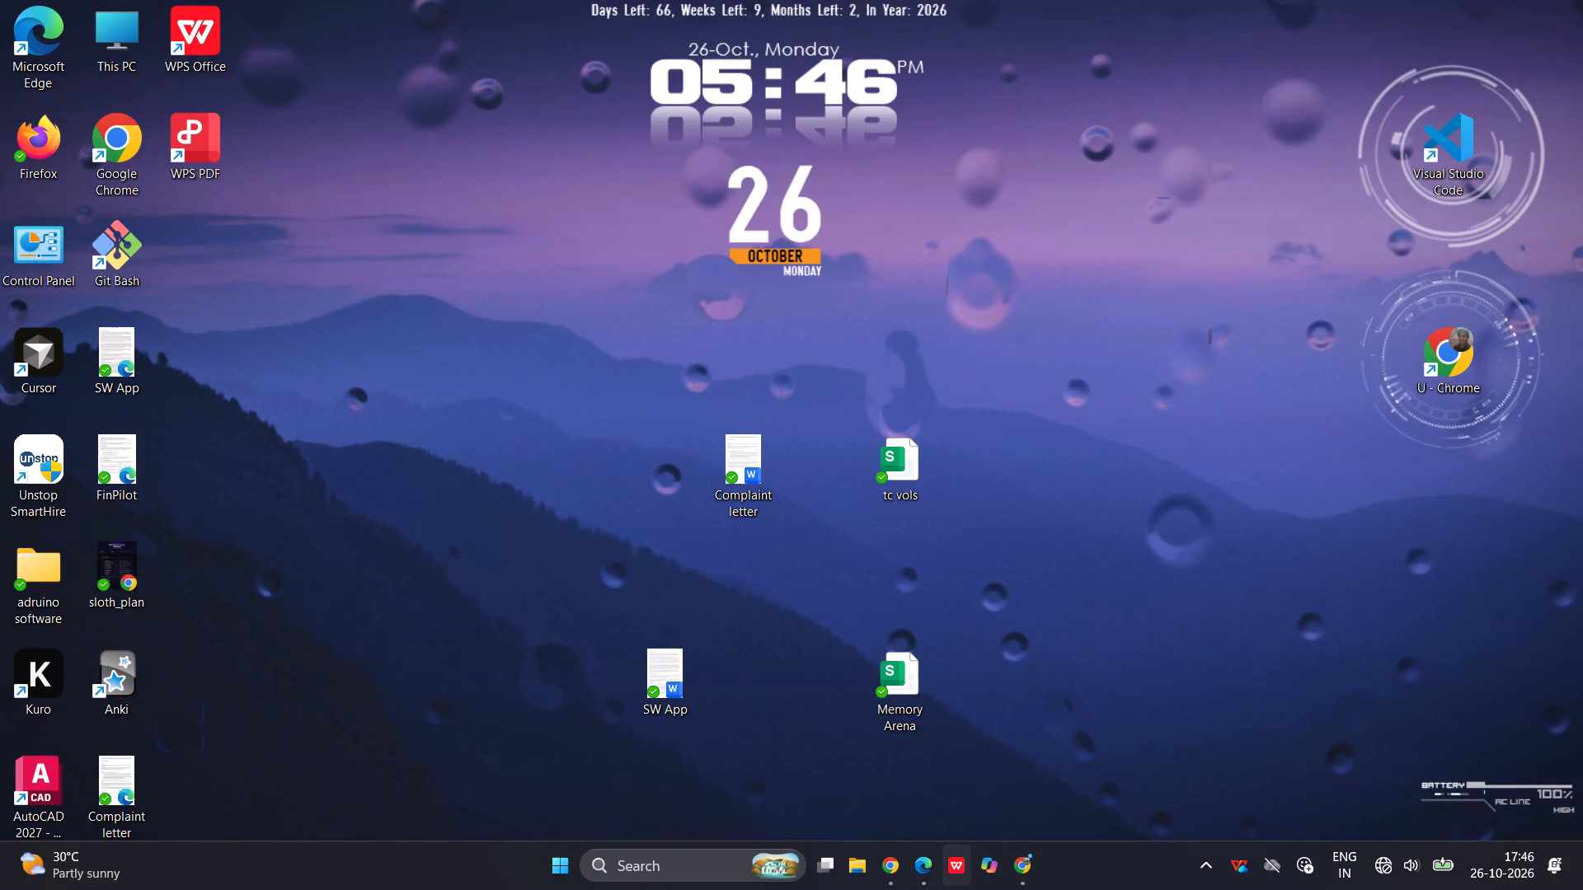
Switch to the Canva design in Chrome, review the Live Sketching poster on page 2, and minimize the browser window.
{"action": "left_click", "coordinate": [900, 879]}
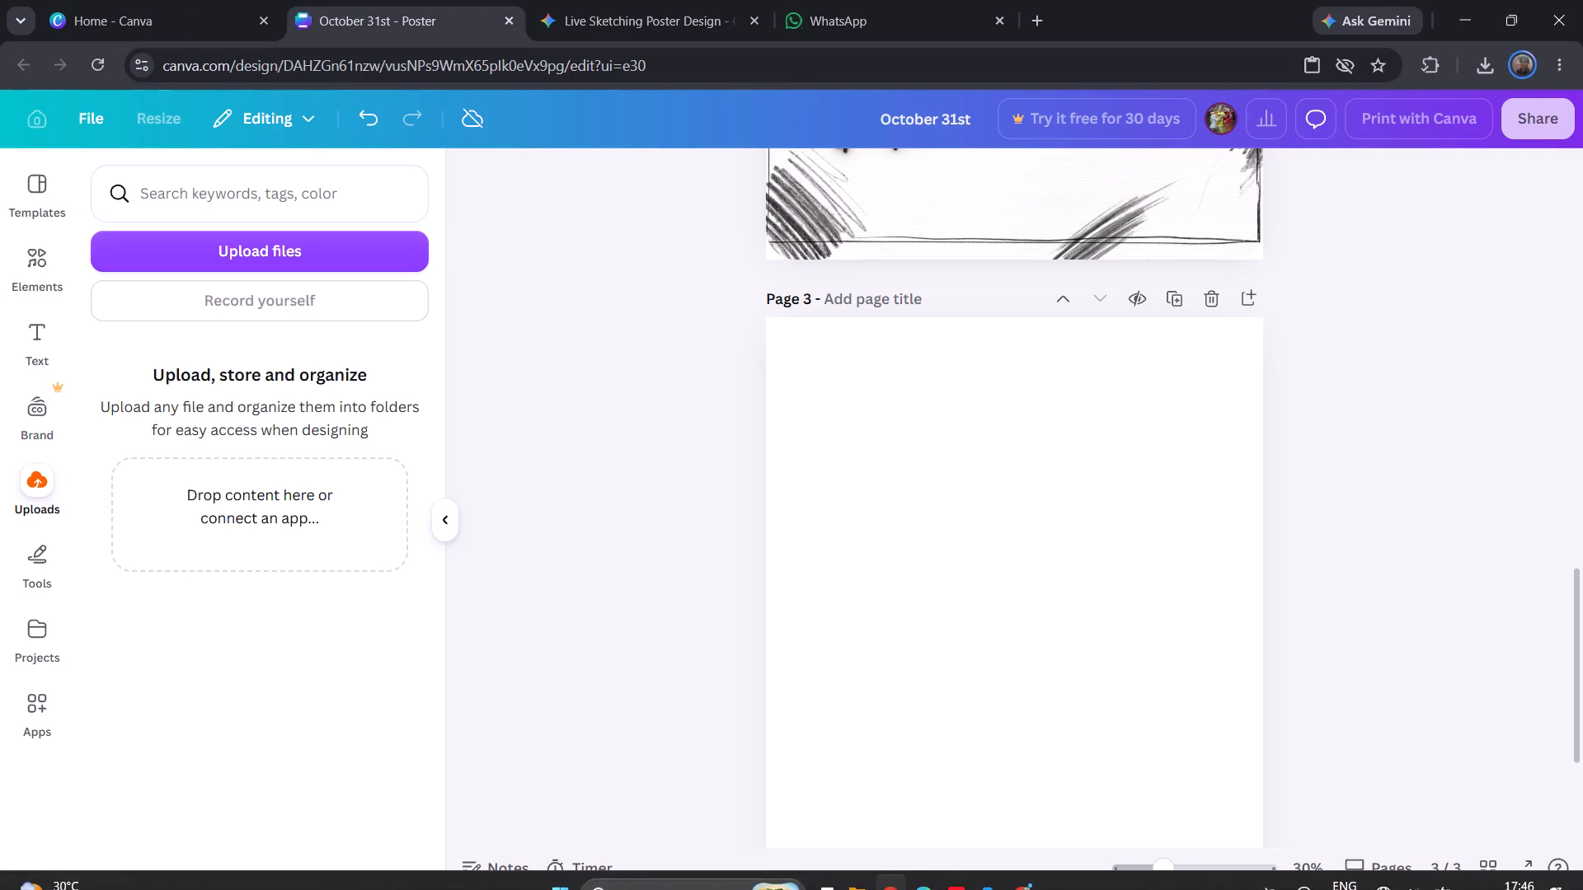
{"action": "scroll", "coordinate": [862, 438], "scroll_direction": "up", "scroll_amount": 8}
{"action": "scroll", "coordinate": [862, 437], "scroll_direction": "down", "scroll_amount": 2}
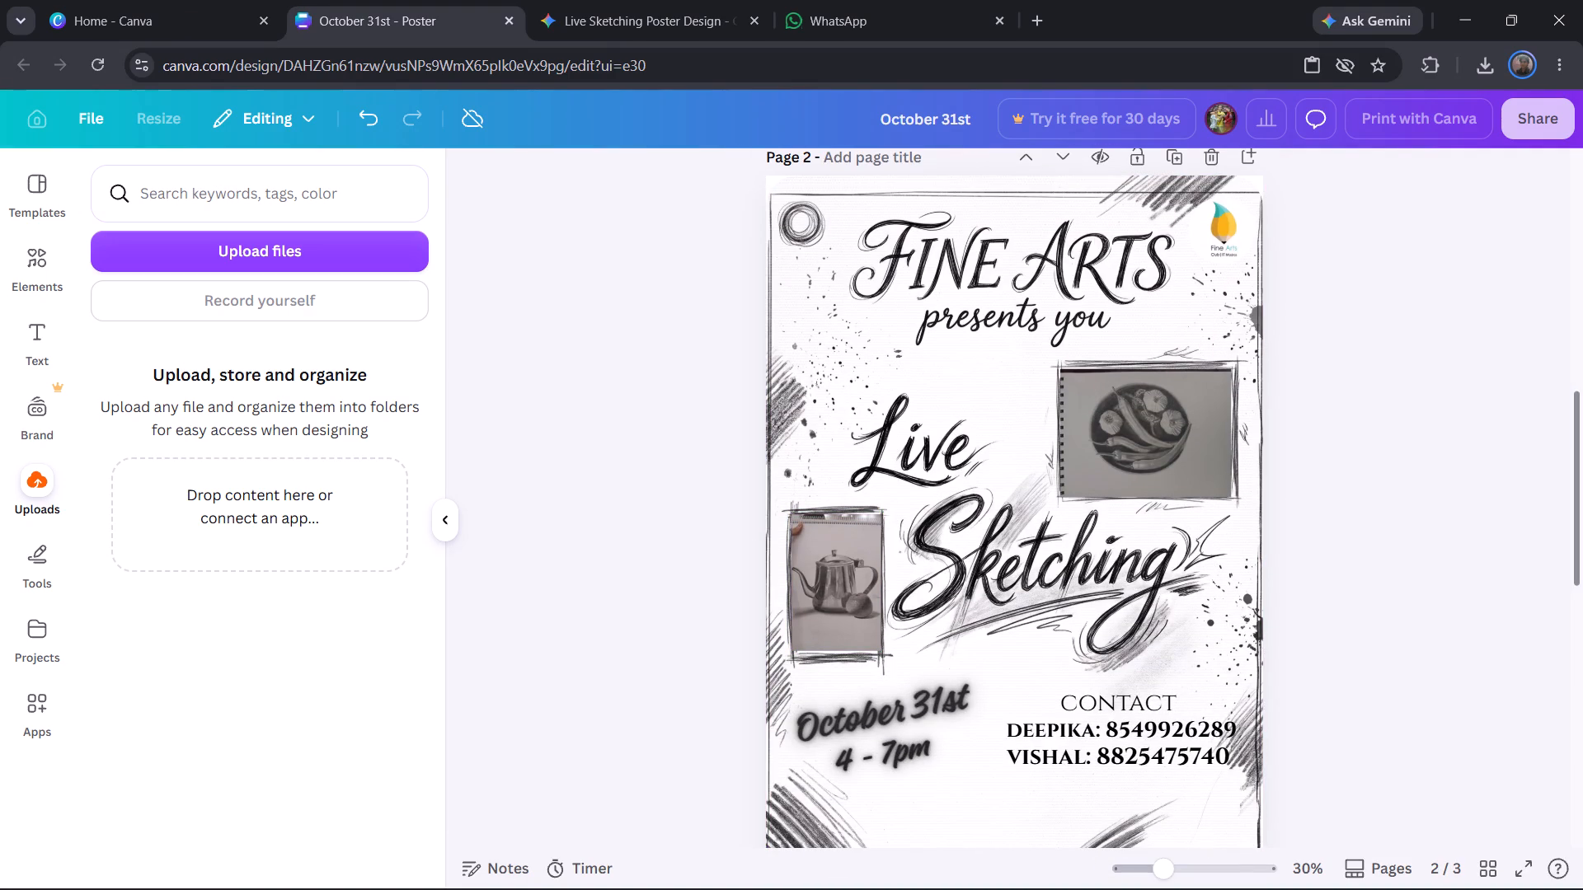
{"action": "left_click", "coordinate": [1483, 8]}
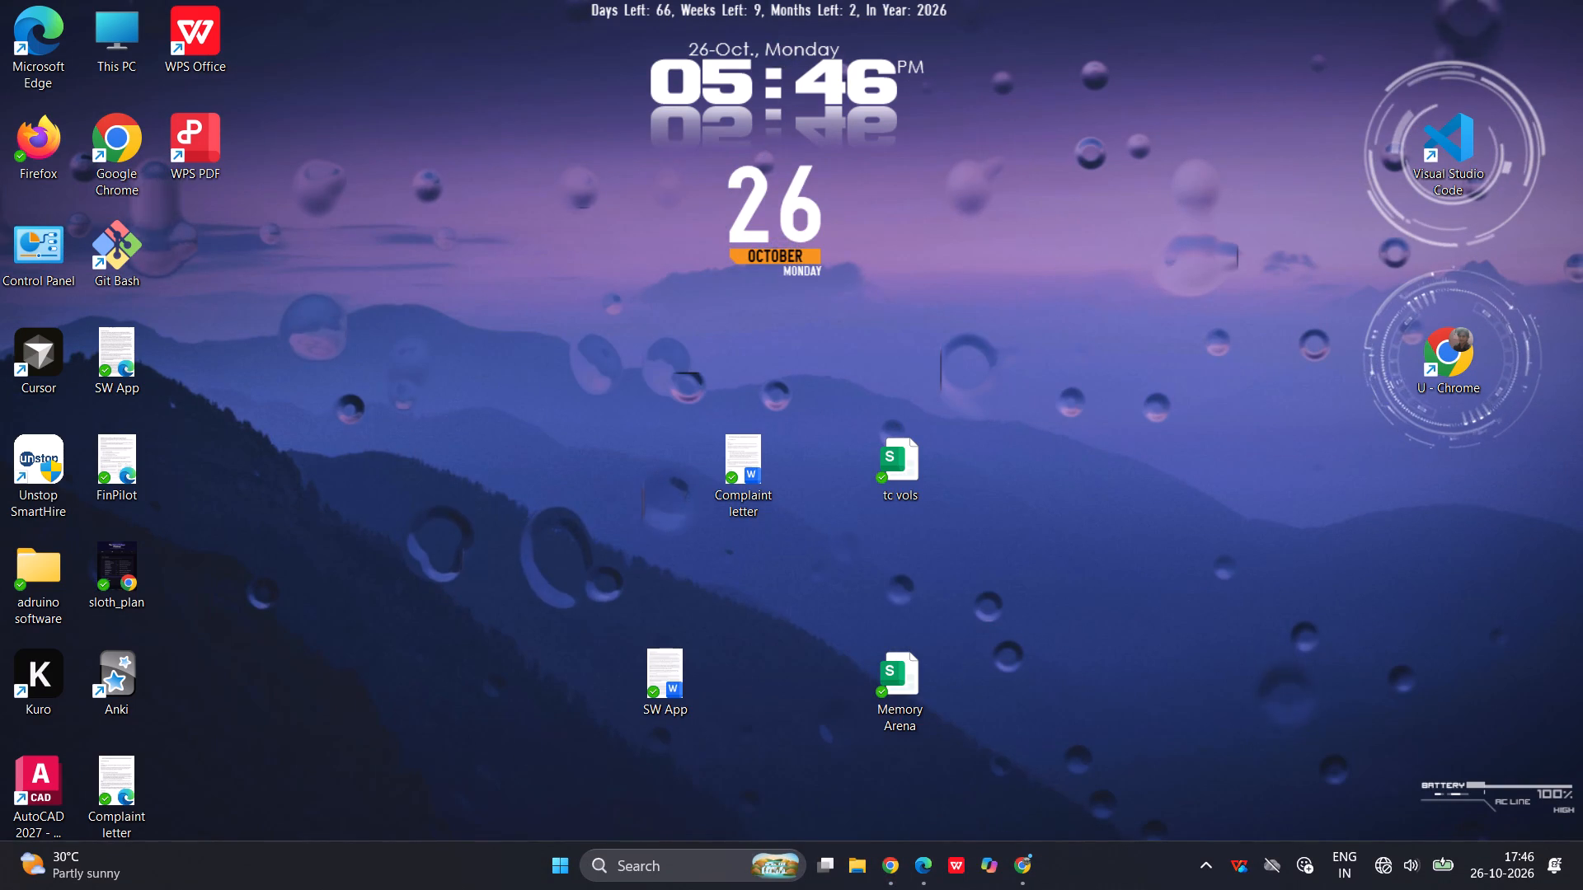